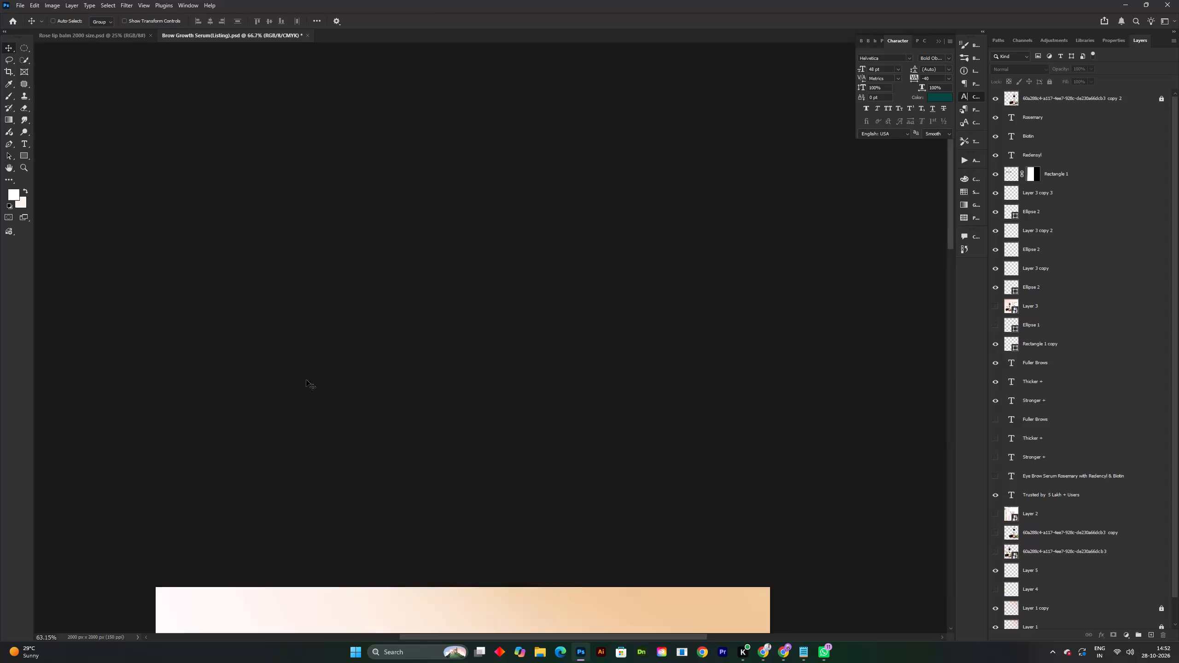
Save the design and examine the headline, ingredient labels and three benefit rows up close.
key(ctrl+s)
key(space)
key(space)
key(space)
key(space)
key(space)
key(space)
key(space)
key(space)
key(space)
drag(432, 327, 431, 320)
shift+scroll(369, 337, up, 1)
key(space)
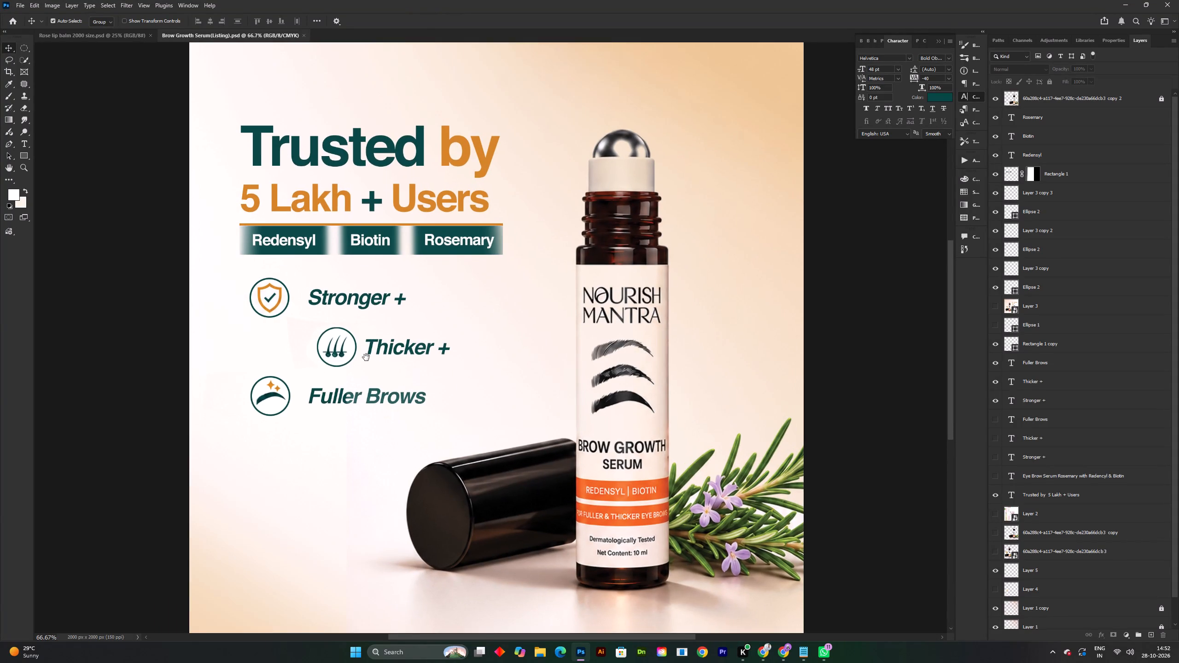
drag(379, 357, 473, 331)
shift+scroll(462, 343, up, 2)
key(space)
shift+scroll(473, 339, down, 1)
key(space)
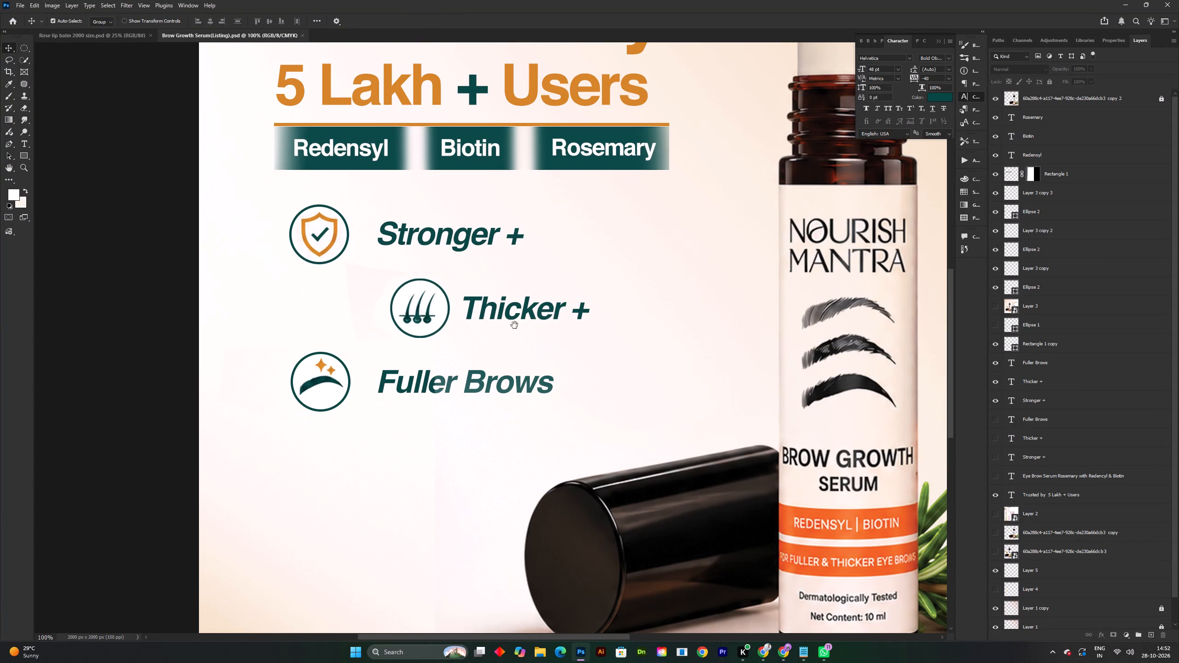
click(514, 326)
drag(514, 328, 512, 337)
key(ctrl+s)
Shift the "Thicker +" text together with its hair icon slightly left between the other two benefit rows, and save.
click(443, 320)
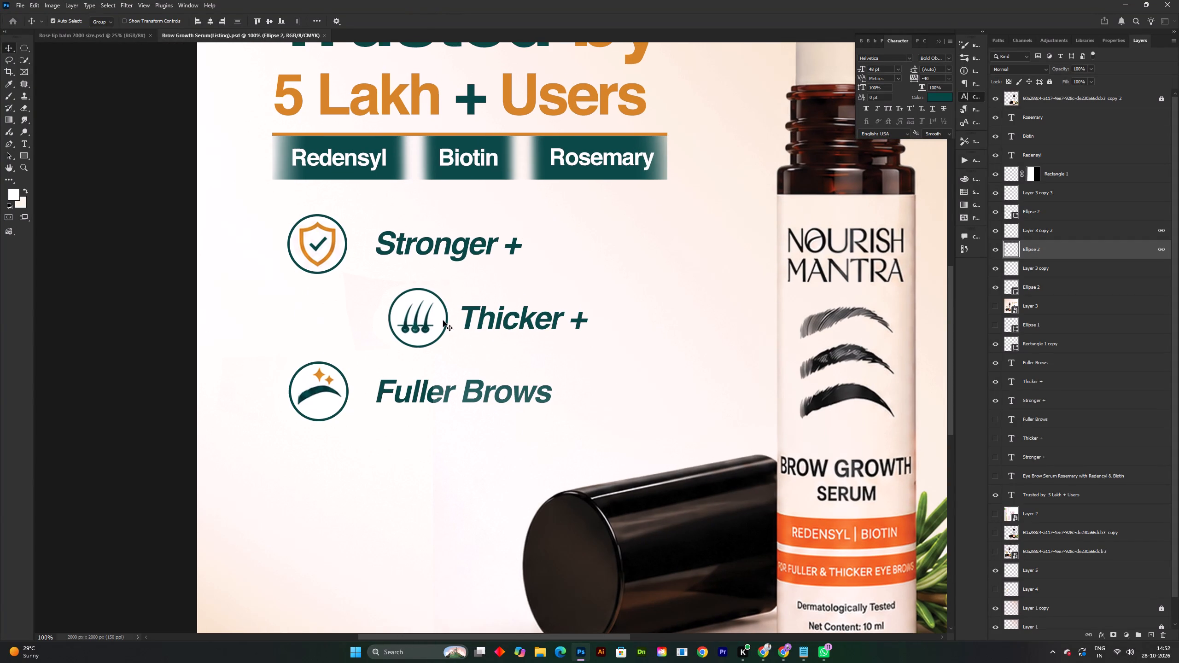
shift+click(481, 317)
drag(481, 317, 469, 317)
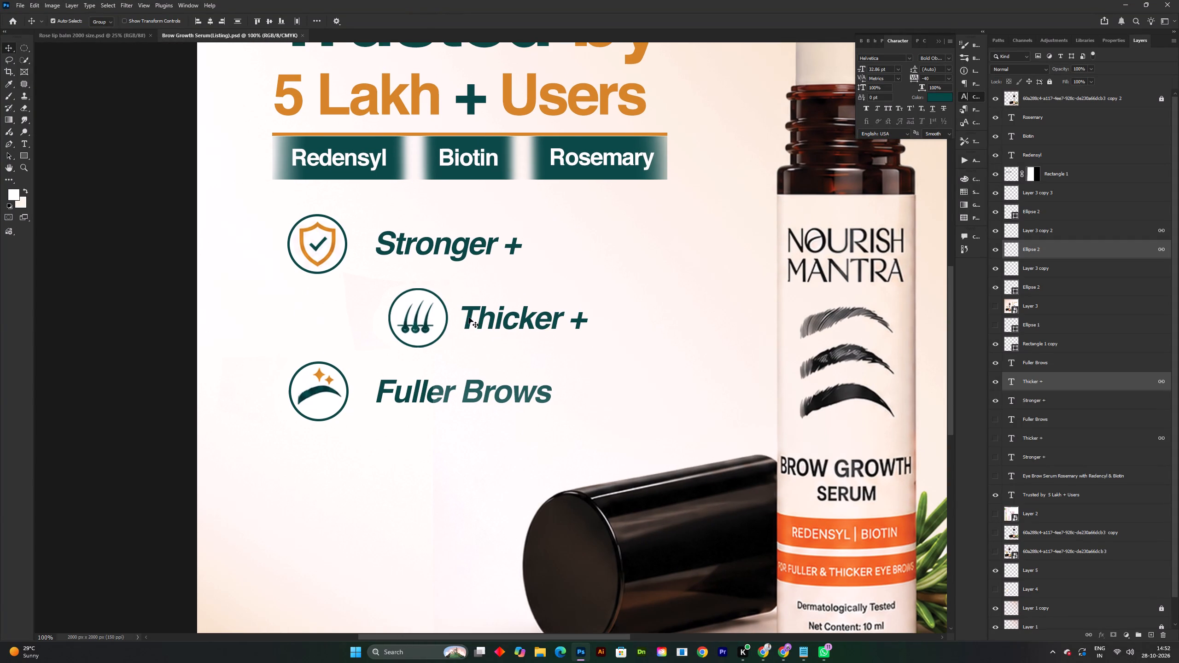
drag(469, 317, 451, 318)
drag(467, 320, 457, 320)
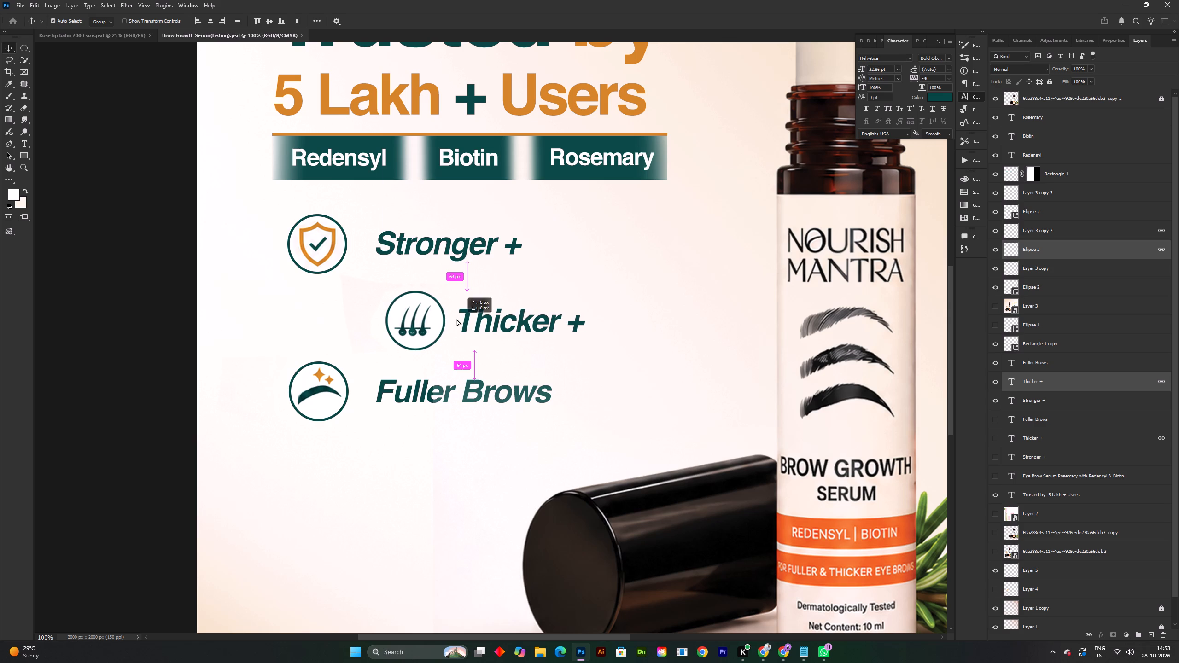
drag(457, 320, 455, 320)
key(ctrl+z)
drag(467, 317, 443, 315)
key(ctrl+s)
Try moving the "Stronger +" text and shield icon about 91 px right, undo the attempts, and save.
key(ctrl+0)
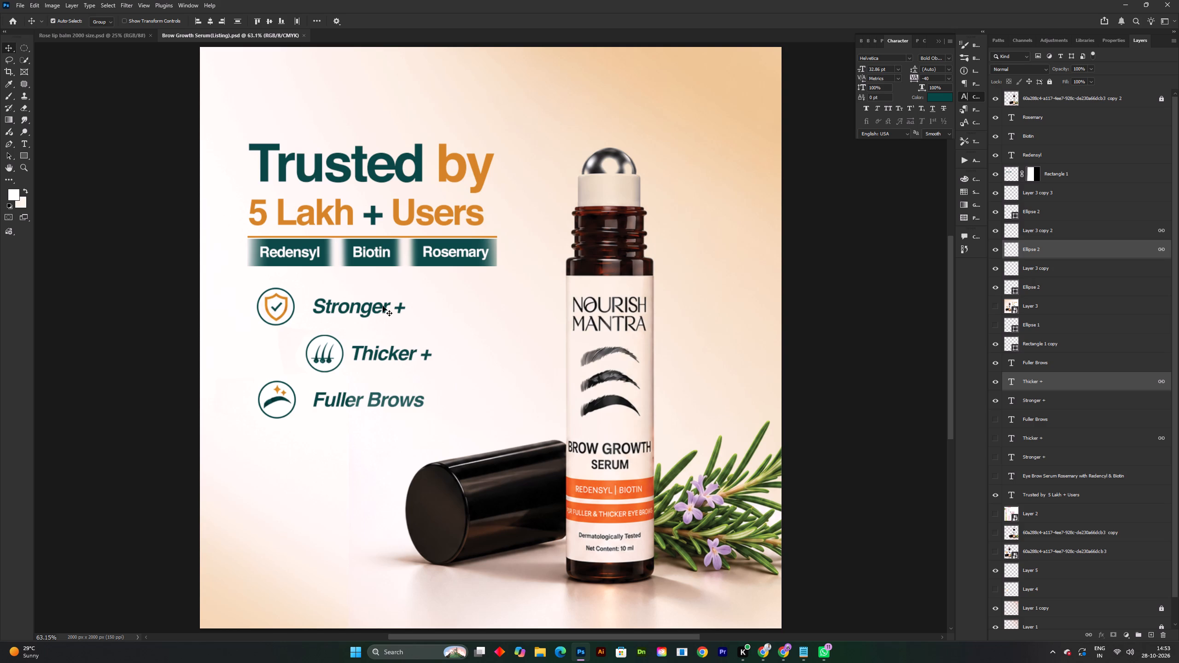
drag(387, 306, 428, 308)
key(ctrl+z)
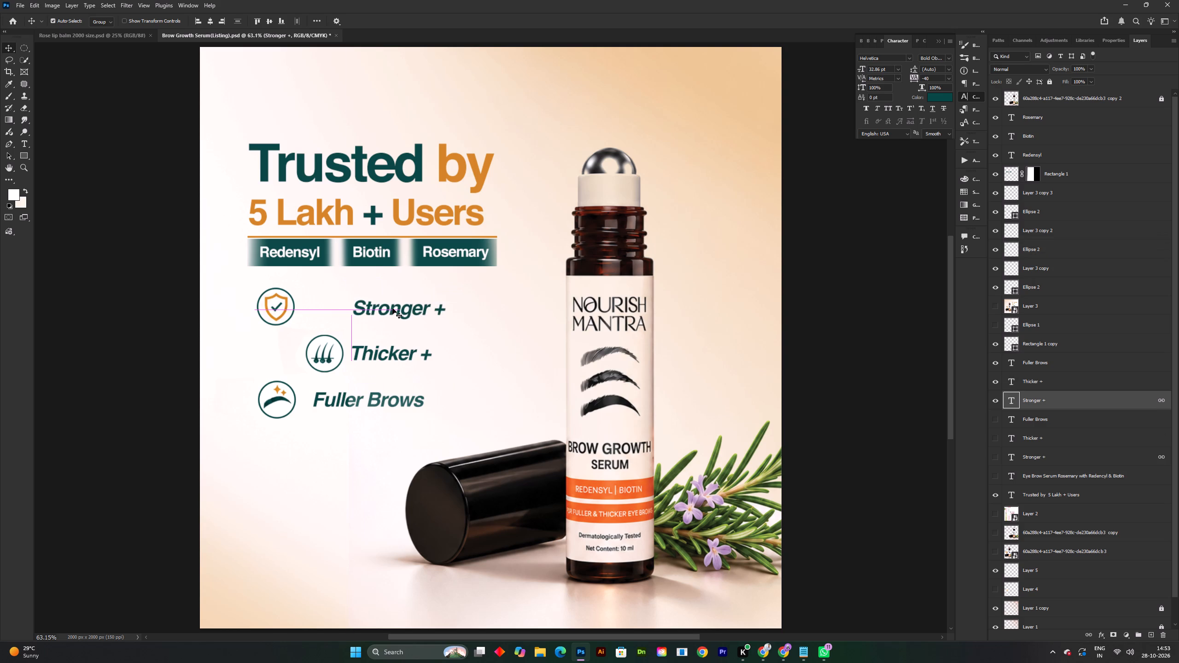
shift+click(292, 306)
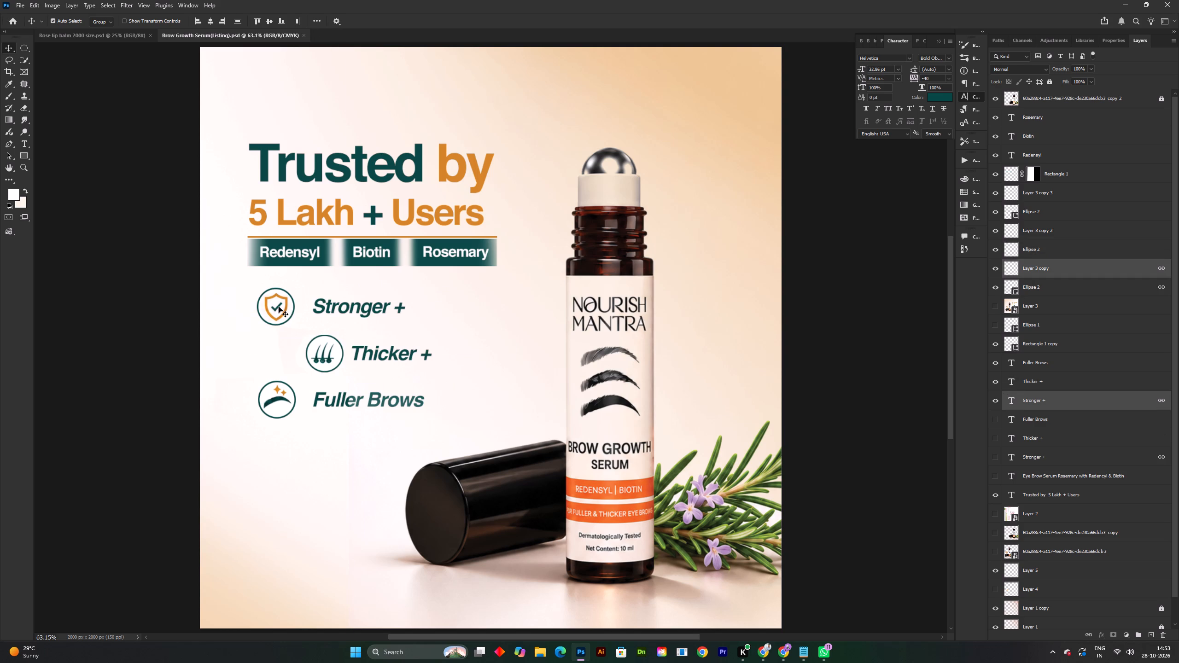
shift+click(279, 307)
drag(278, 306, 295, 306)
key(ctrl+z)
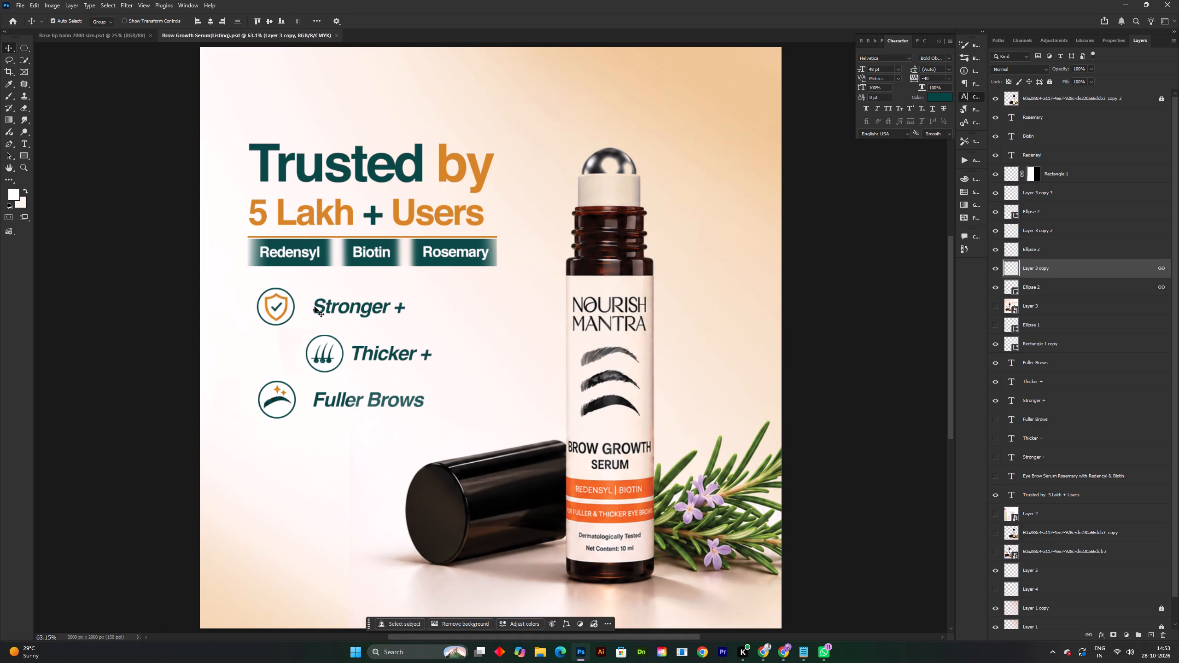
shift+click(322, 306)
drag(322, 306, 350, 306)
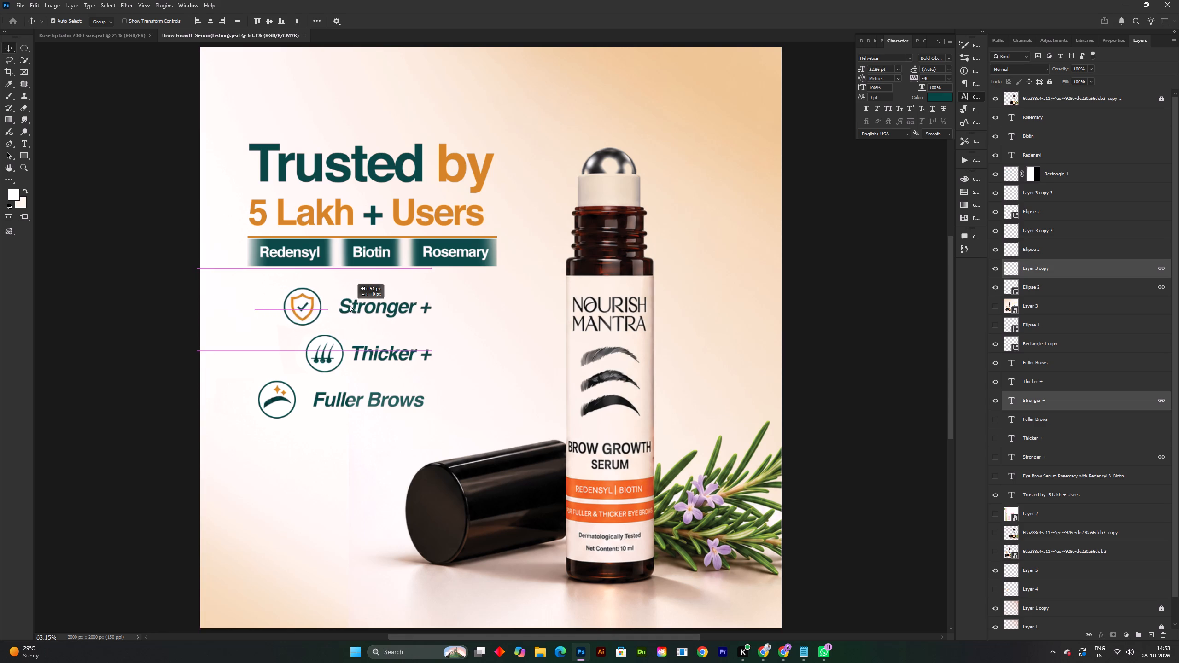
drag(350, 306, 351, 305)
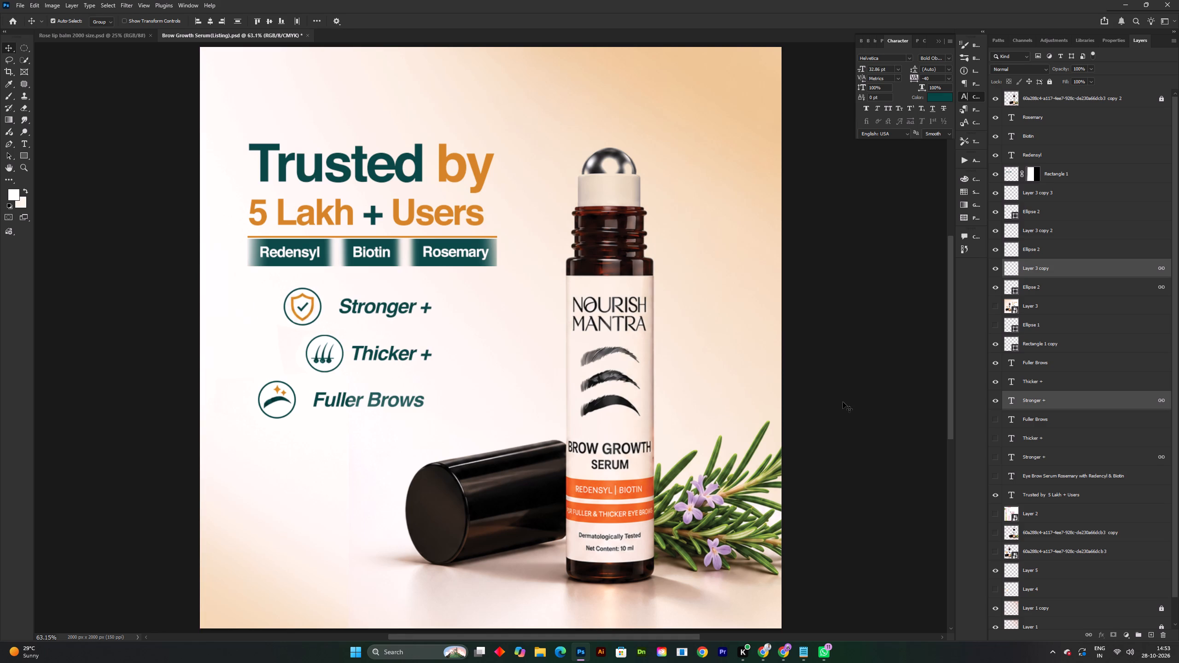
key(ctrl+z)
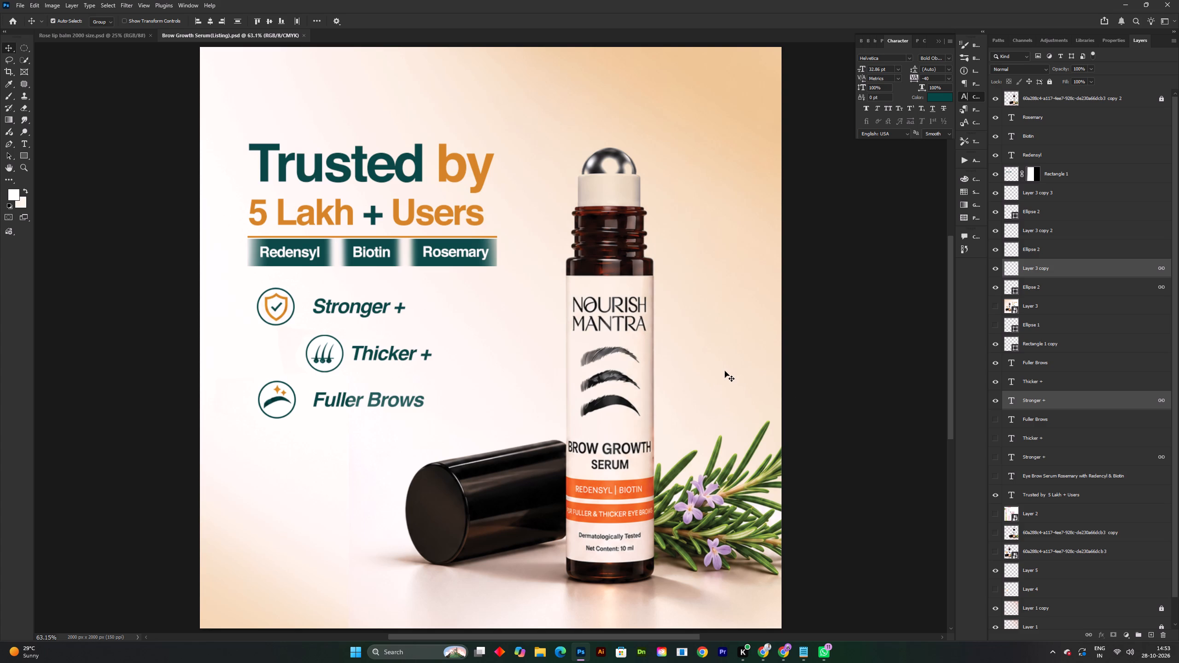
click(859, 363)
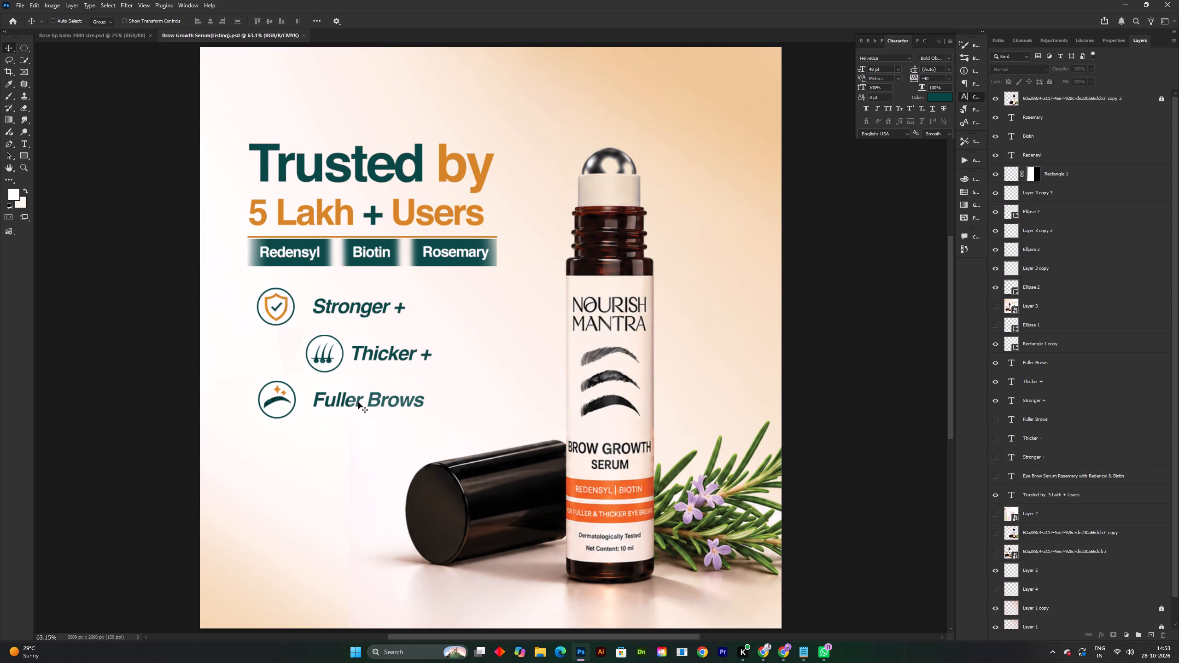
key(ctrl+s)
Undo the recent layout edits until the bottle stands left of the headline and benefit rows on the earlier background, and save.
key(ctrl+z)
key(ctrl+z)
key(ctrl+z)
key(ctrl+z)
key(ctrl+z)
key(ctrl+z)
key(ctrl+z)
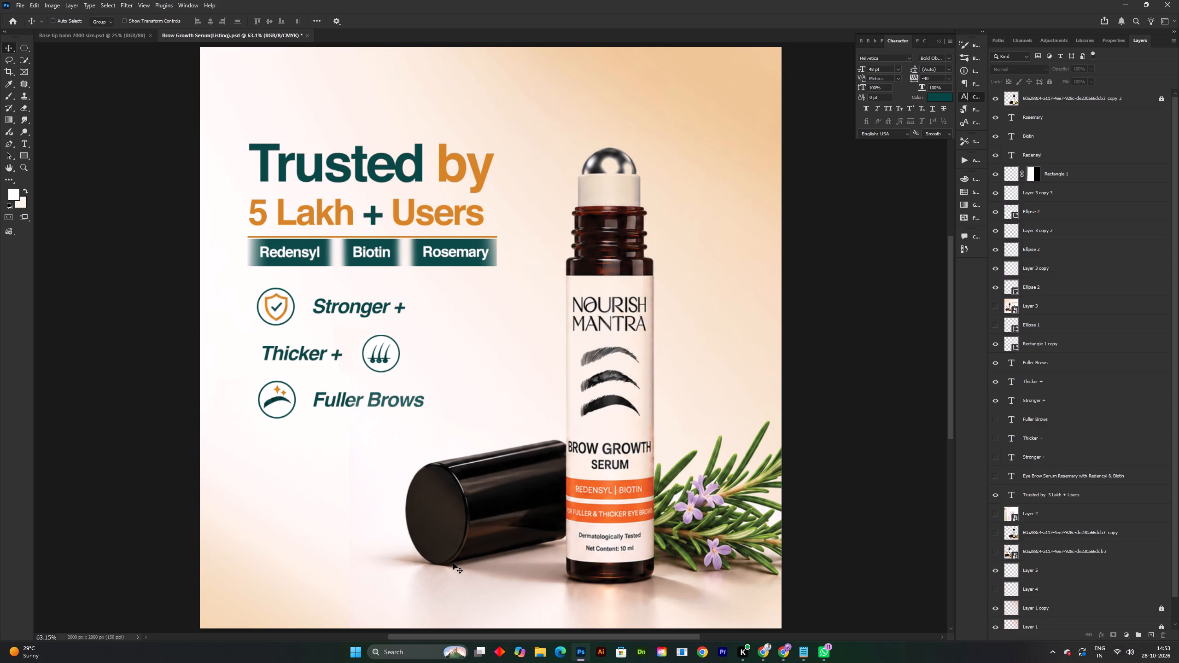
key(ctrl+z)
key(ctrl+z)
key(ctrl+z)
key(ctrl+z)
key(ctrl+z)
key(ctrl+z)
key(ctrl+z)
key(ctrl+z)
key(ctrl+z)
key(ctrl+z)
key(ctrl+z)
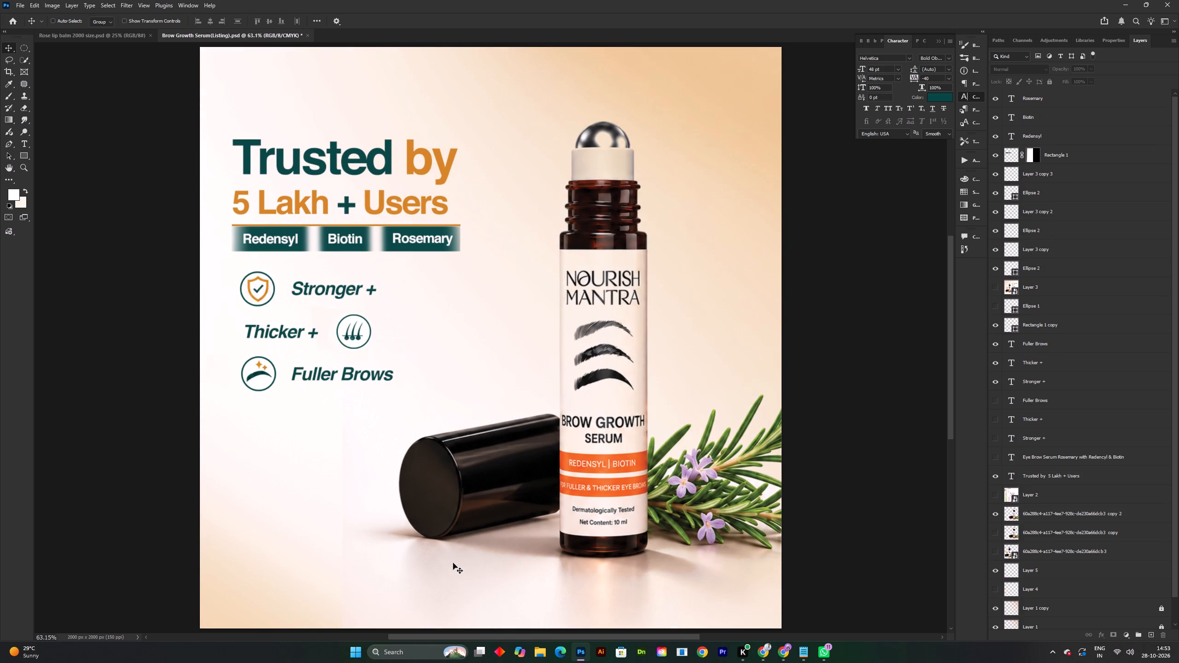
key(ctrl+z)
key(ctrl+z)
key(ctrl+z)
key(ctrl+z)
key(ctrl+z)
key(ctrl+z)
key(ctrl+z)
key(ctrl+z)
key(ctrl+z)
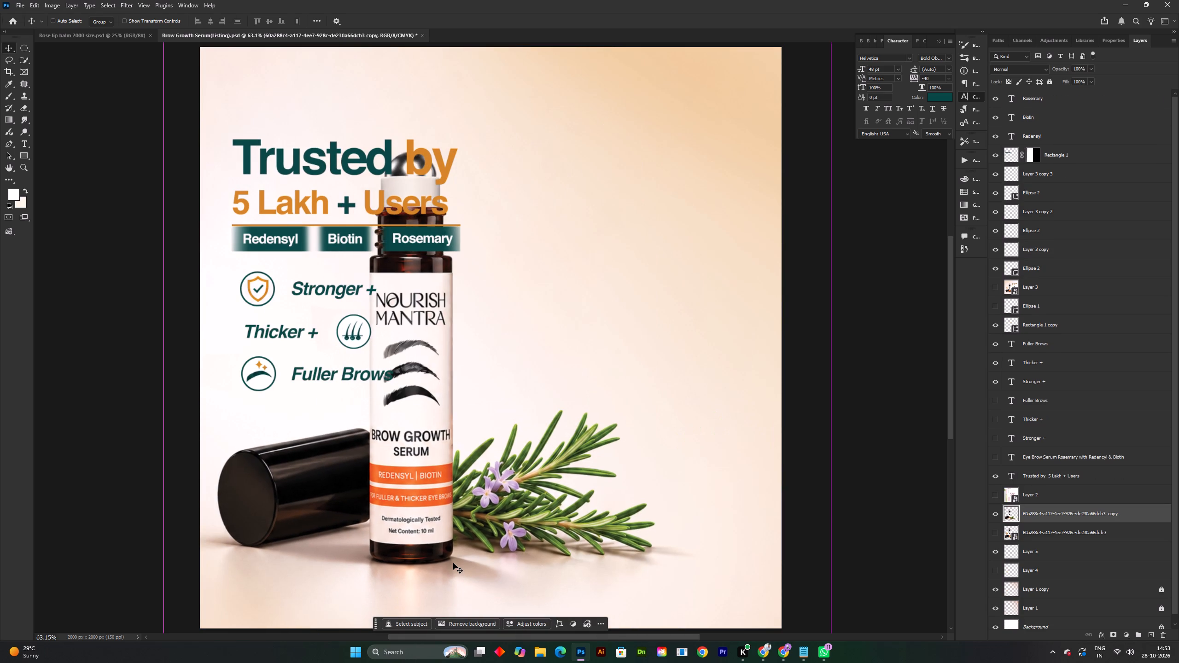
key(ctrl+z)
key(ctrl+z)
key(ctrl+z)
key(ctrl+z)
key(ctrl+z)
key(ctrl+z)
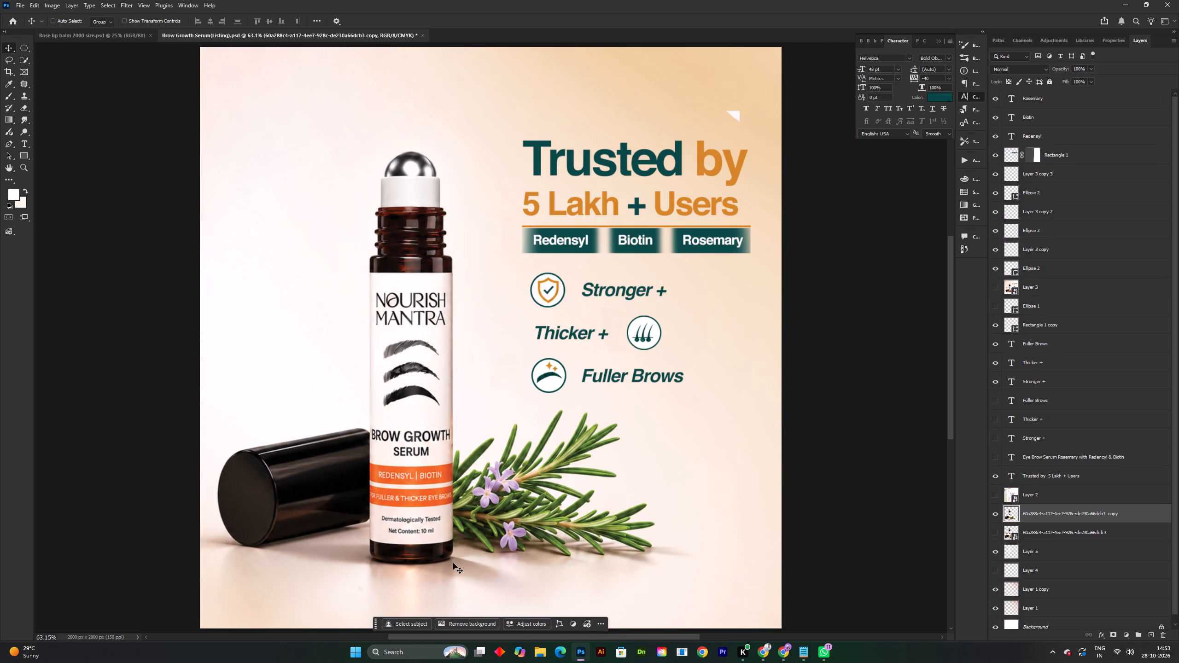
key(ctrl+z)
key(ctrl+z)
key(ctrl+s)
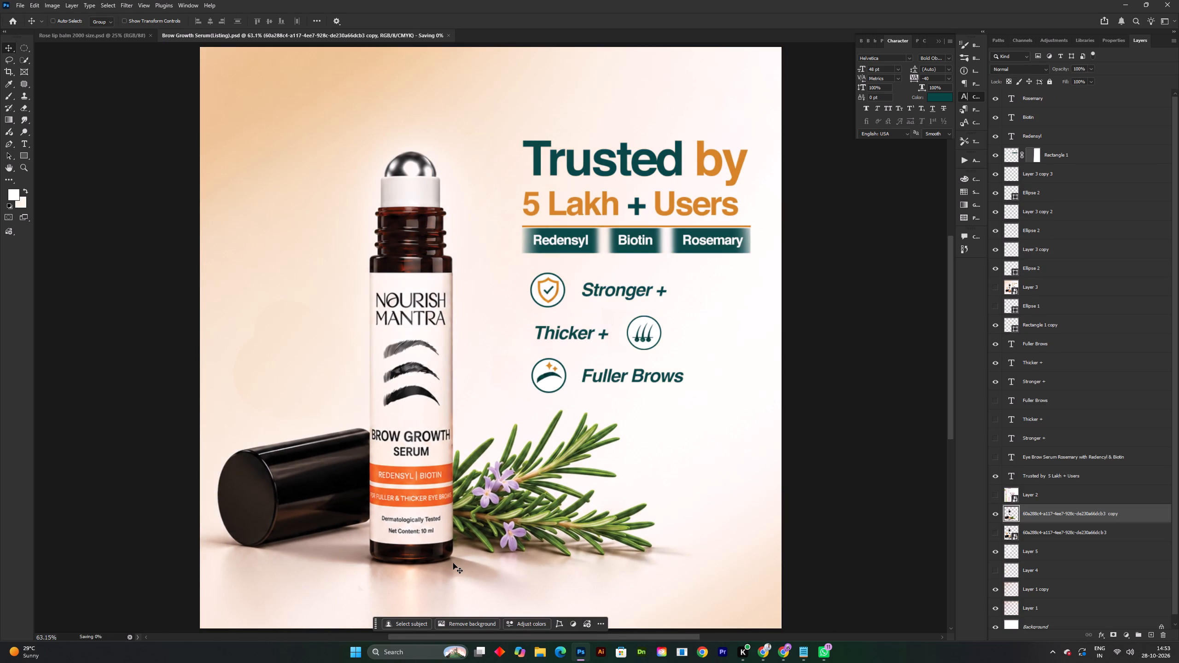
Undo further until the hair icon precedes "Thicker +" in line with the other benefit icons, and save.
key(ctrl+0)
key(ctrl+0)
key(ctrl+z)
key(ctrl+z)
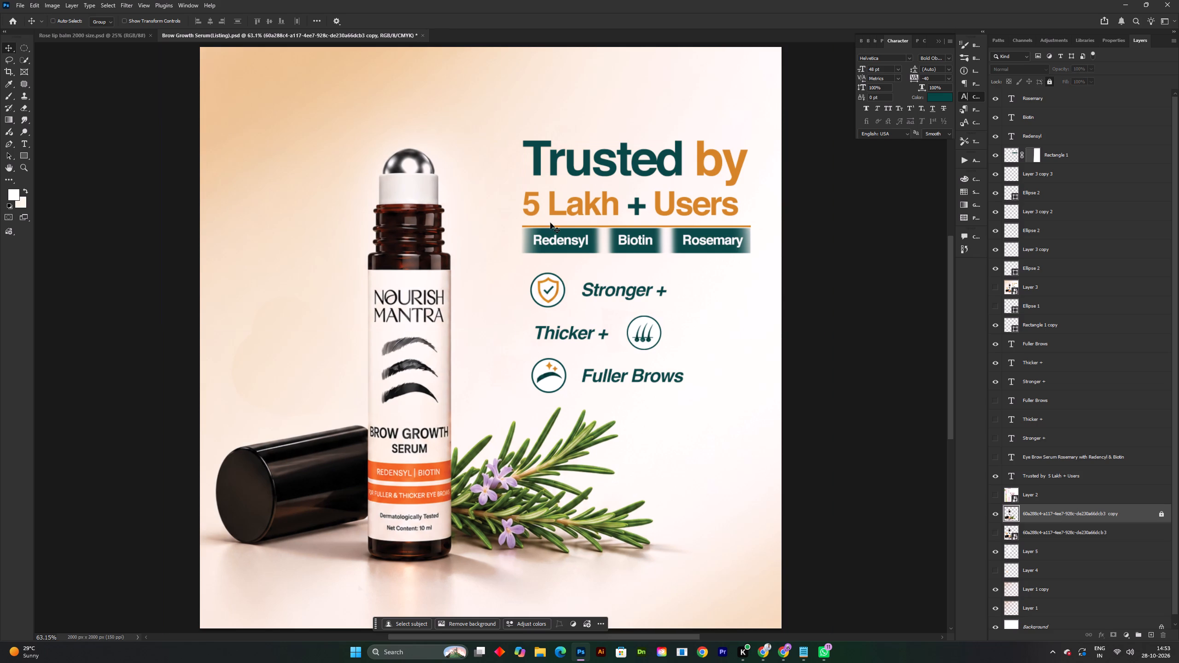
key(ctrl+z)
key(ctrl+shift+z)
key(ctrl+z)
key(ctrl+z)
key(ctrl+z)
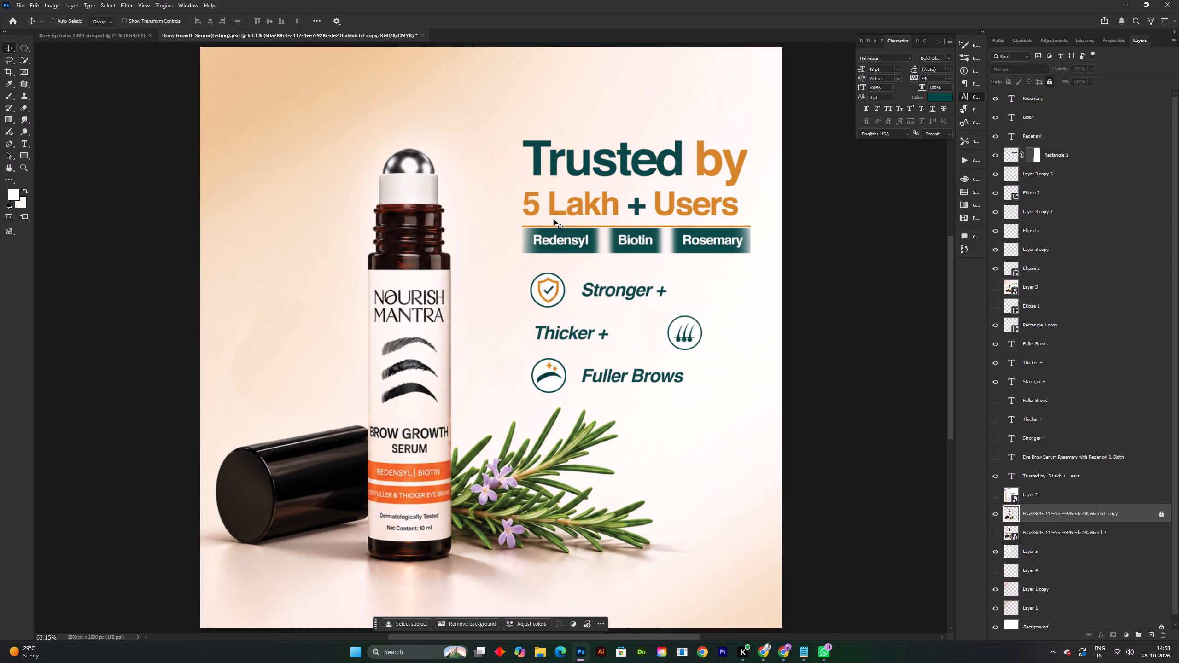
key(ctrl+z)
key(ctrl+s)
key(ctrl+0)
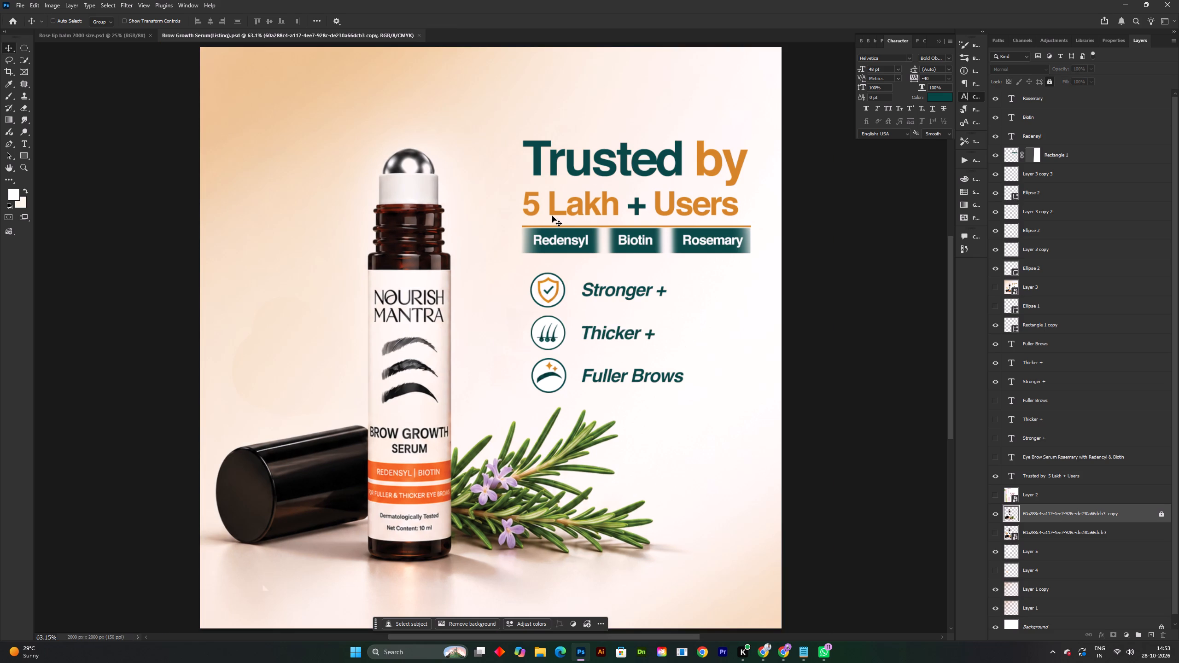
Examine the restored bottle and text layout at several zoom levels, save the file, and clear the layer selection.
shift+scroll(503, 204, down, 3)
key(space)
drag(575, 246, 525, 302)
shift+scroll(509, 296, up, 3)
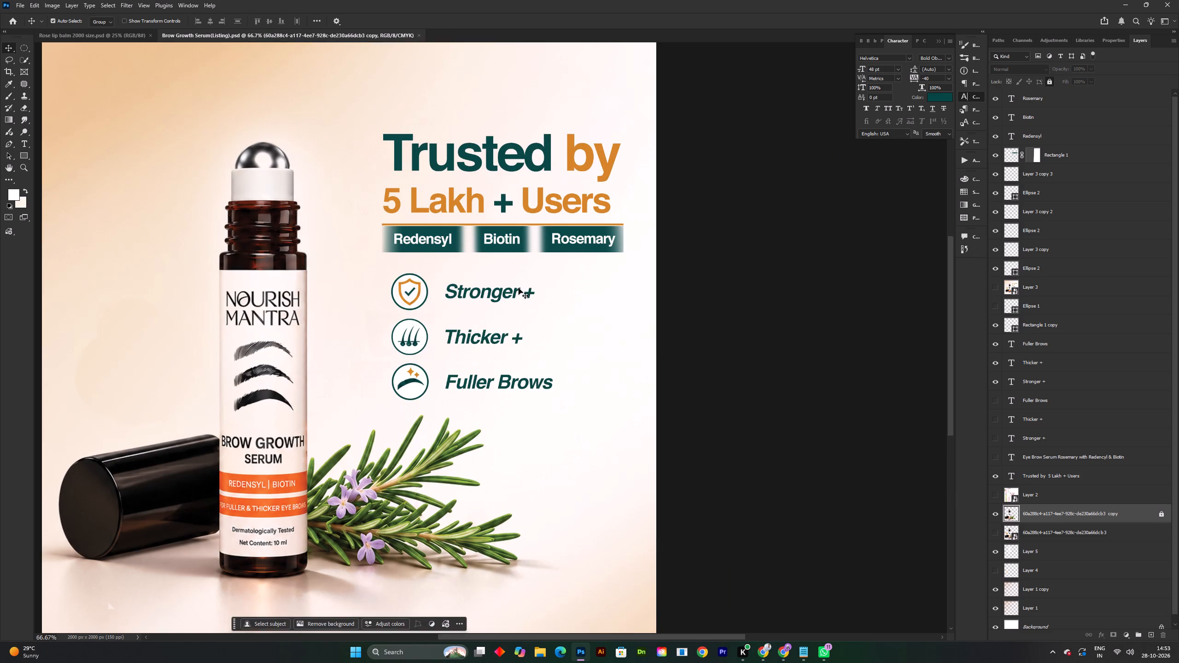
key(space)
drag(528, 286, 529, 296)
key(ctrl+s)
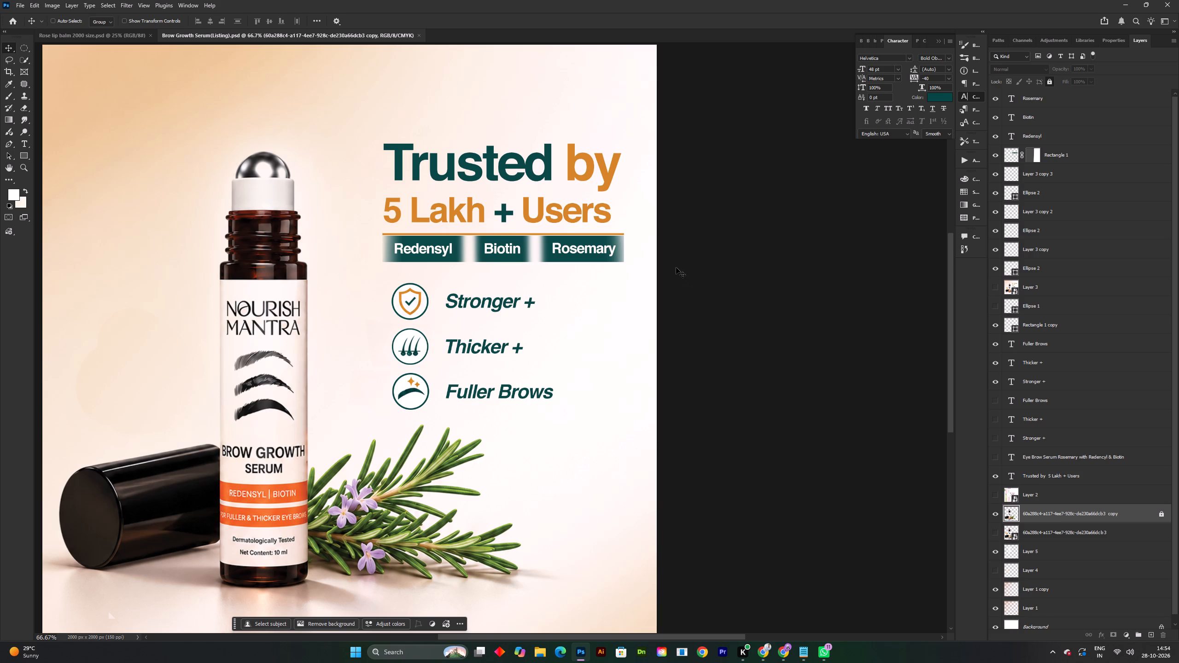
key(ctrl+s)
shift+scroll(608, 283, down, 3)
key(space)
drag(542, 285, 534, 282)
drag(516, 278, 420, 252)
click(420, 252)
shift+scroll(479, 277, up, 1)
key(space)
key(space)
key(space)
key(space)
drag(468, 277, 459, 275)
drag(449, 273, 398, 267)
key(ctrl+s)
double_click(659, 240)
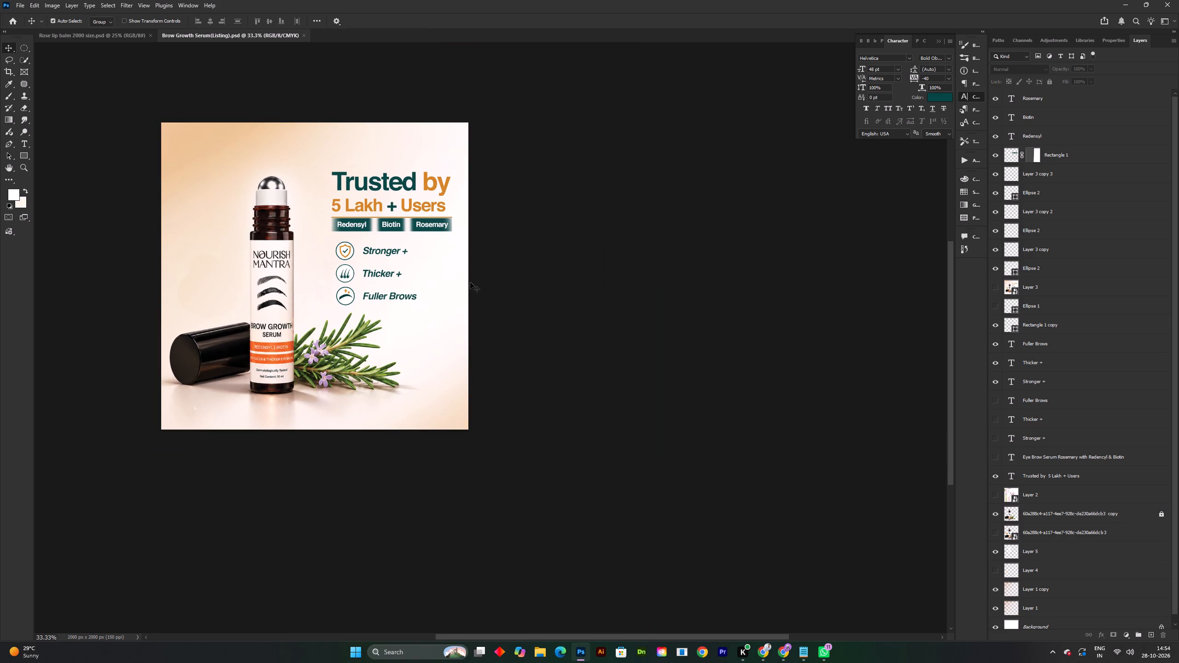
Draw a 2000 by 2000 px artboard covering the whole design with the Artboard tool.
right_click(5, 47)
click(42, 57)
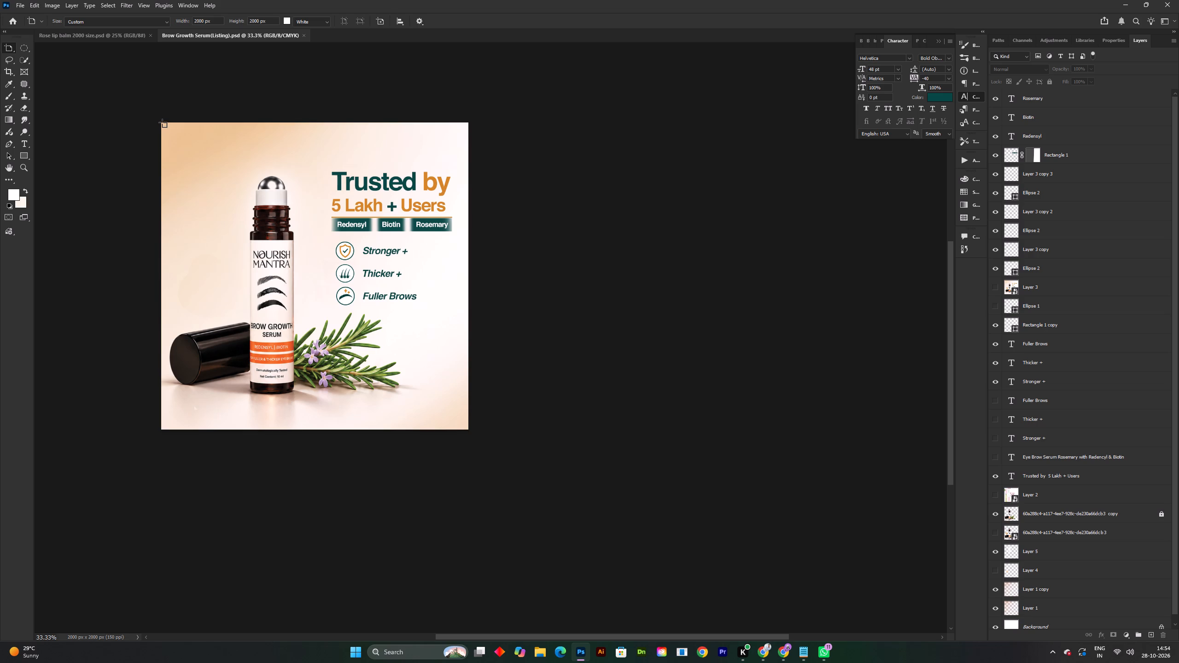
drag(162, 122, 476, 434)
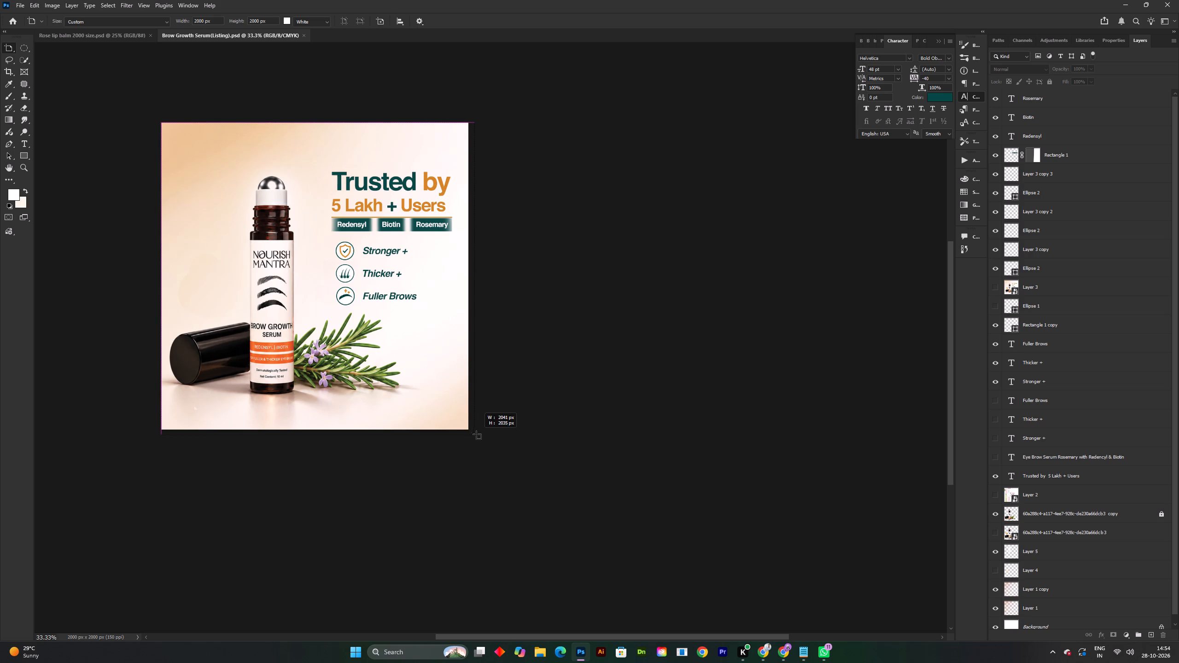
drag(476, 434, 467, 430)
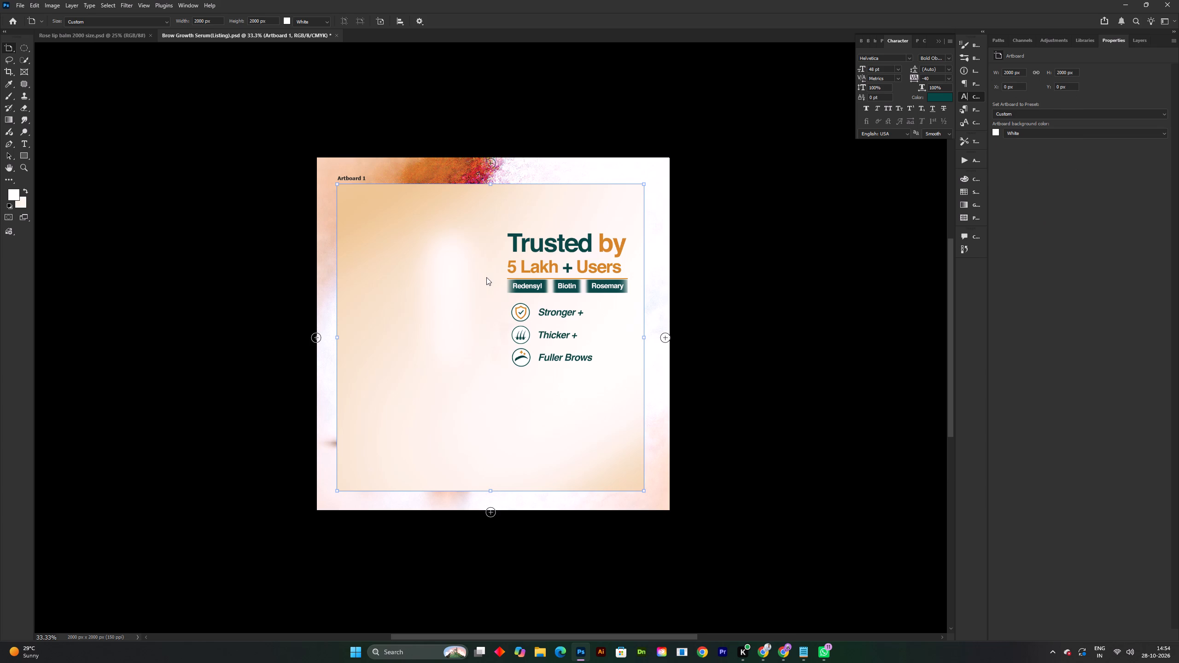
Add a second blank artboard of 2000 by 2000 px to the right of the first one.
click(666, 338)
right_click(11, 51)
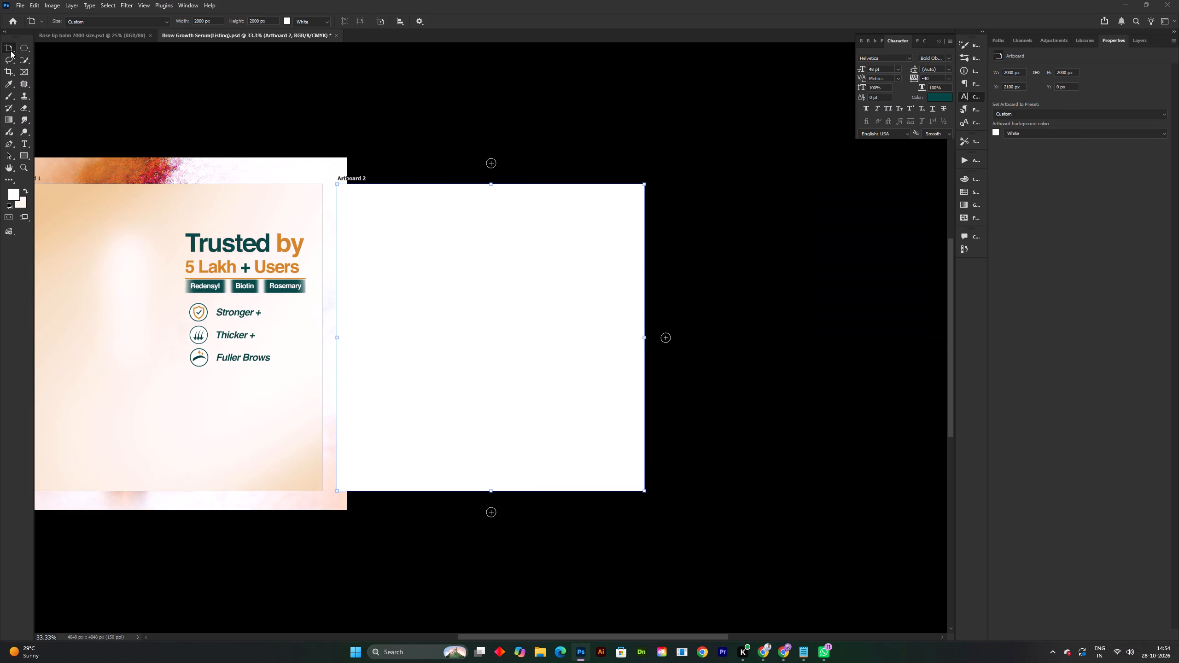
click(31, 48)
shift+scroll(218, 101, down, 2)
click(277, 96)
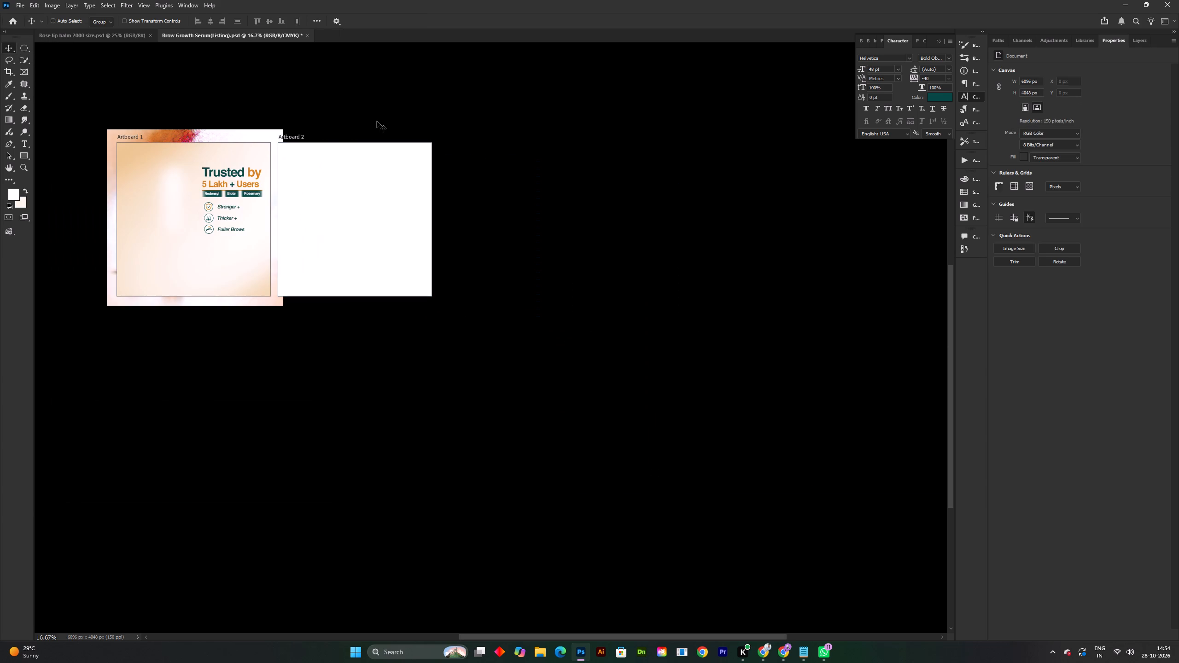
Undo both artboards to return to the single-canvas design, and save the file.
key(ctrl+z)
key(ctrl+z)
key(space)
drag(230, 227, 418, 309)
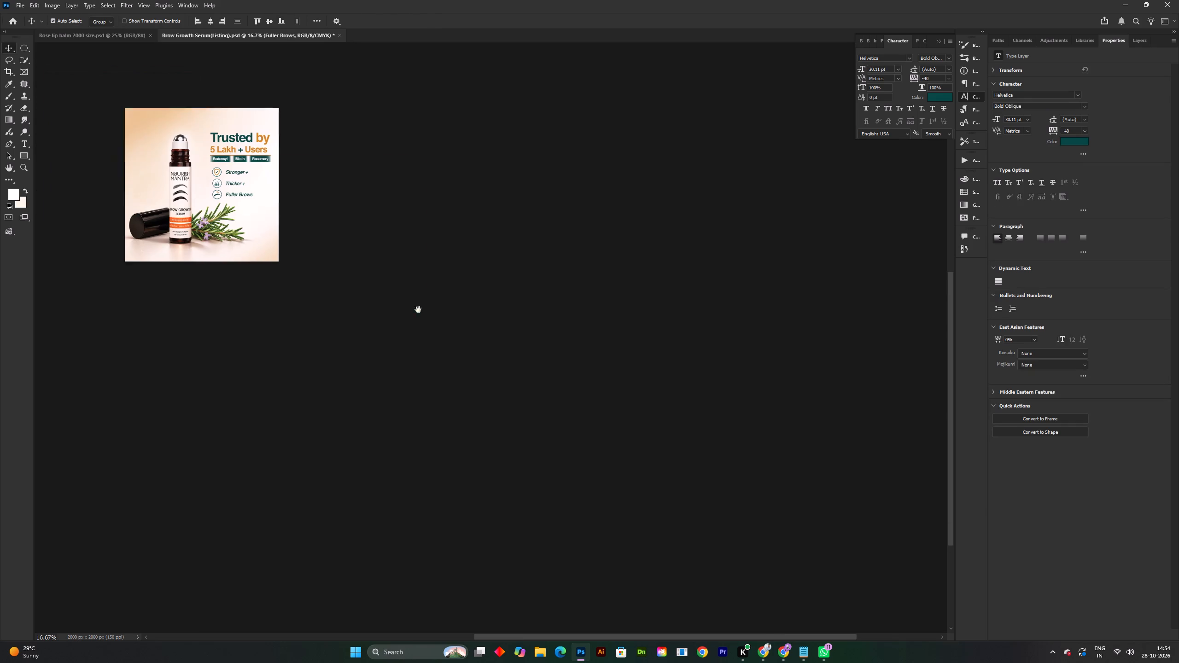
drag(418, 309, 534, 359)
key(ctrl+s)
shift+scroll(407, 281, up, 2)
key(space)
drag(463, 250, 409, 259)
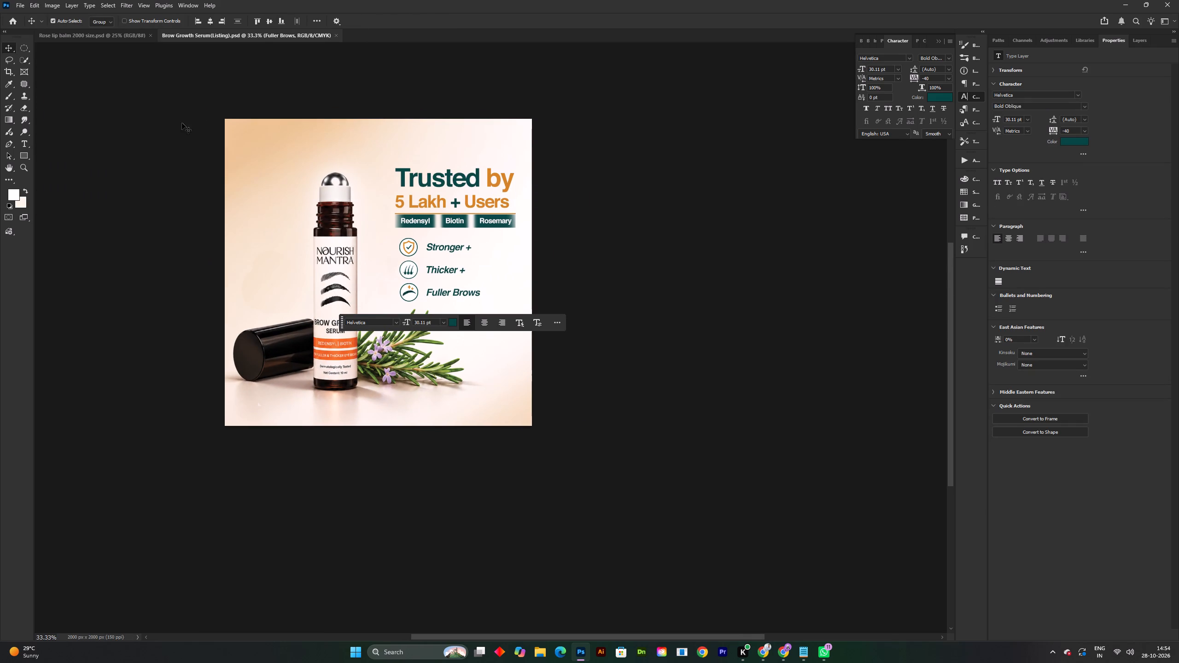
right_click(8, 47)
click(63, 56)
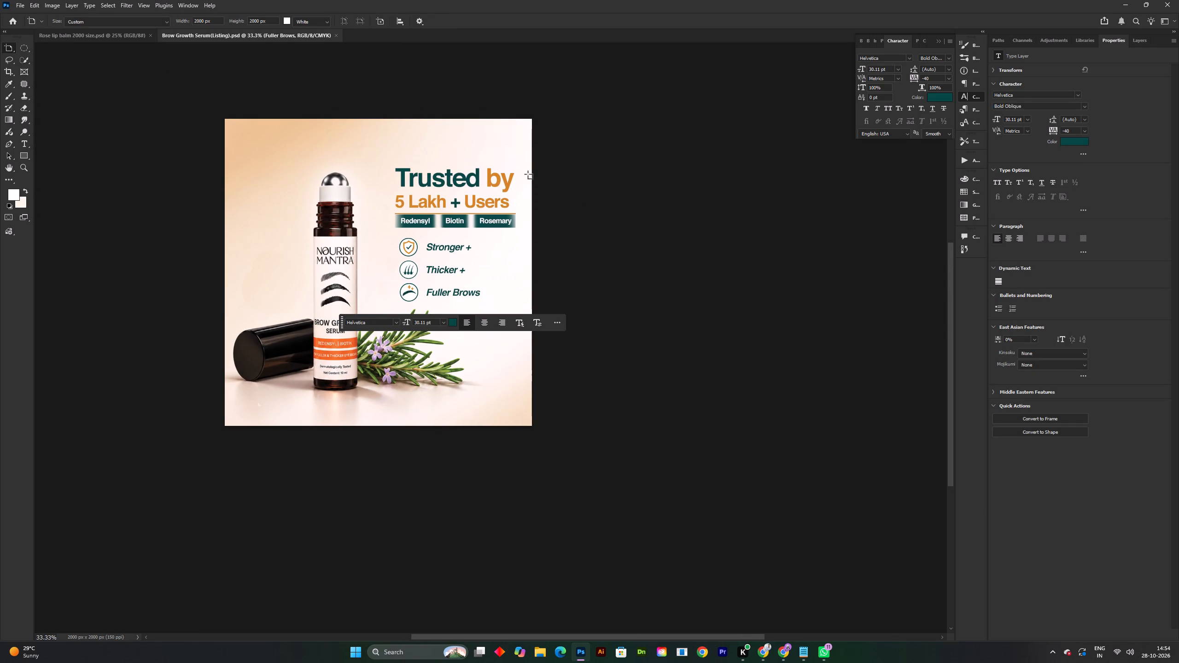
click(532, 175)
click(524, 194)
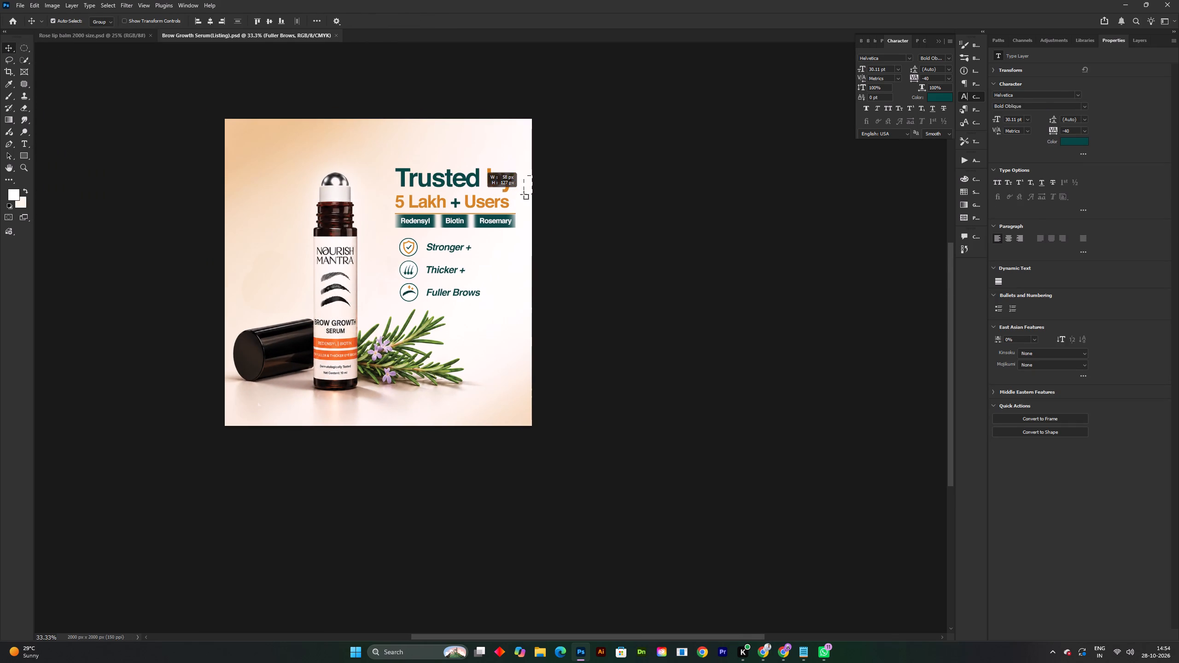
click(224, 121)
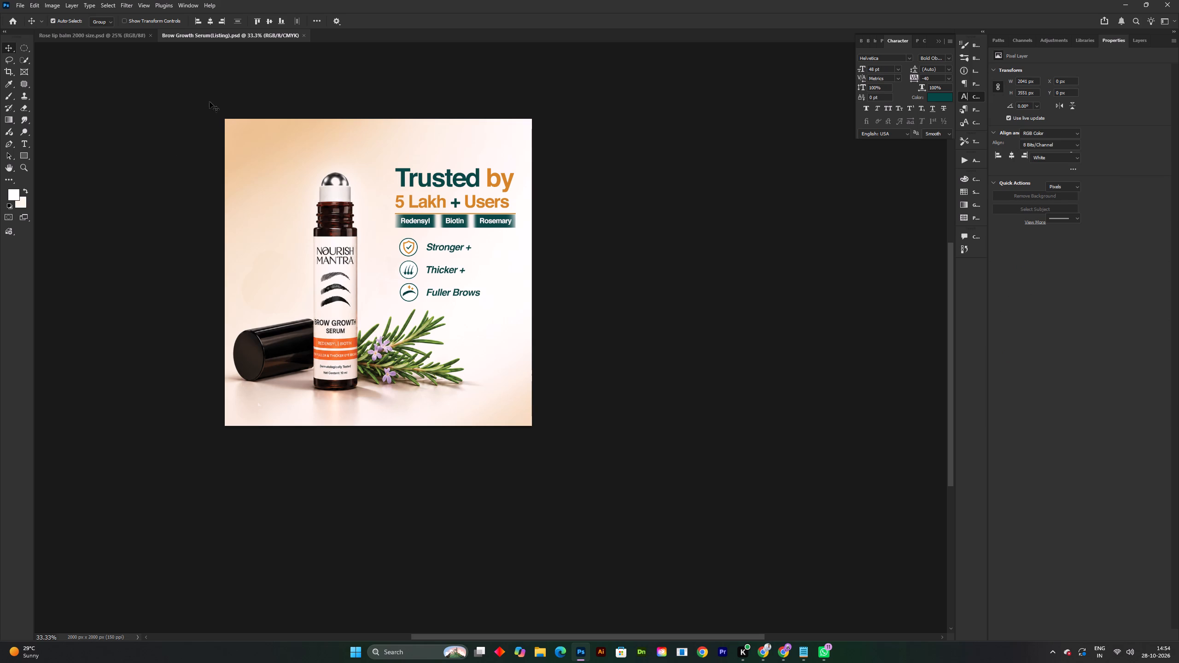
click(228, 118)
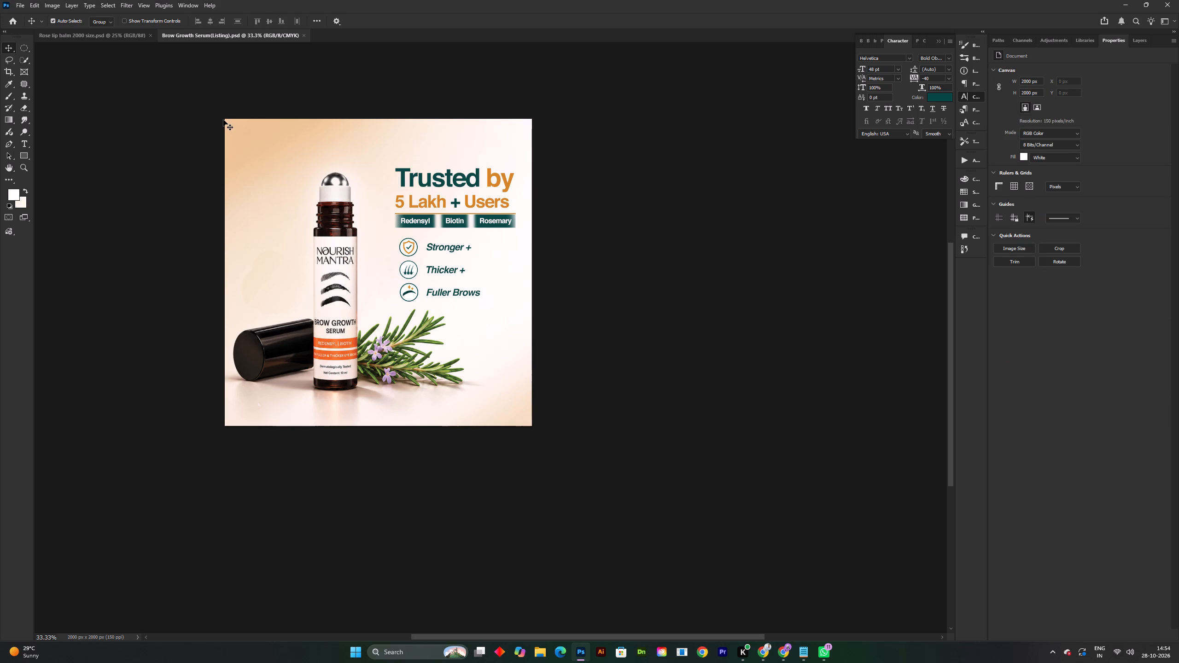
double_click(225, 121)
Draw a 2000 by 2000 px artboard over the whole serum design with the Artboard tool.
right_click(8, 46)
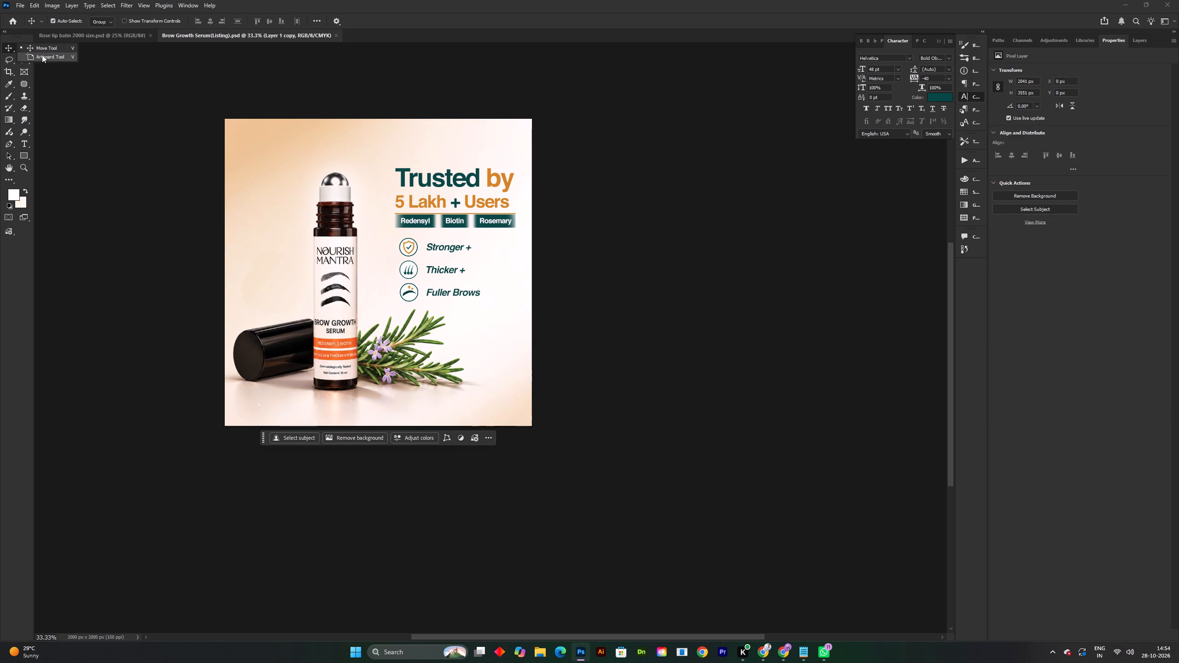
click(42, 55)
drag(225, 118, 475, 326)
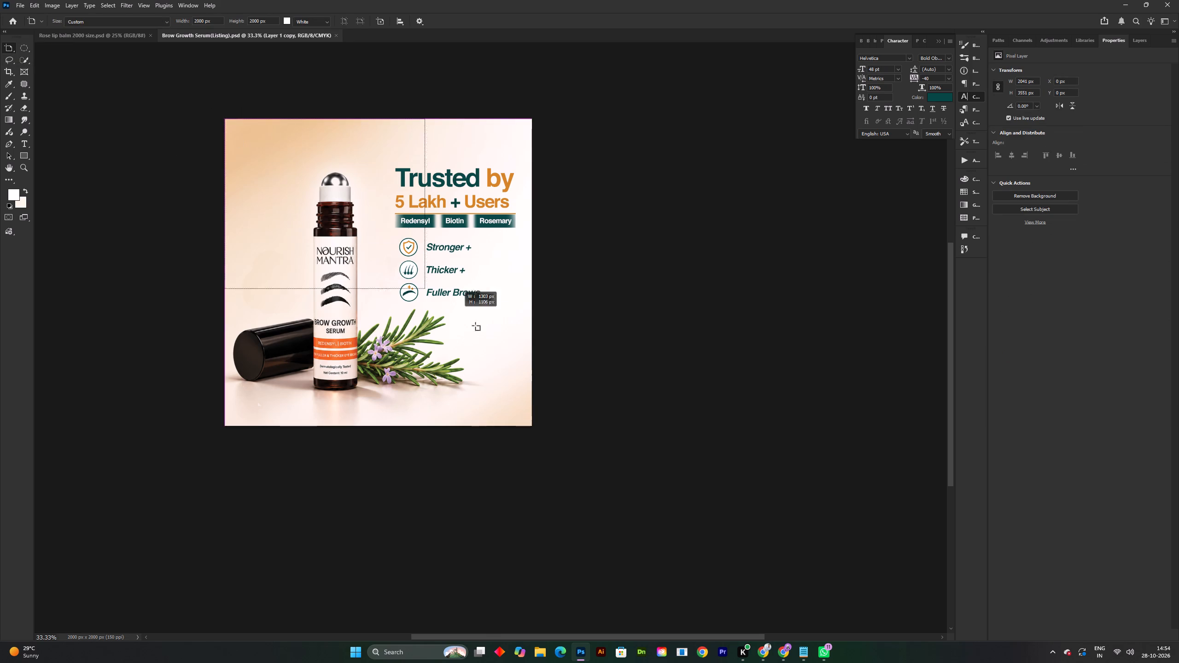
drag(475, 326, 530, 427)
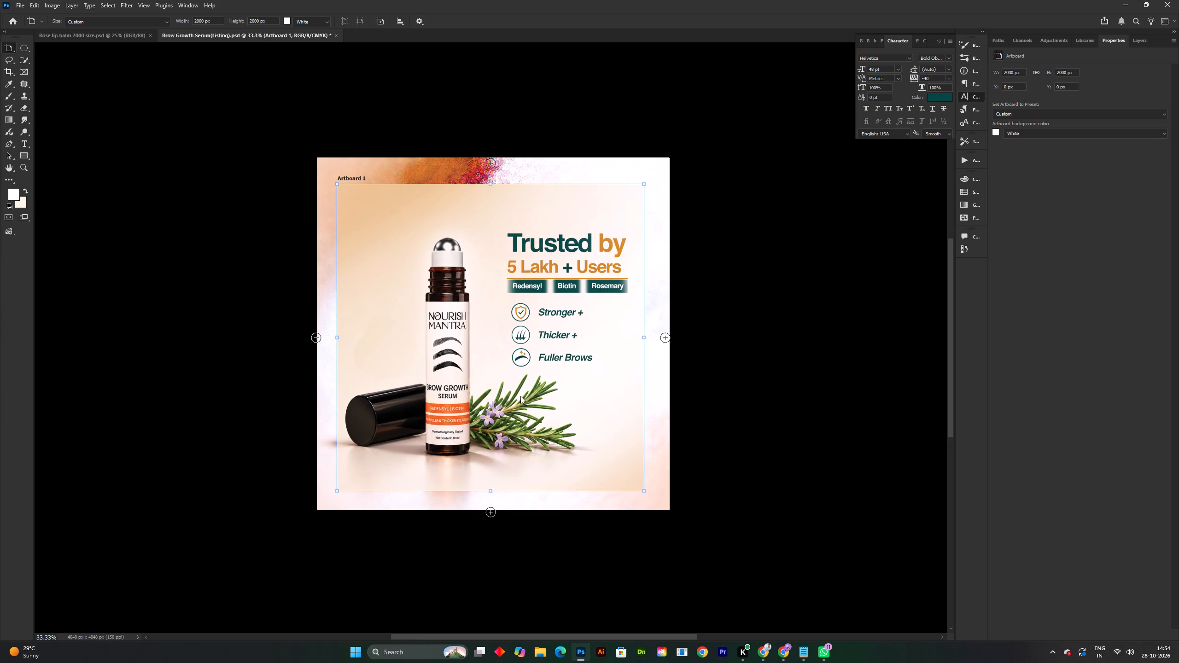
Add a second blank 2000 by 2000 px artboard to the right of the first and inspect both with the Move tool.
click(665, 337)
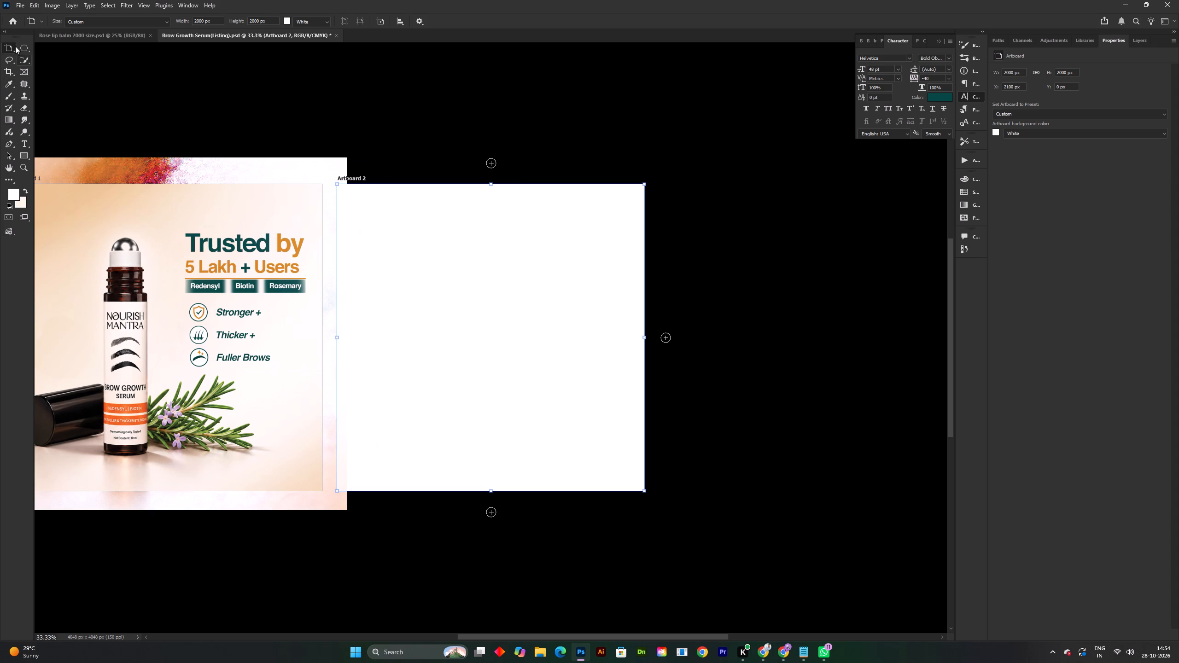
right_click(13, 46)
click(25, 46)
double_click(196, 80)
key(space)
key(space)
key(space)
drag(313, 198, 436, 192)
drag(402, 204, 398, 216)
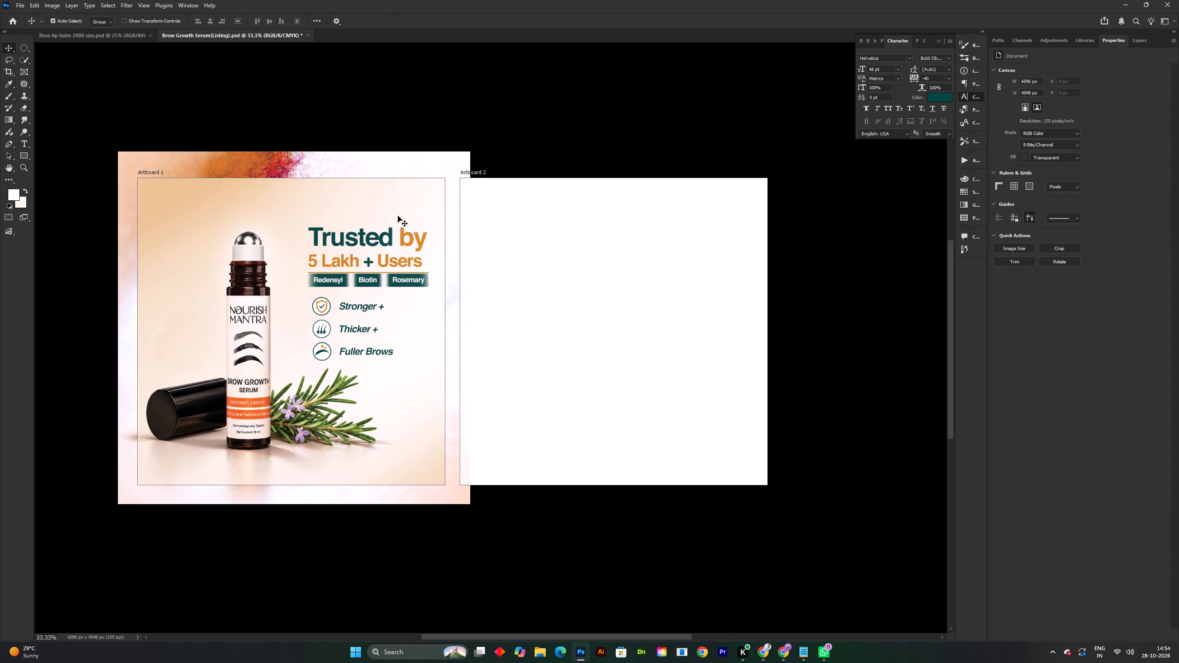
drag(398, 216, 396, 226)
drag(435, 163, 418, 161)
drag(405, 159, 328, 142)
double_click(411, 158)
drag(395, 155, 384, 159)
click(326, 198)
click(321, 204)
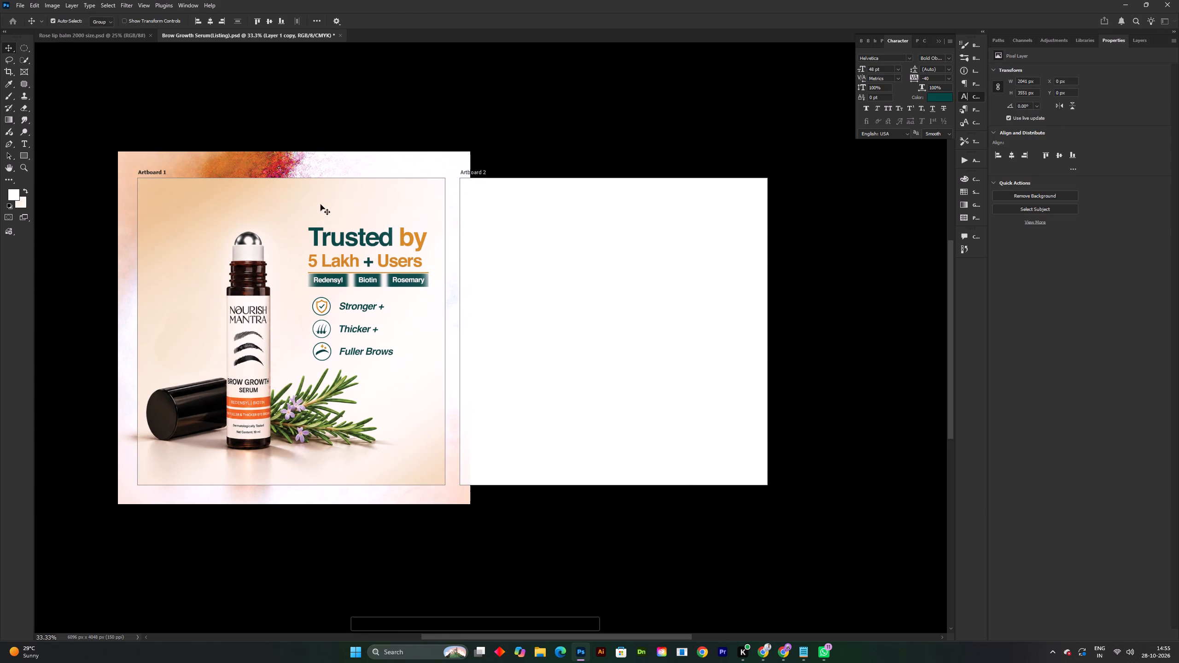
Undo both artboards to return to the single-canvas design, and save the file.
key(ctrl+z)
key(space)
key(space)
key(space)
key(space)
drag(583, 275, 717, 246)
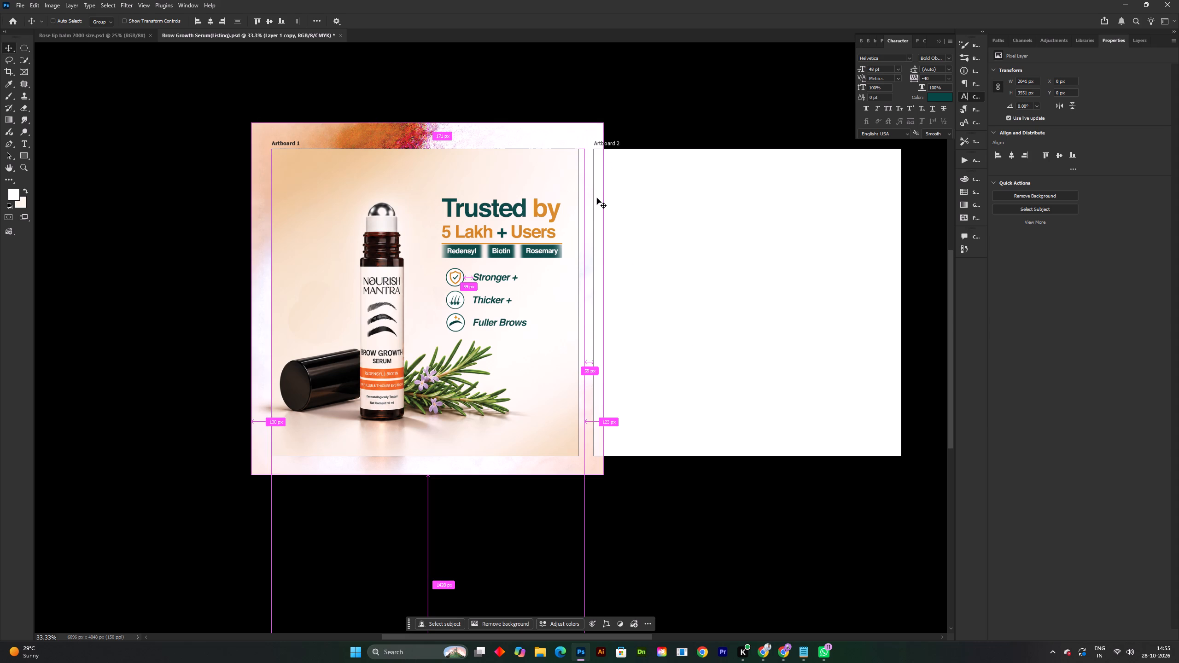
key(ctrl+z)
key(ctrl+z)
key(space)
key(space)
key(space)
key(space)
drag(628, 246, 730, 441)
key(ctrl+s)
Unlock the visible bottle image copy layer and the Background layer, and save the file.
double_click(1141, 42)
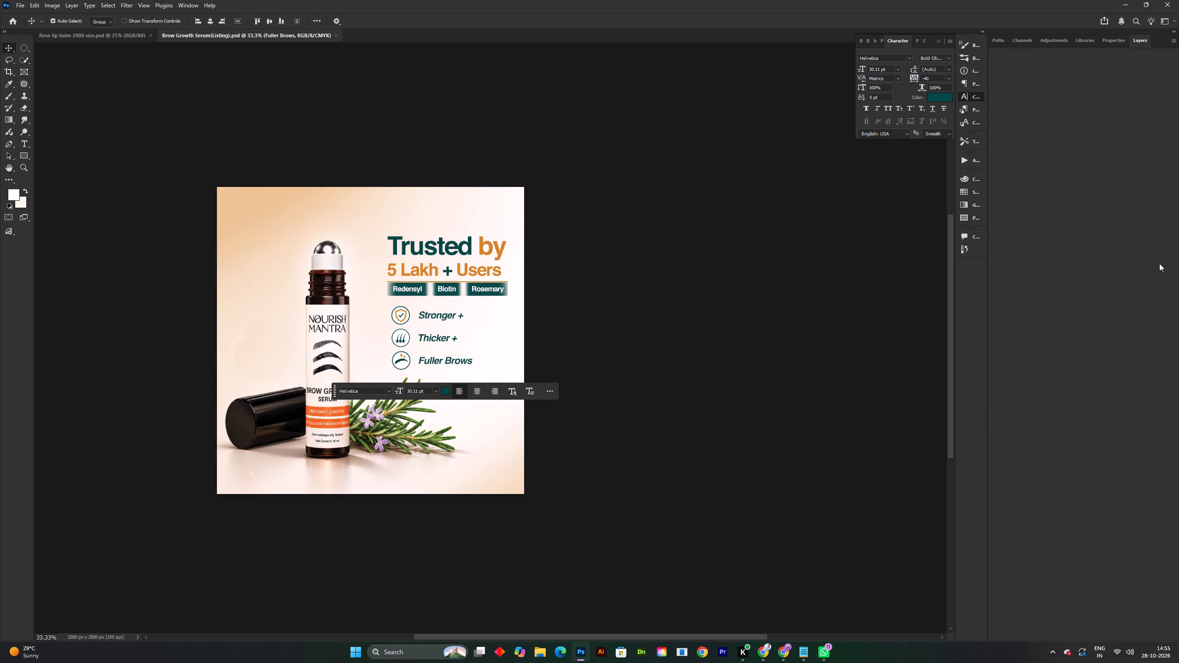
double_click(1149, 36)
scroll(1137, 395, down, 8)
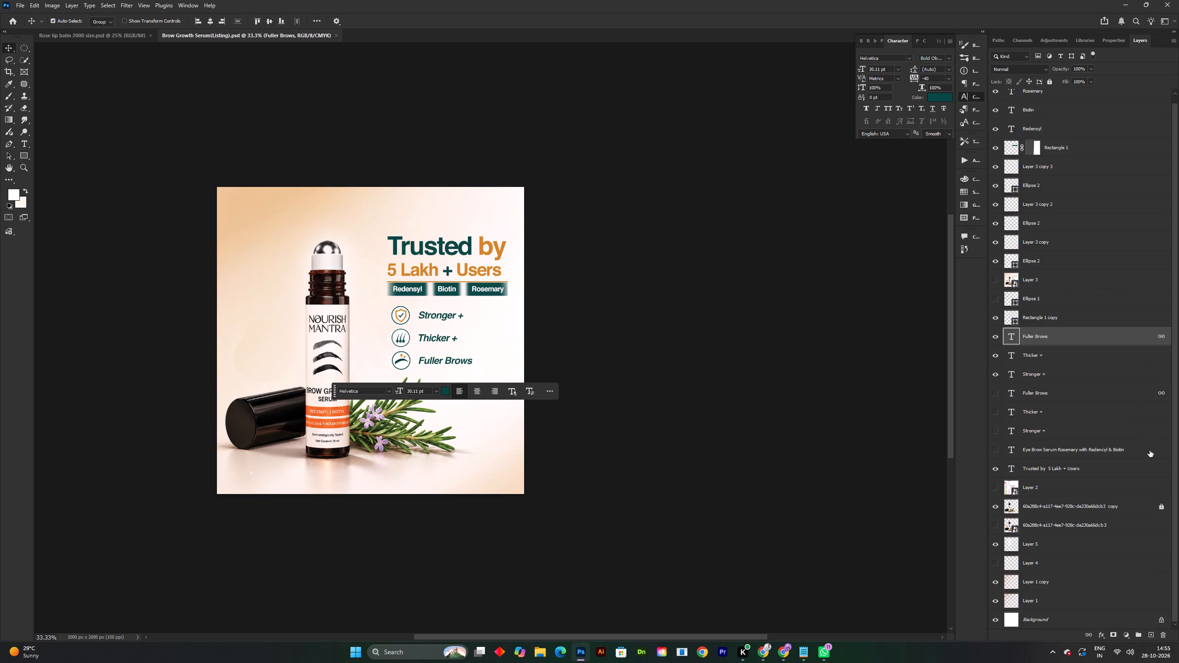
scroll(1150, 450, down, 4)
click(1165, 506)
scroll(1165, 528, down, 2)
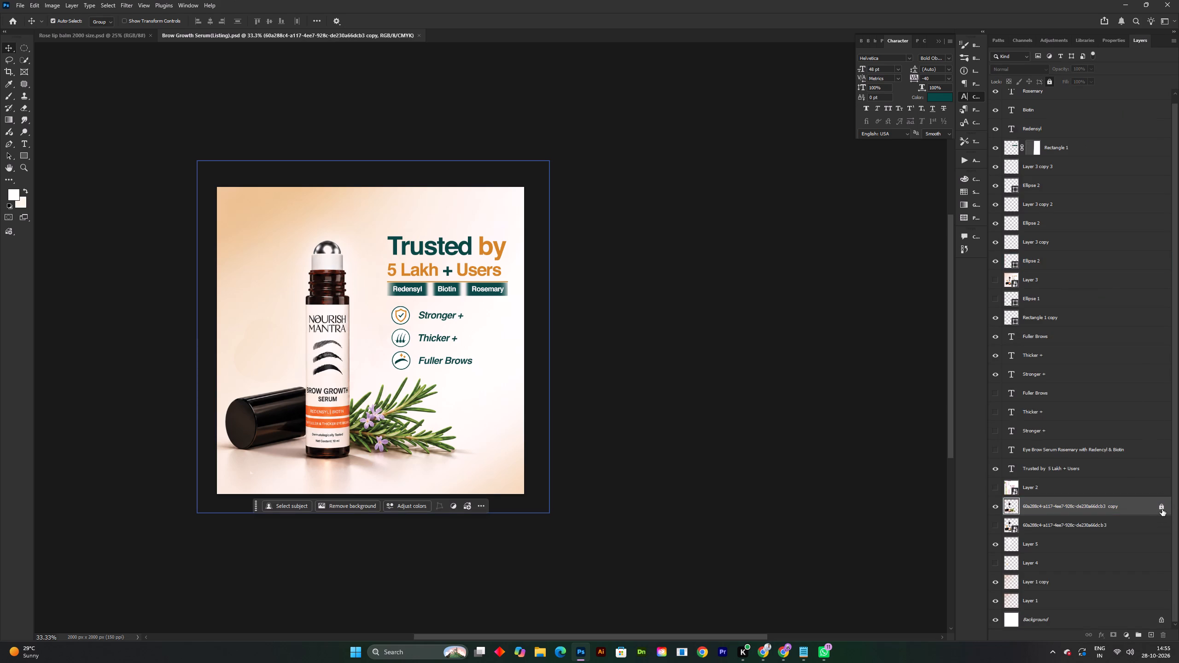
click(1162, 501)
scroll(1164, 507, down, 4)
click(1161, 619)
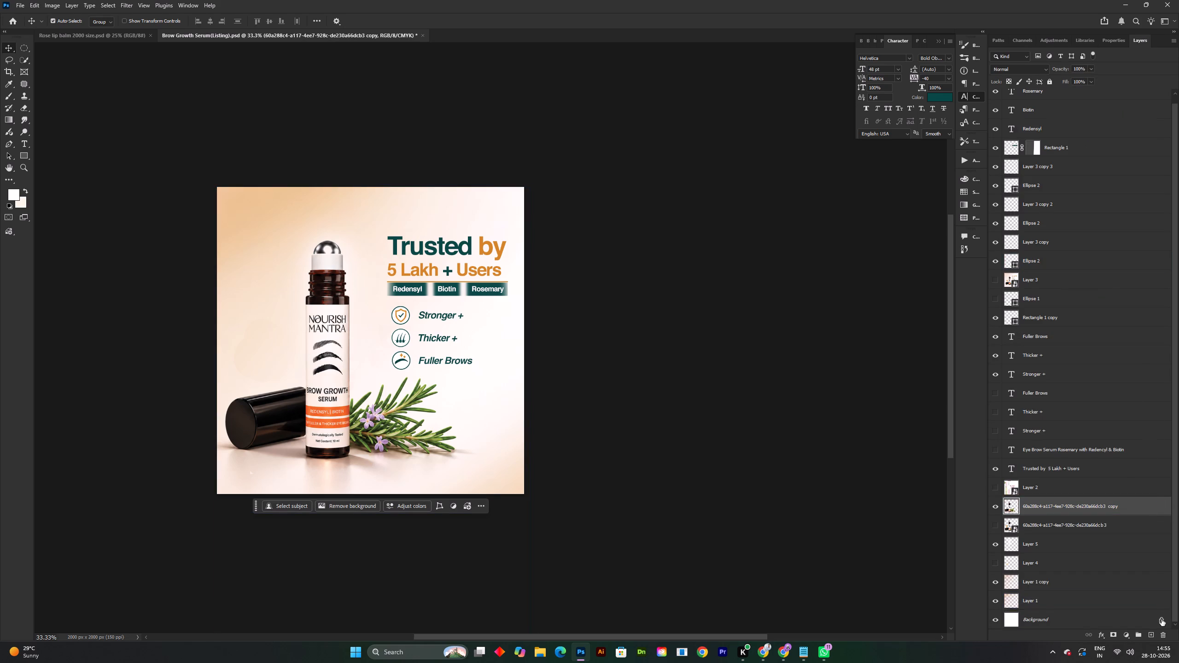
scroll(1150, 497, up, 14)
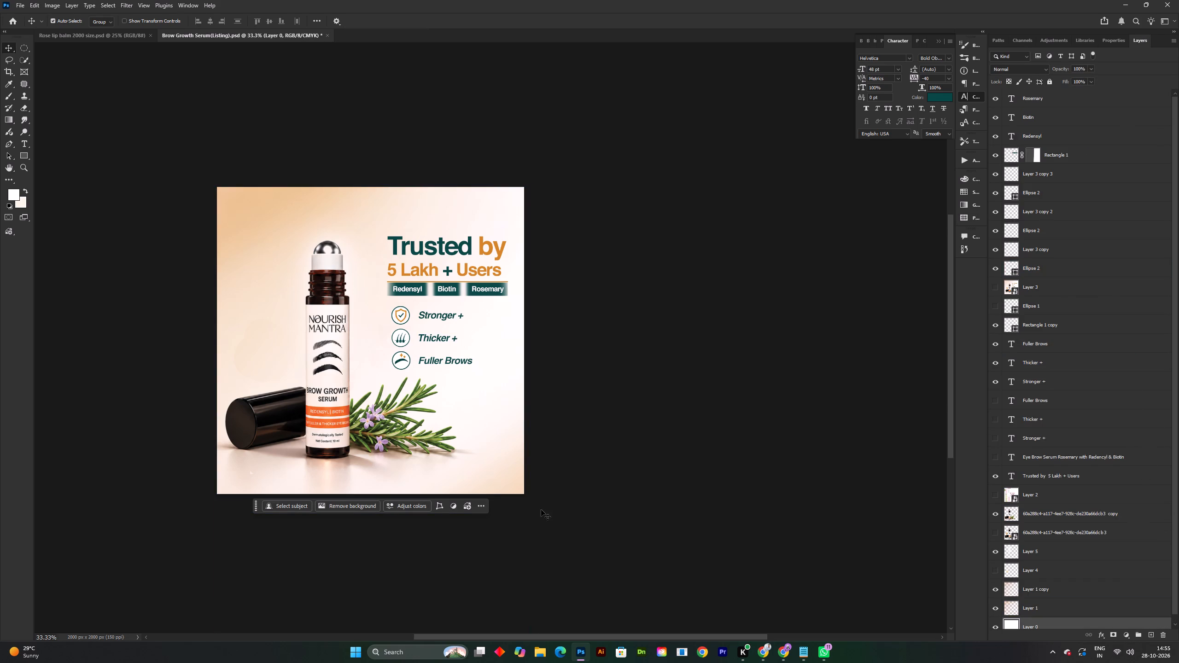
key(ctrl+s)
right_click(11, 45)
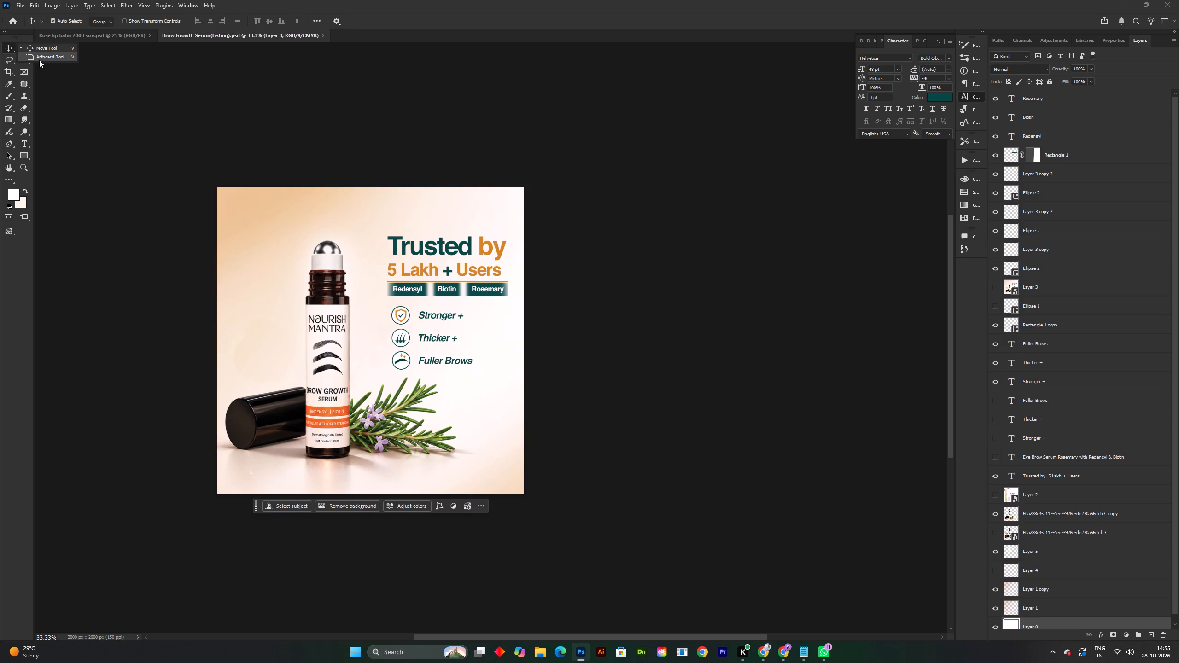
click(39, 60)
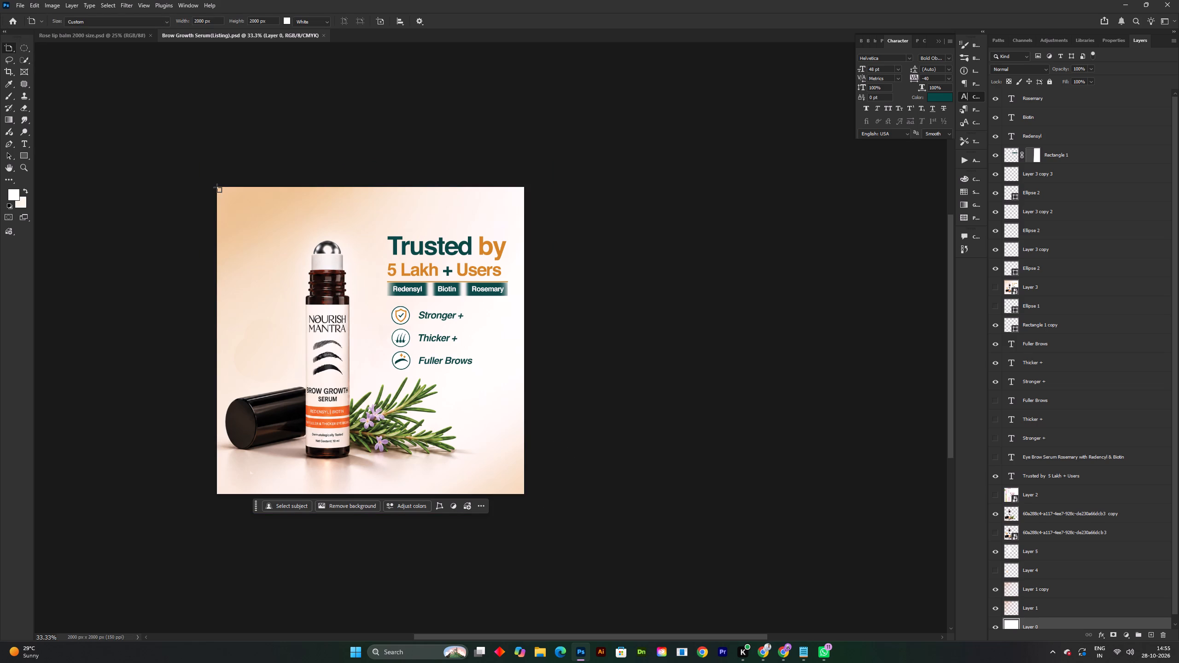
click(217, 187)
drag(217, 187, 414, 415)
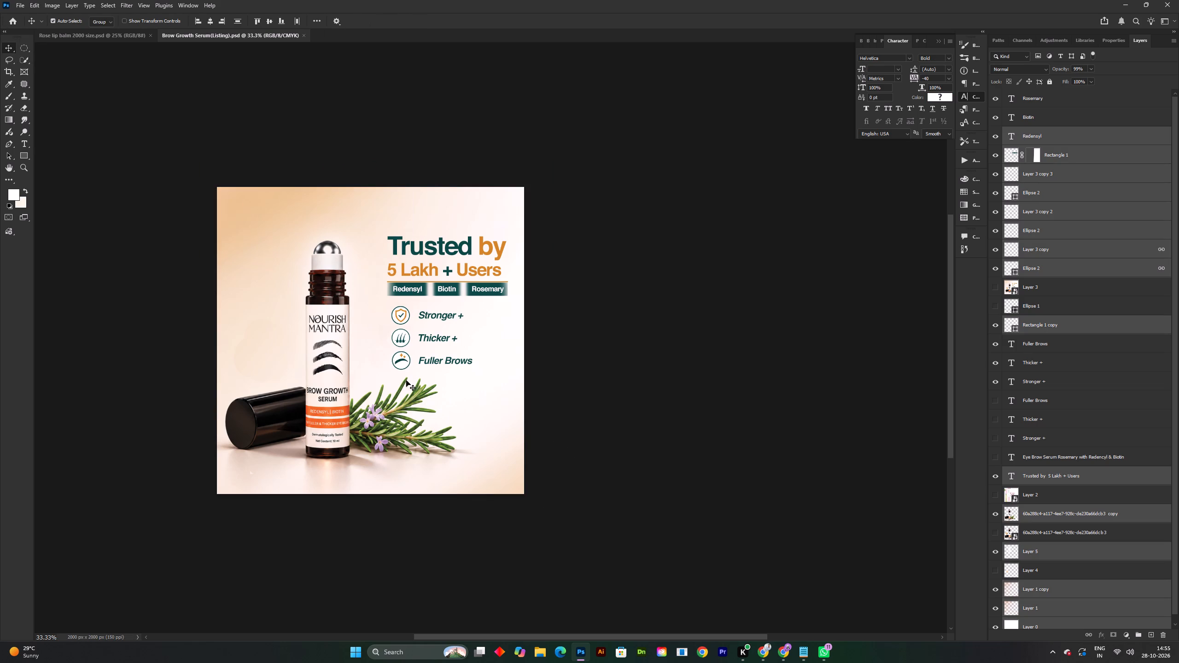
Draw a 2000 by 2000 px artboard covering the whole unlocked design with the Artboard tool.
right_click(8, 47)
click(33, 54)
drag(217, 186, 445, 419)
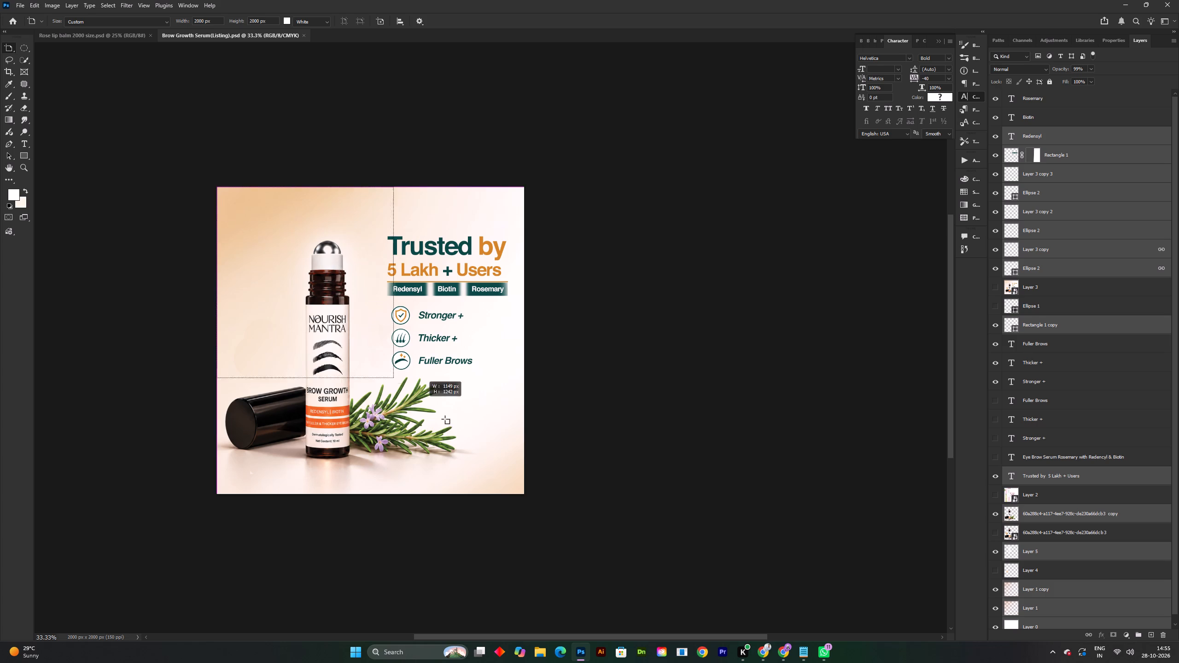
drag(445, 419, 525, 496)
Add a second blank 2000 by 2000 px artboard to the right of the design, save the file, and return to the Move tool.
click(668, 339)
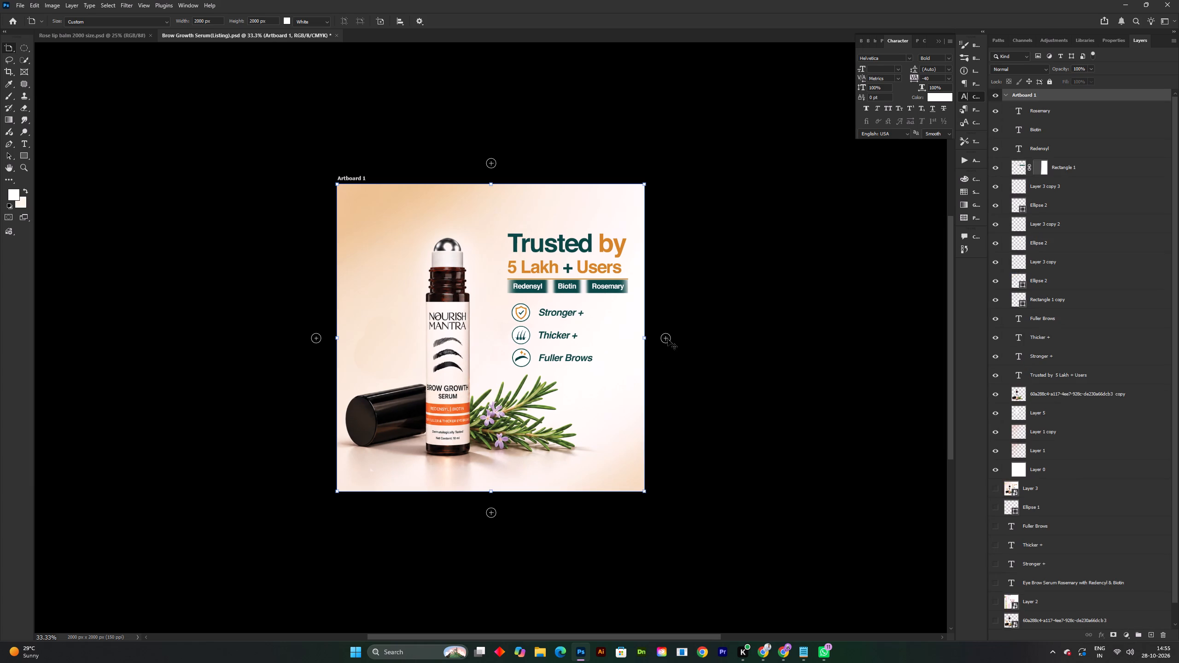
right_click(11, 44)
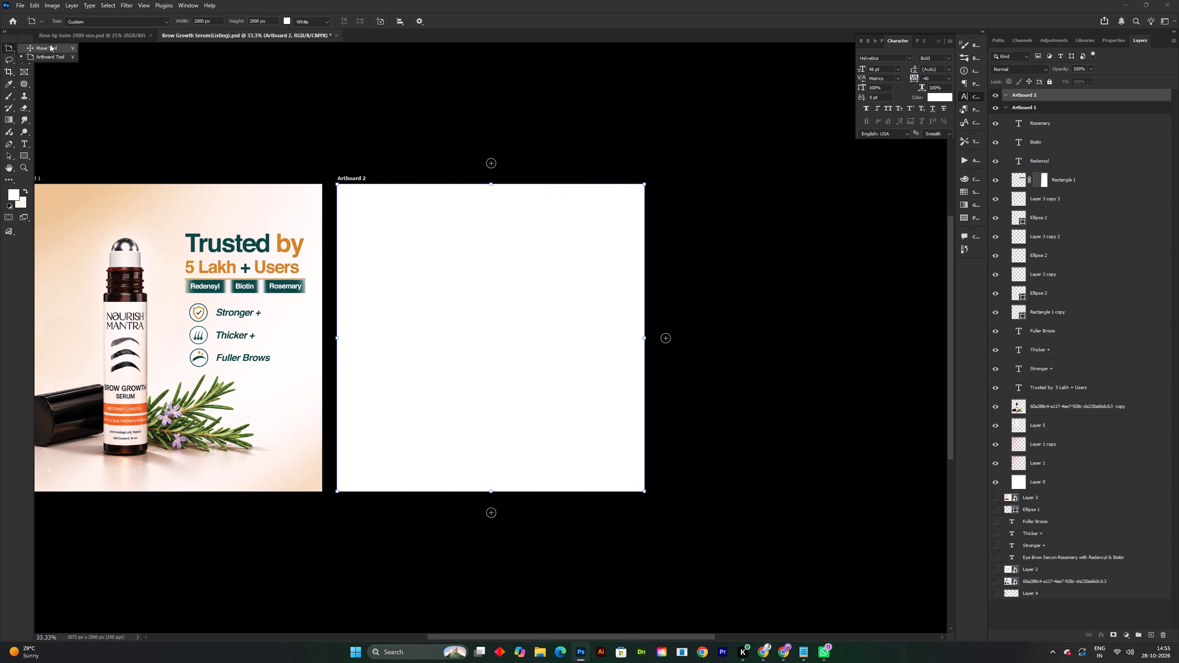
click(50, 44)
key(ctrl+s)
click(376, 137)
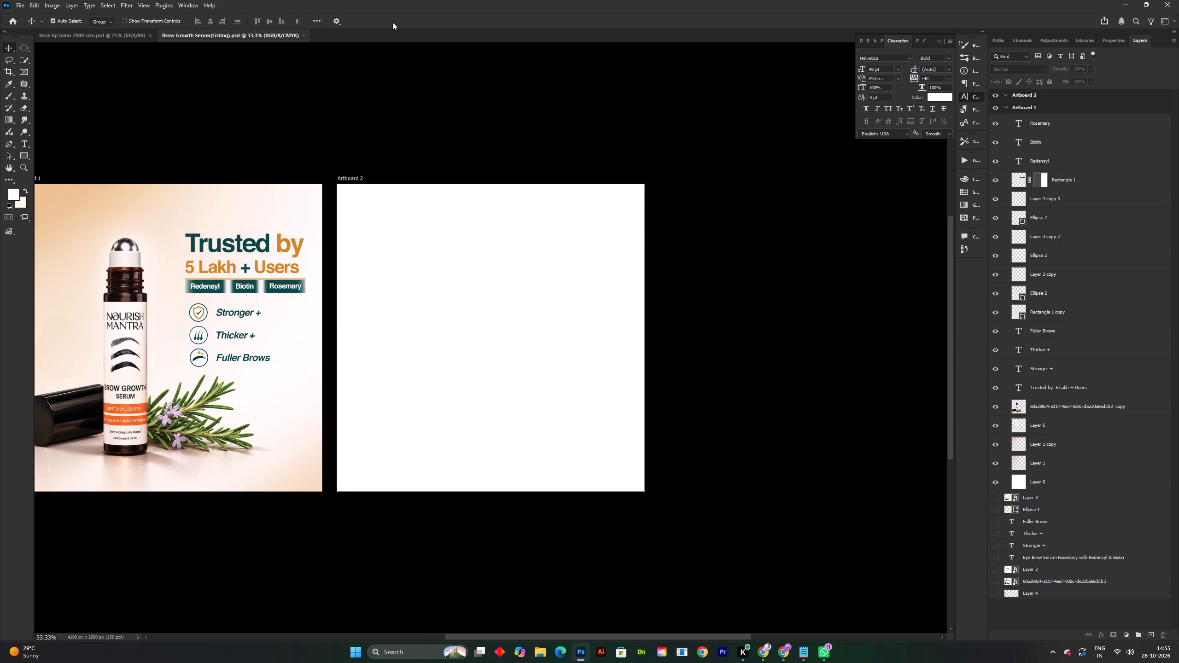
right_click(7, 49)
click(32, 48)
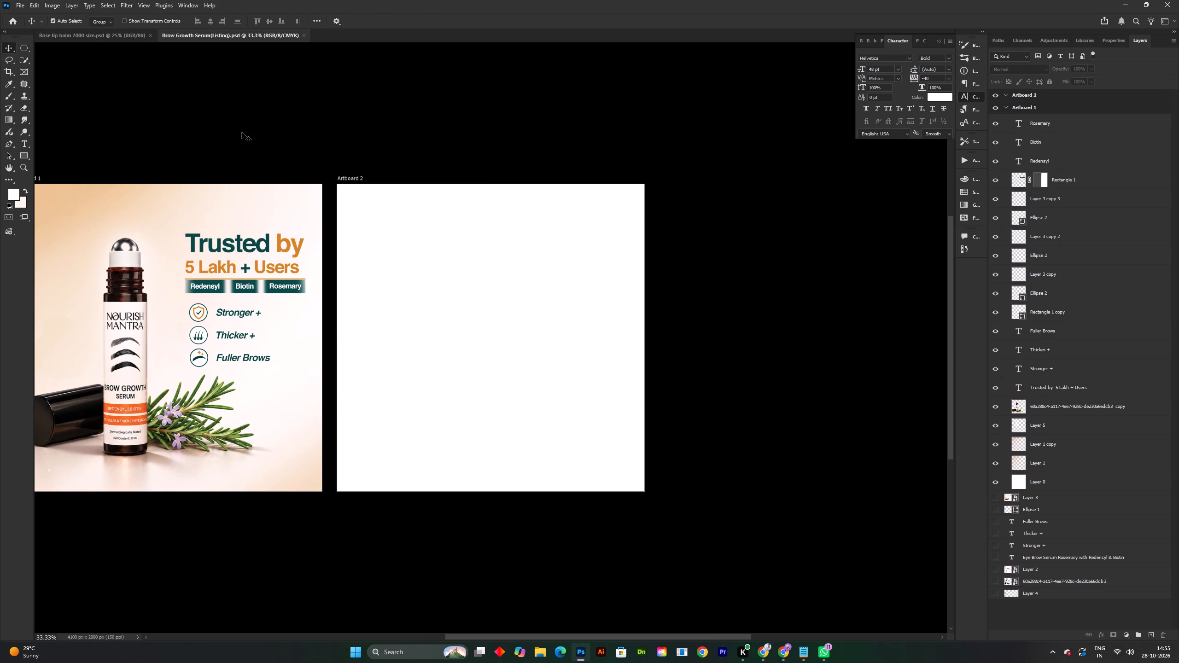
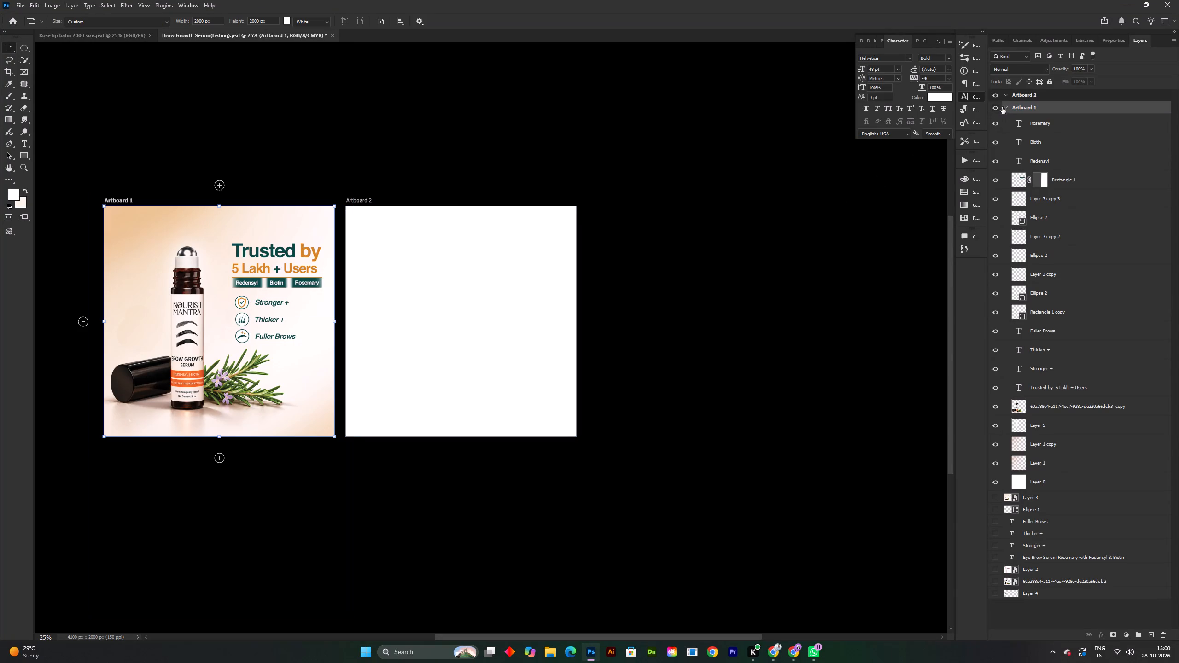
Collapse the Artboard 1 group in the layer stack so its contents are folded away.
triple_click(1006, 107)
triple_click(1004, 107)
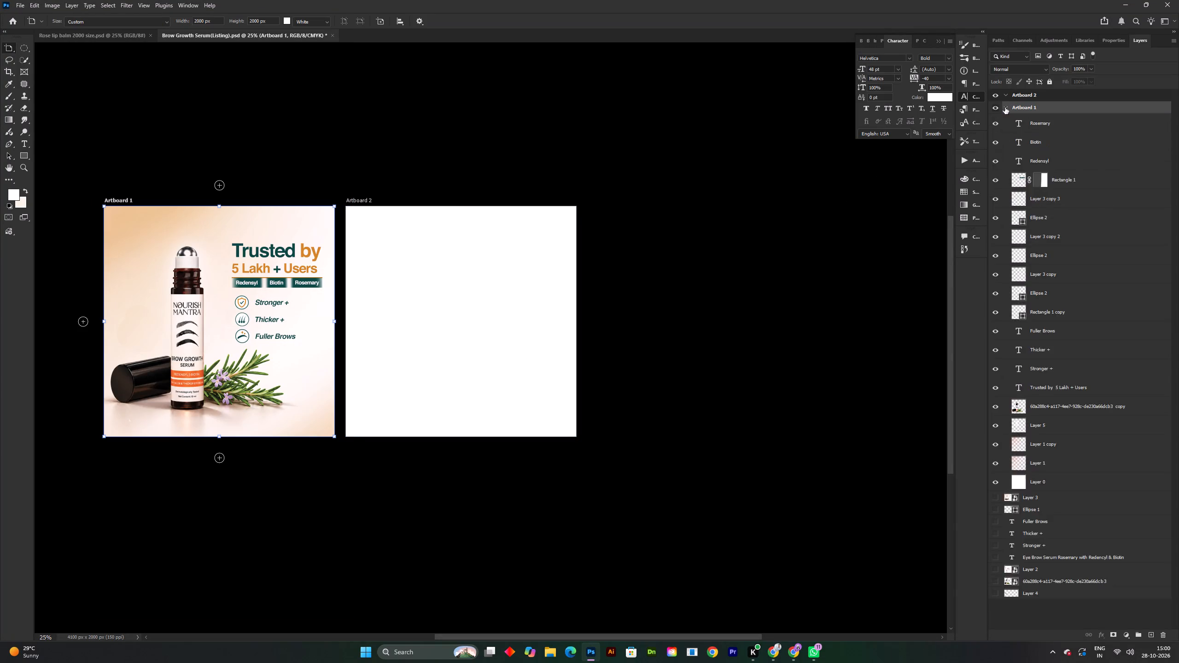
double_click(1005, 107)
double_click(1010, 108)
double_click(1008, 107)
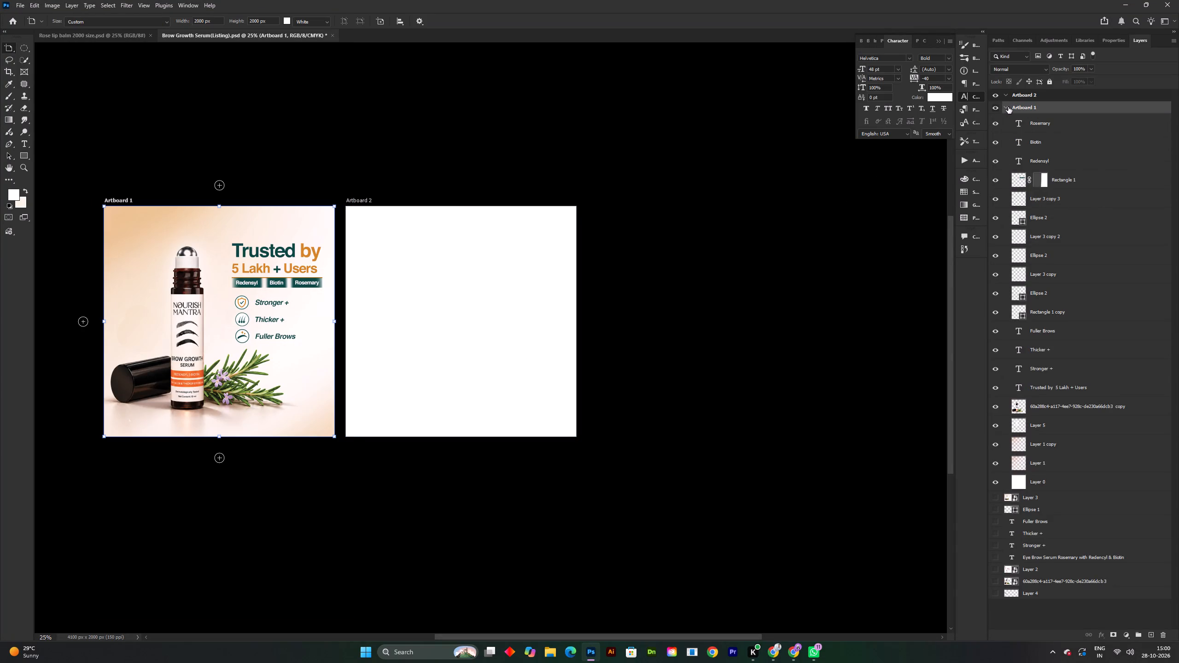
double_click(1006, 107)
click(1006, 107)
Hide Artboard 1, leaving only the blank Artboard 2 showing on the canvas.
double_click(1000, 107)
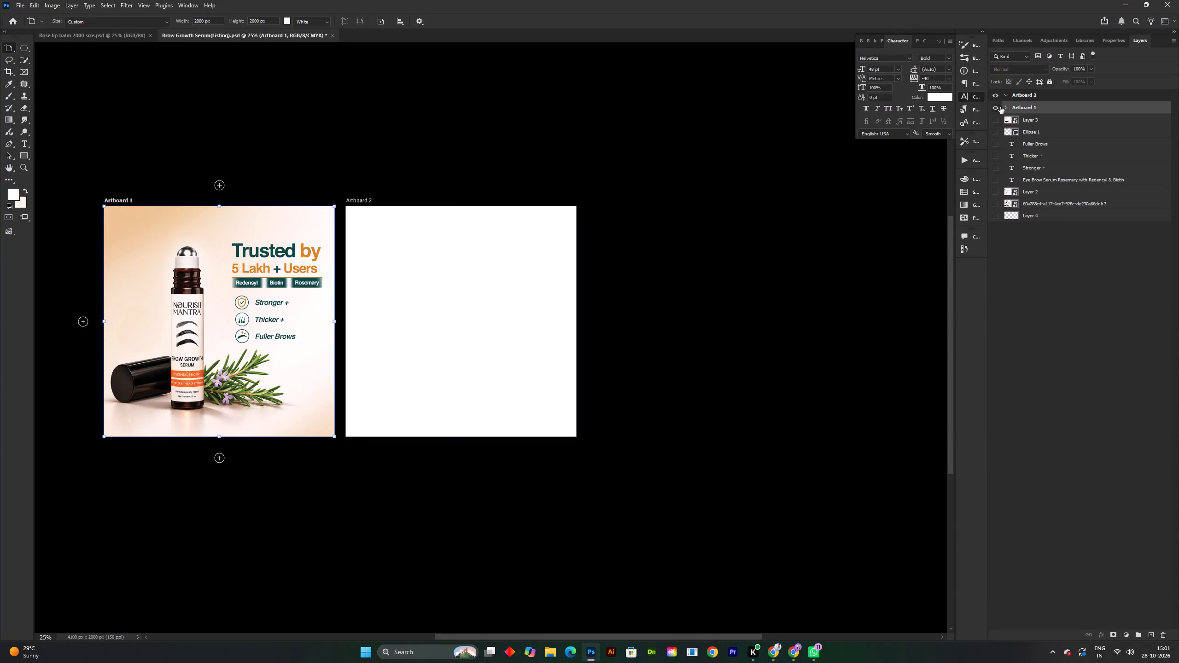
triple_click(999, 107)
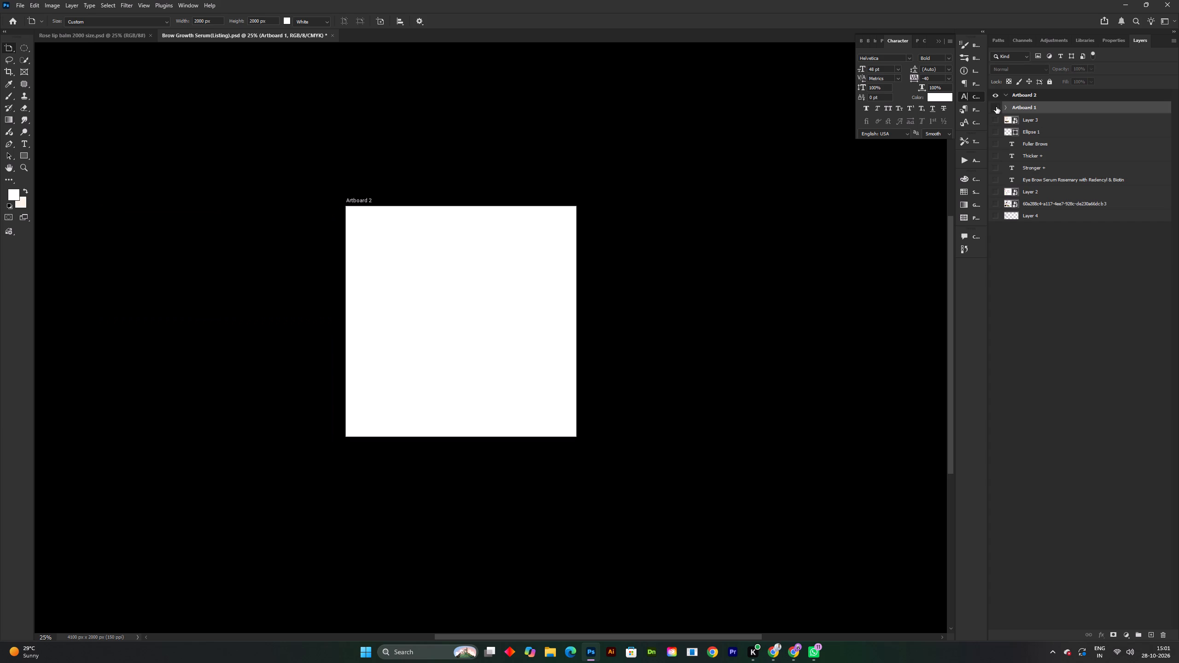
Make the hidden Artboard 1 visible again.
triple_click(996, 107)
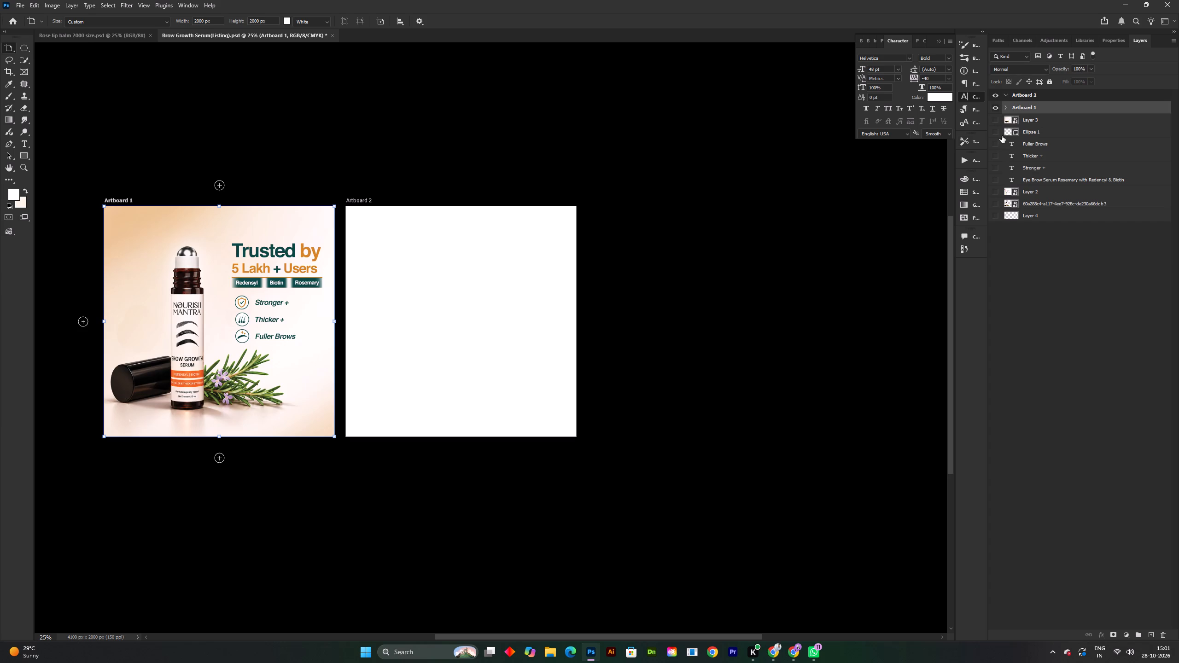
shift+scroll(769, 177, up, 1)
key(space)
key(space)
key(space)
key(space)
key(space)
key(space)
key(space)
drag(780, 231, 954, 187)
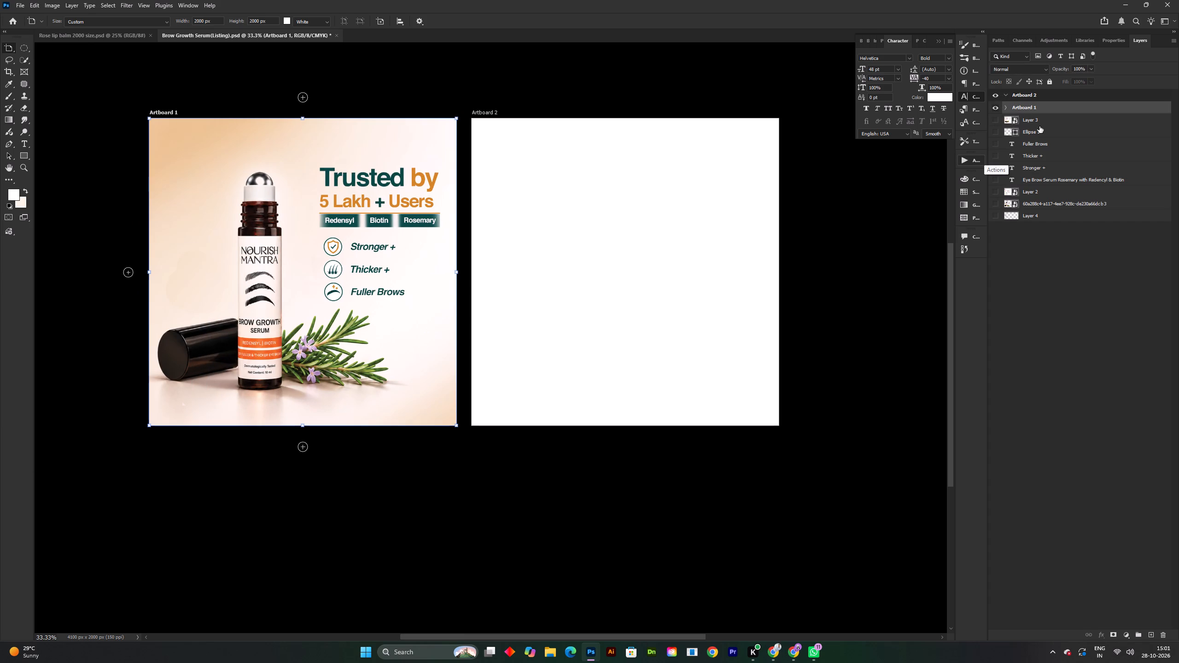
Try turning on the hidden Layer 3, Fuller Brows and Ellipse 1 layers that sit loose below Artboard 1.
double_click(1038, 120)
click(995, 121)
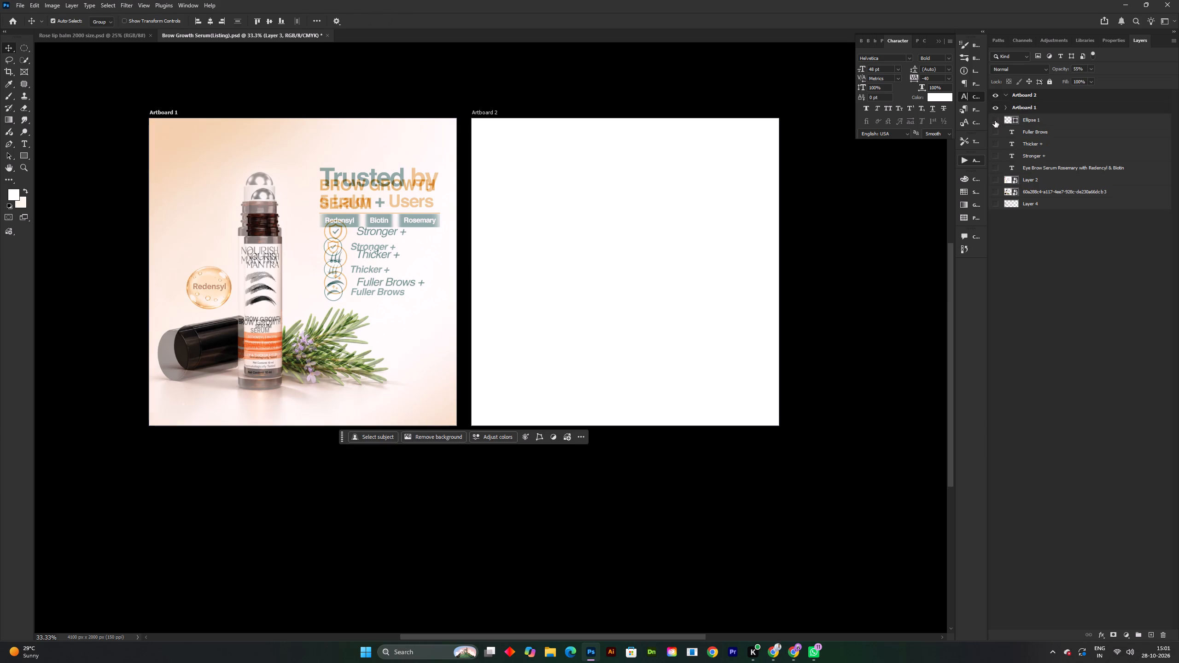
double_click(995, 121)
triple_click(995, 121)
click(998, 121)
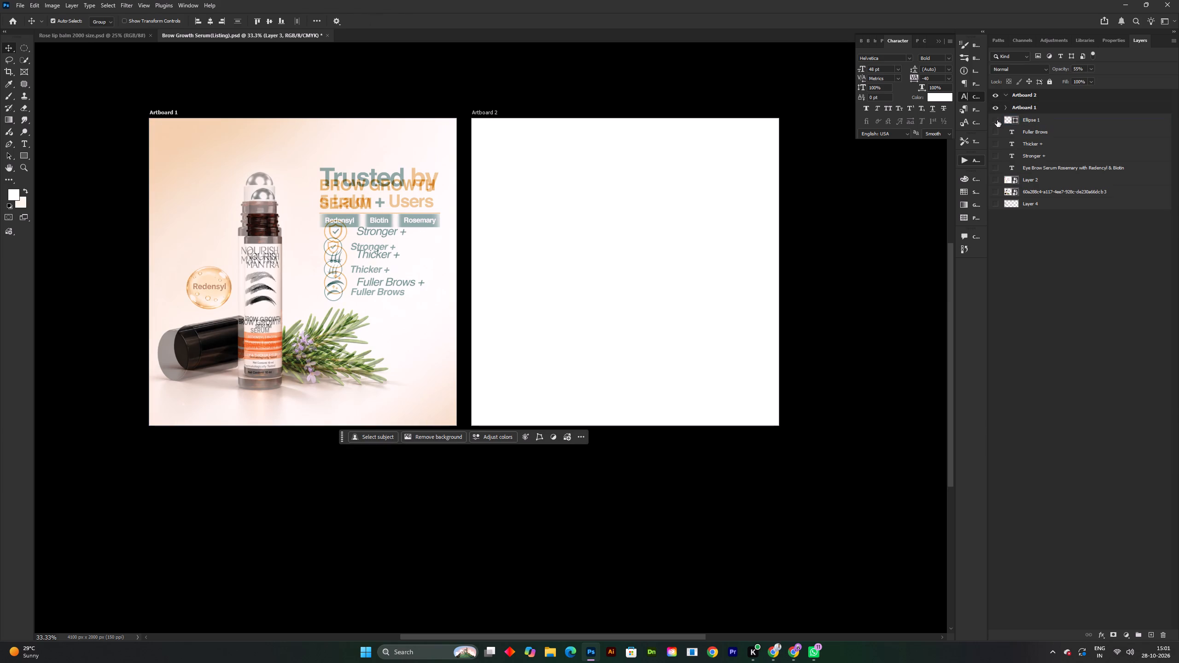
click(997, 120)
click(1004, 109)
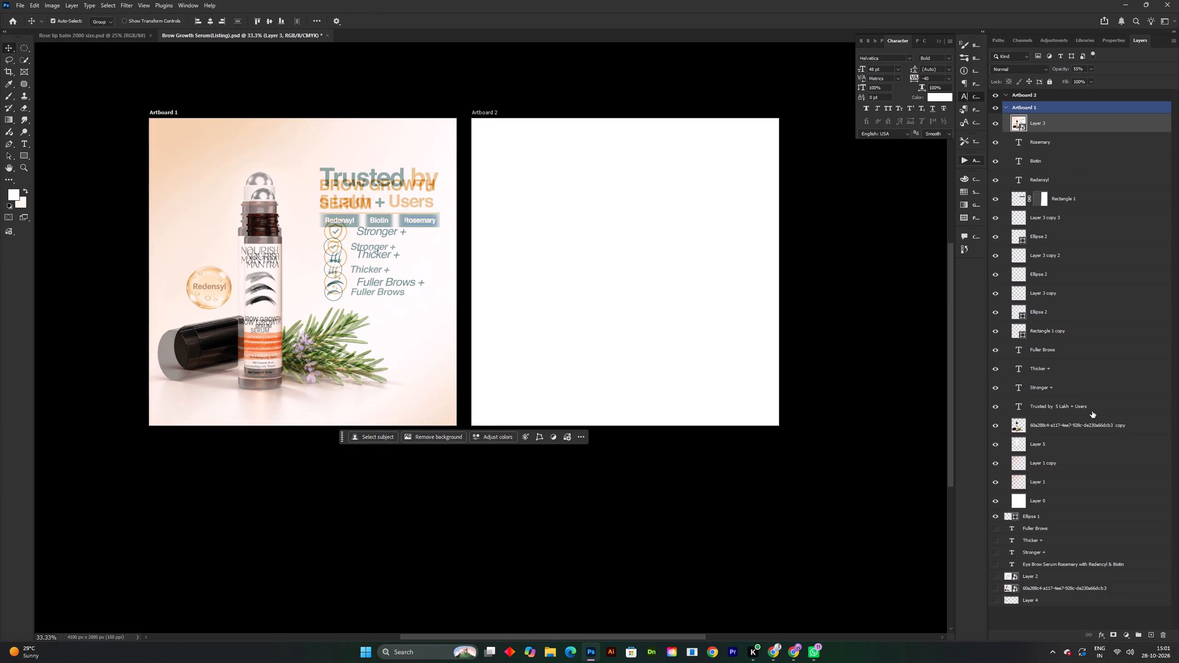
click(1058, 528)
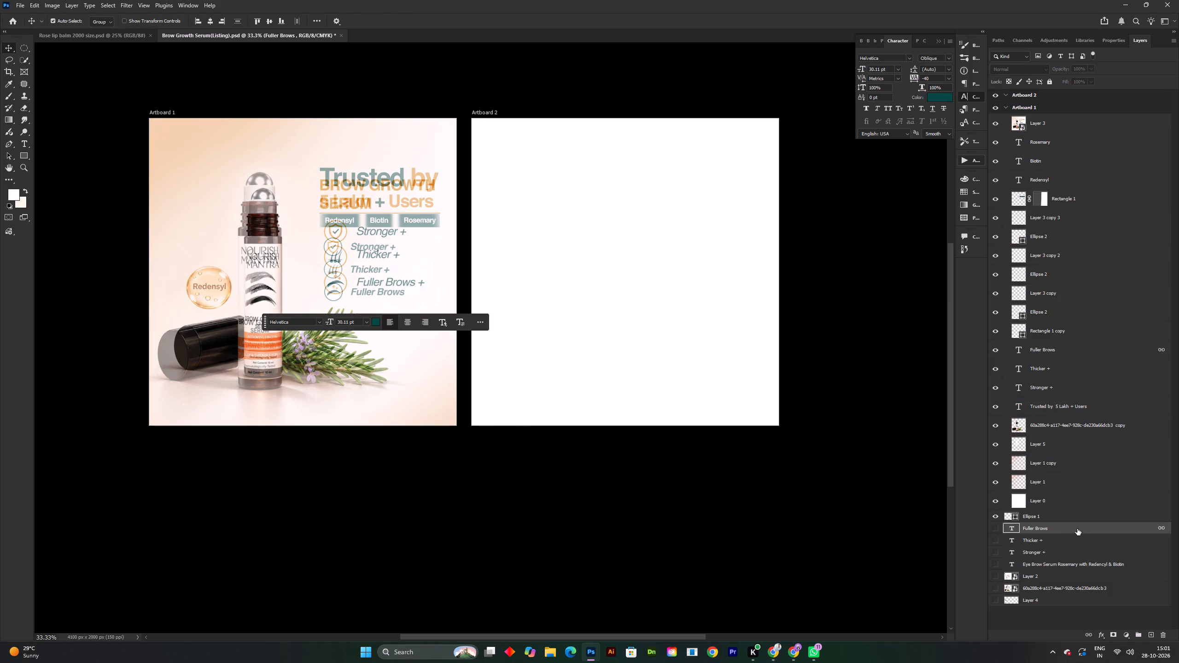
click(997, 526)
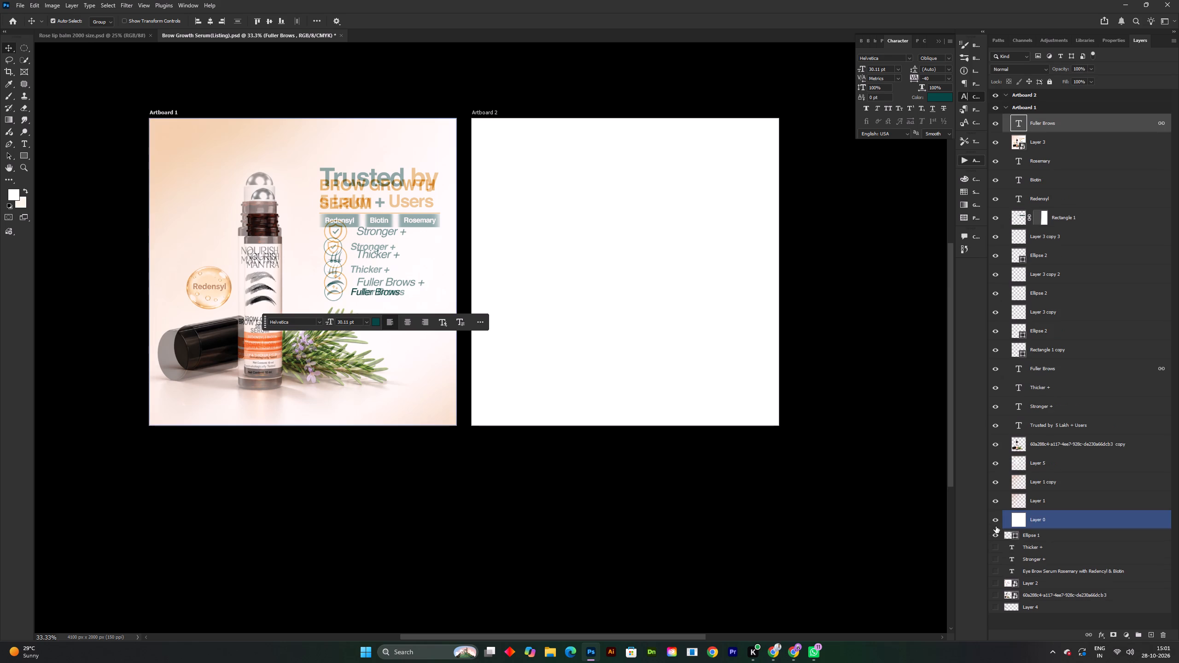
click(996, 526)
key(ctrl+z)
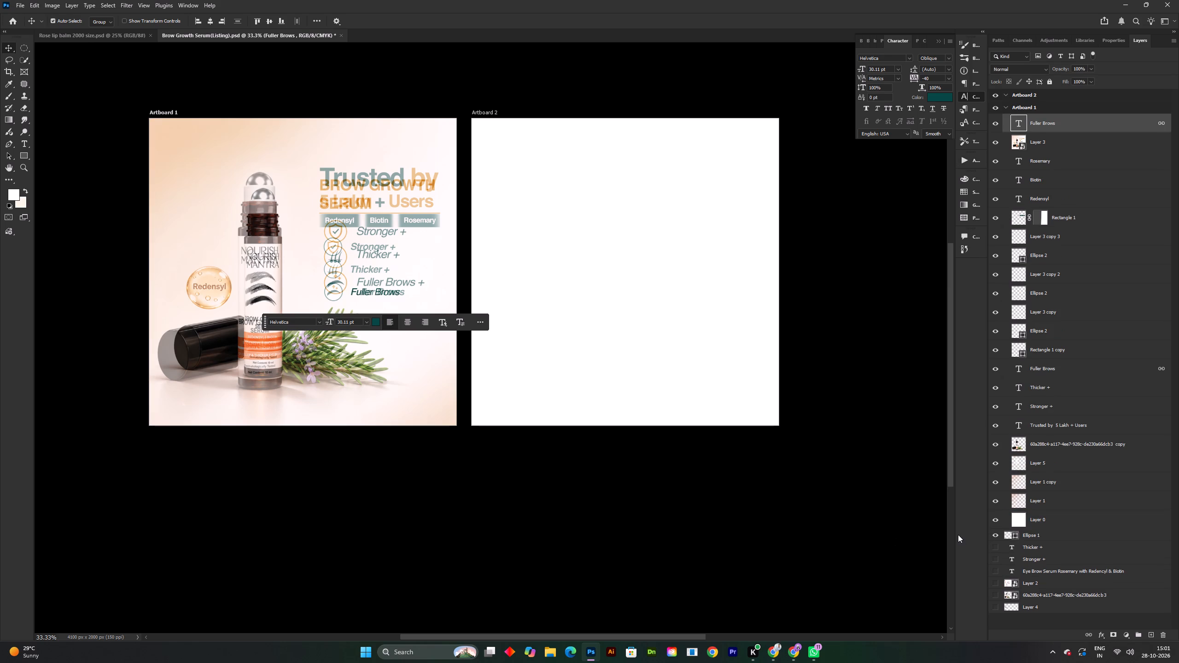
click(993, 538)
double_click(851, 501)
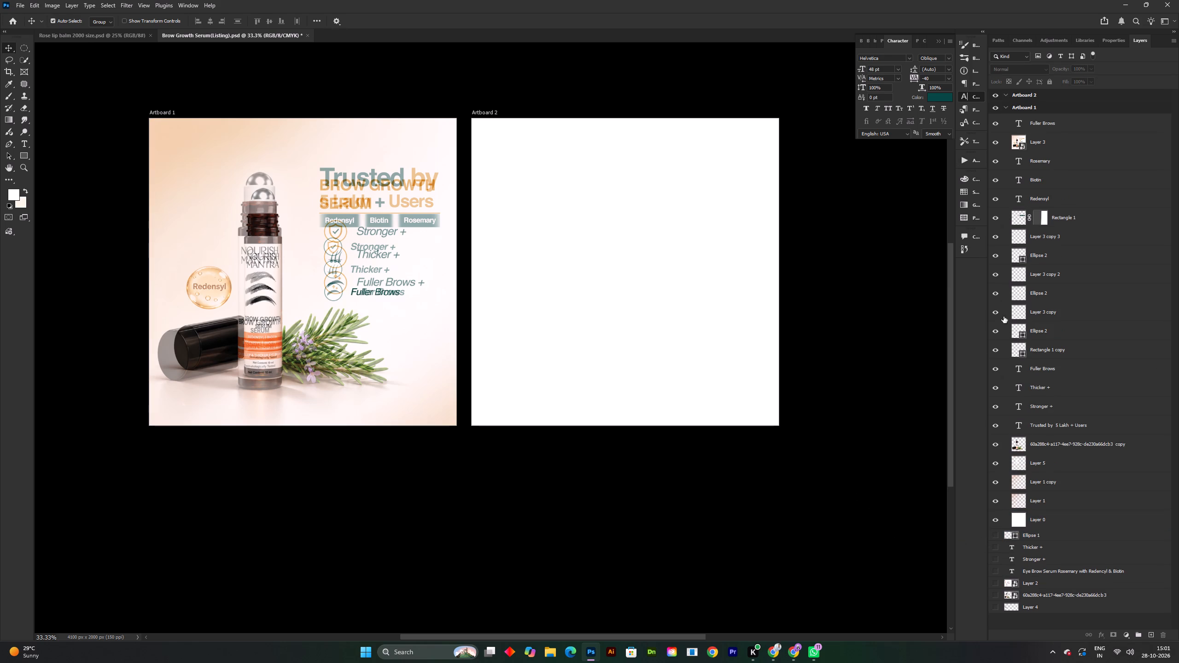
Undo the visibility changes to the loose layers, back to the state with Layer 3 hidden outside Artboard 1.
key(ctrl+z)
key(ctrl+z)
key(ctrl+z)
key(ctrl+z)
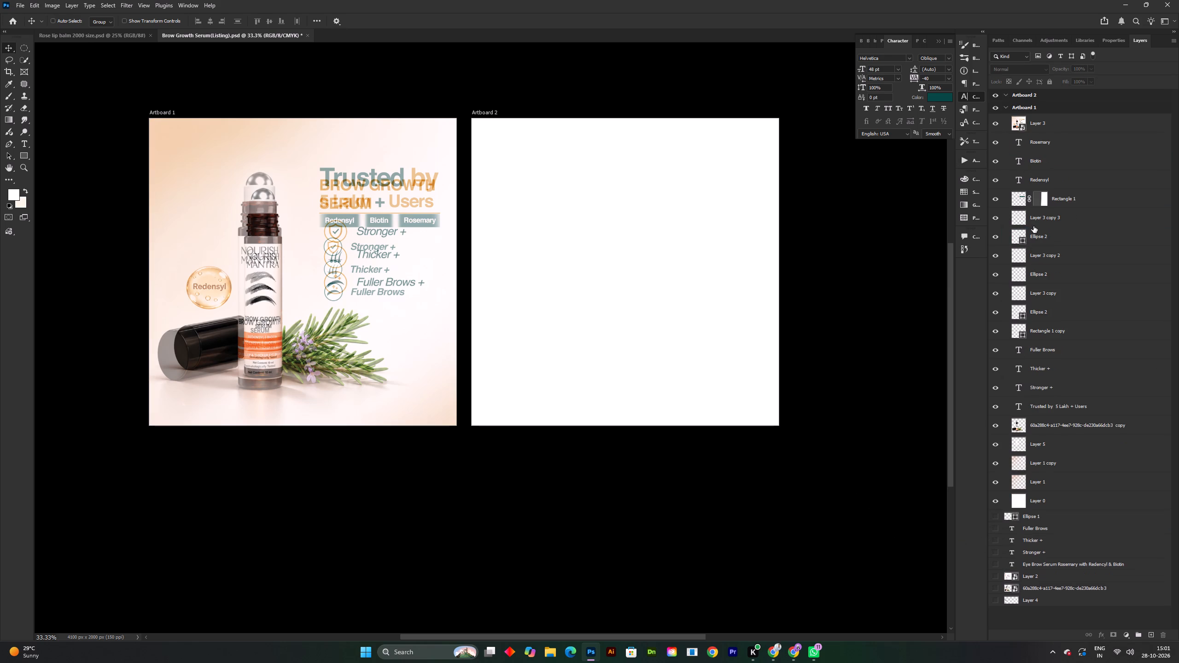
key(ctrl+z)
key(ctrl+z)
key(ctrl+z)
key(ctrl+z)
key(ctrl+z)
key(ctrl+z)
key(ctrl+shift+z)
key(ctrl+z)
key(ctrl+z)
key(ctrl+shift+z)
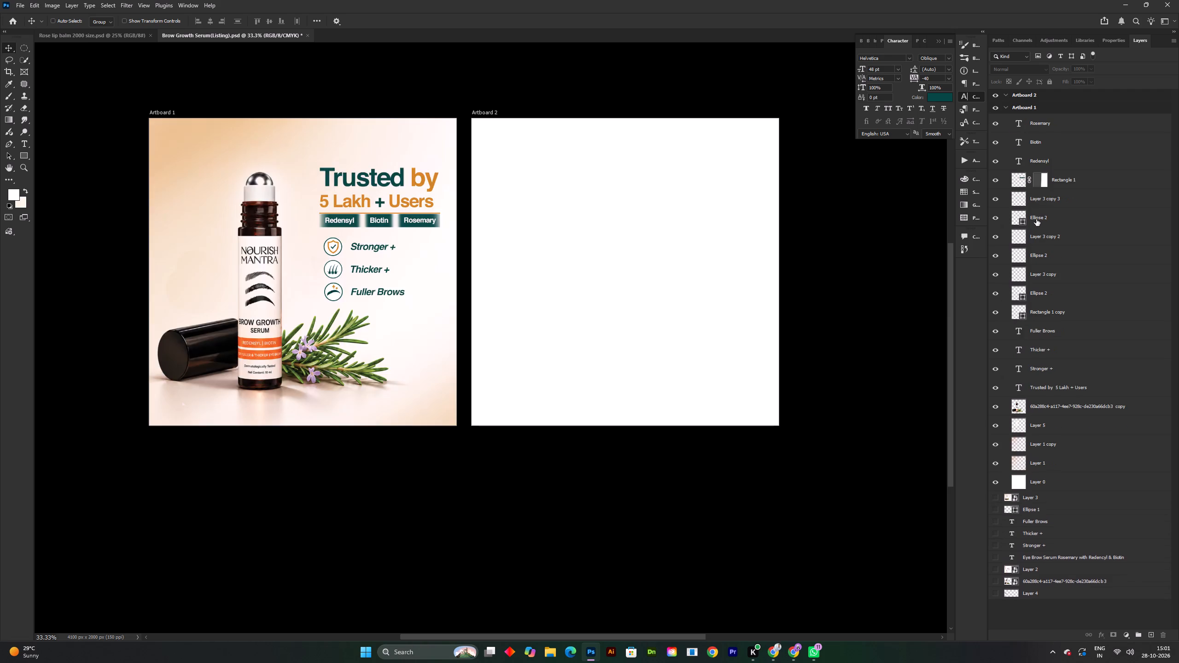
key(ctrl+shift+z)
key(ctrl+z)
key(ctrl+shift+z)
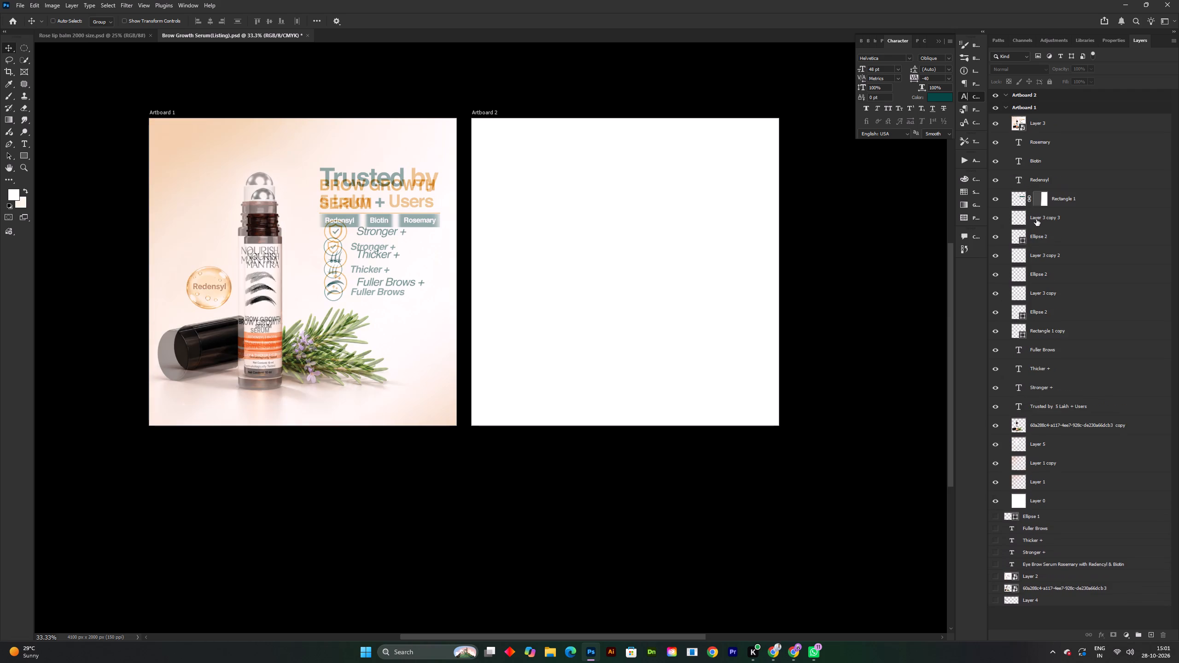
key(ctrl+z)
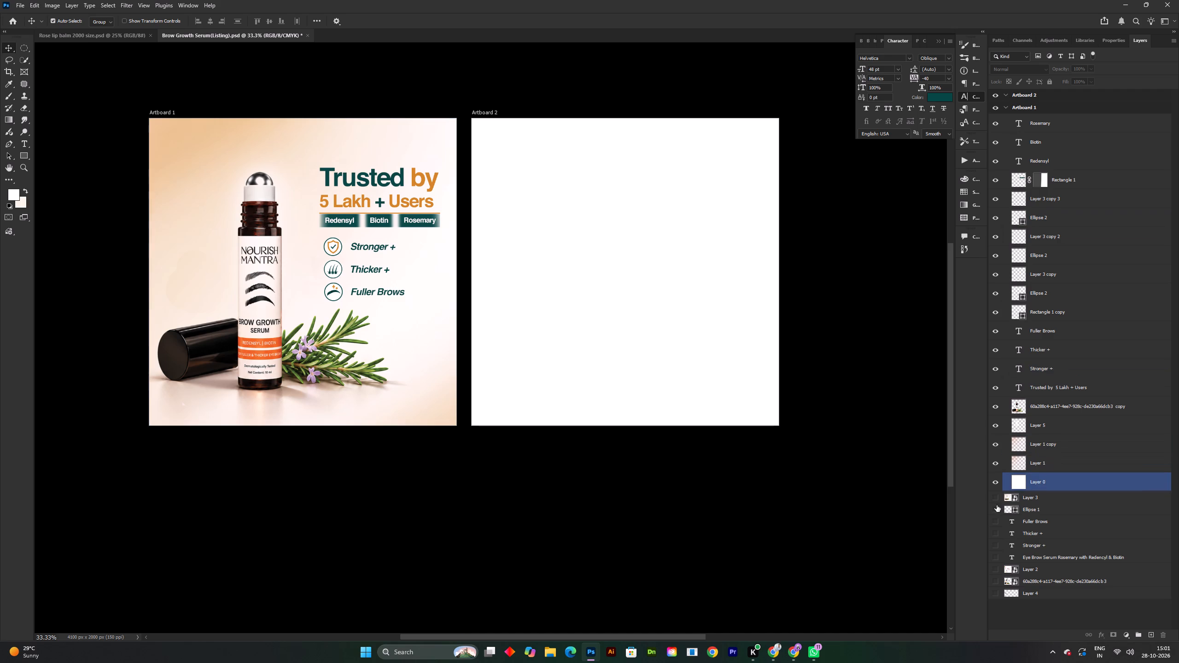
Check the loose Layer 3, Ellipse 1 and Layer 2 by toggling their visibility, leaving them hidden.
click(992, 498)
click(993, 497)
double_click(994, 497)
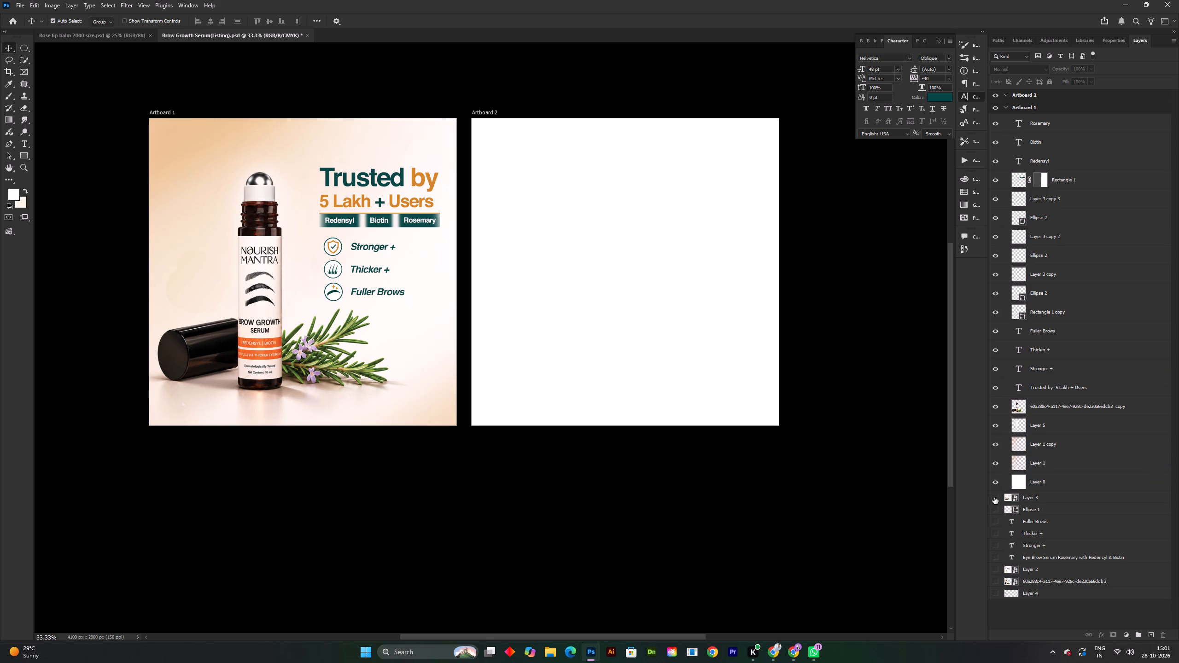
double_click(994, 497)
click(995, 498)
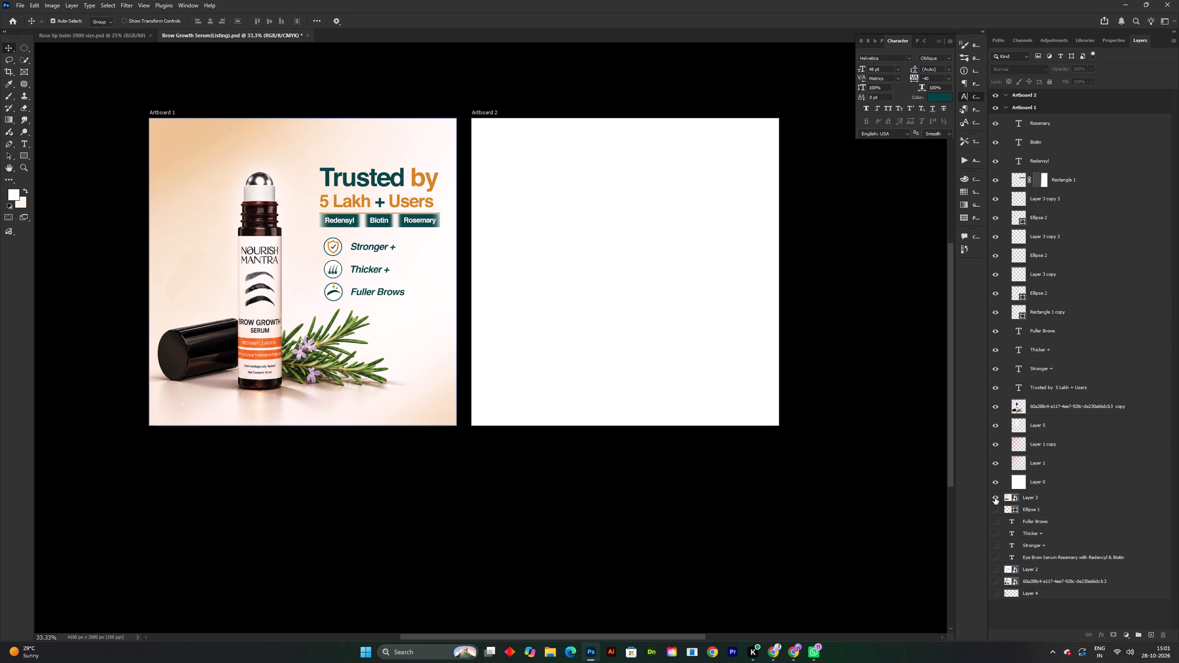
click(995, 498)
click(995, 512)
click(995, 512)
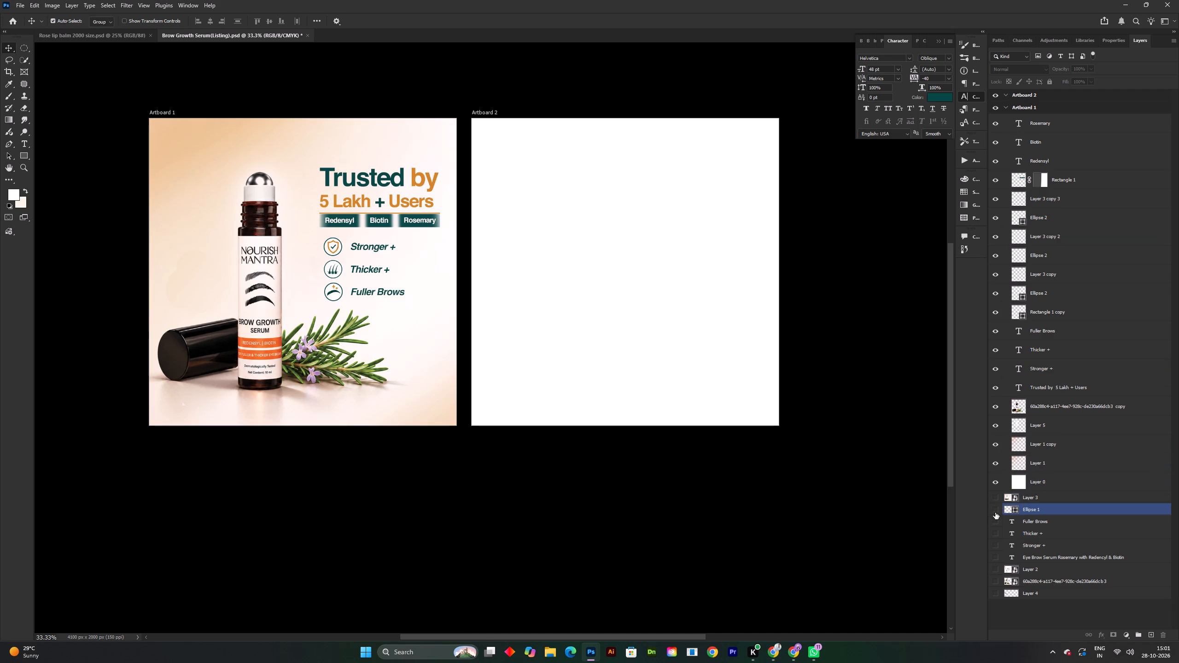
click(996, 569)
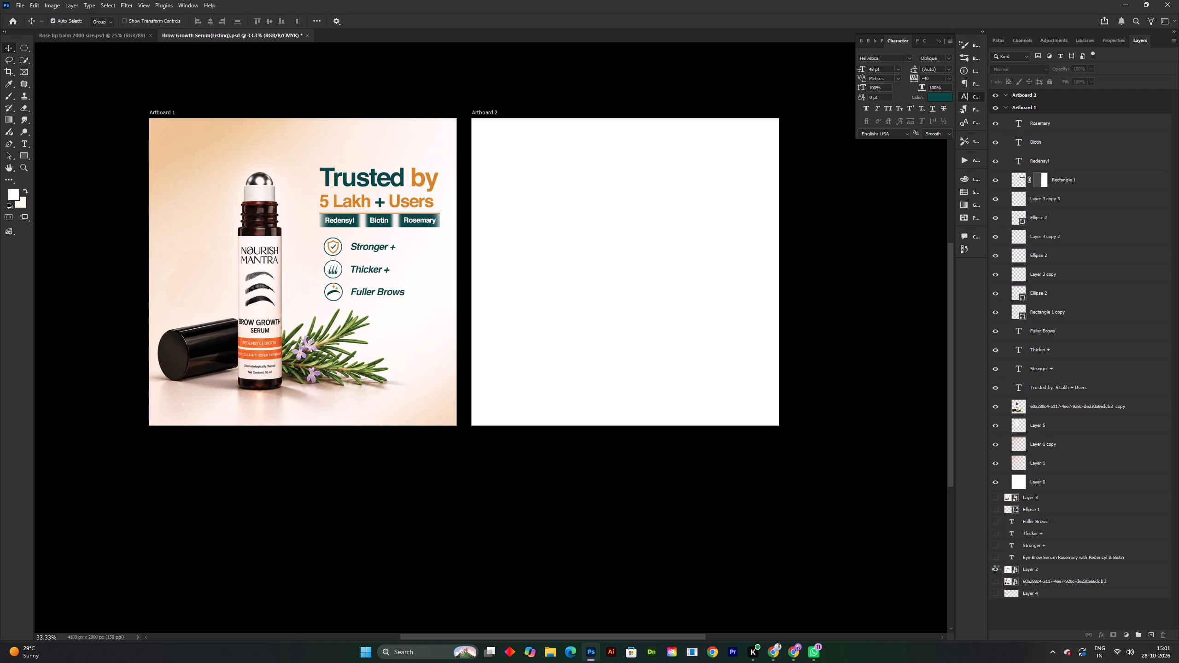
click(996, 569)
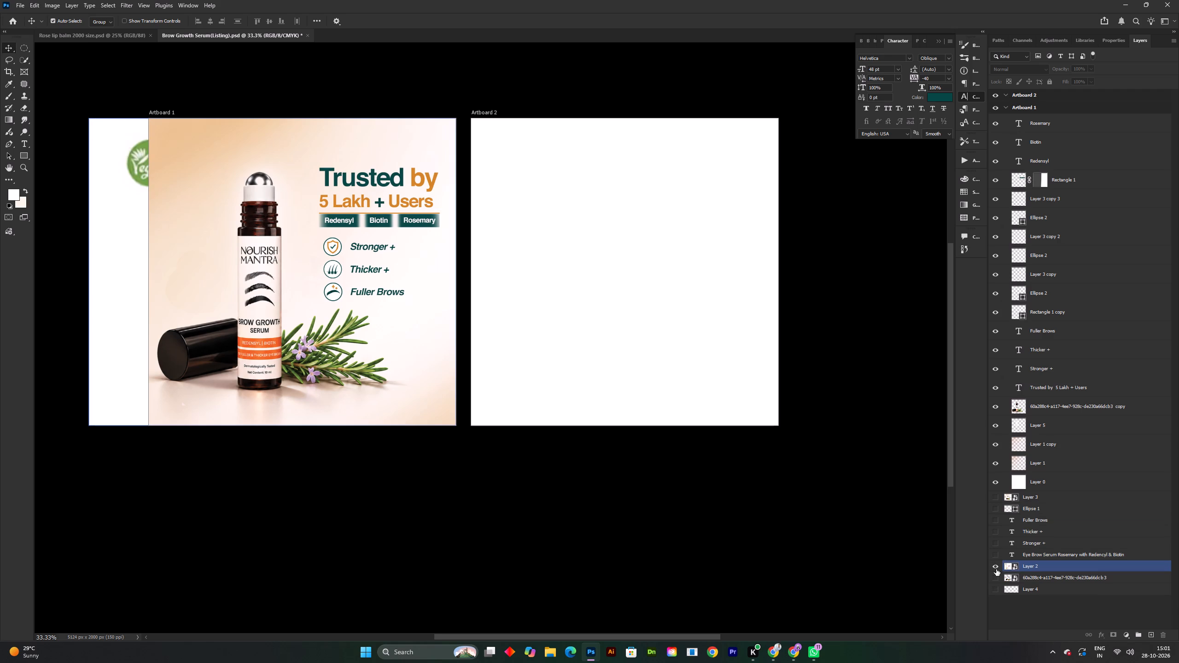
Move all hidden loose layers, from Layer 3 through Layer 4, into Artboard 1 just above Layer 0, collapse the artboard and save.
click(1062, 591)
shift+click(1039, 500)
drag(1042, 499, 1044, 493)
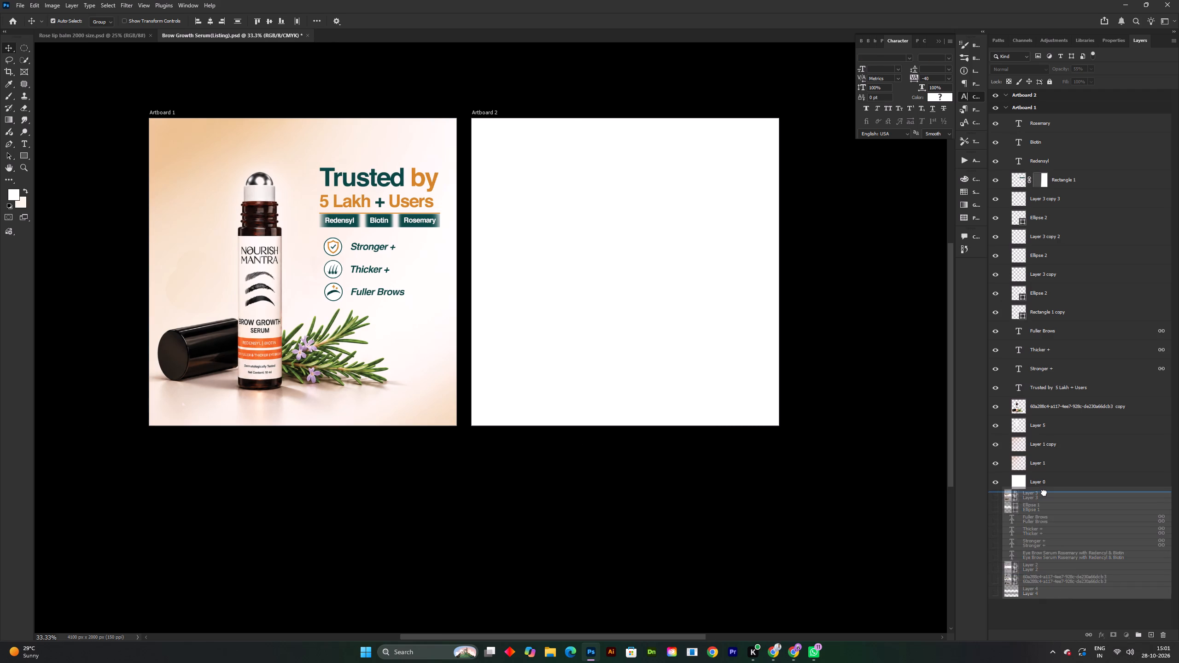
drag(1044, 493, 1044, 492)
drag(1046, 495, 1046, 480)
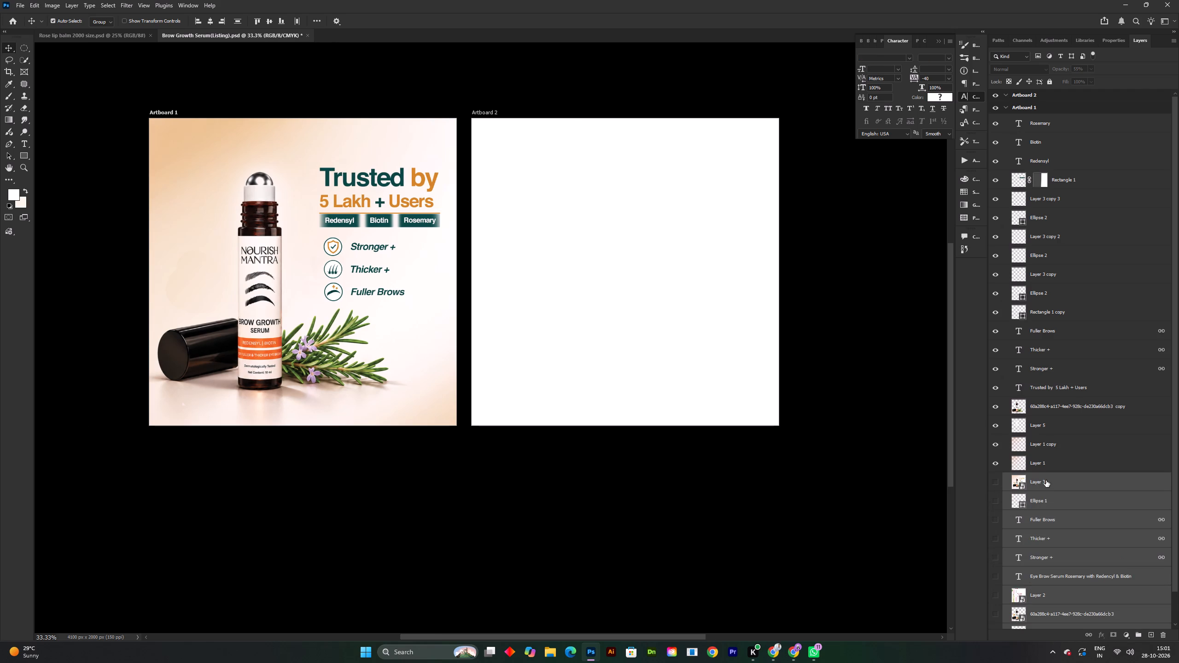
scroll(1046, 486, down, 10)
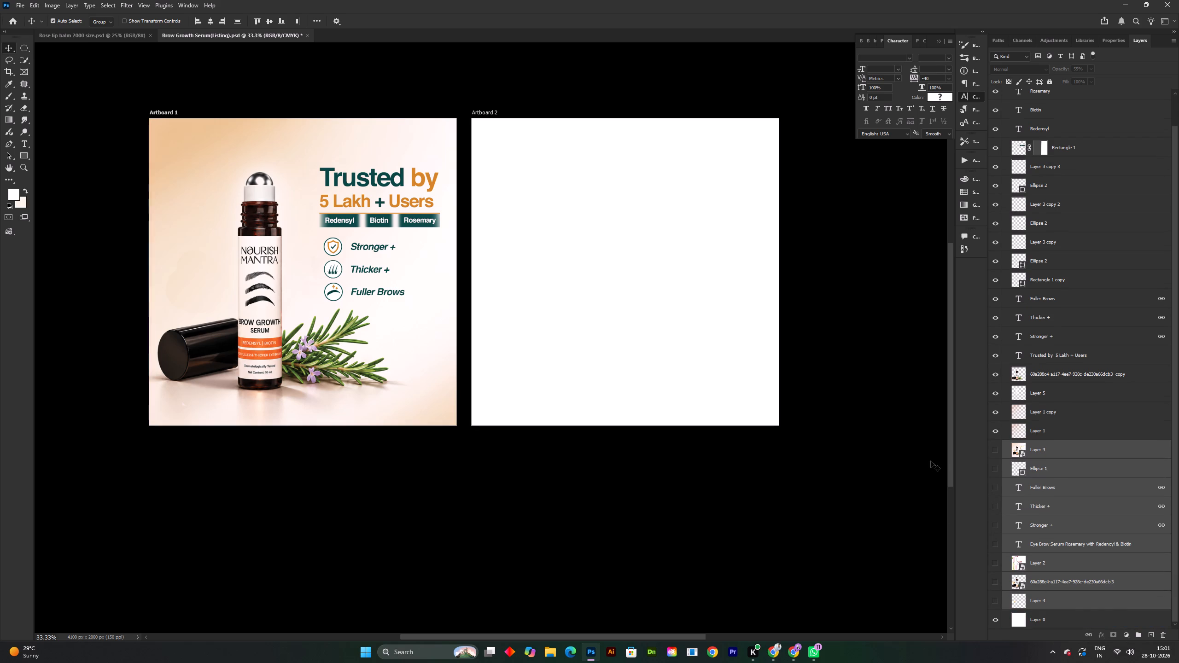
double_click(931, 461)
scroll(1043, 165, up, 5)
click(1007, 106)
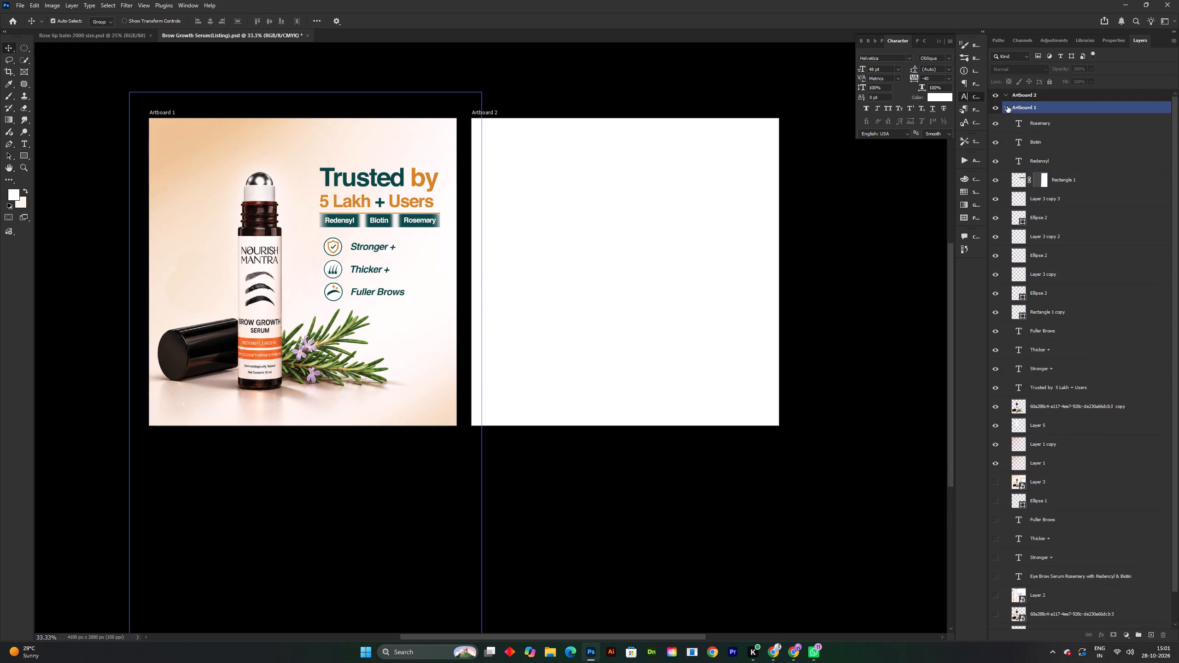
key(ctrl+s)
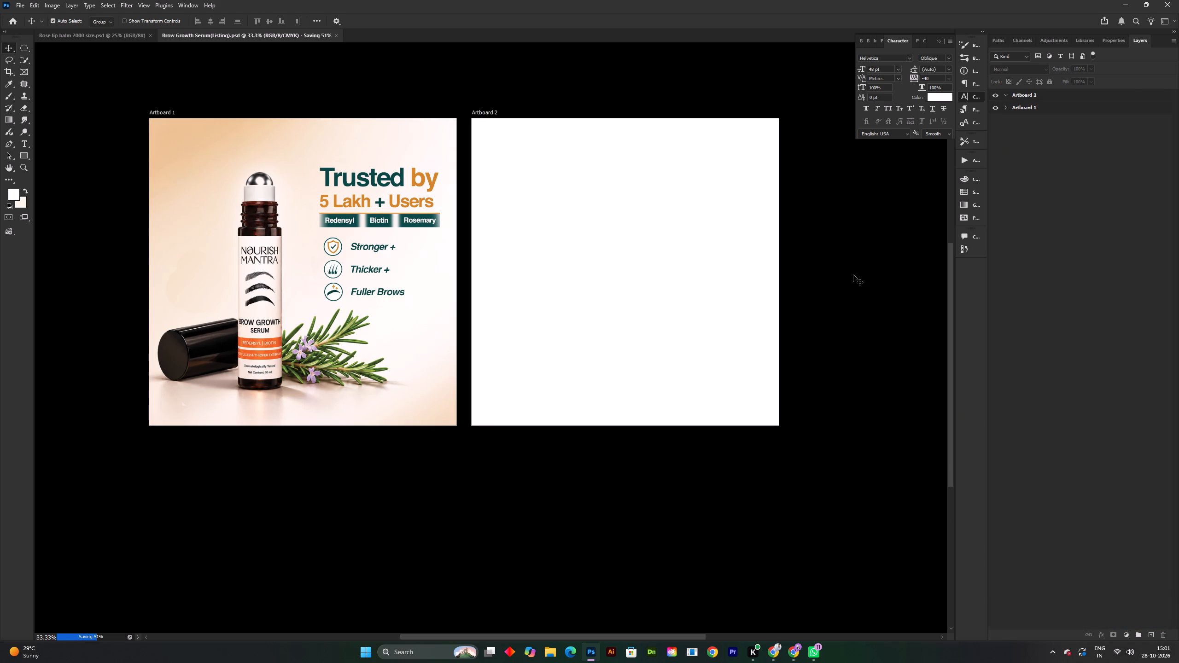
Lock Artboard 1 completely, return to the Move tool with nothing selected, and save the file.
key(space)
key(space)
key(space)
drag(854, 277, 742, 295)
double_click(1039, 106)
double_click(1045, 82)
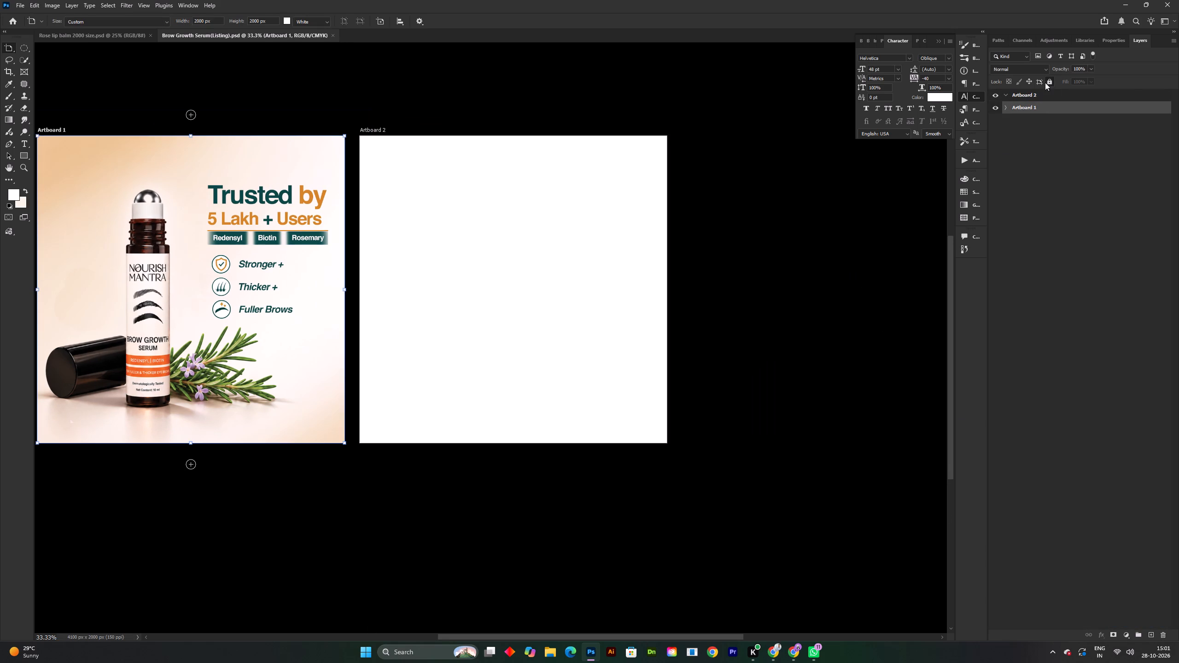
key(space)
key(space)
key(space)
key(space)
key(space)
drag(742, 270, 764, 301)
double_click(1049, 79)
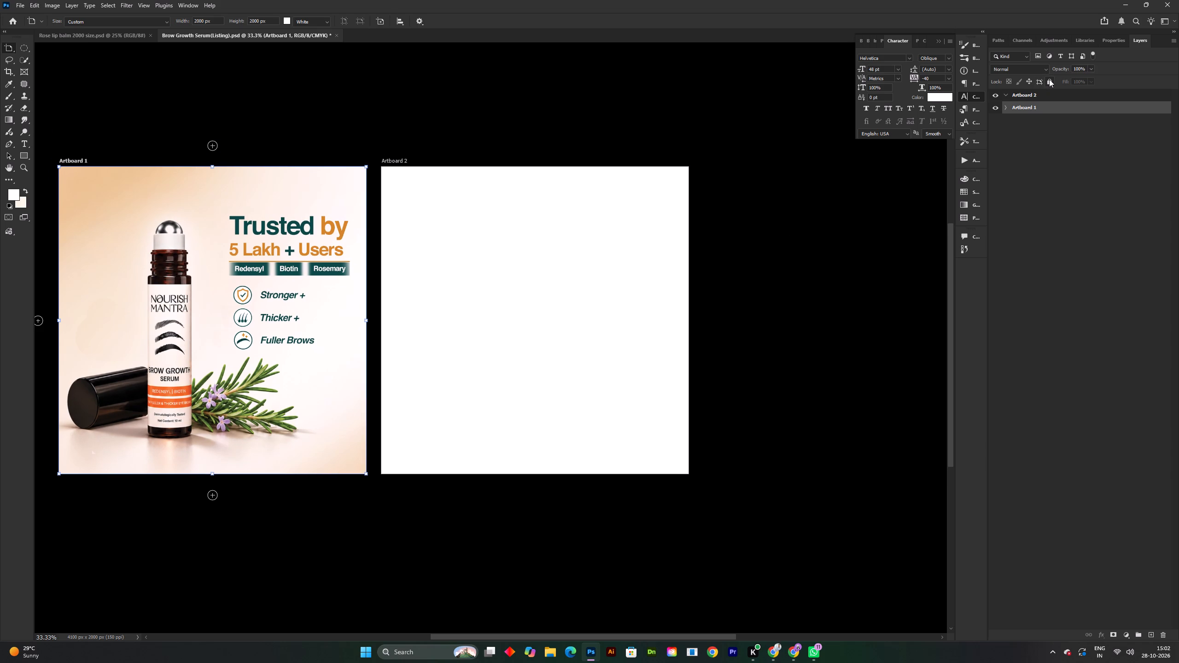
double_click(1049, 79)
click(1049, 79)
click(1051, 98)
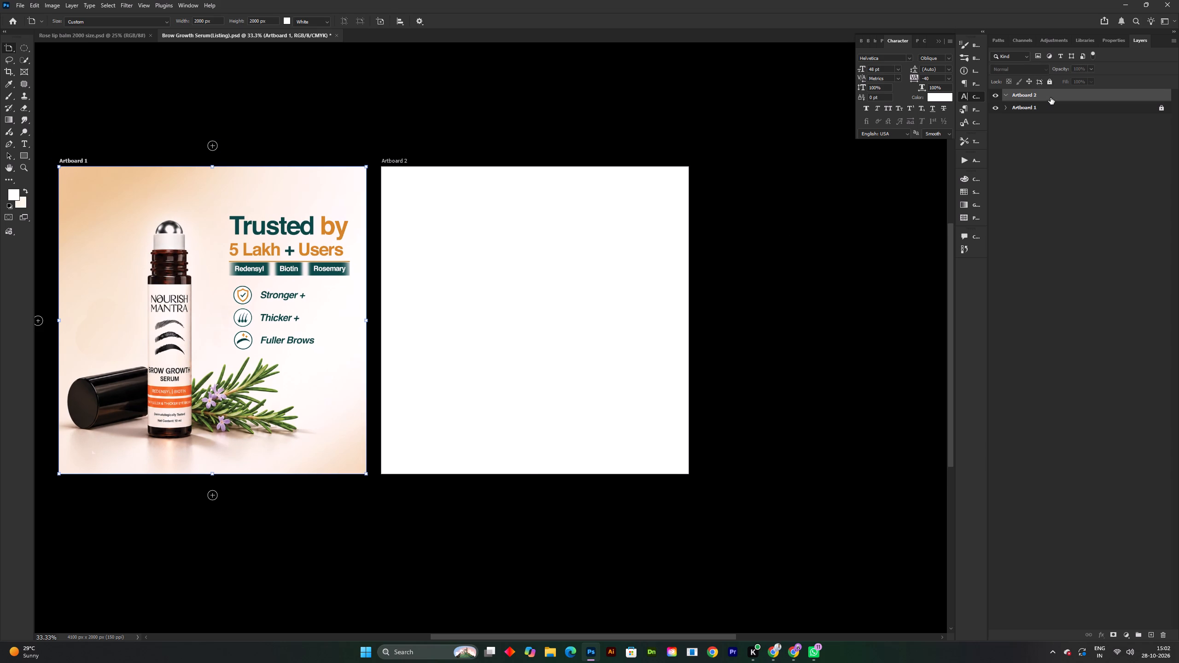
key(ctrl+s)
key(v)
click(869, 212)
key(space)
drag(853, 262, 856, 263)
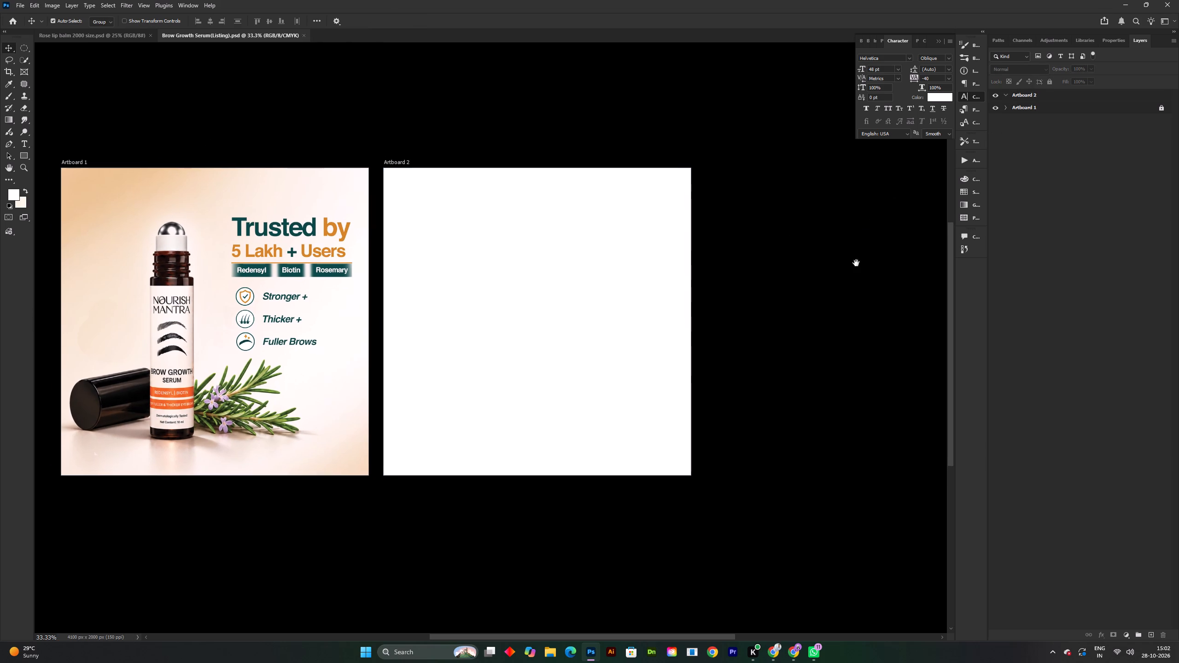
drag(856, 263, 870, 261)
key(ctrl+s)
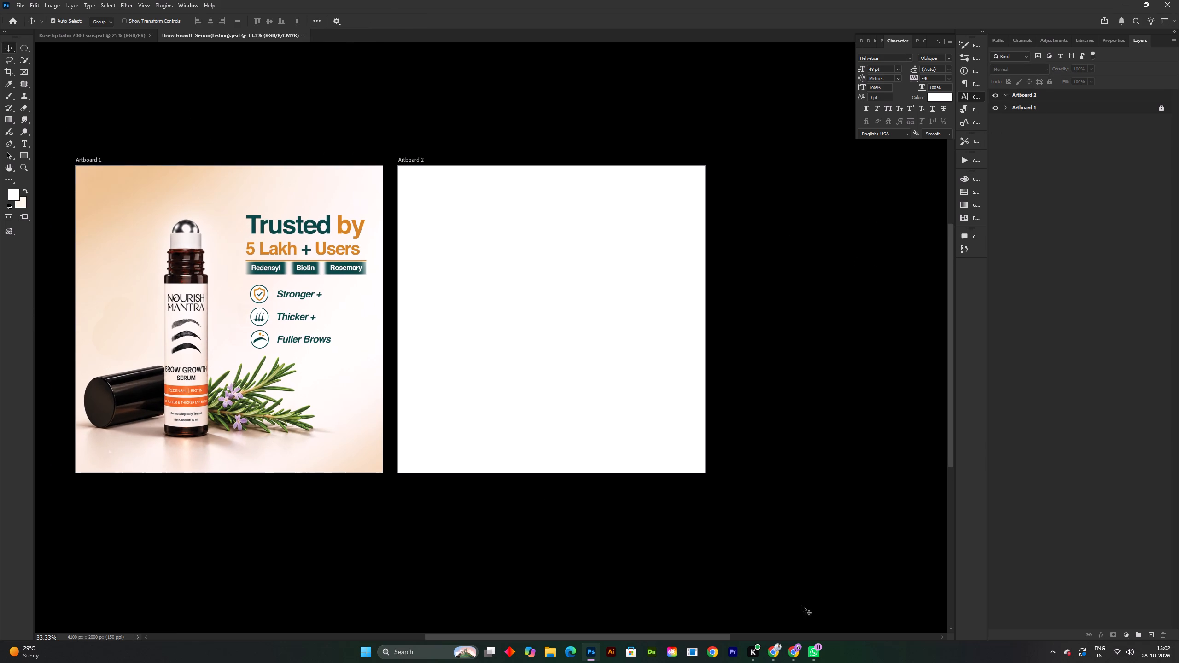
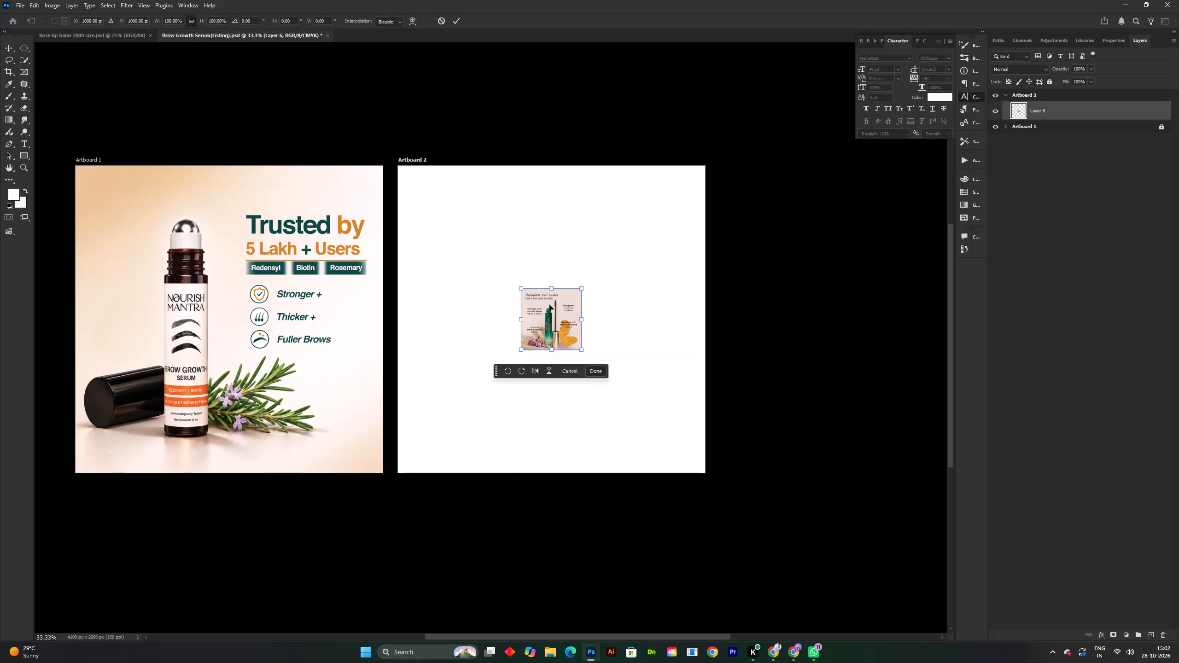
Convert the pasted lash serum reference image, Layer 6 in Artboard 2, to a smart object.
right_click(1126, 107)
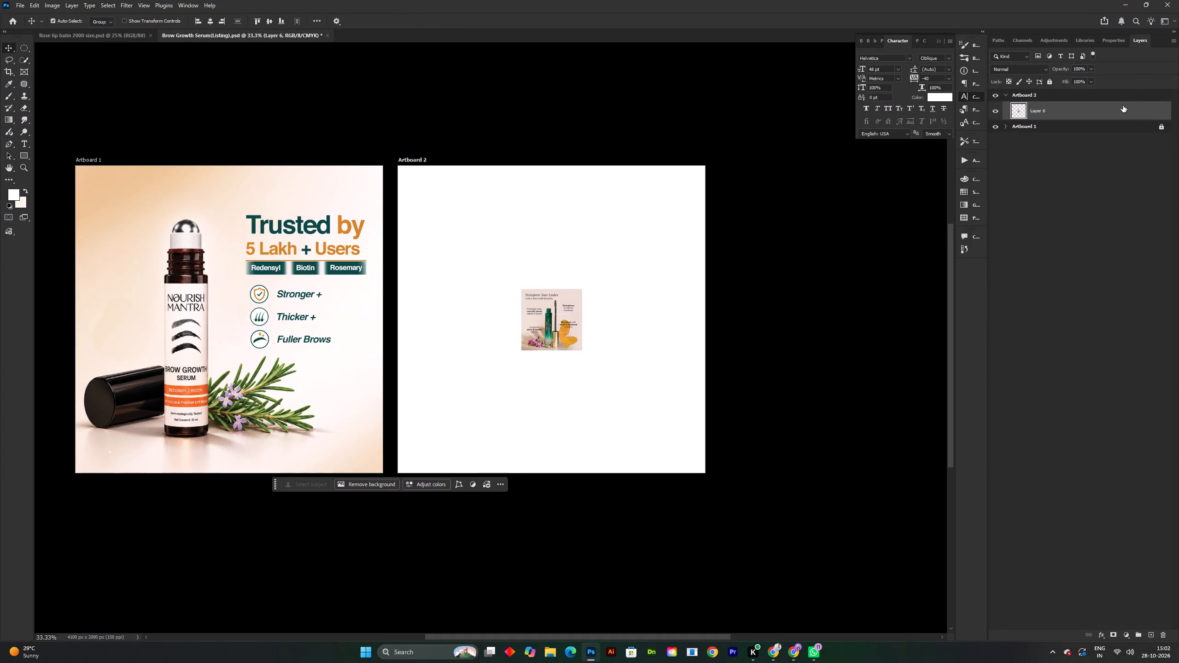
right_click(1123, 105)
double_click(1120, 302)
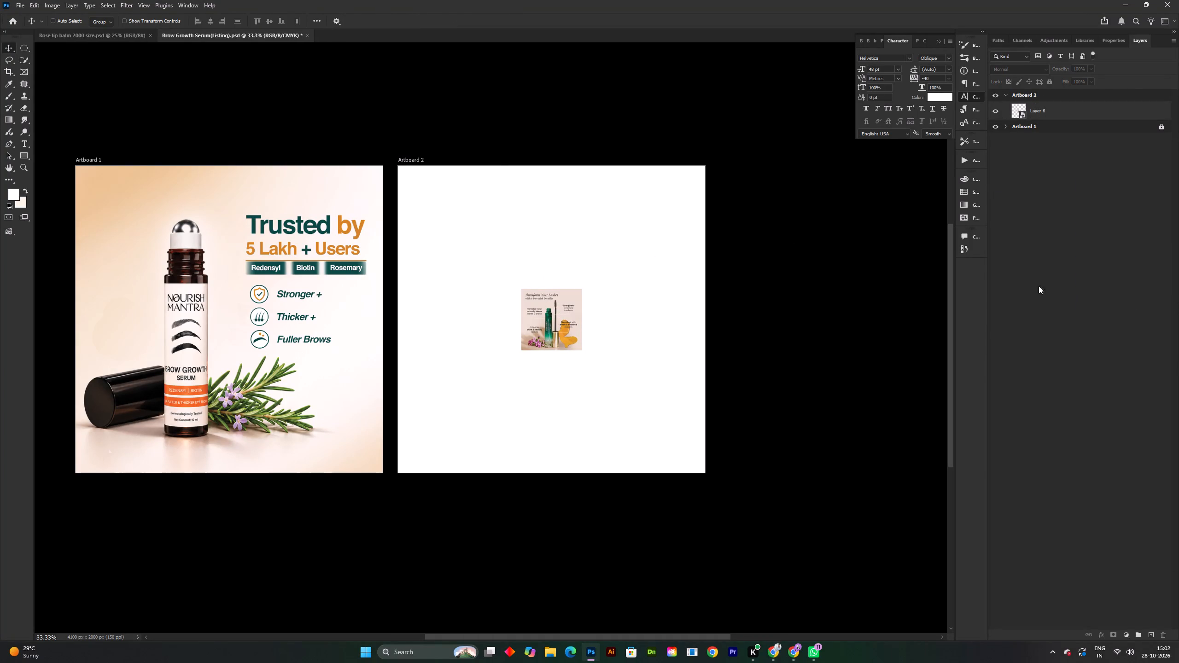
Scale the Layer 6 reference image up proportionally and position it so it fills all of Artboard 2.
key(ctrl+t)
click(554, 316)
key(ctrl+t)
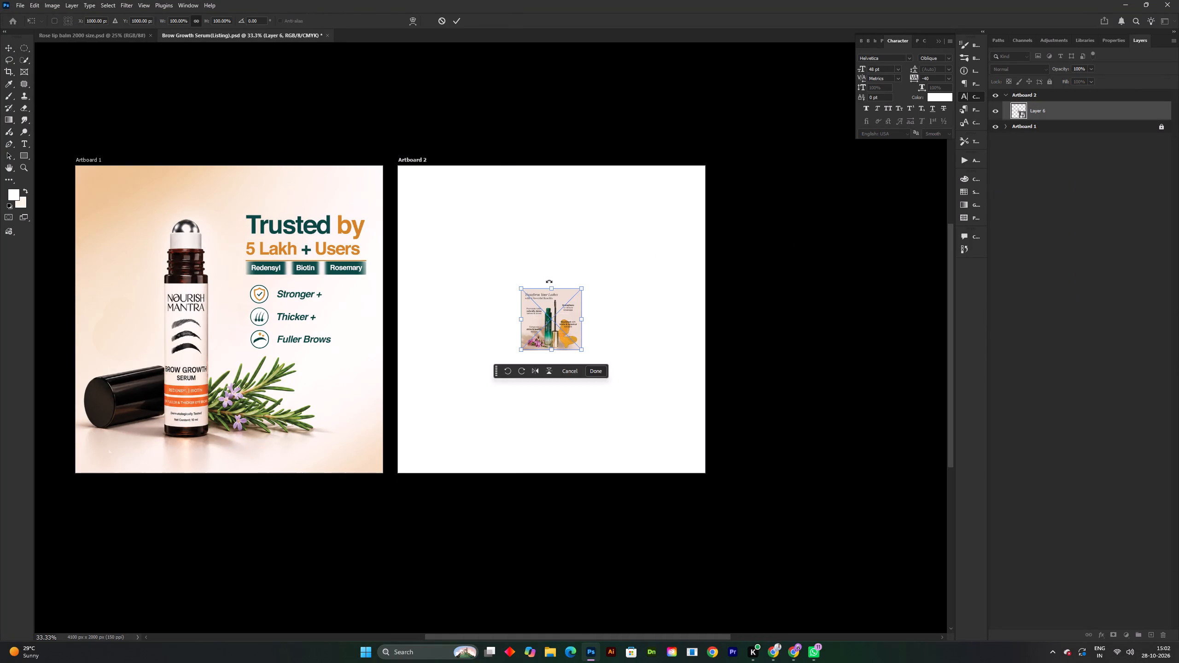
drag(554, 286, 556, 156)
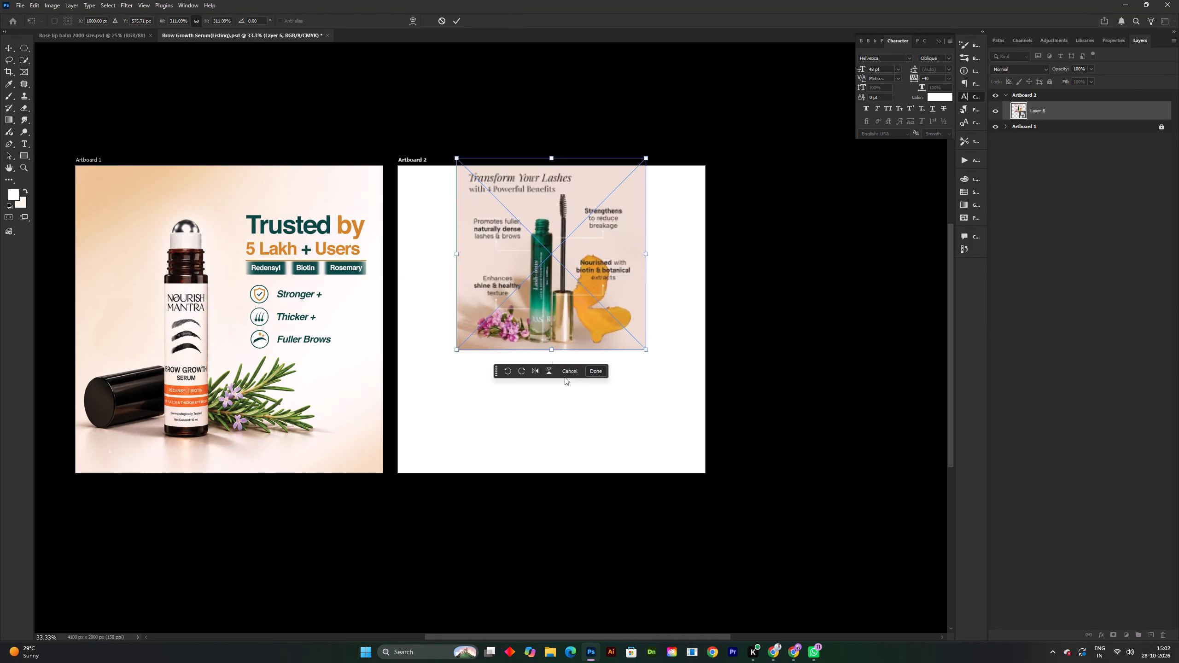
drag(559, 309, 560, 316)
drag(548, 356, 549, 356)
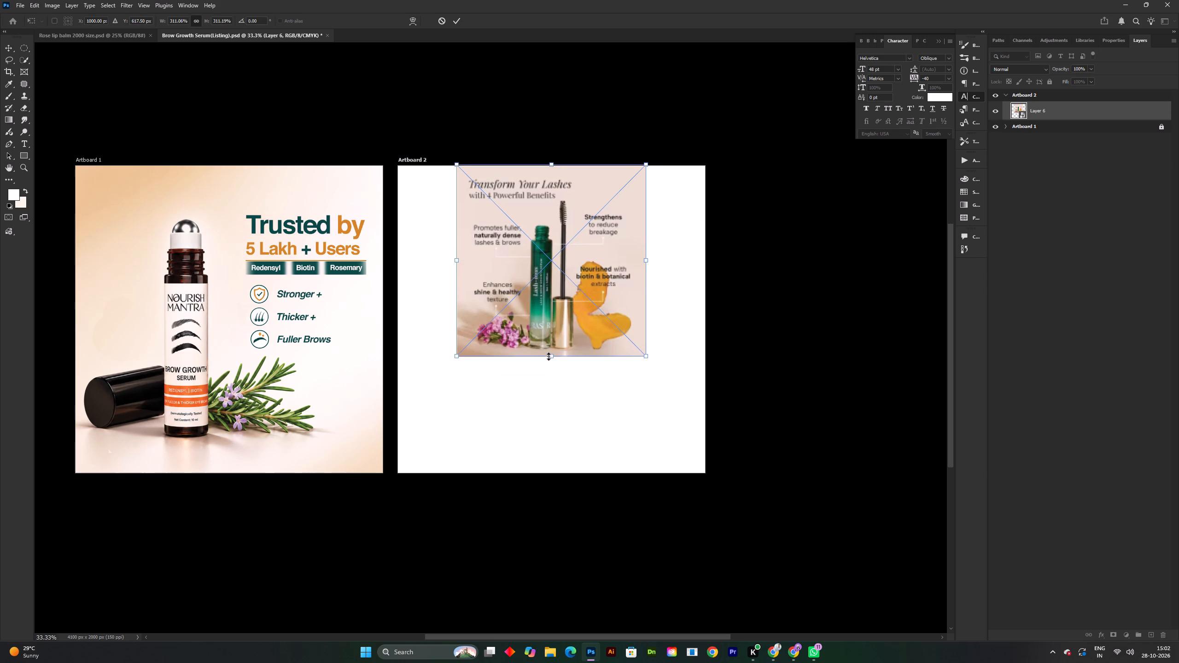
drag(549, 356, 563, 472)
double_click(458, 21)
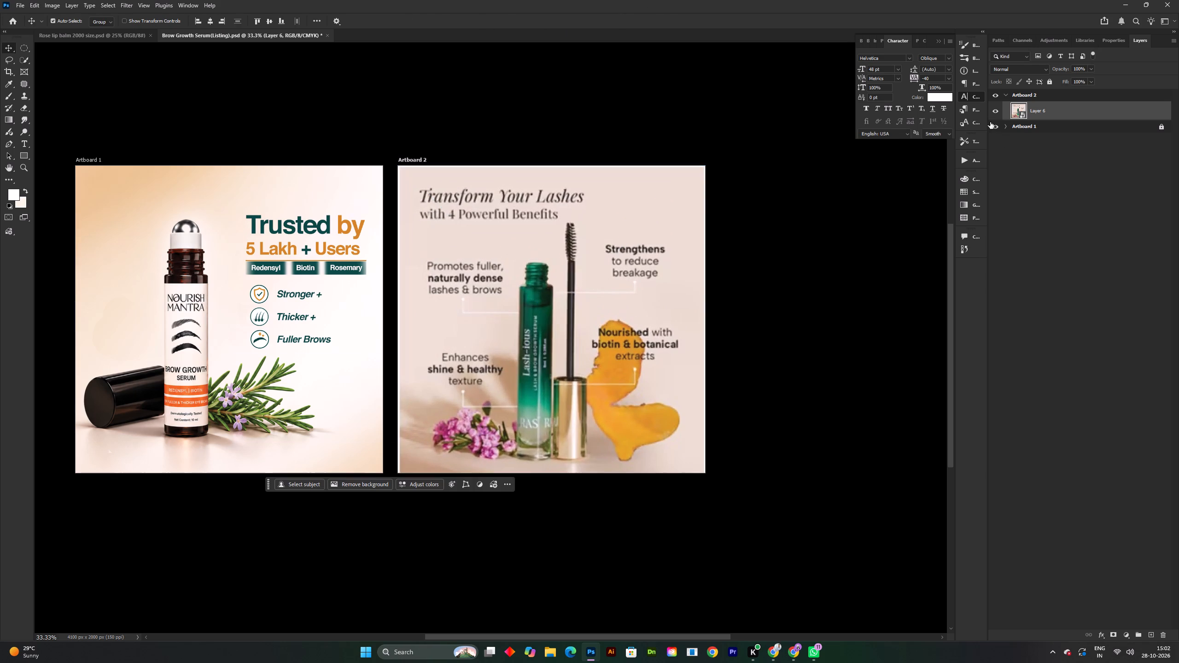
Hide the Layer 6 reference image in Artboard 2 and save the file.
click(995, 116)
key(ctrl+s)
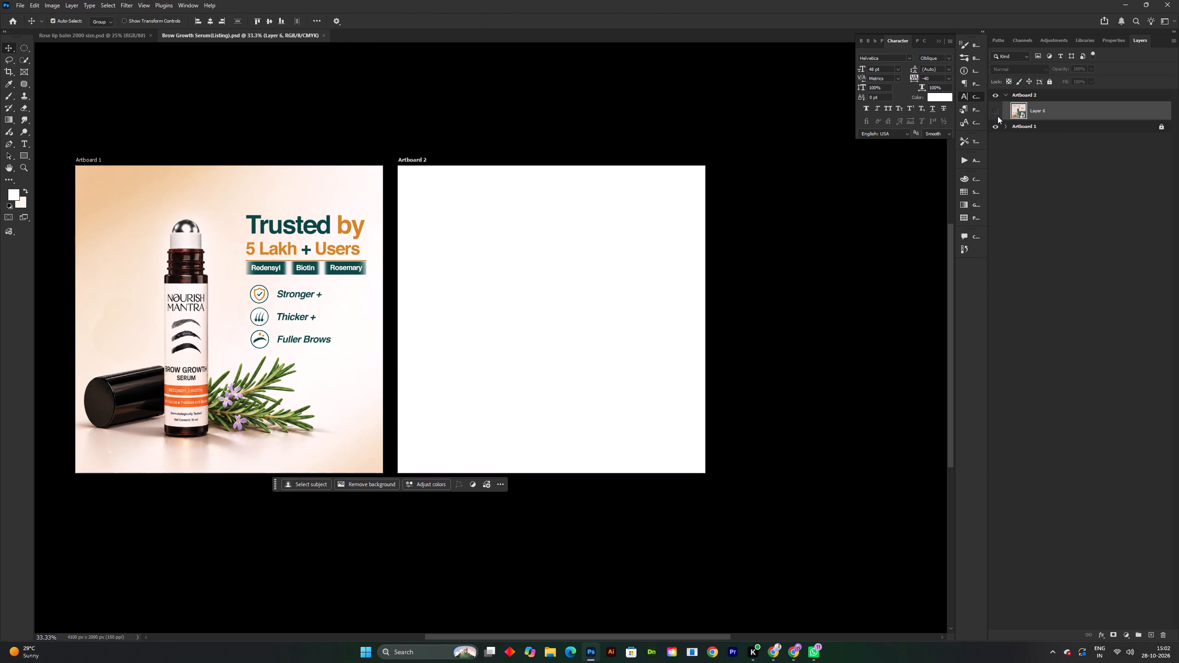
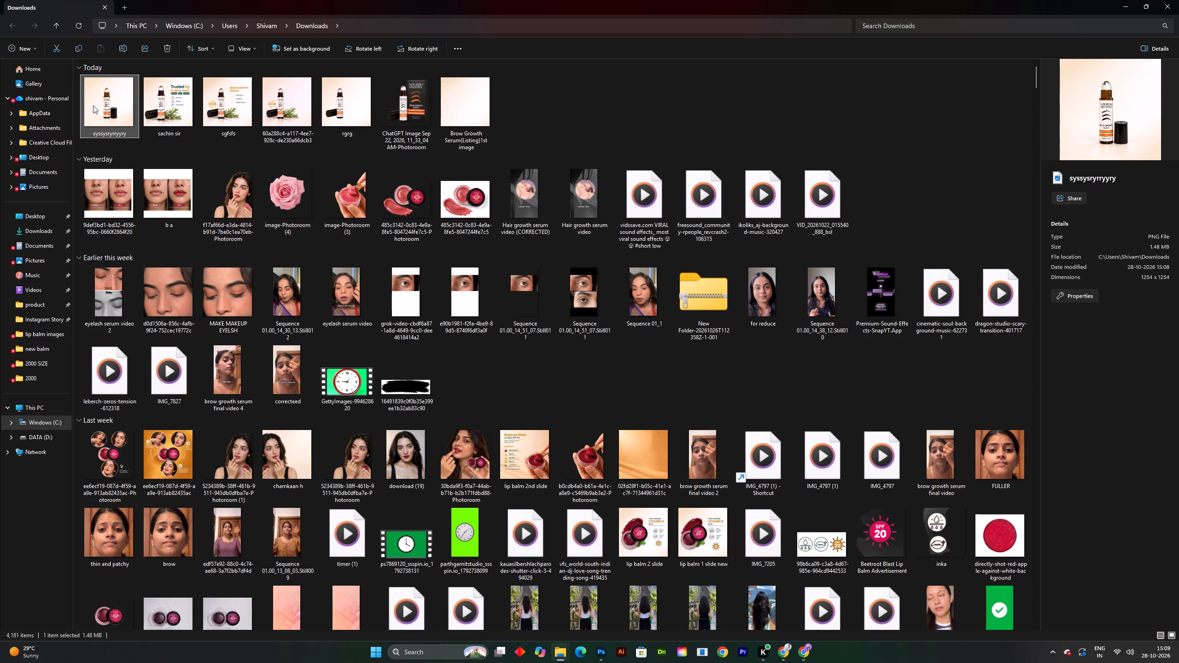
drag(123, 117, 607, 662)
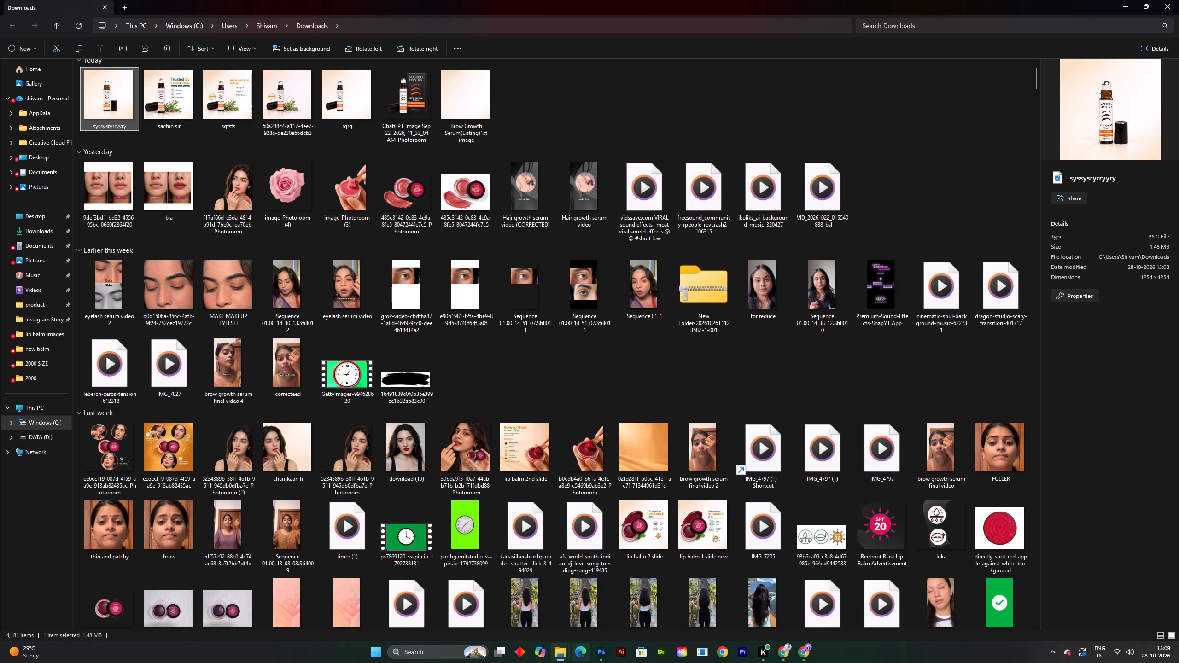
drag(607, 662, 559, 357)
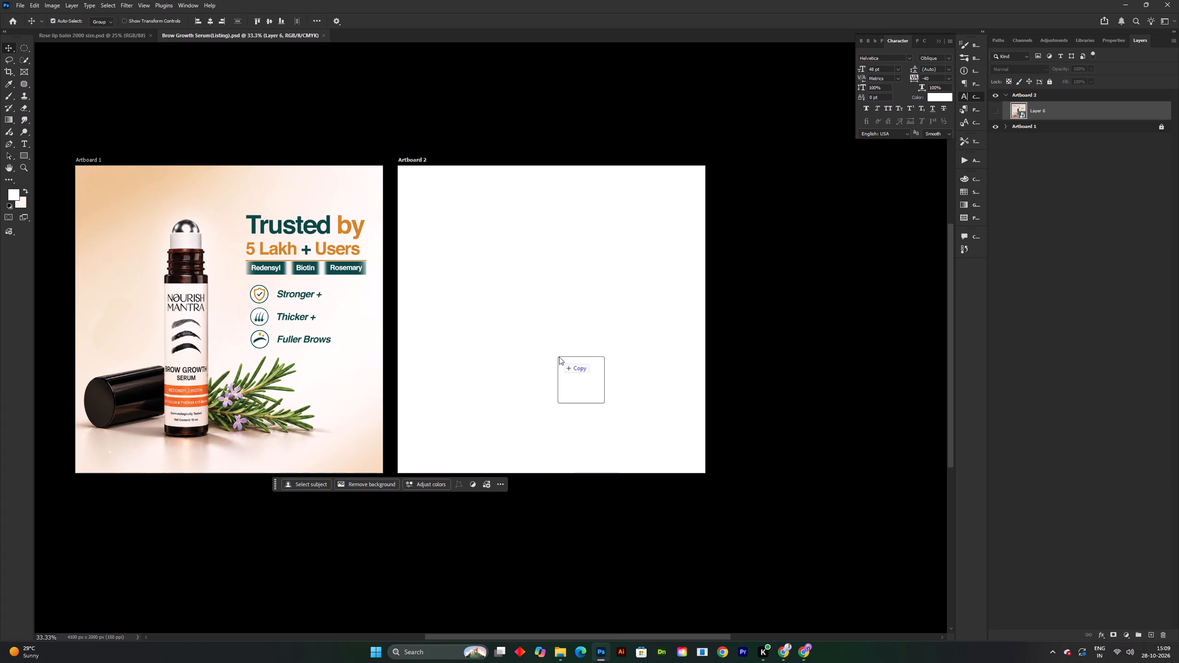
drag(559, 357, 558, 335)
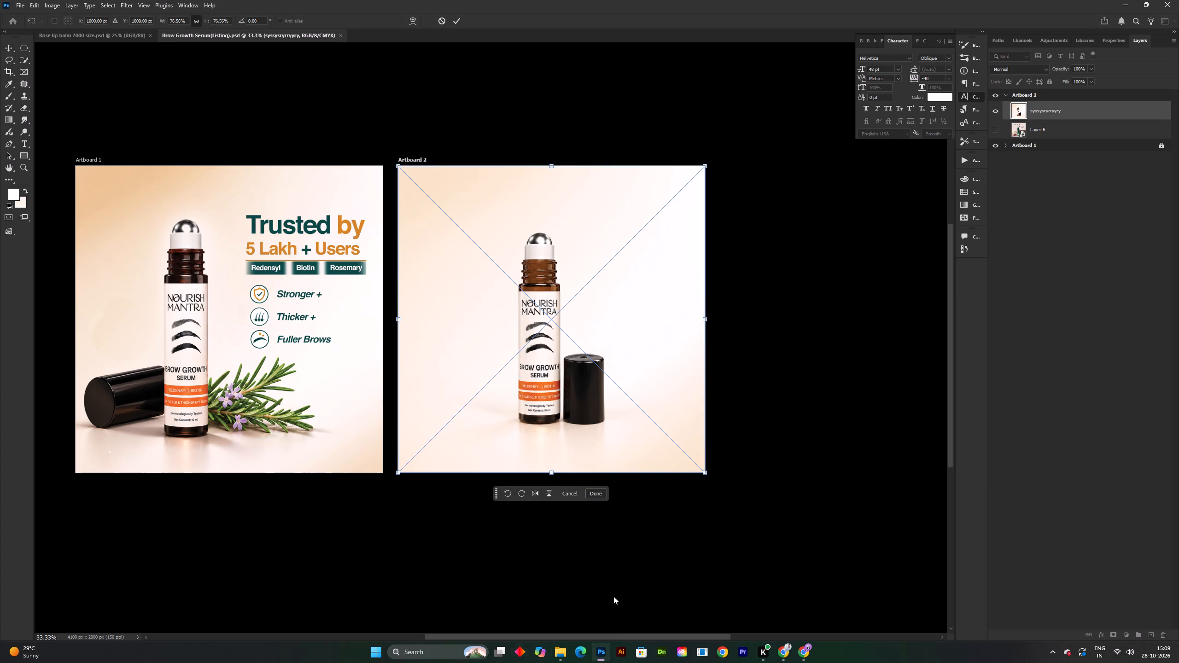
click(461, 21)
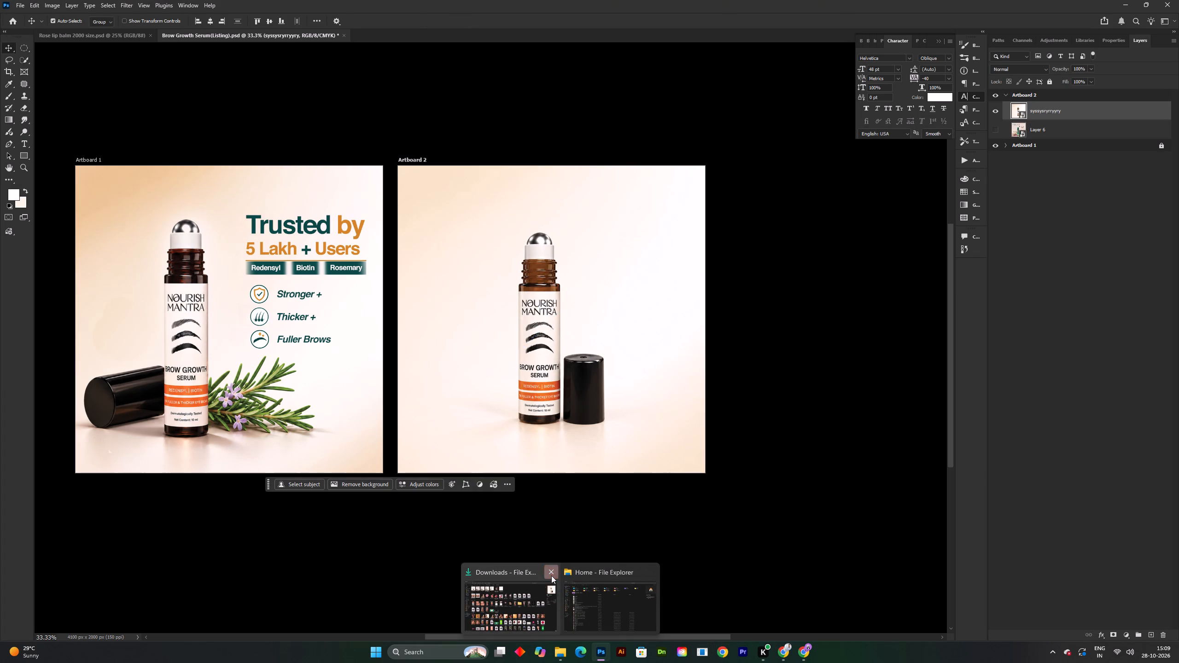
Close the Downloads and Home File Explorer windows.
click(550, 575)
click(598, 571)
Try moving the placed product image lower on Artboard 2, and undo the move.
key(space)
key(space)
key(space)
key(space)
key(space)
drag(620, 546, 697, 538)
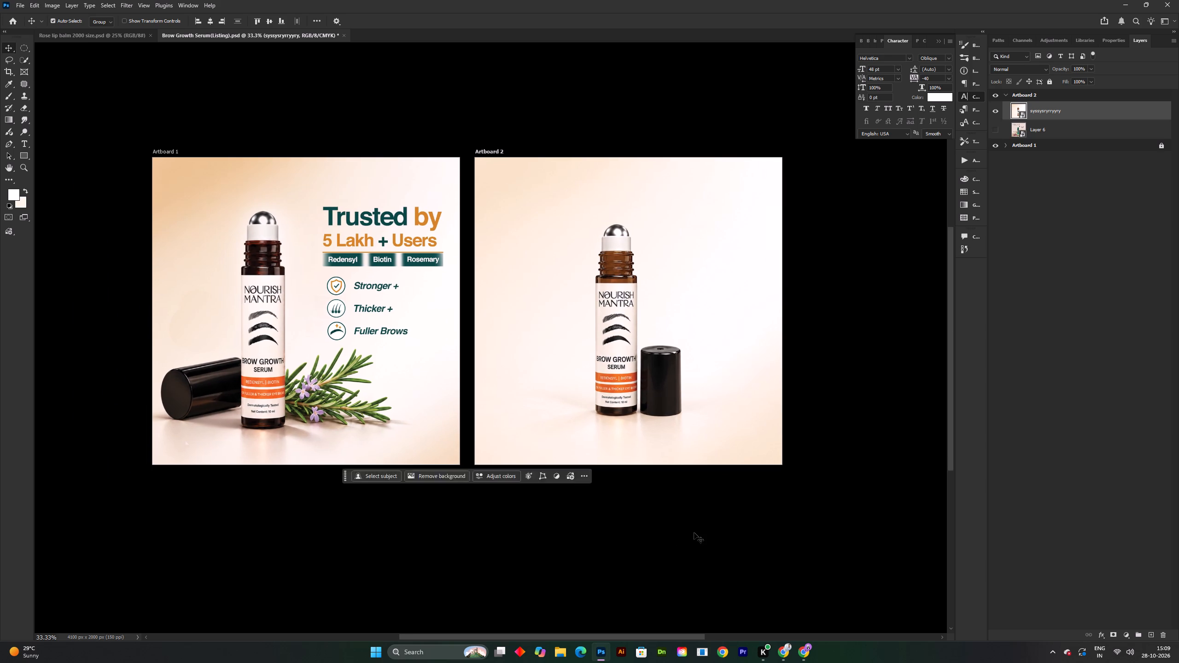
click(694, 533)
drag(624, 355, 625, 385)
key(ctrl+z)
Copy Layer 1 from Artboard 1 and paste it into Artboard 2 between Layer 6 and the product image.
click(1162, 147)
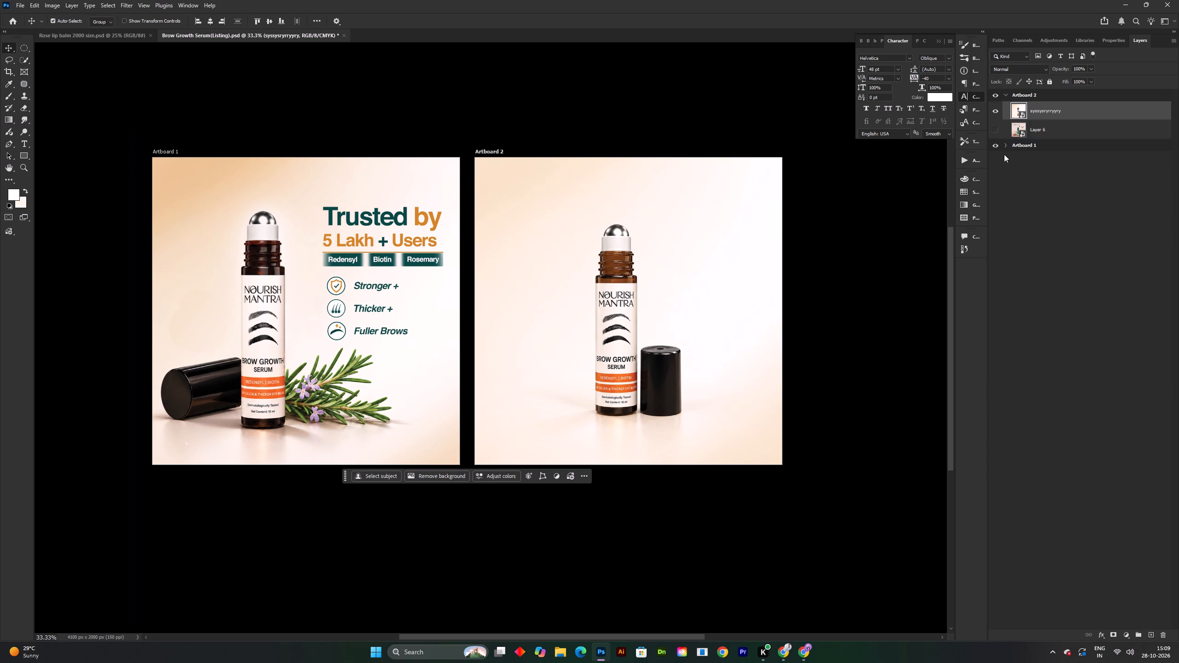
click(1004, 145)
scroll(1062, 296, down, 14)
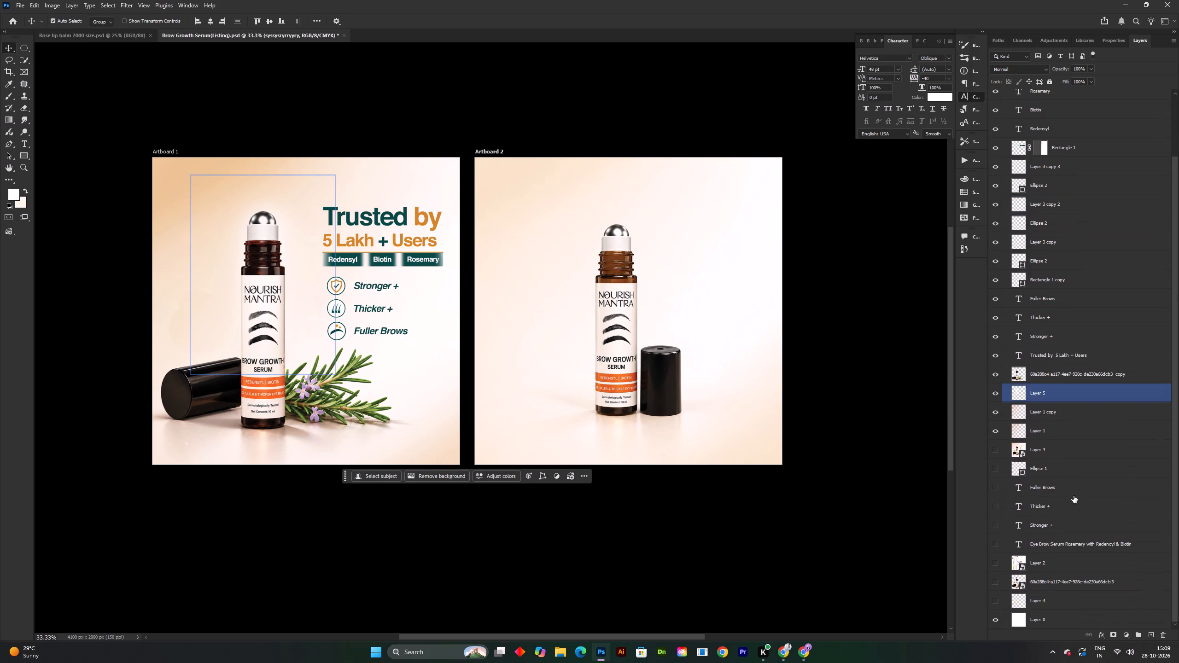
scroll(1064, 545, down, 4)
click(1044, 605)
scroll(1044, 605, down, 3)
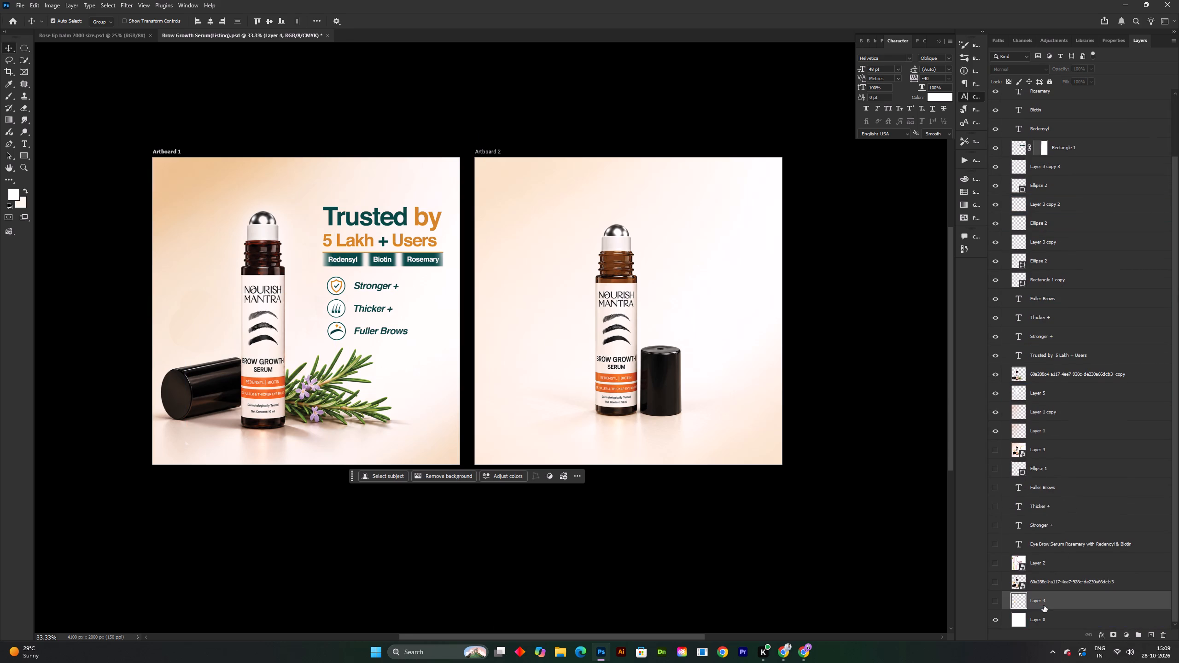
click(1046, 433)
key(ctrl+c)
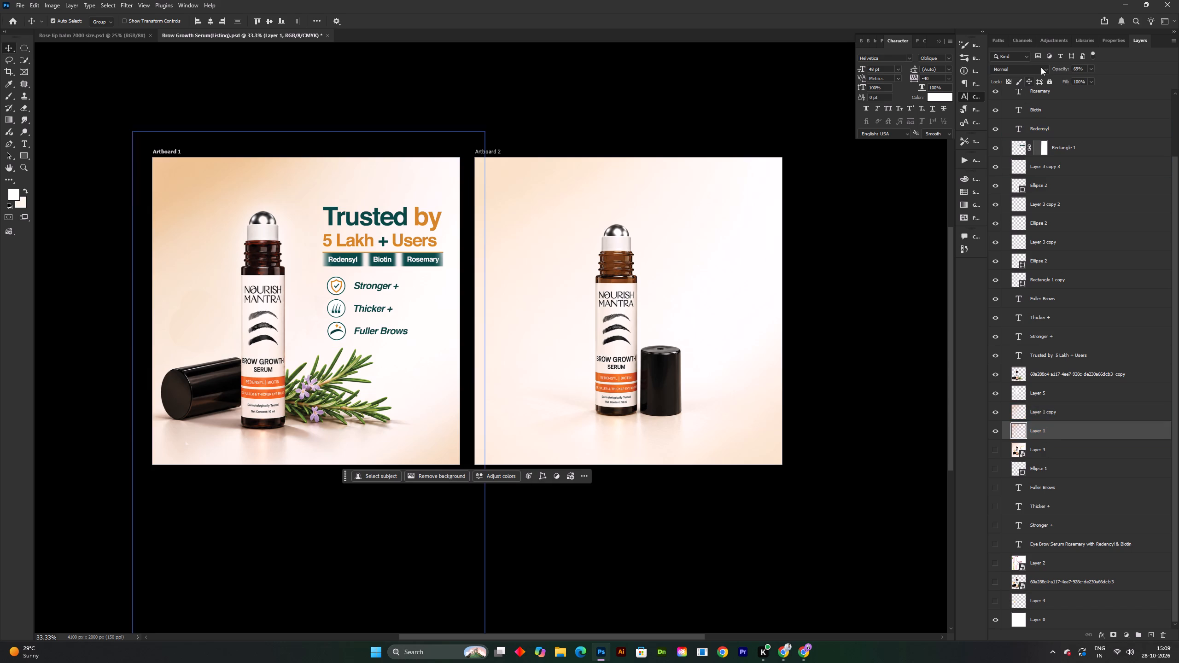
scroll(1029, 302, up, 9)
key(ctrl+z)
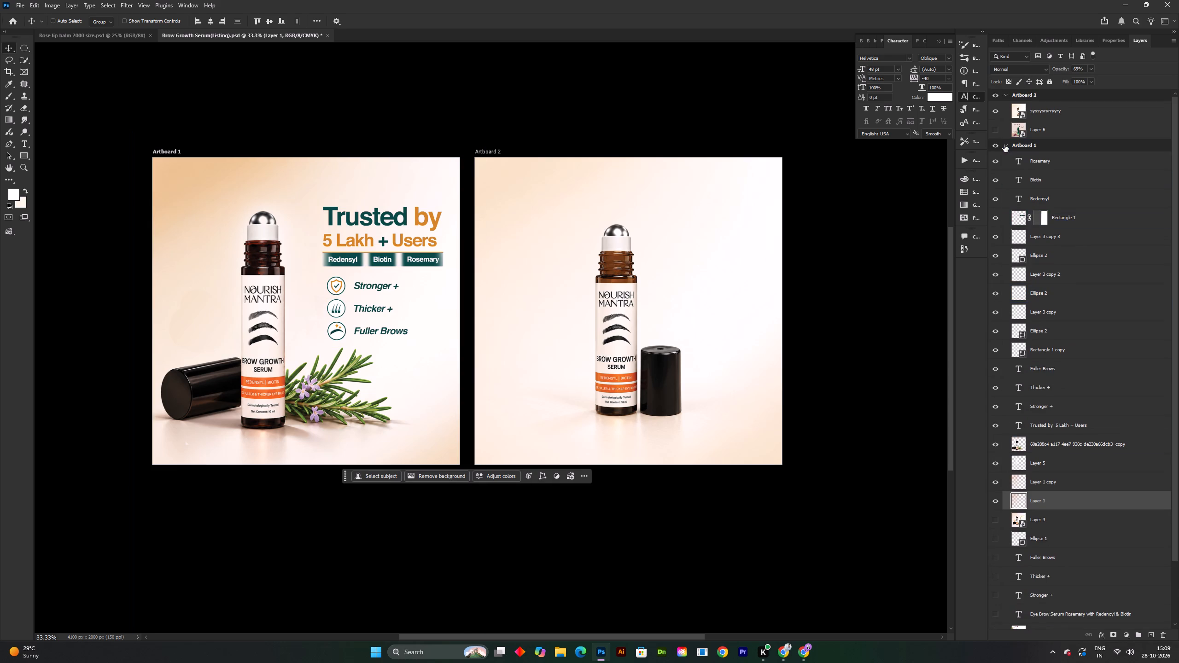
click(1058, 128)
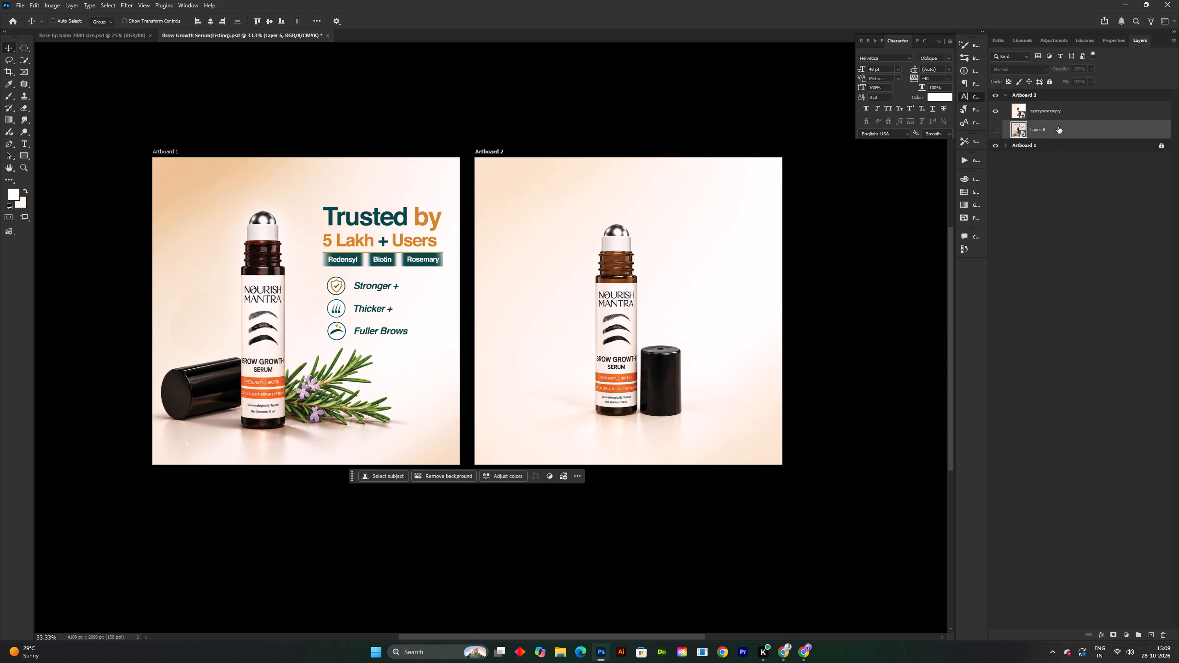
key(ctrl+v)
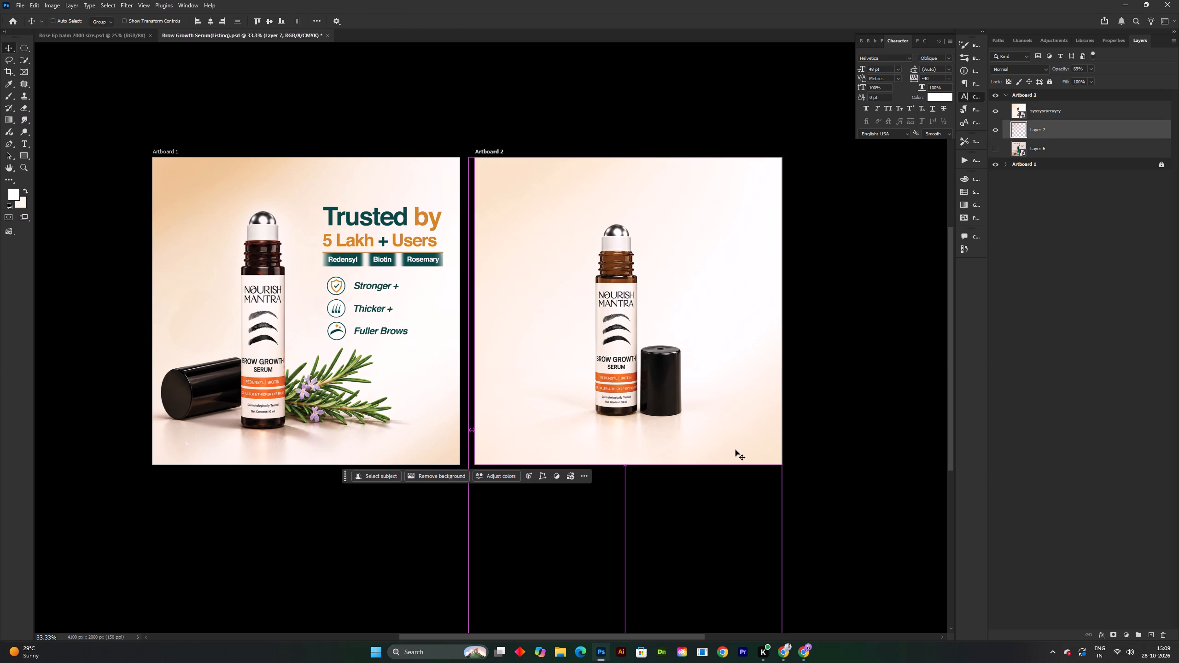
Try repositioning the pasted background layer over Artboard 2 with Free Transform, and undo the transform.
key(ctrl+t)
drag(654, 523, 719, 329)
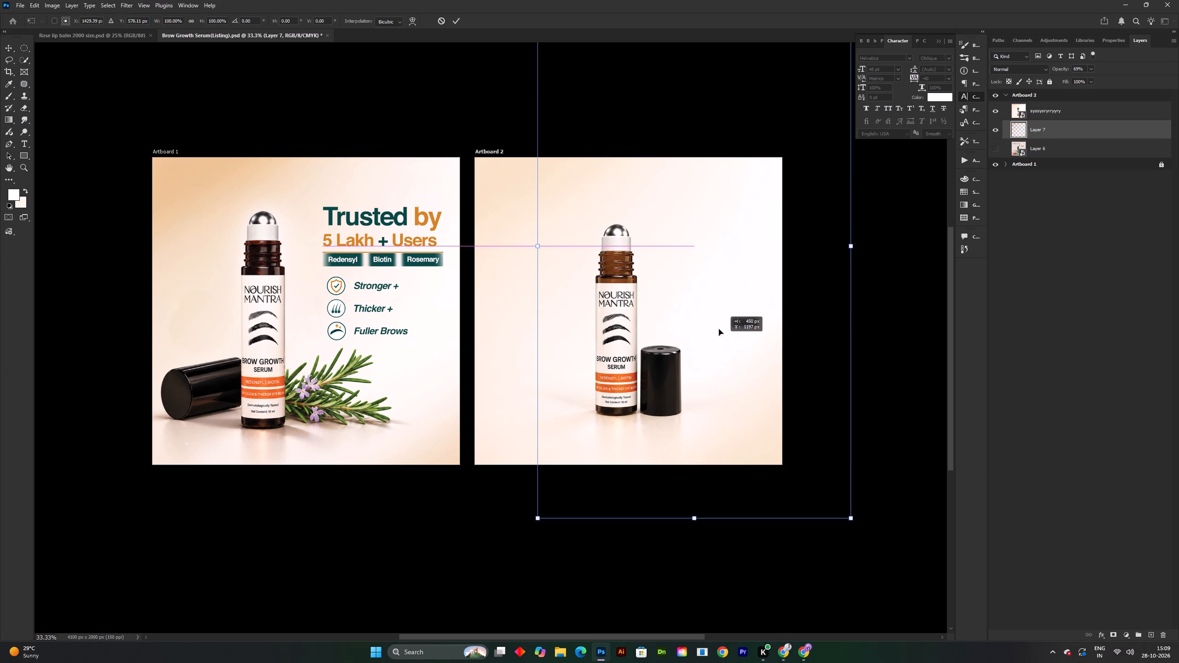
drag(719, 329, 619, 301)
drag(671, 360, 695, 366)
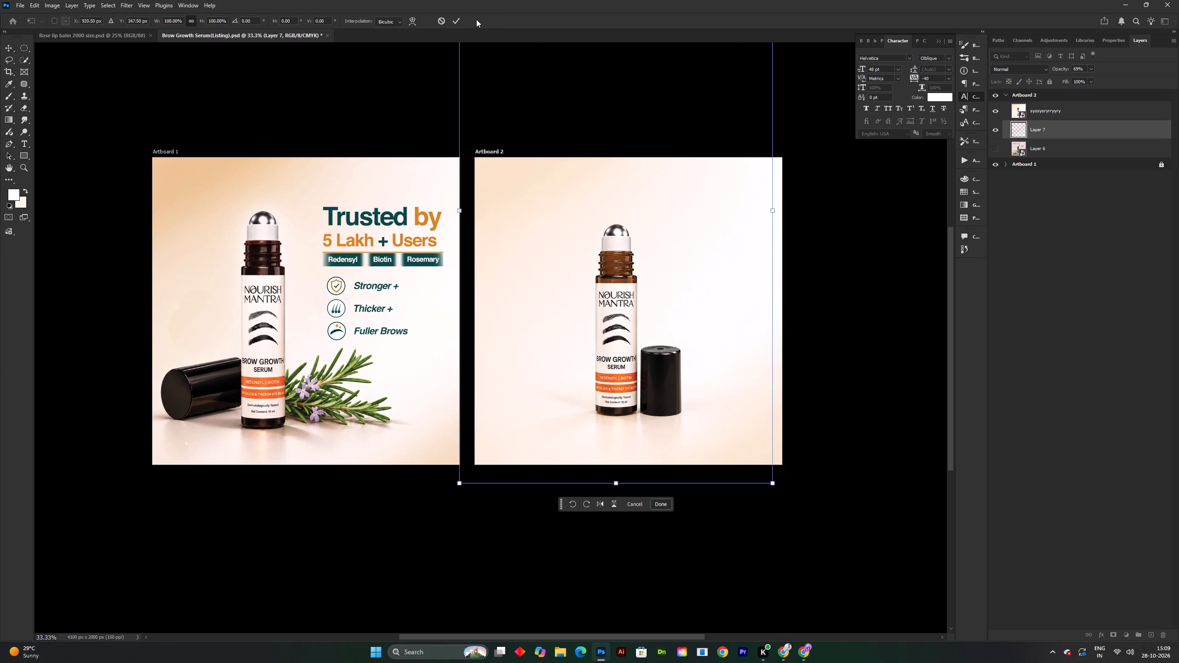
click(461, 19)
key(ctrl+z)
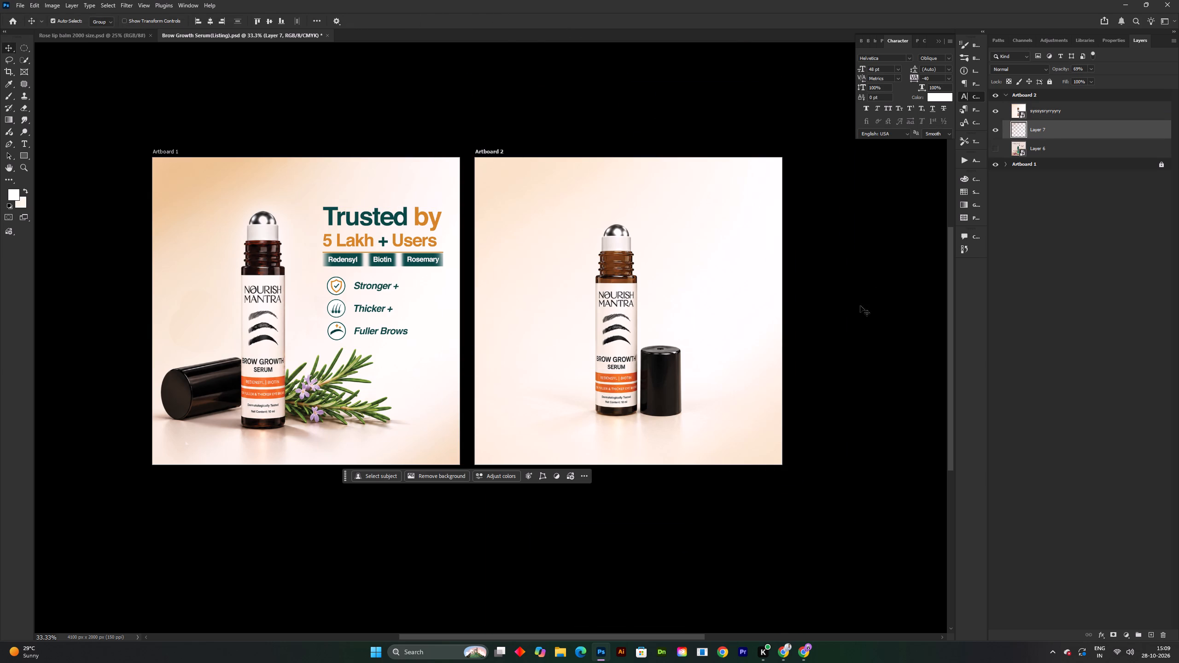
Deselect the layer and save the Brow Growth Serum listing document.
click(848, 329)
key(ctrl+s)
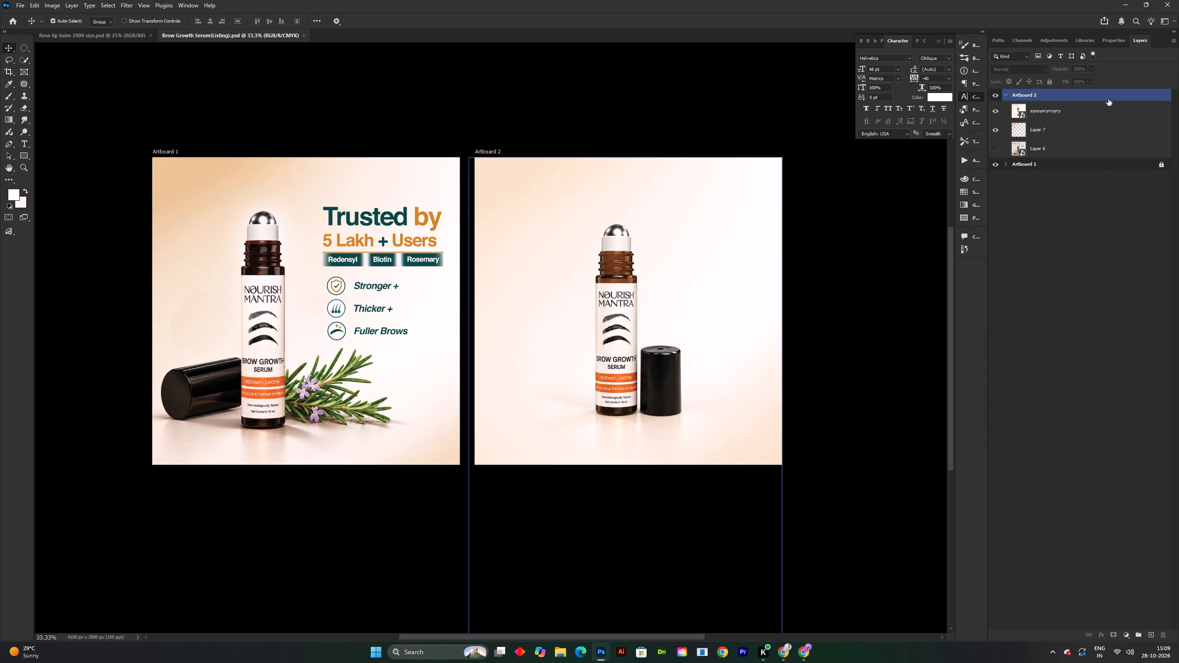
Rasterize the placed product image smart object on Artboard 2 so the Eraser can work on it.
click(1103, 107)
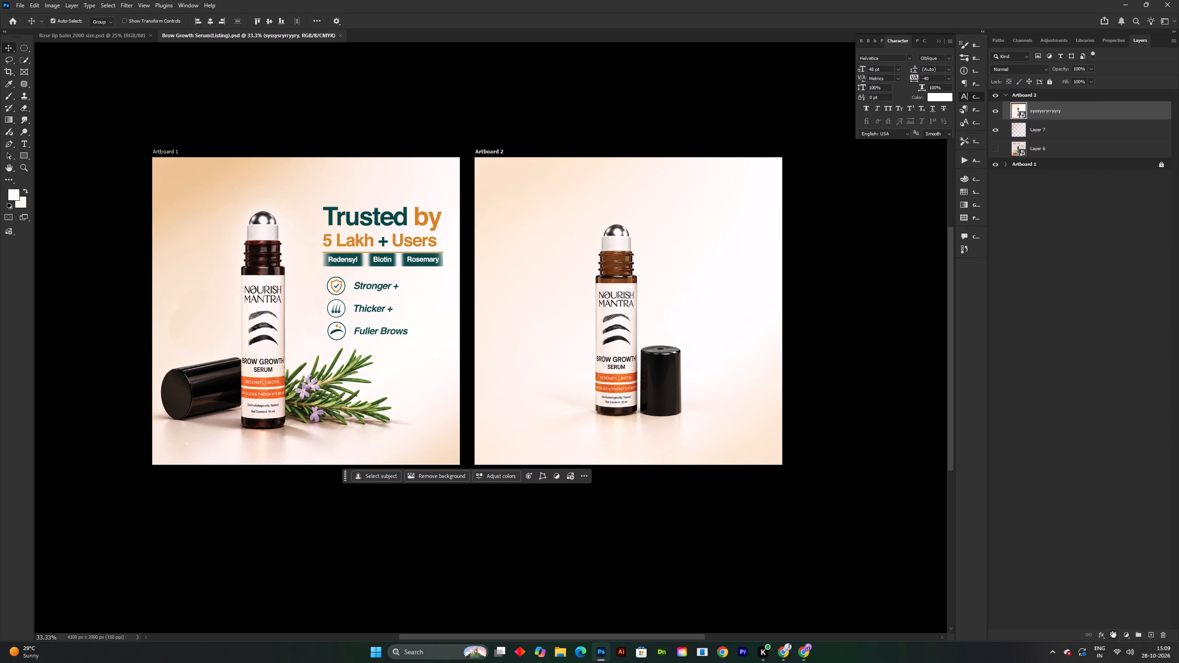
key(e)
double_click(554, 184)
click(552, 235)
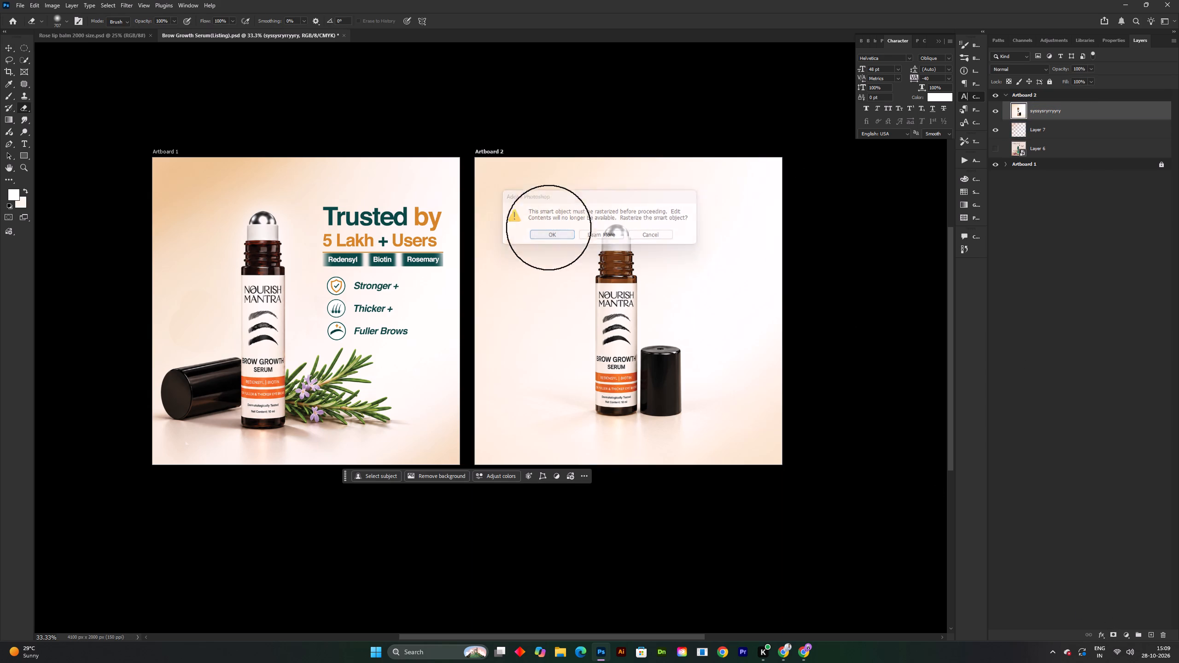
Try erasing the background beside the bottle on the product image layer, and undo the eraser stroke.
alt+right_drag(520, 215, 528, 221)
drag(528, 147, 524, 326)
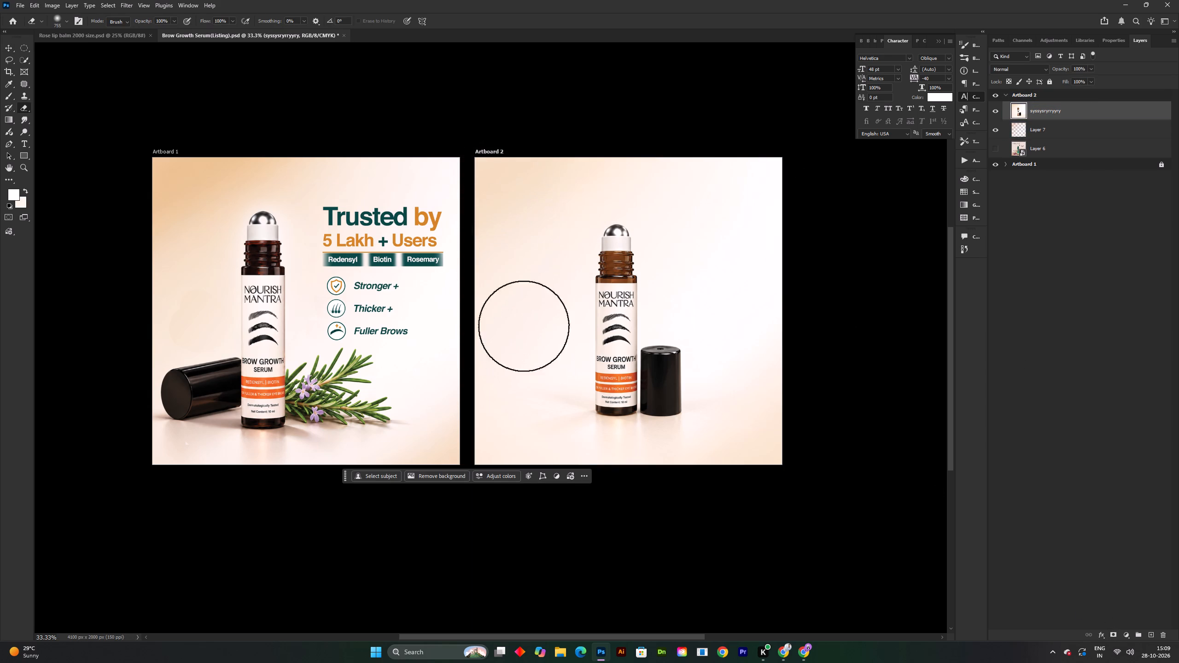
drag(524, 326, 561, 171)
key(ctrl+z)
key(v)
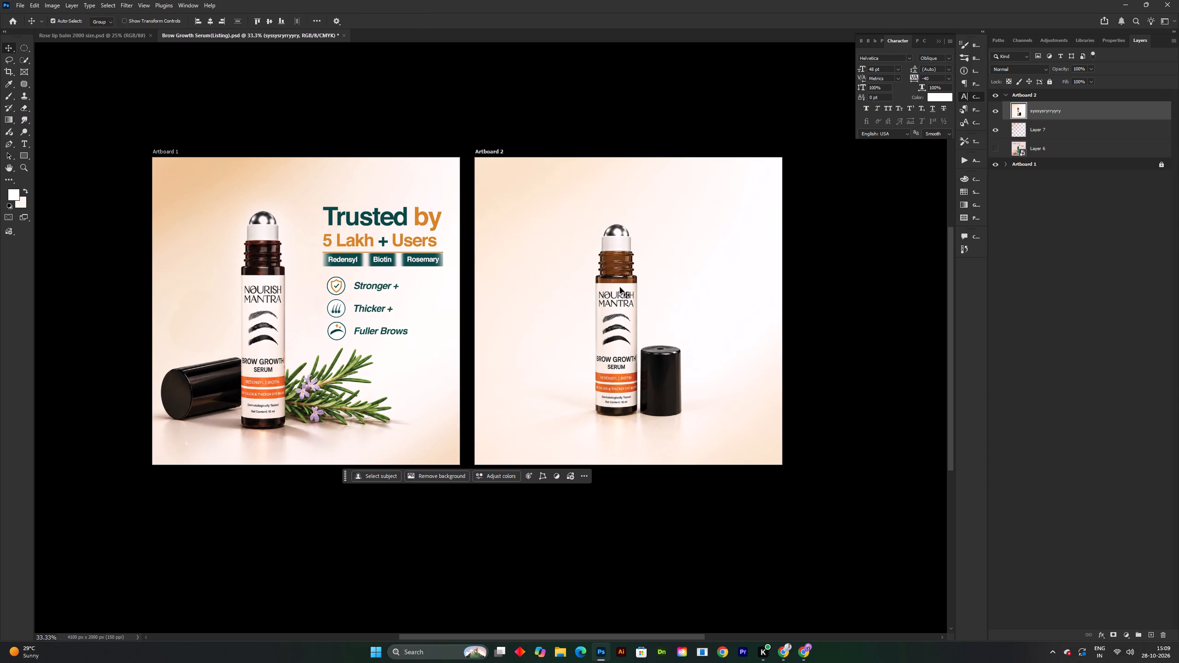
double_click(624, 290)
Select the whole bottle and its black cap on Artboard 2 with the Quick Selection tool.
double_click(22, 60)
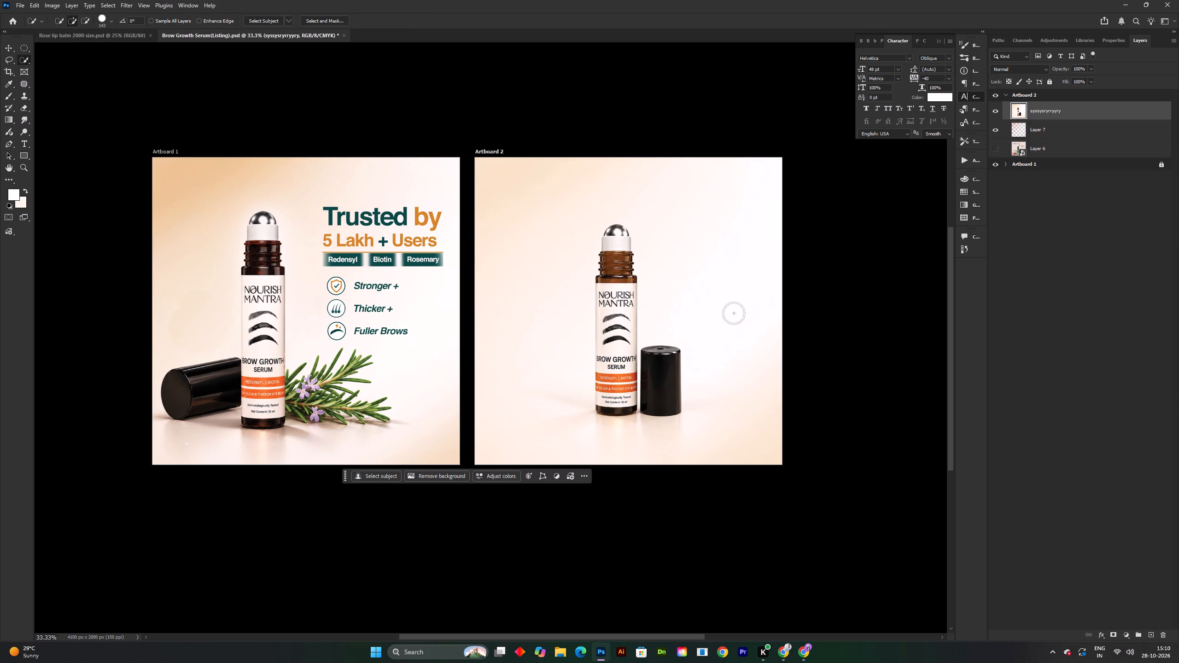
alt+right_drag(585, 326, 580, 326)
drag(616, 307, 618, 327)
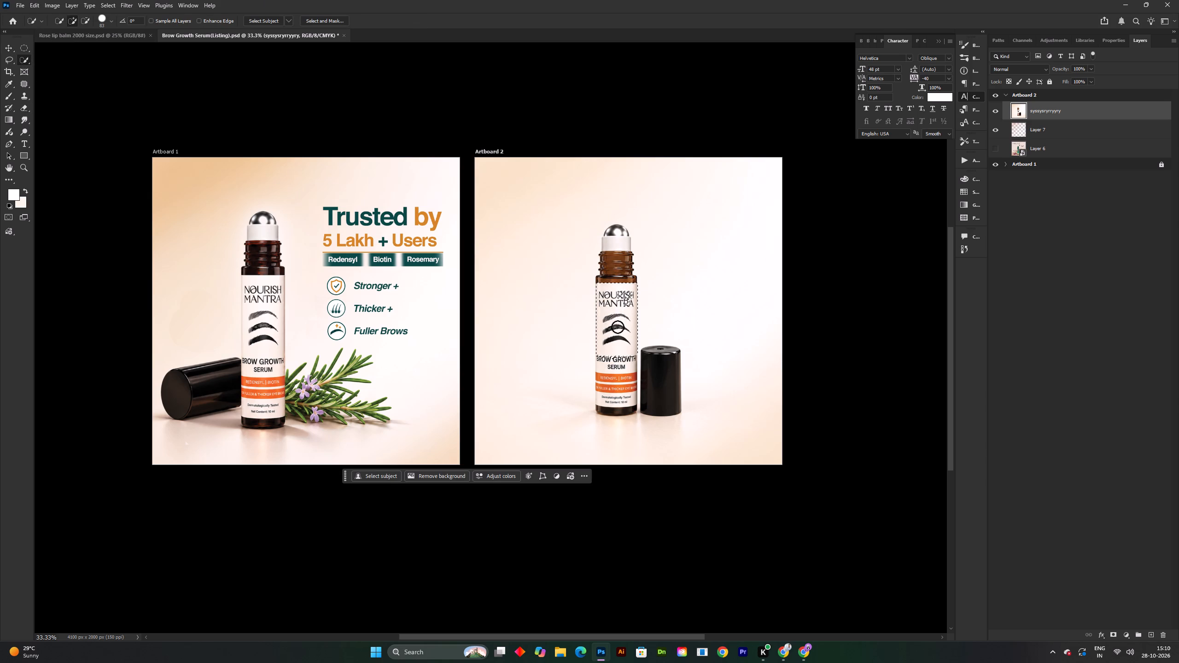
drag(618, 327, 618, 321)
click(618, 321)
drag(621, 284, 619, 233)
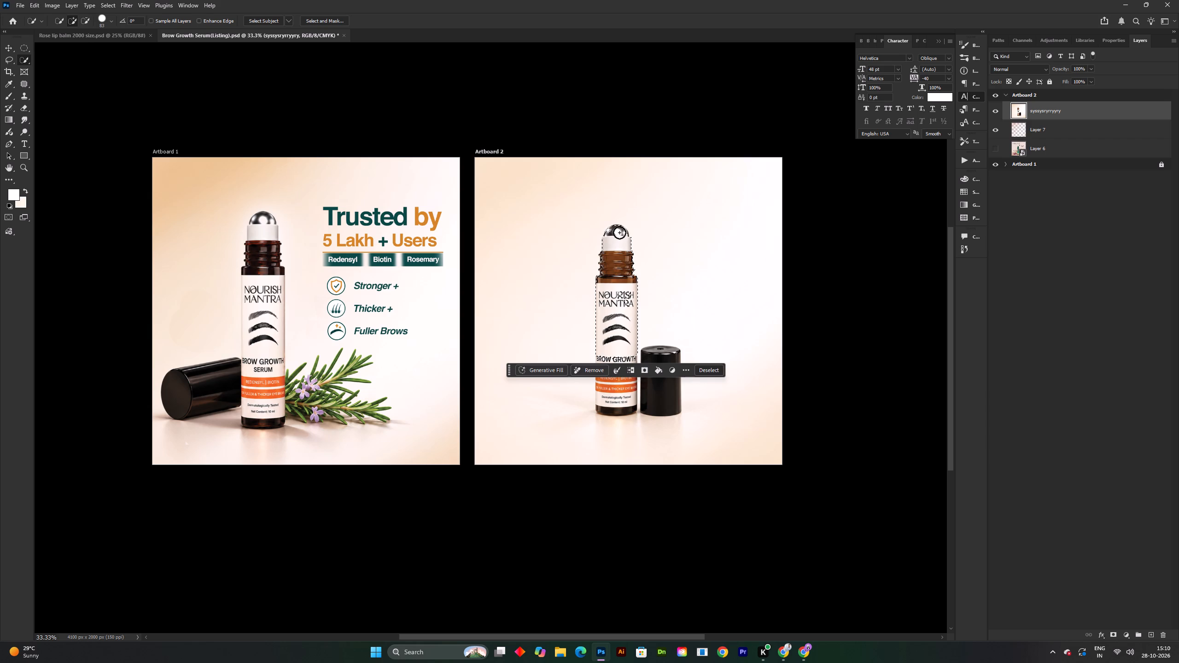
drag(619, 233, 616, 404)
drag(616, 404, 617, 407)
drag(656, 393, 660, 387)
double_click(660, 387)
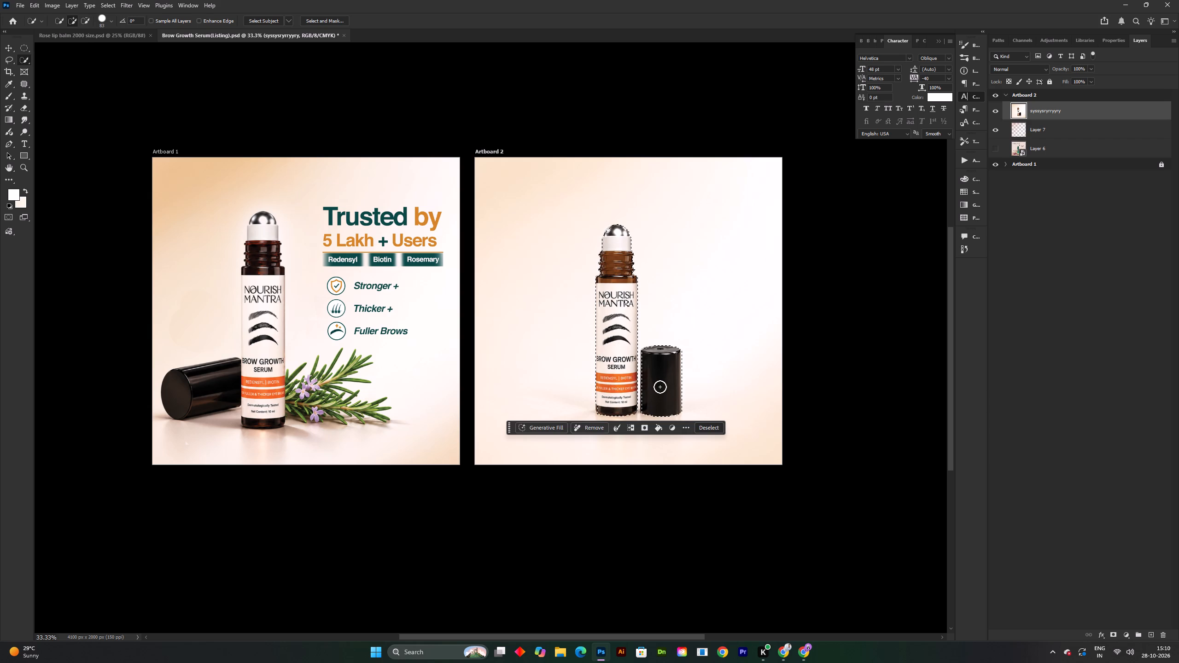
Refine the Quick Selection edges with a smaller brush at the bottle's base and roller ball.
shift+scroll(666, 382, up, 5)
shift+scroll(666, 382, down, 1)
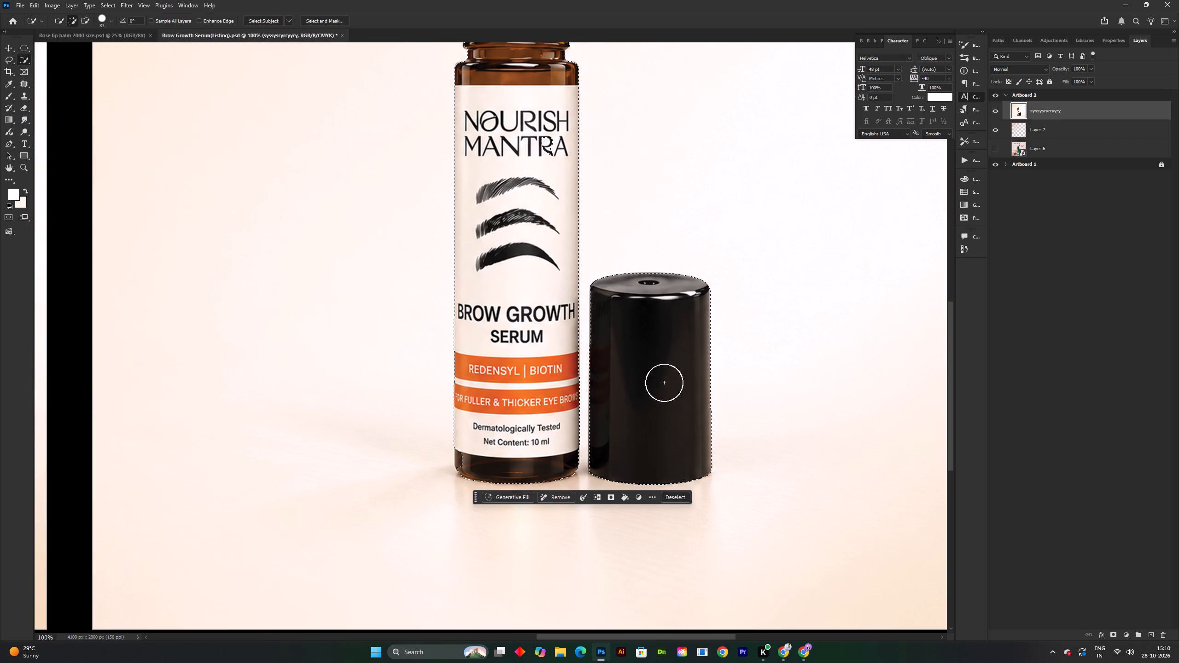
alt+right_drag(481, 448, 466, 451)
click(465, 456)
key(space)
key(space)
key(space)
key(space)
key(space)
key(space)
key(space)
key(space)
key(space)
key(space)
key(space)
key(space)
key(space)
key(space)
key(space)
key(space)
key(space)
key(space)
key(space)
key(space)
drag(526, 439, 535, 518)
drag(562, 407, 560, 506)
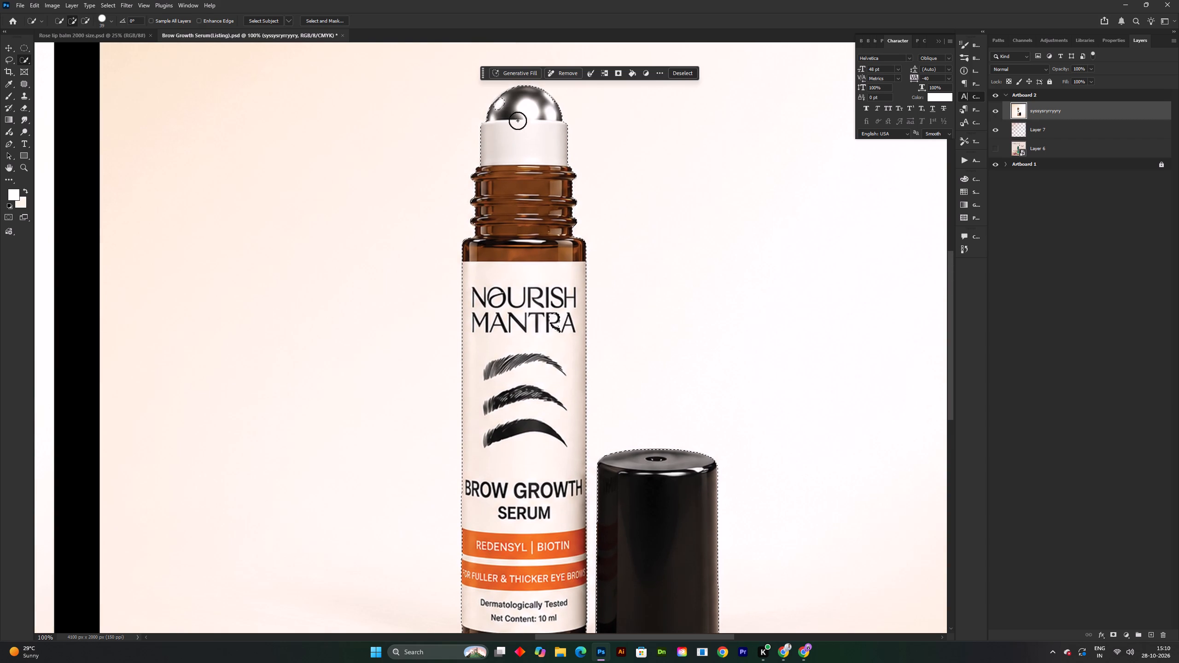
click(506, 109)
key(space)
key(space)
key(space)
key(space)
key(space)
drag(586, 451, 554, 264)
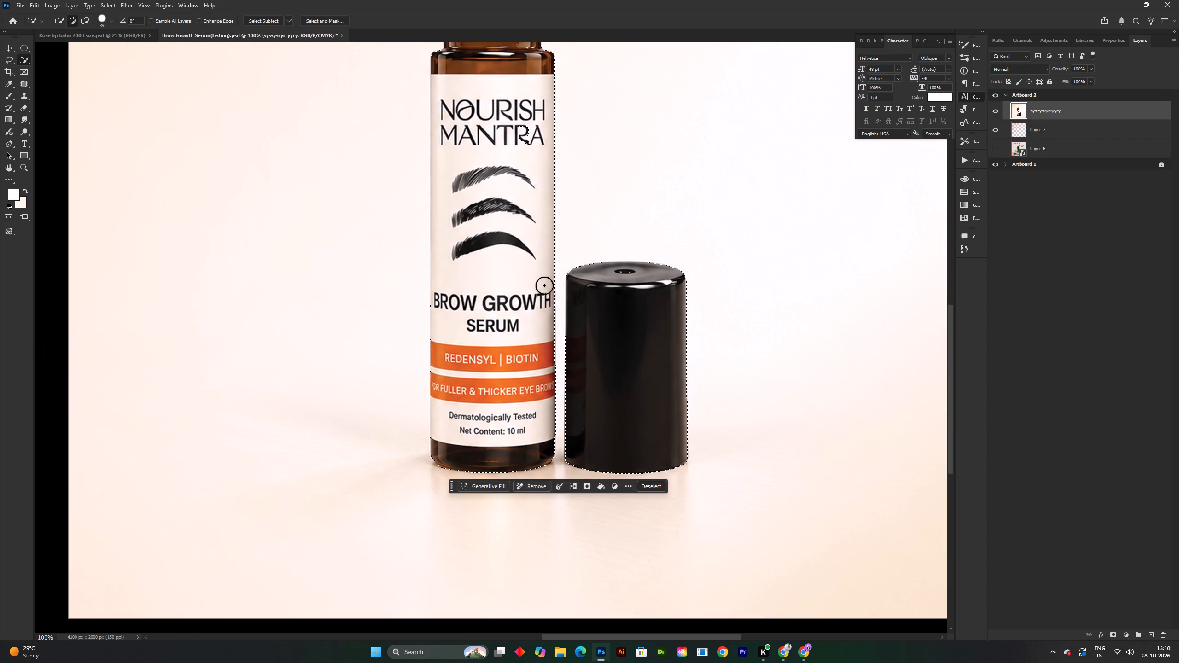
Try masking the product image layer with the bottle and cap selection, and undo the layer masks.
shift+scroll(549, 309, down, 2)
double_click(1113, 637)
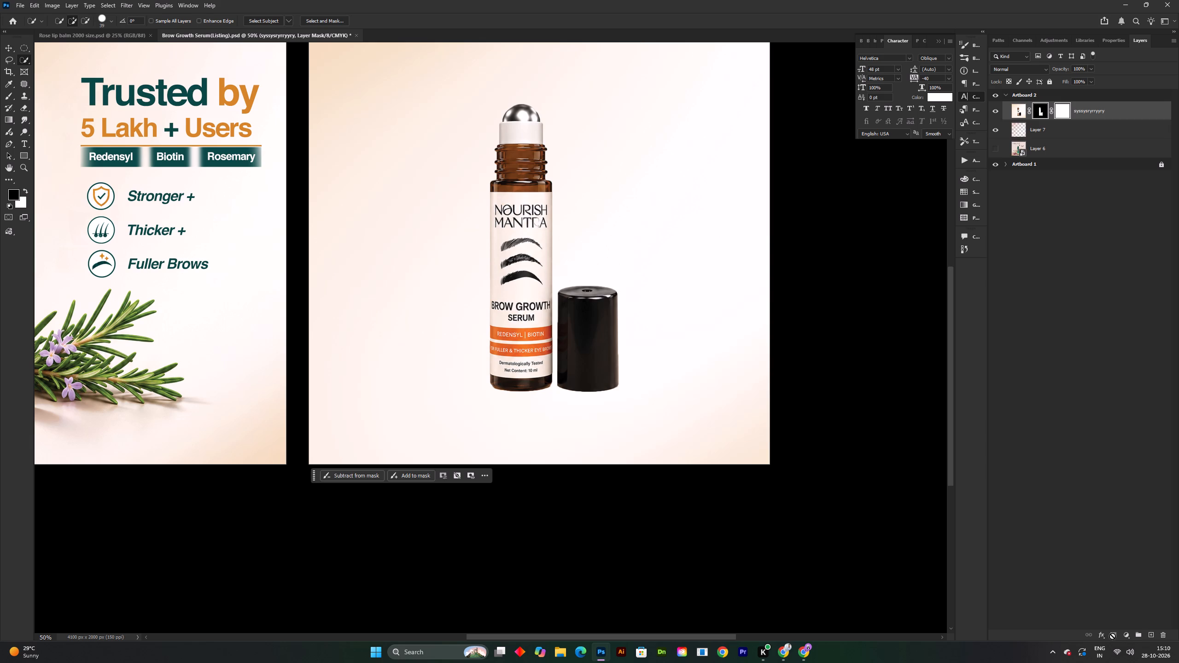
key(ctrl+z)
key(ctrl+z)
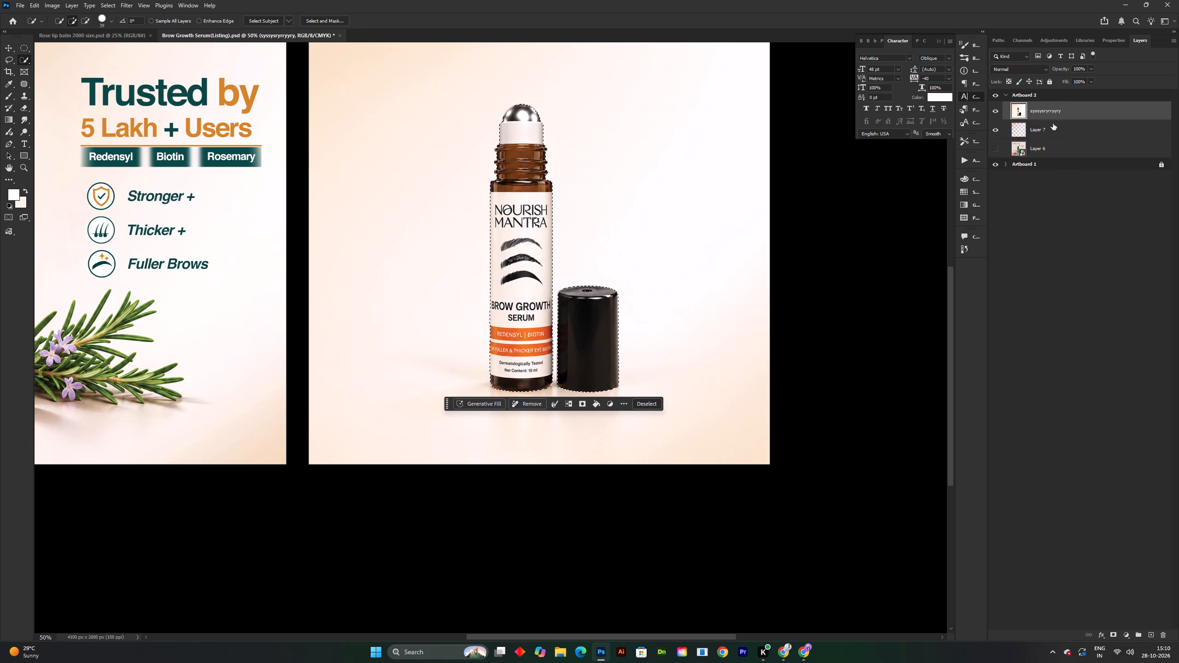
Copy the selected bottle and cap onto a new layer, and check the cutout by toggling the original layer's visibility.
key(ctrl+j)
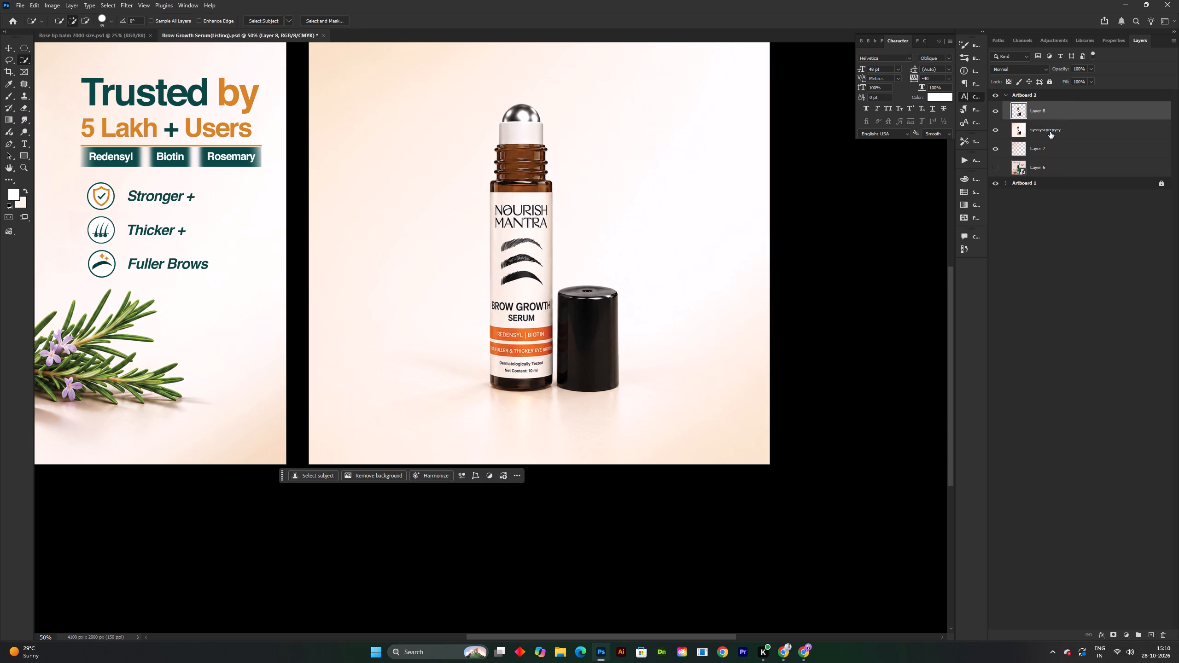
double_click(996, 130)
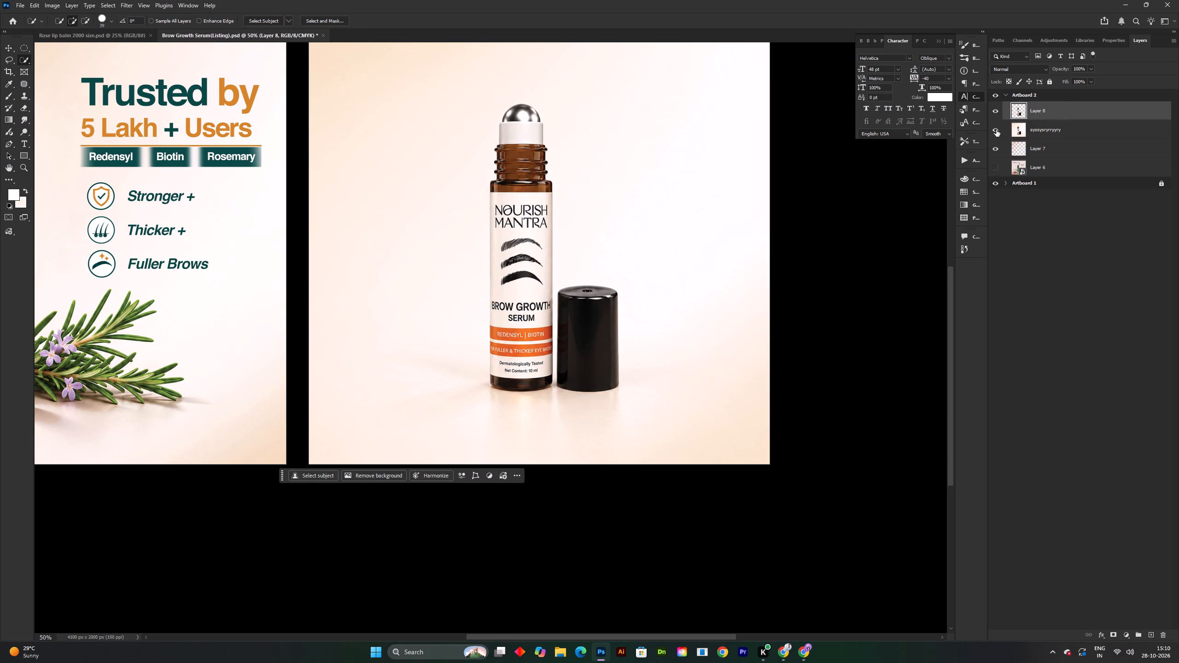
double_click(995, 132)
click(995, 132)
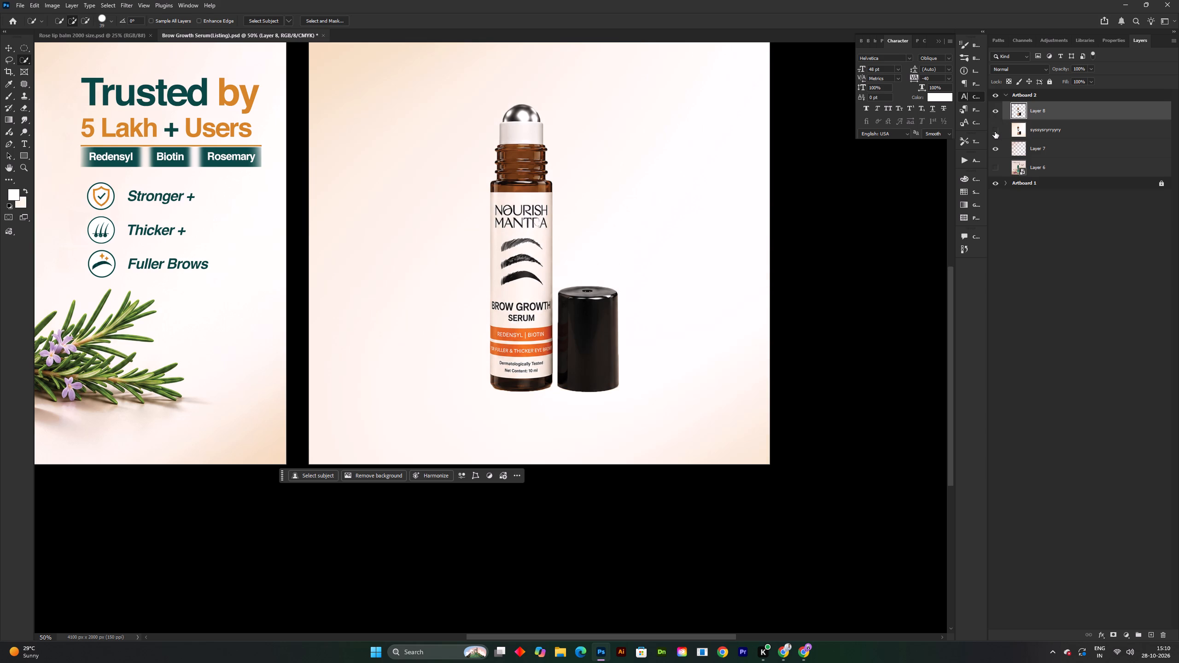
double_click(995, 131)
click(995, 131)
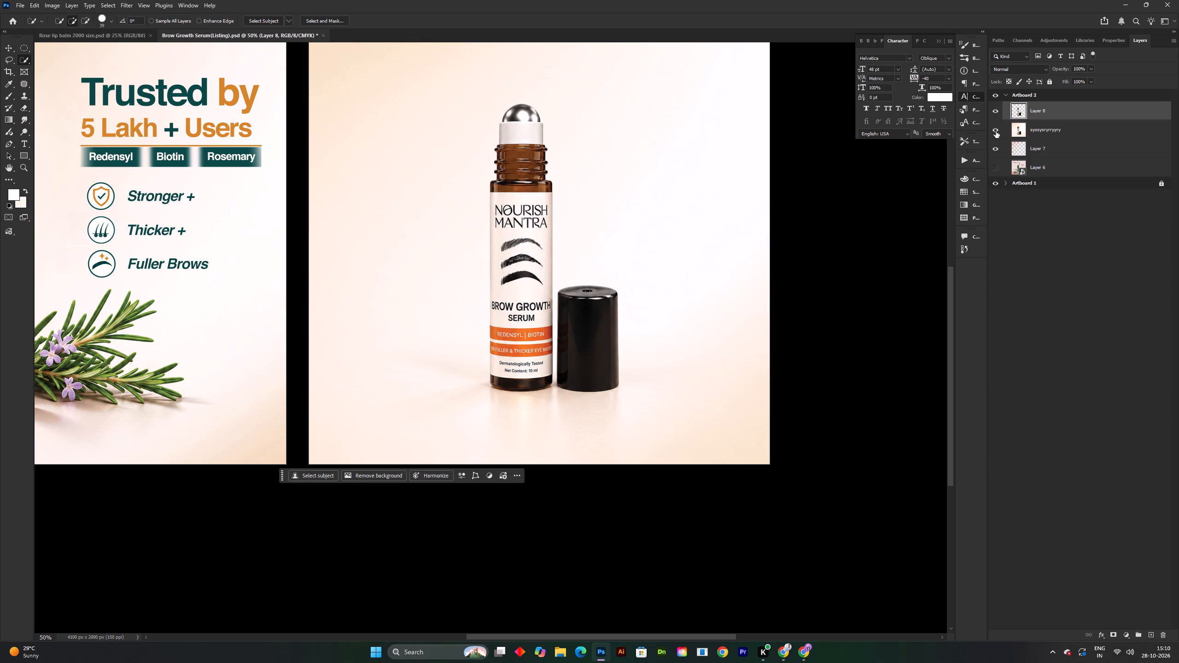
double_click(996, 131)
Rename the original product image layer beneath the cutout as e.
double_click(1051, 134)
key(e)
scroll(577, 229, down, 1)
alt+scroll(570, 227, down, 3)
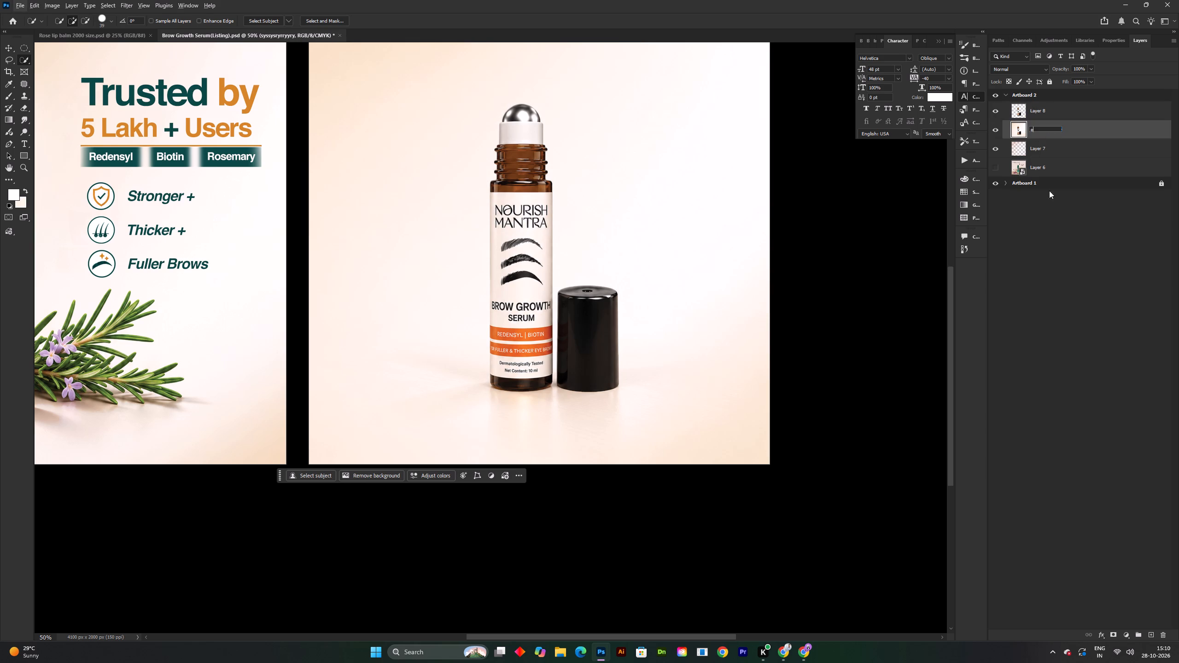
double_click(1080, 123)
key(e)
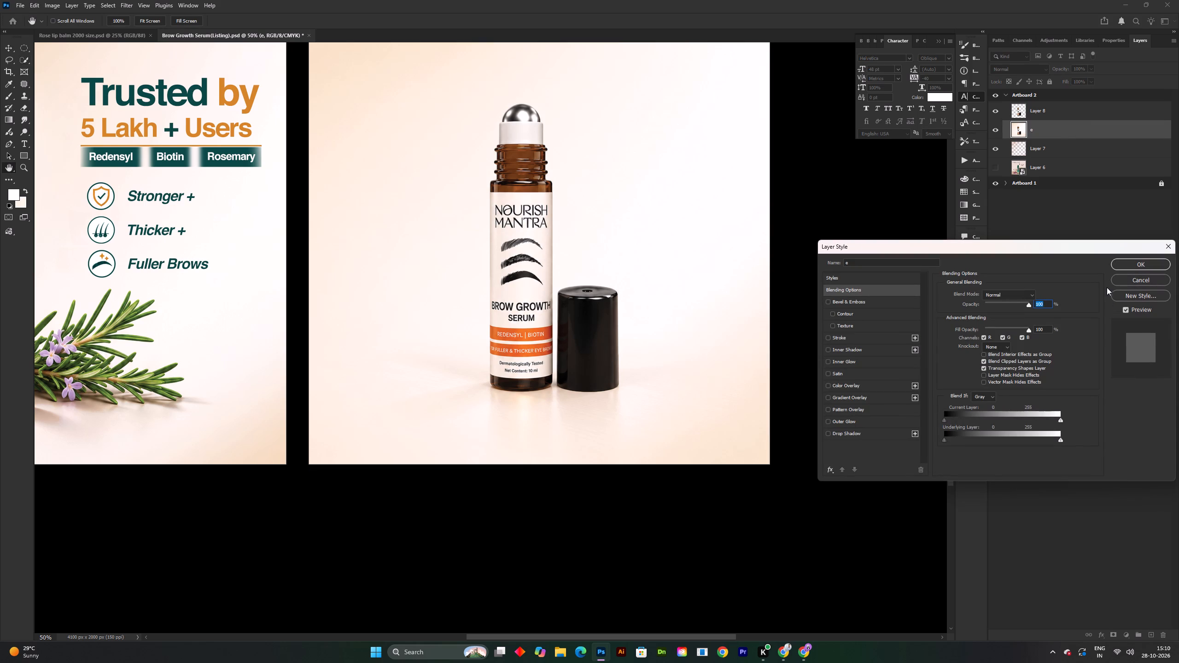
double_click(1109, 282)
click(1115, 282)
Erase the upper and side background of layer e with a large Eraser, keeping the shadow area around the product's base.
key(e)
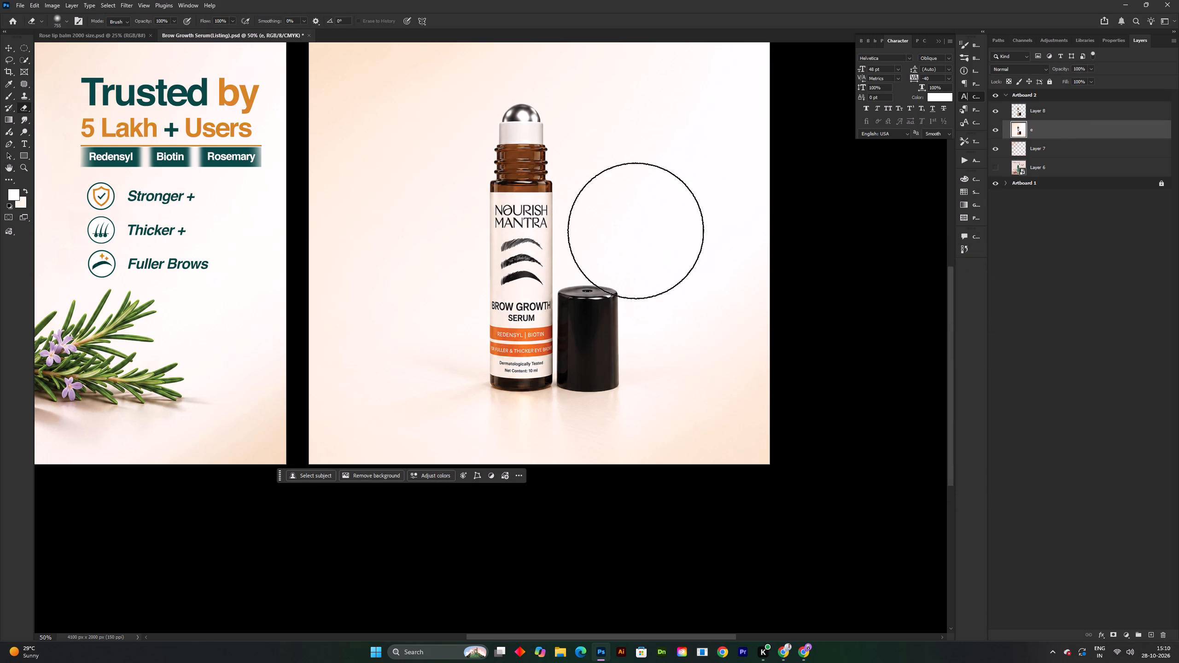
alt+scroll(506, 314, down, 3)
key(space)
key(space)
drag(576, 269, 576, 279)
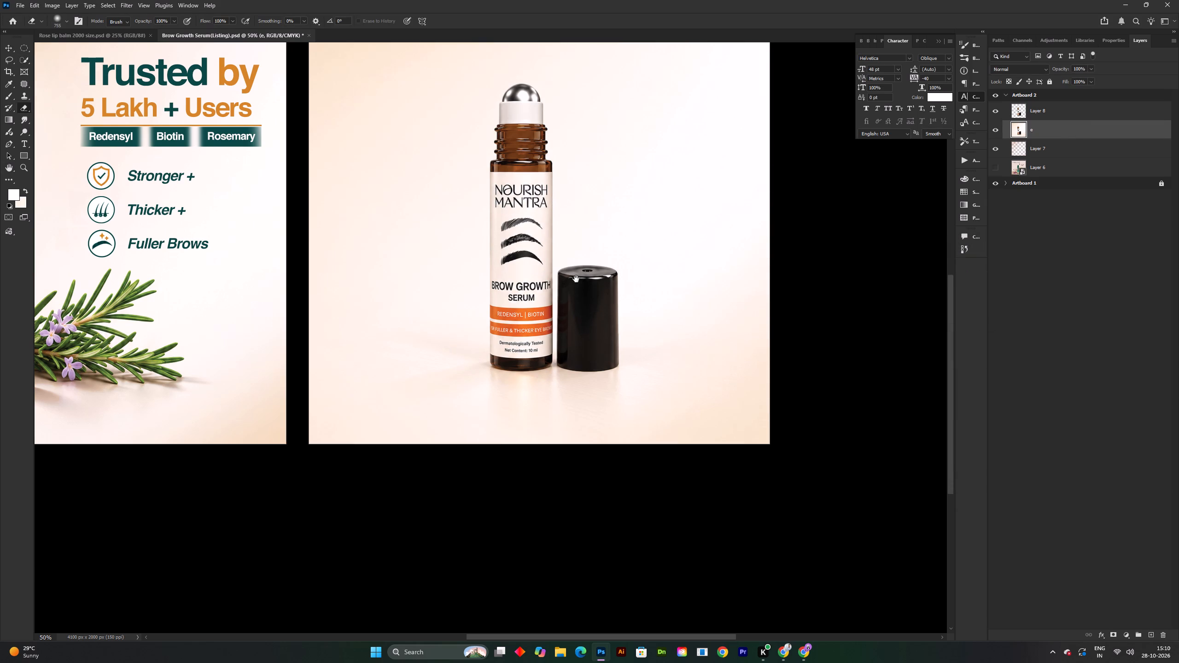
drag(576, 279, 586, 394)
drag(610, 214, 306, 338)
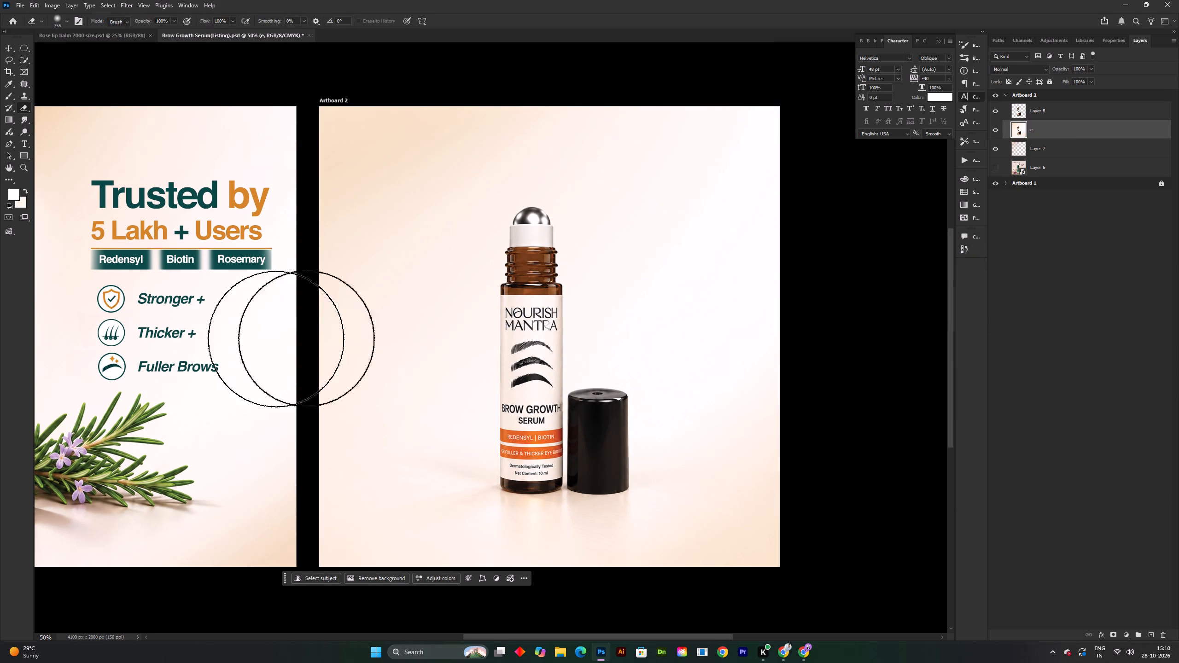
drag(306, 338, 273, 258)
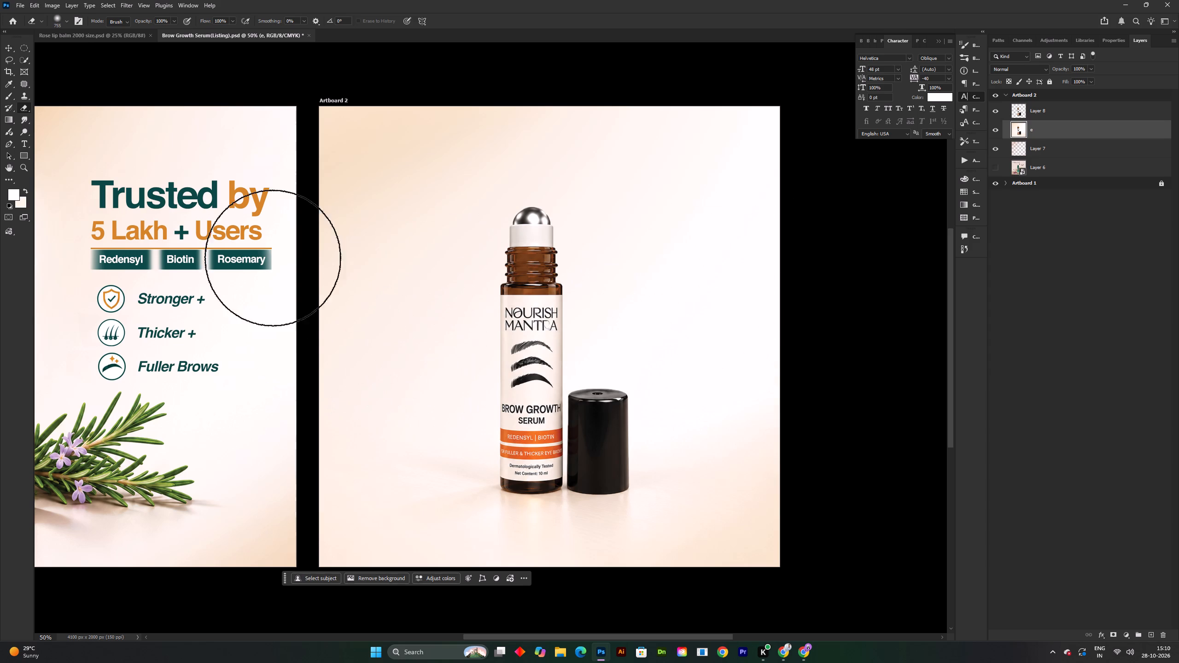
drag(273, 258, 604, 273)
key(v)
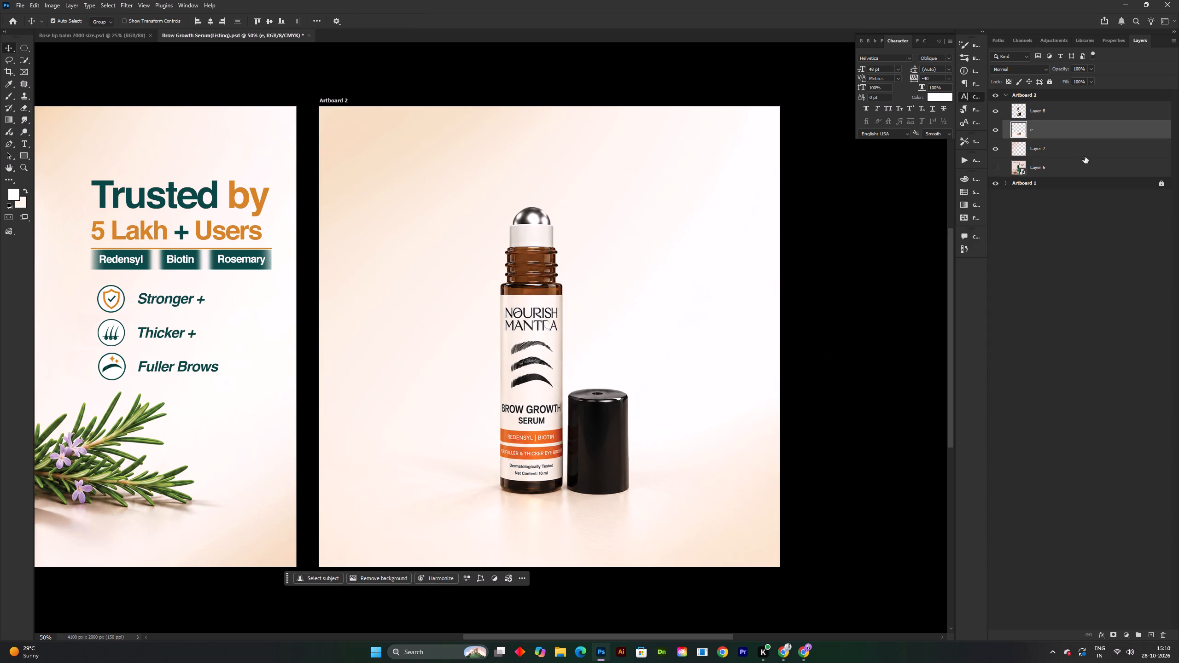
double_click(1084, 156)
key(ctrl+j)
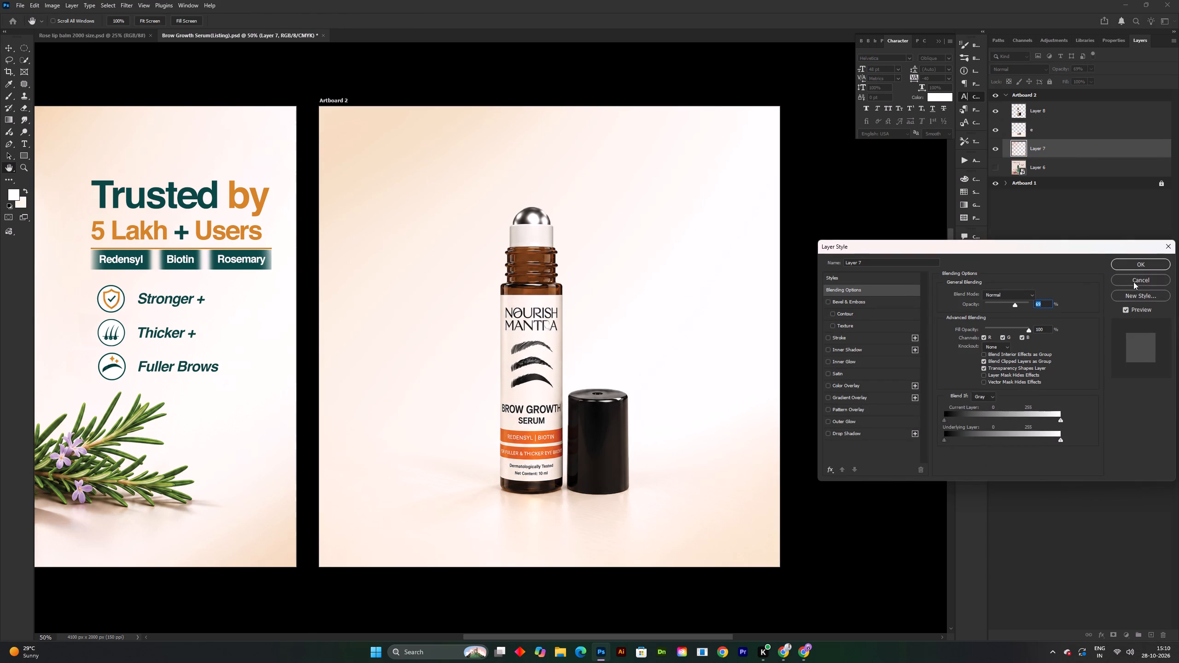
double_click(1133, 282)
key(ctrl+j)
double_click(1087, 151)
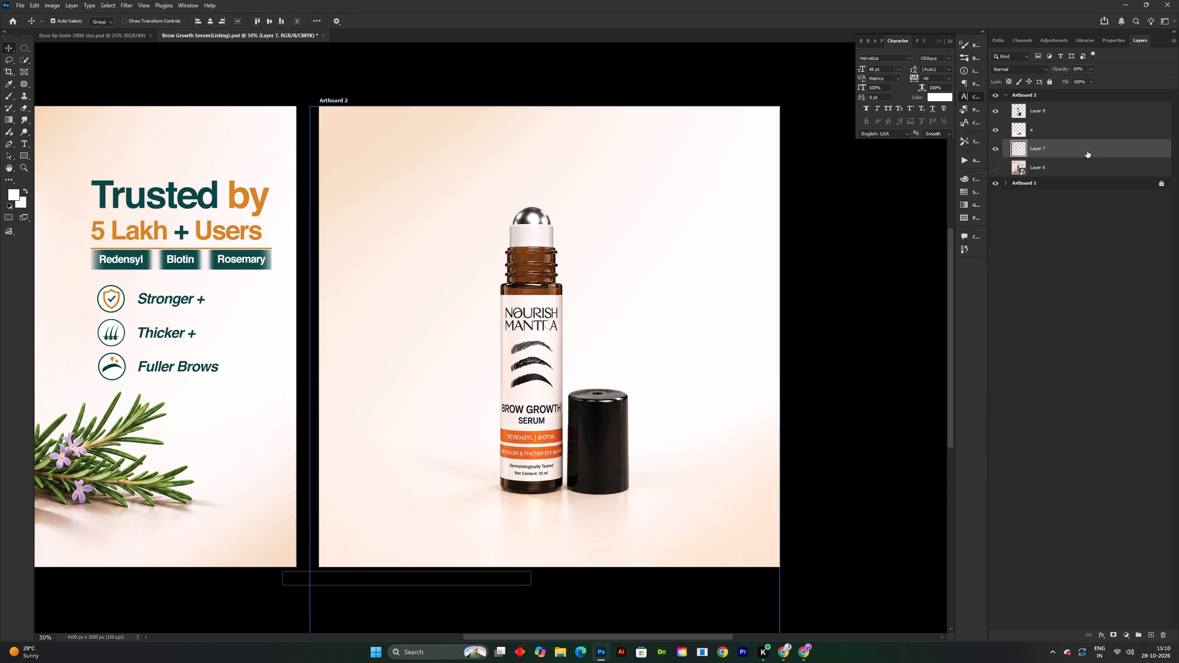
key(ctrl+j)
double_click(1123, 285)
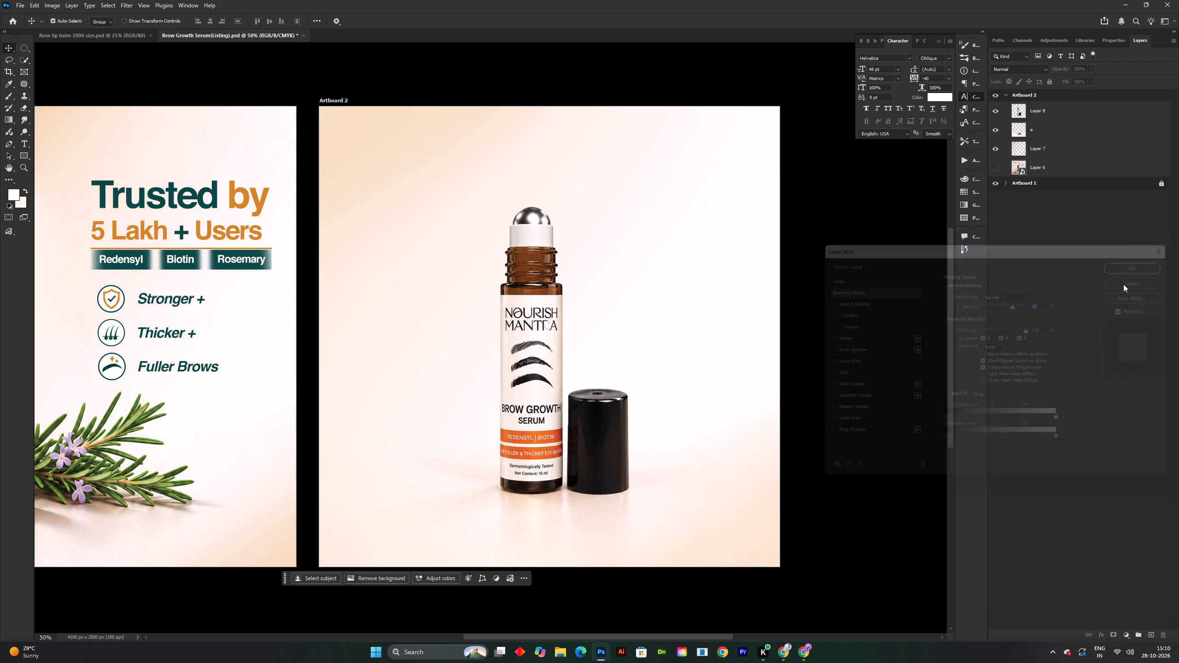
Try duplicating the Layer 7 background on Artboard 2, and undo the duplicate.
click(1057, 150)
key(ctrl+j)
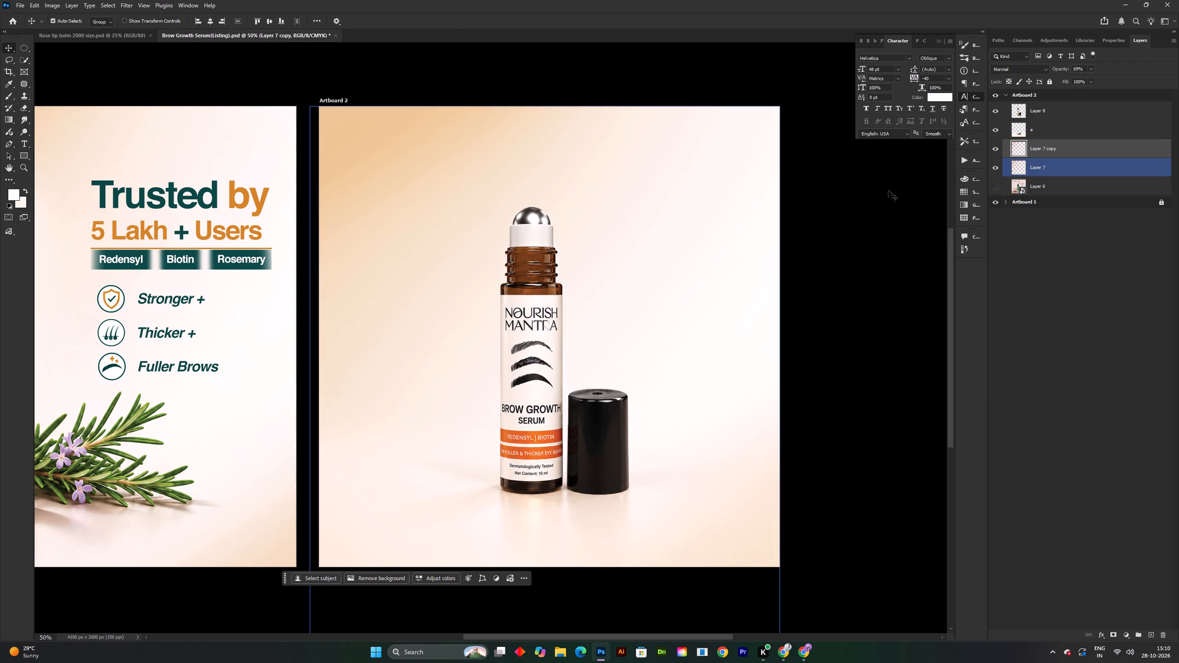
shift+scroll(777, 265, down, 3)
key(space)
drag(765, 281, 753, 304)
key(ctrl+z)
Deselect the layer and save the Brow Growth Serum listing document.
shift+scroll(763, 302, up, 2)
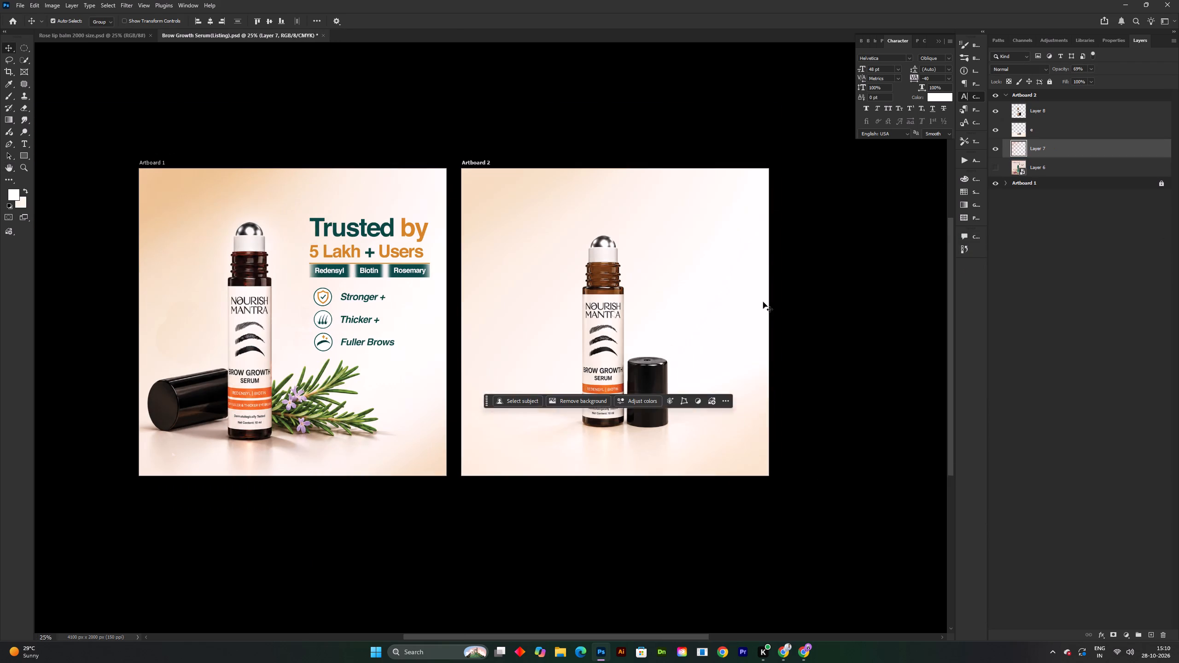
key(space)
drag(743, 307, 747, 313)
click(845, 286)
key(ctrl+s)
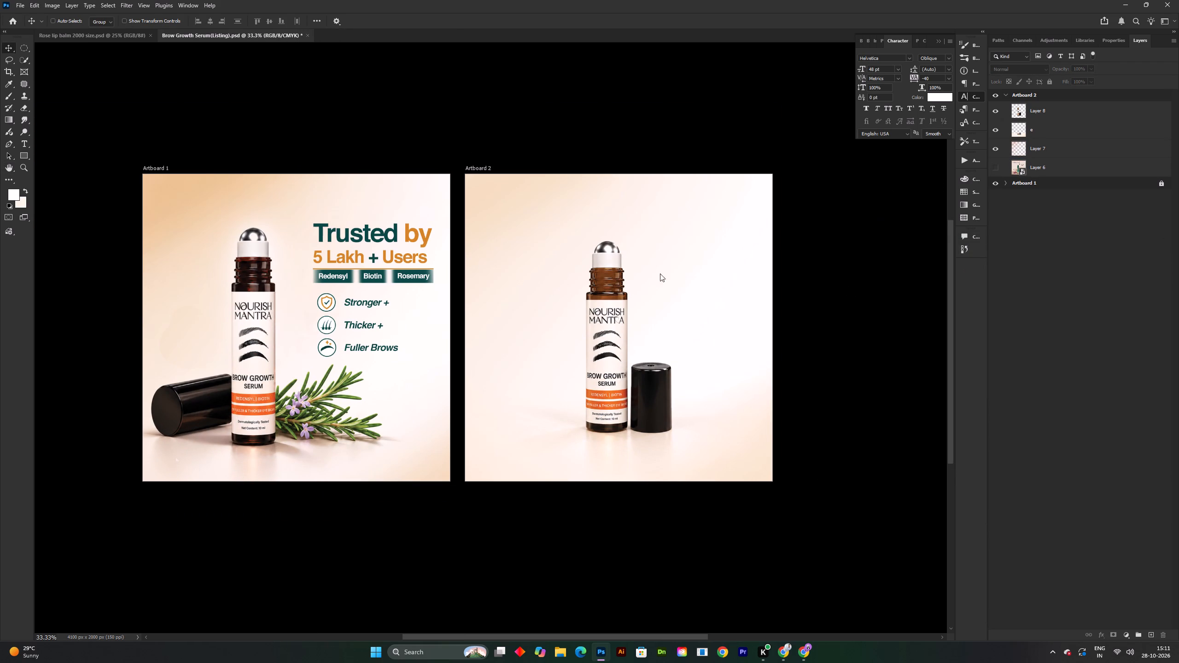
Link the cut-out product Layer 8 with the shadow layer e on Artboard 2 and save the document.
key(space)
shift+scroll(623, 314, up, 2)
shift+scroll(624, 326, down, 1)
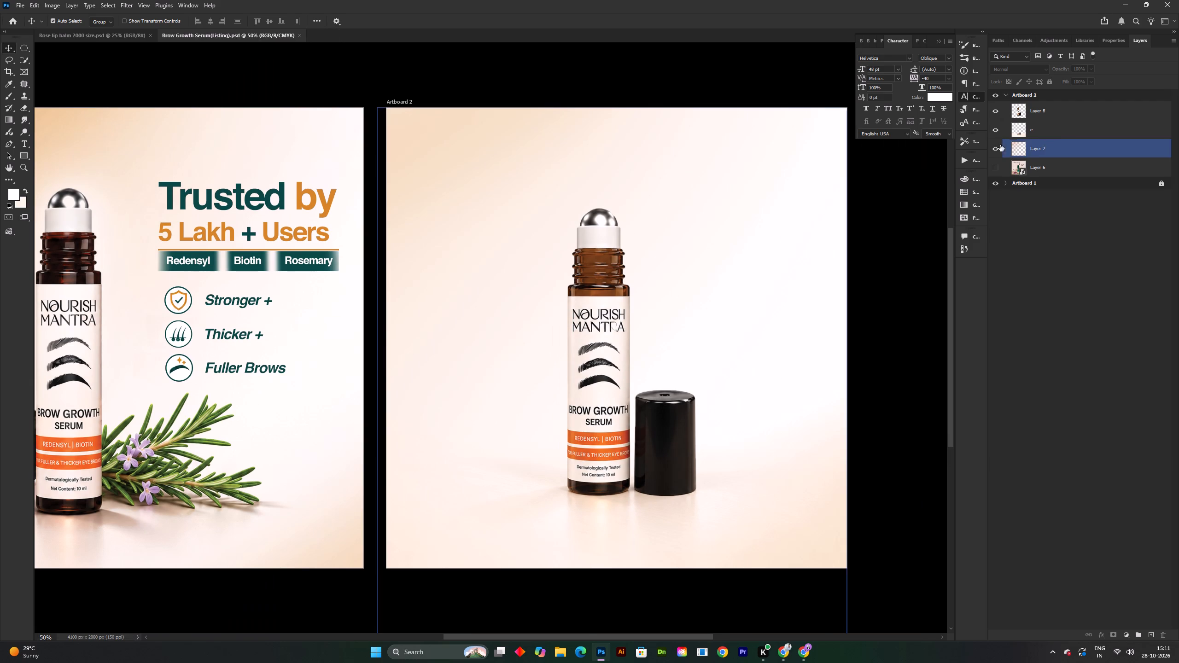
click(1074, 105)
shift+click(1071, 125)
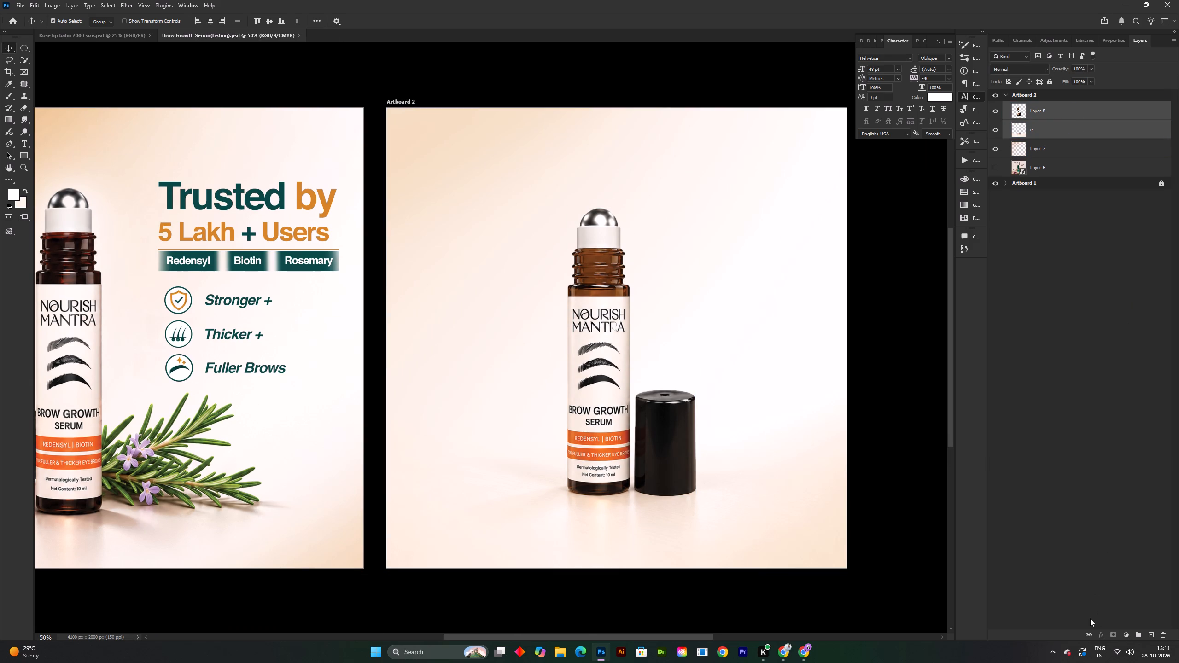
click(1087, 631)
click(916, 233)
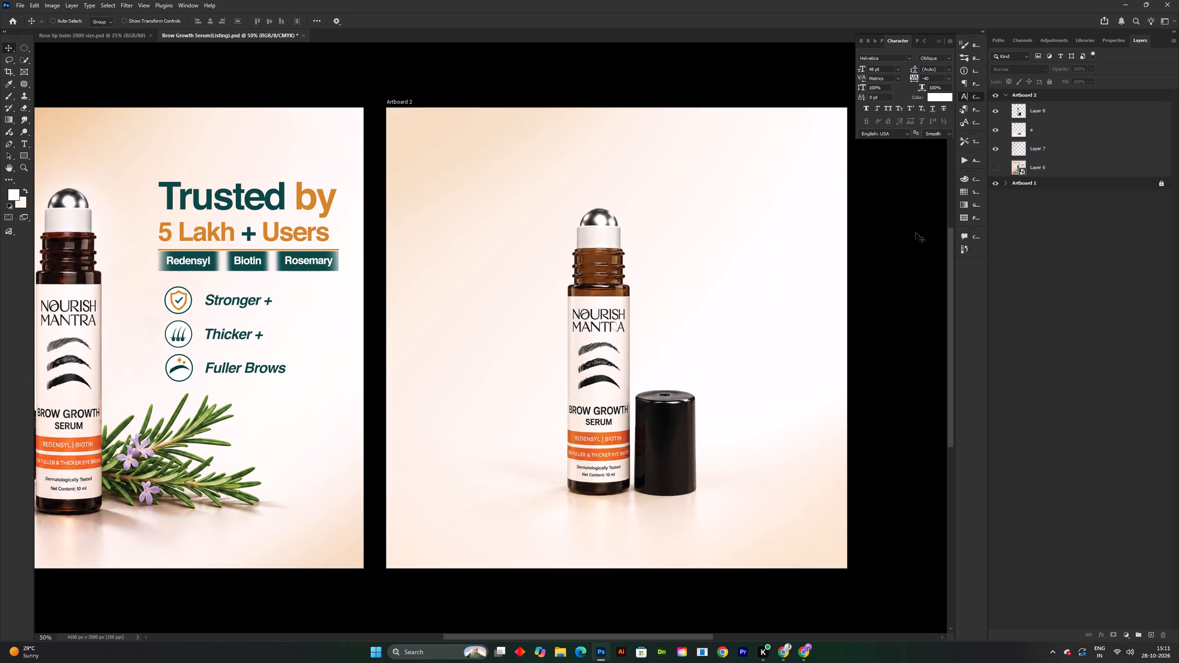
key(ctrl+s)
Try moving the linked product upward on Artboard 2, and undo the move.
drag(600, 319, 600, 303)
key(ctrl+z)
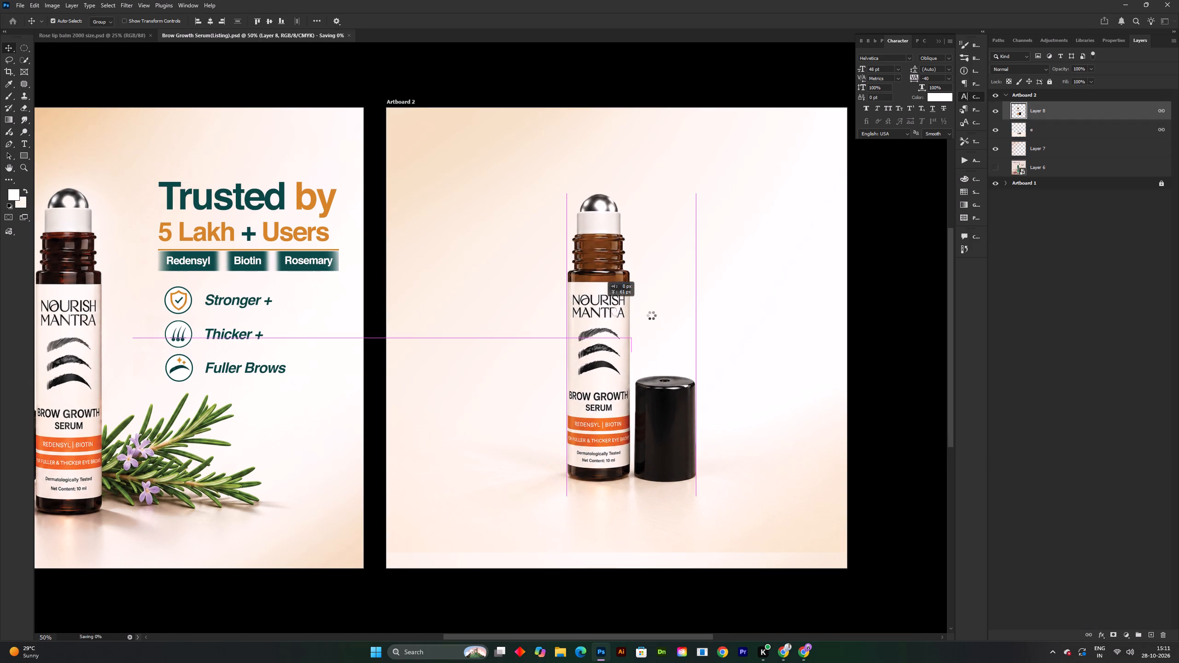
Erase more of layer e's outer floor areas on both sides with a large Eraser, keeping the product's shadow, and save.
click(1073, 127)
key(e)
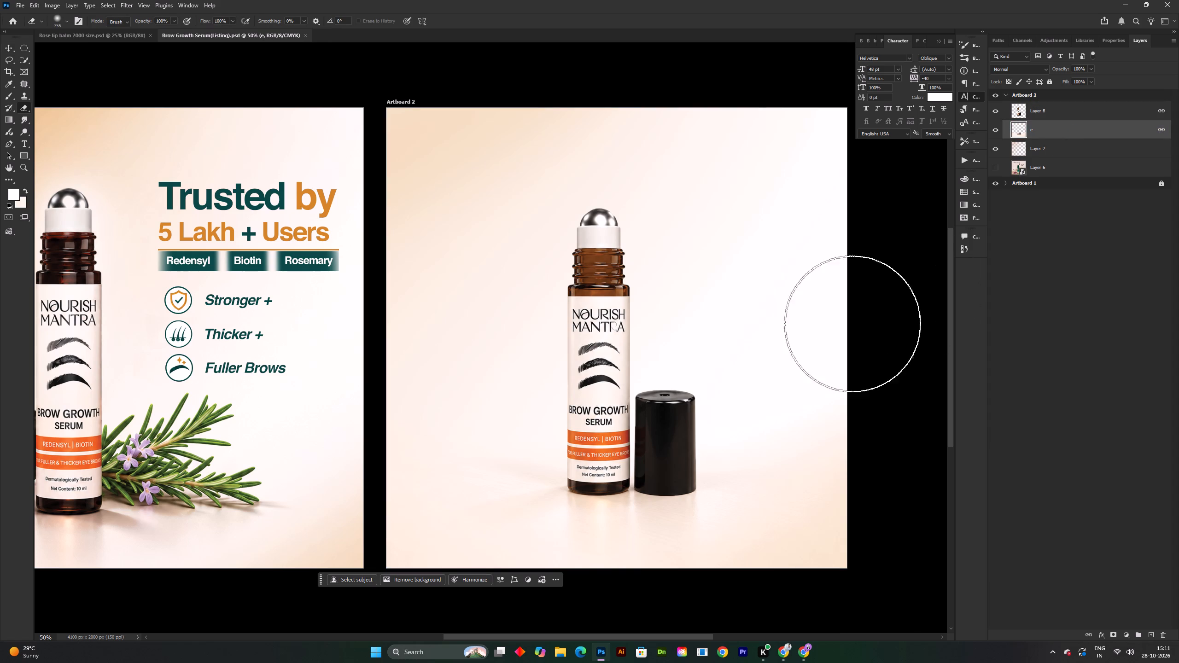
drag(832, 390, 467, 561)
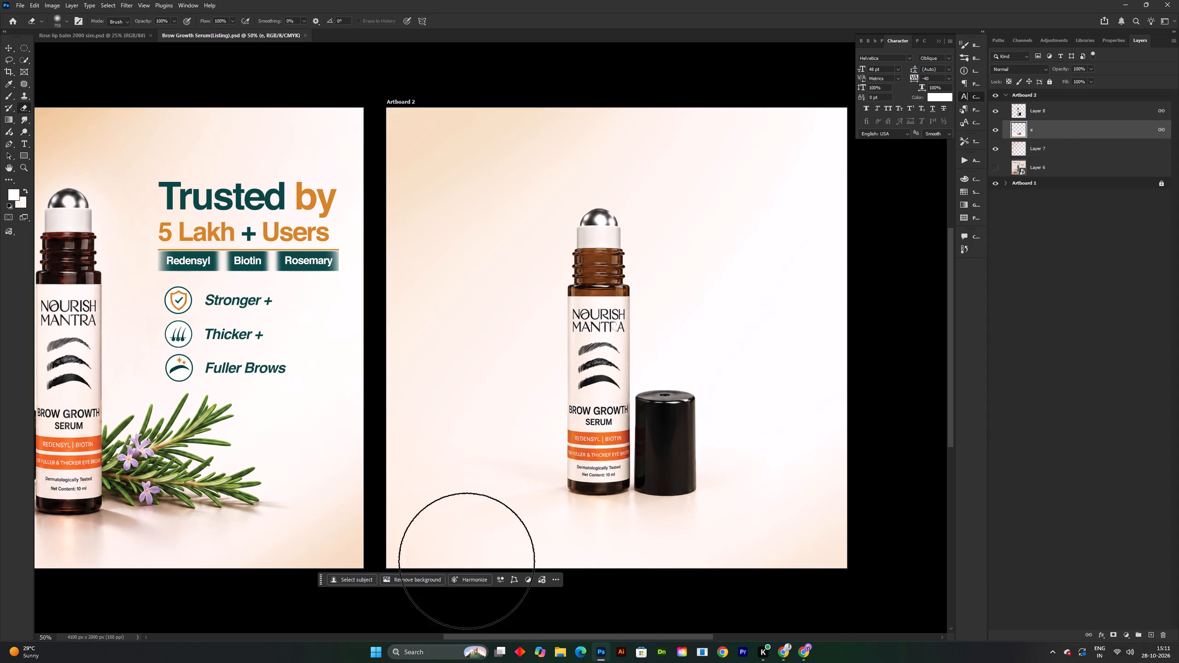
drag(467, 561, 436, 558)
key(ctrl+z)
click(885, 313)
drag(885, 313, 882, 372)
drag(297, 444, 321, 444)
drag(328, 444, 470, 580)
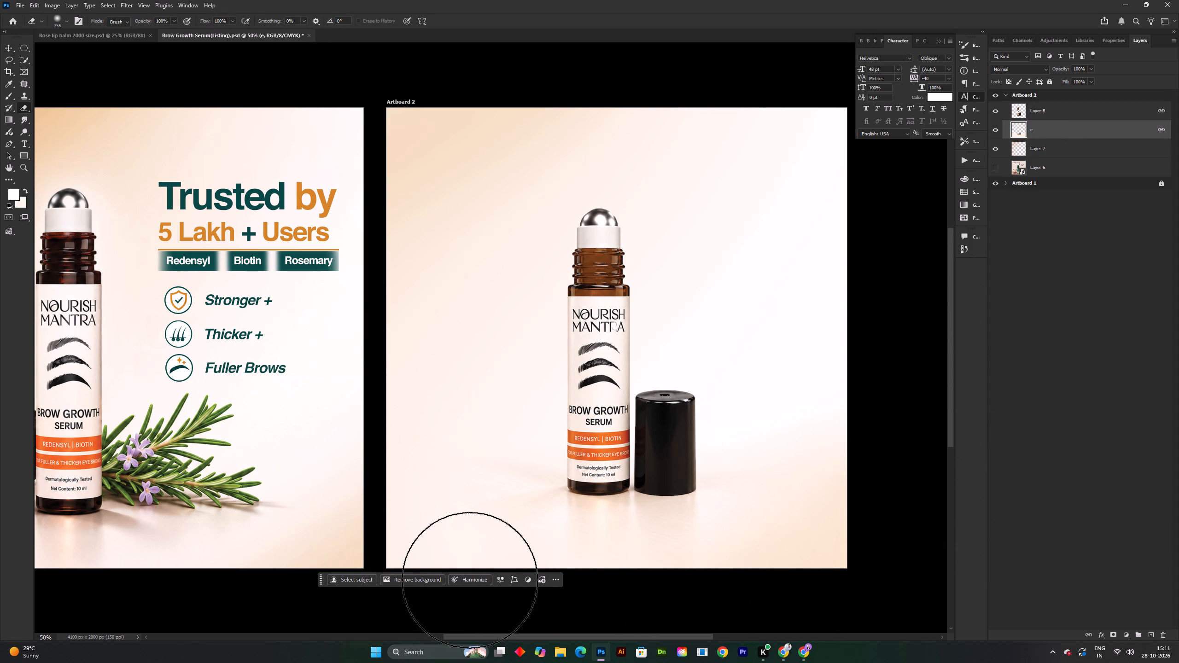
drag(470, 580, 468, 412)
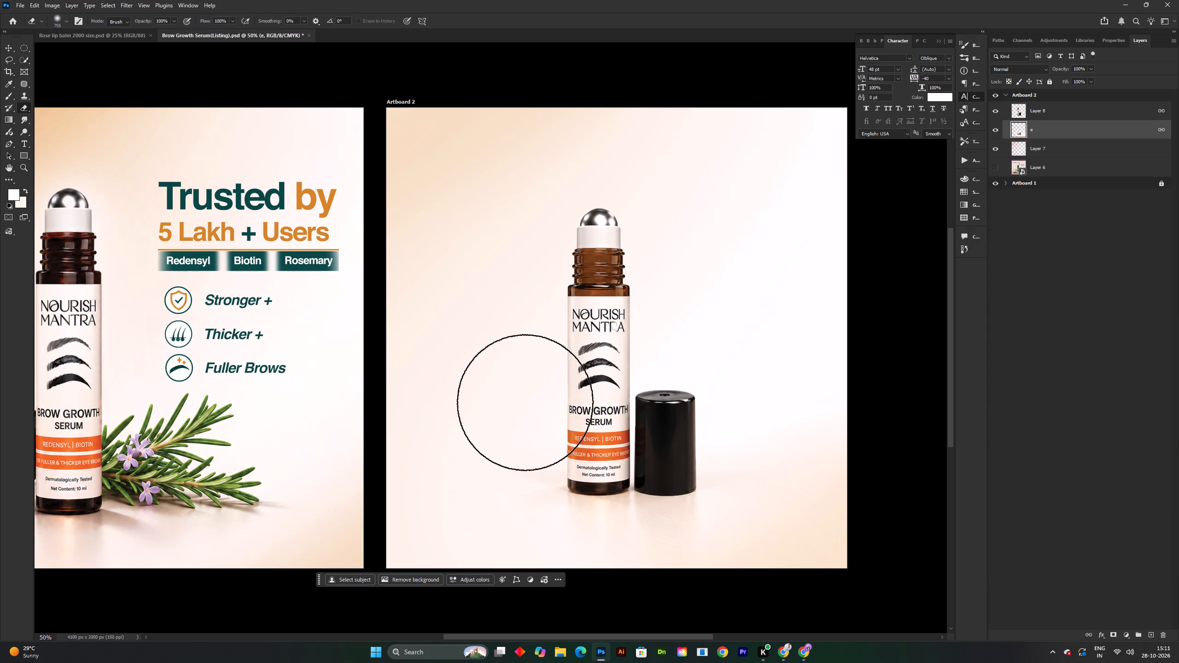
key(v)
key(ctrl+s)
key(ctrl+s)
Move the reference image Layer 6 to the top of Artboard 2's layers, check it briefly, hide it again and save.
shift+scroll(726, 447, down, 1)
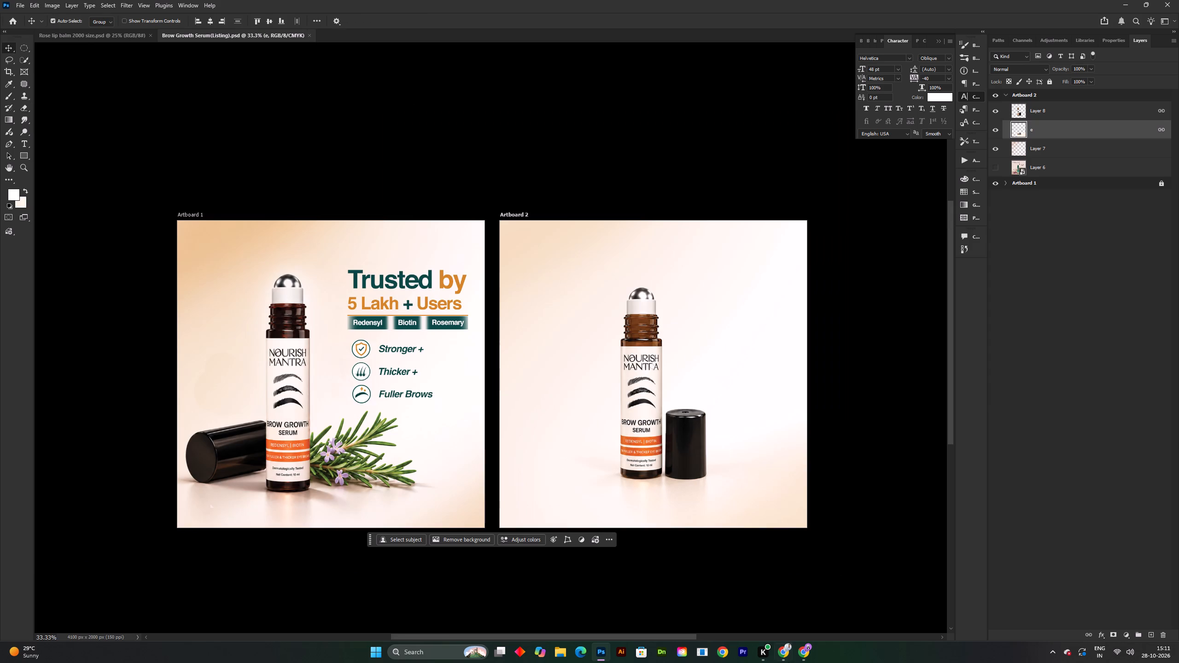
drag(1060, 166, 1058, 116)
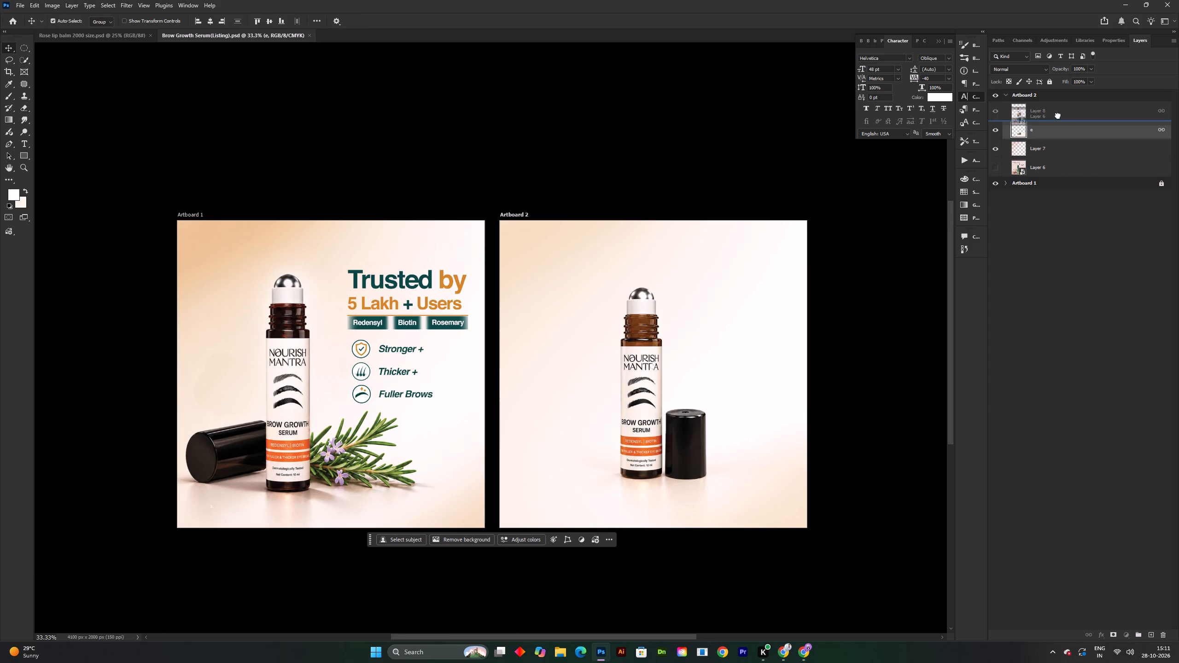
drag(1058, 116, 1060, 101)
click(996, 108)
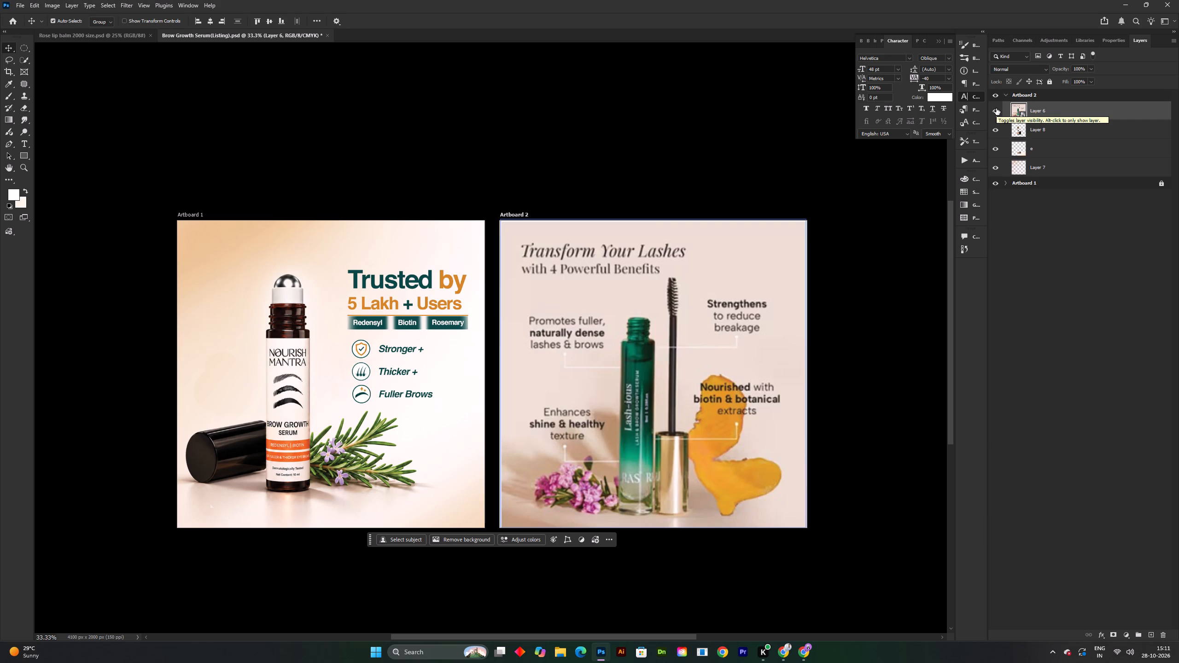
click(996, 108)
key(ctrl+s)
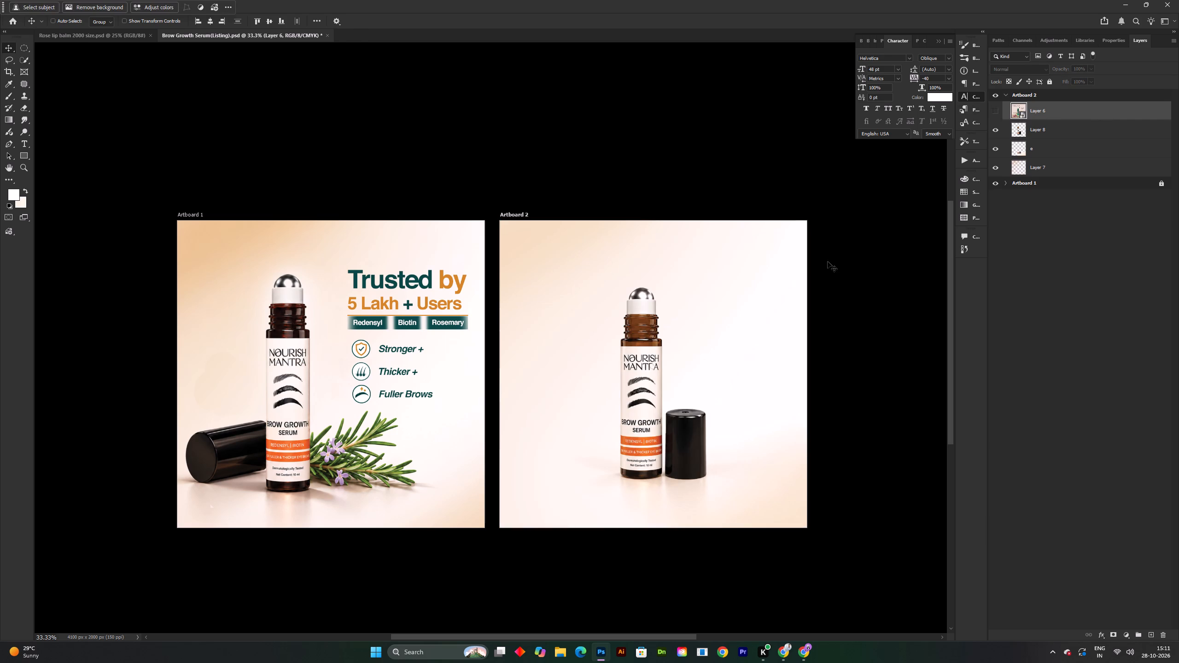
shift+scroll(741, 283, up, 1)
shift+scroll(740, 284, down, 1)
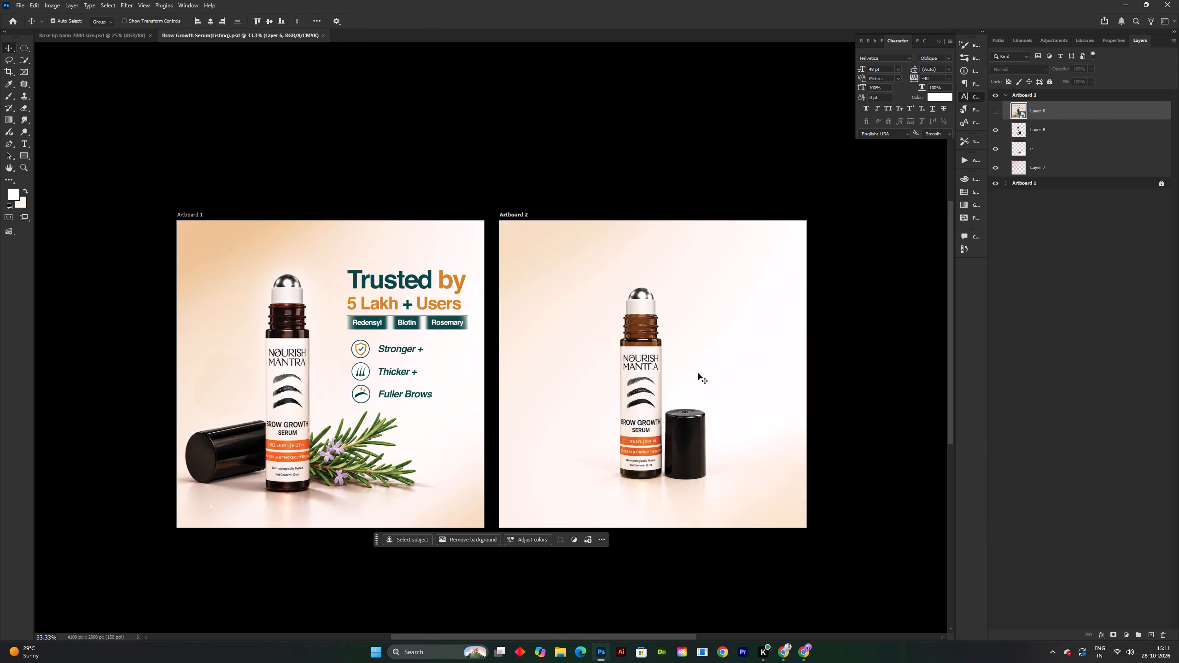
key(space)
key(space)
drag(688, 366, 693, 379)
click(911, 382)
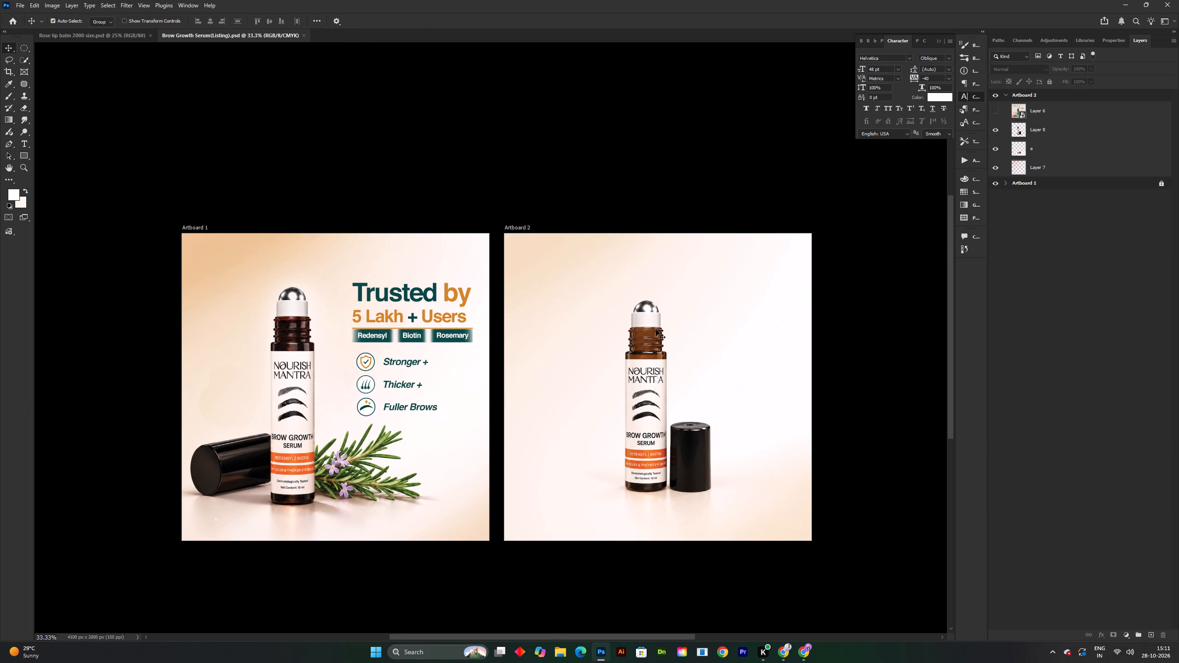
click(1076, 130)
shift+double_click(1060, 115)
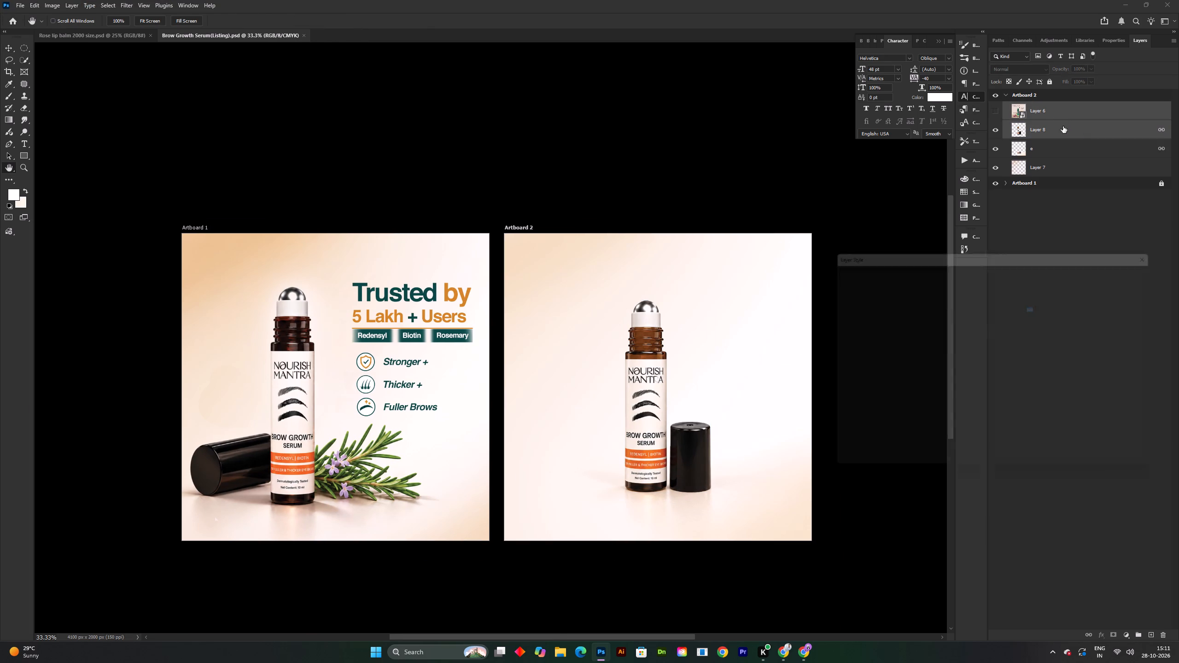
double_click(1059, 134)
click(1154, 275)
Nudge Layer 8 and layer e together straight down so the product sits lower on Artboard 2, and deselect them.
click(1048, 132)
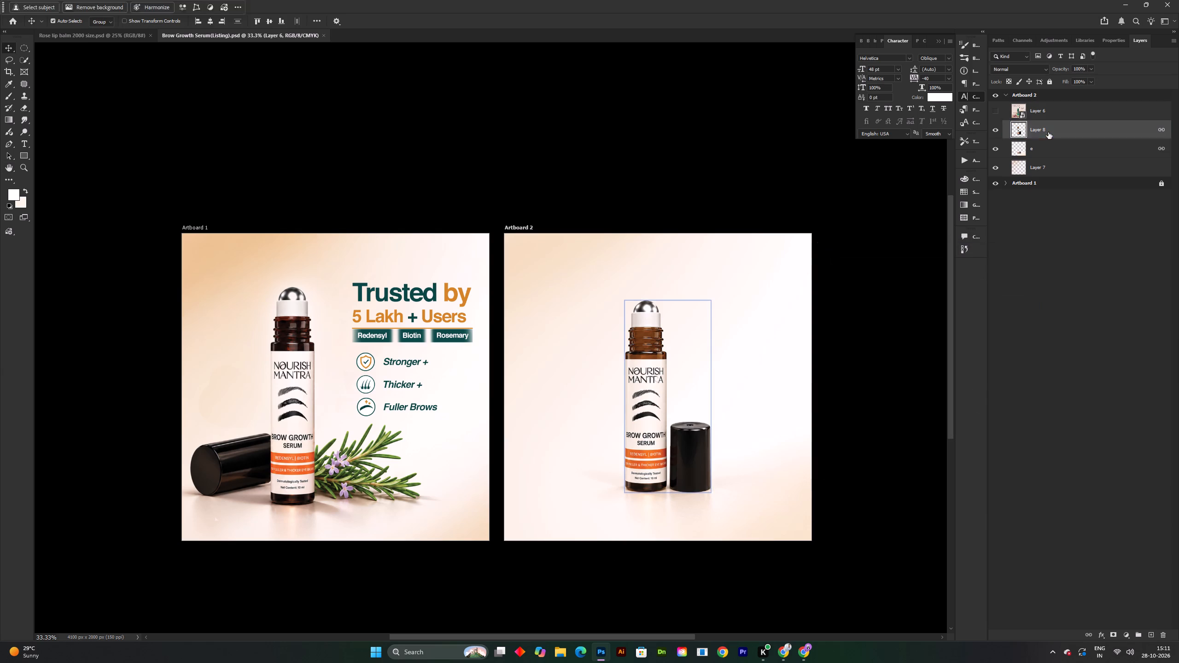
shift+click(1050, 155)
key(Down)
key(Down)
key(Down)
key(Down)
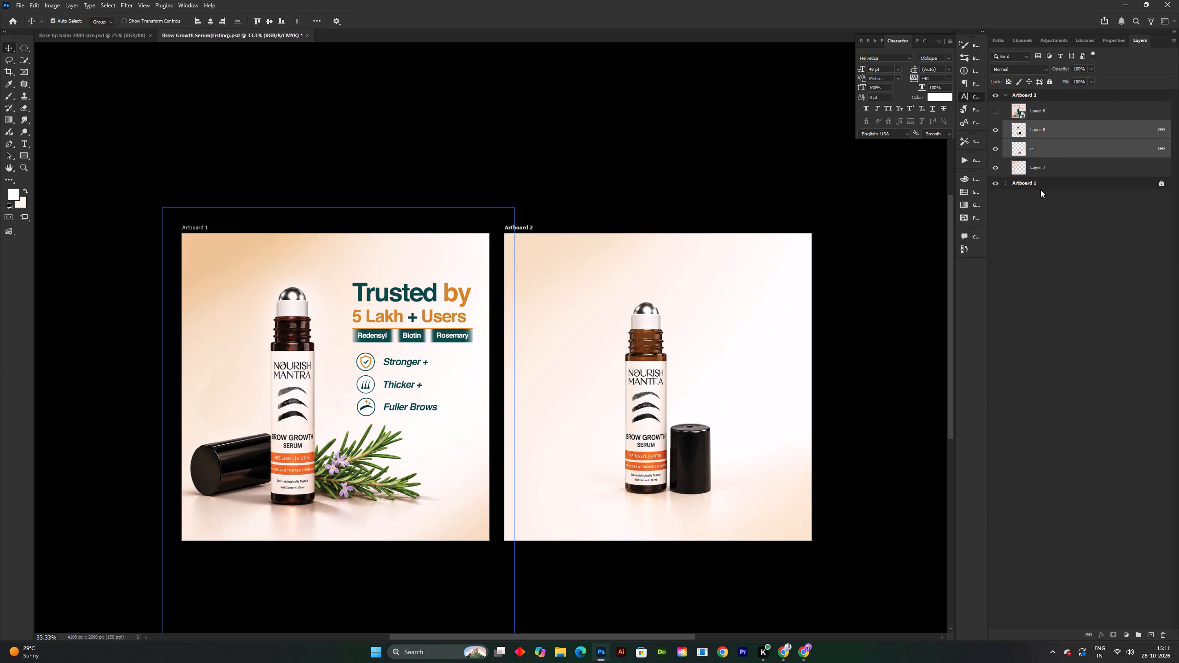
key(Down)
key(Down)
key(Down)
key(Down)
key(Down)
key(Down)
key(Down)
key(Down)
key(Down)
key(Down)
key(Down)
key(Down)
key(Down)
key(Down)
key(Down)
key(Down)
key(Down)
key(Down)
key(Down)
key(Down)
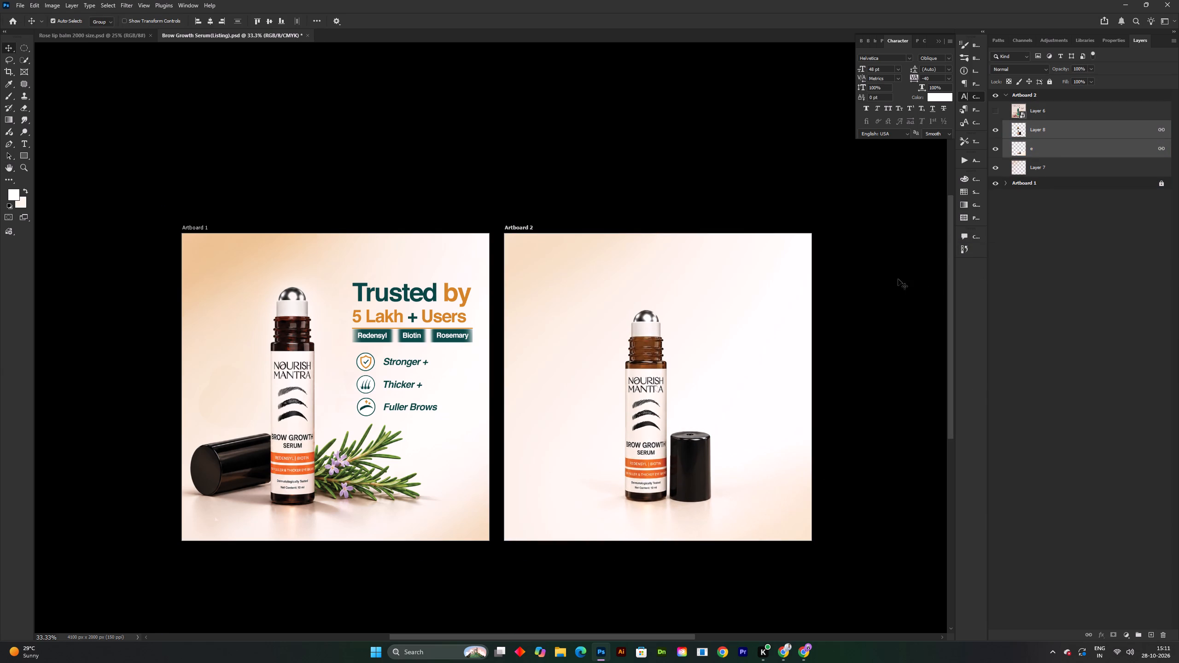
key(Down)
key(Down)
key(Down)
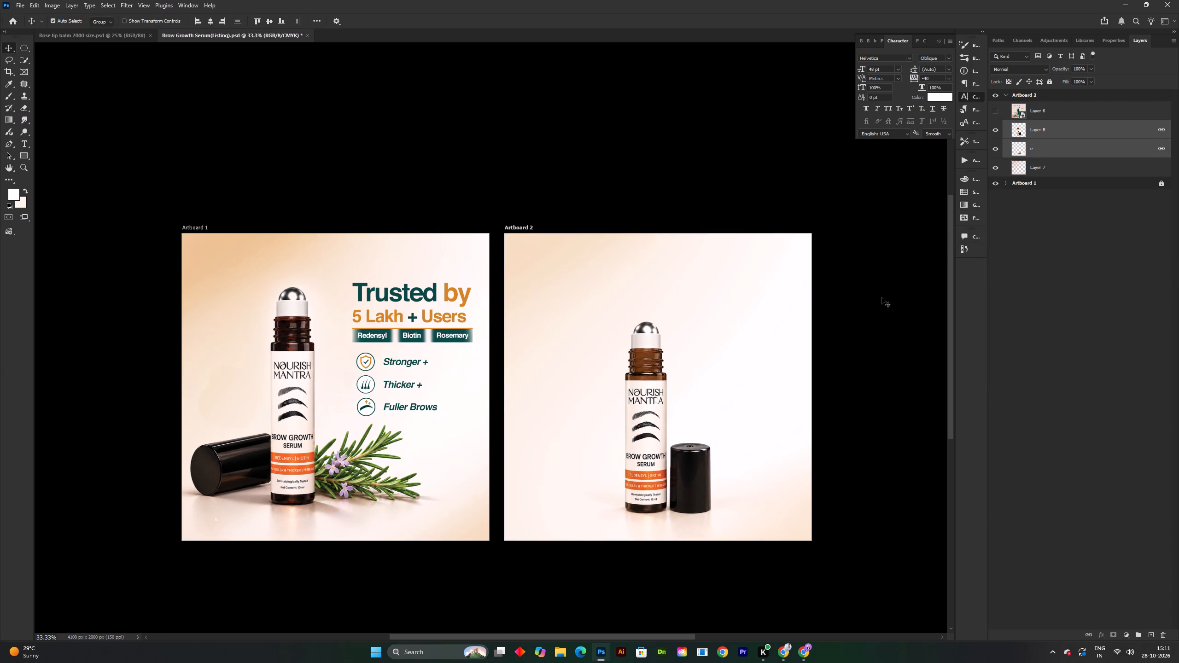
key(Down)
key(Down)
key(Down)
key(Down)
click(881, 297)
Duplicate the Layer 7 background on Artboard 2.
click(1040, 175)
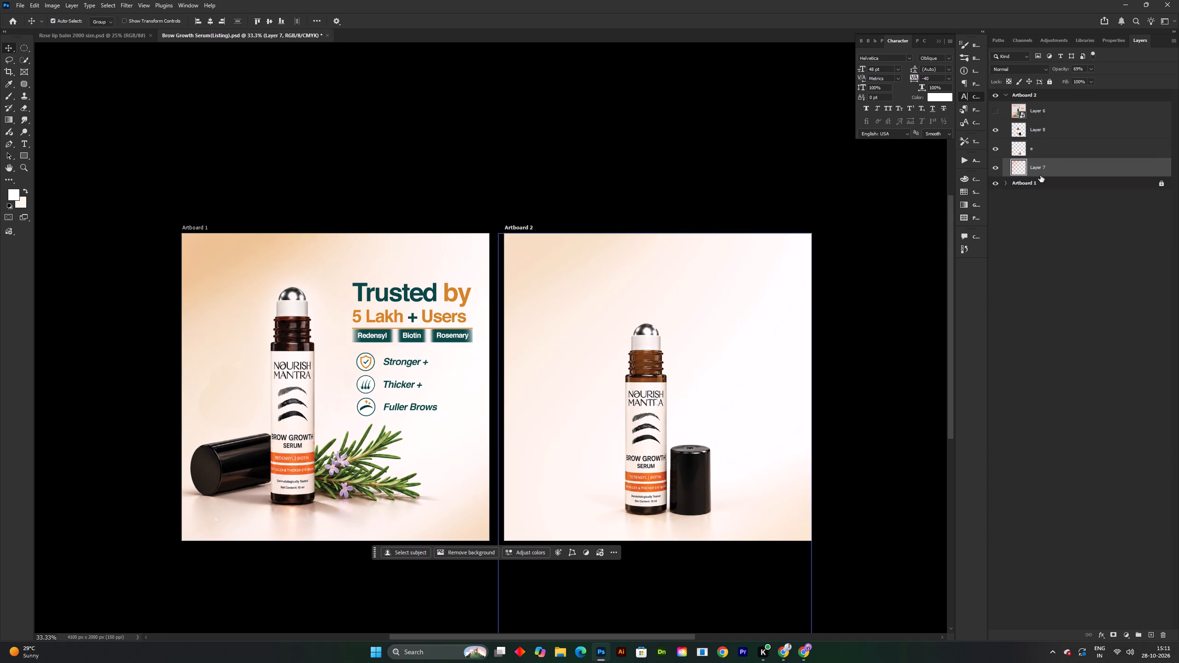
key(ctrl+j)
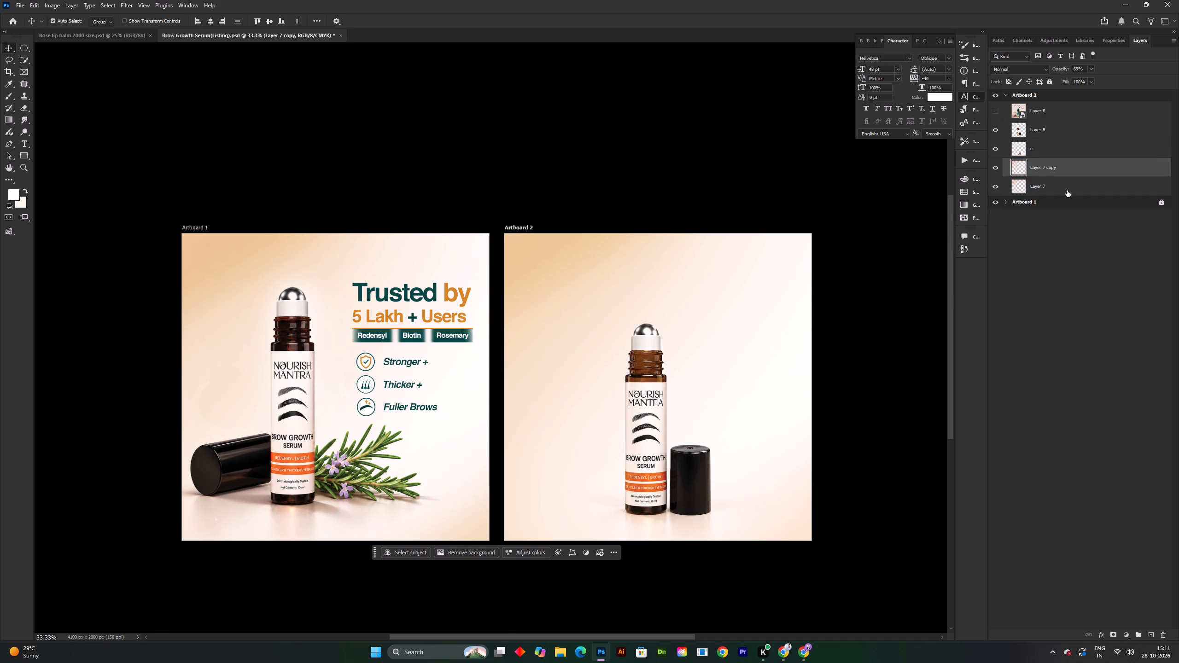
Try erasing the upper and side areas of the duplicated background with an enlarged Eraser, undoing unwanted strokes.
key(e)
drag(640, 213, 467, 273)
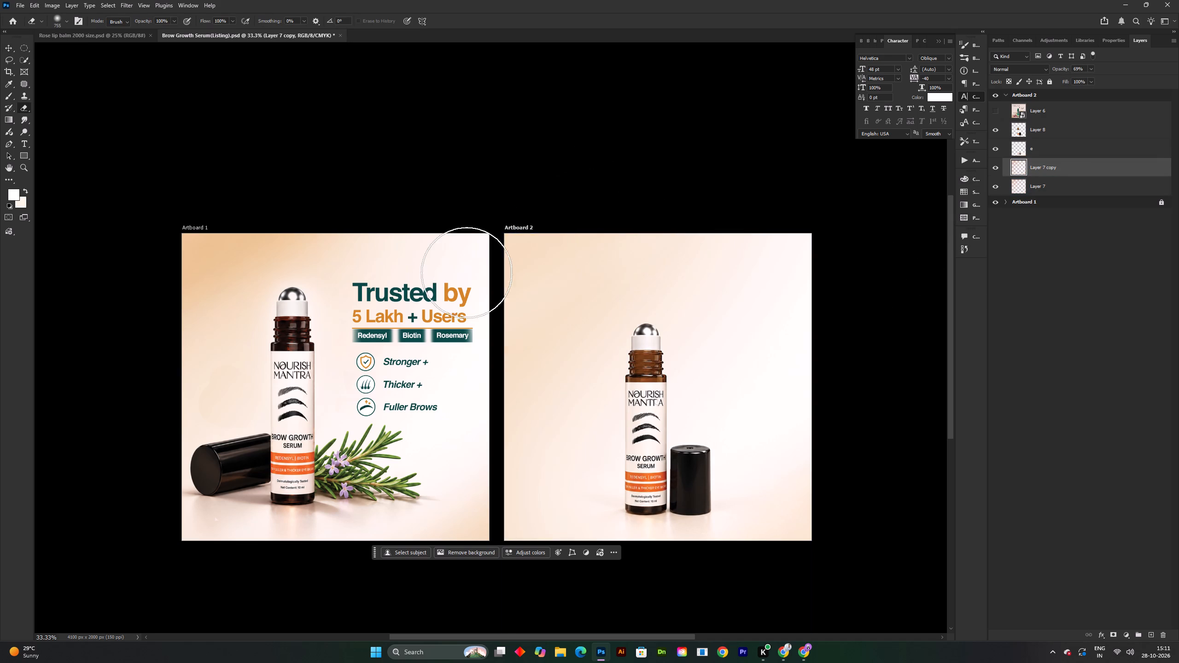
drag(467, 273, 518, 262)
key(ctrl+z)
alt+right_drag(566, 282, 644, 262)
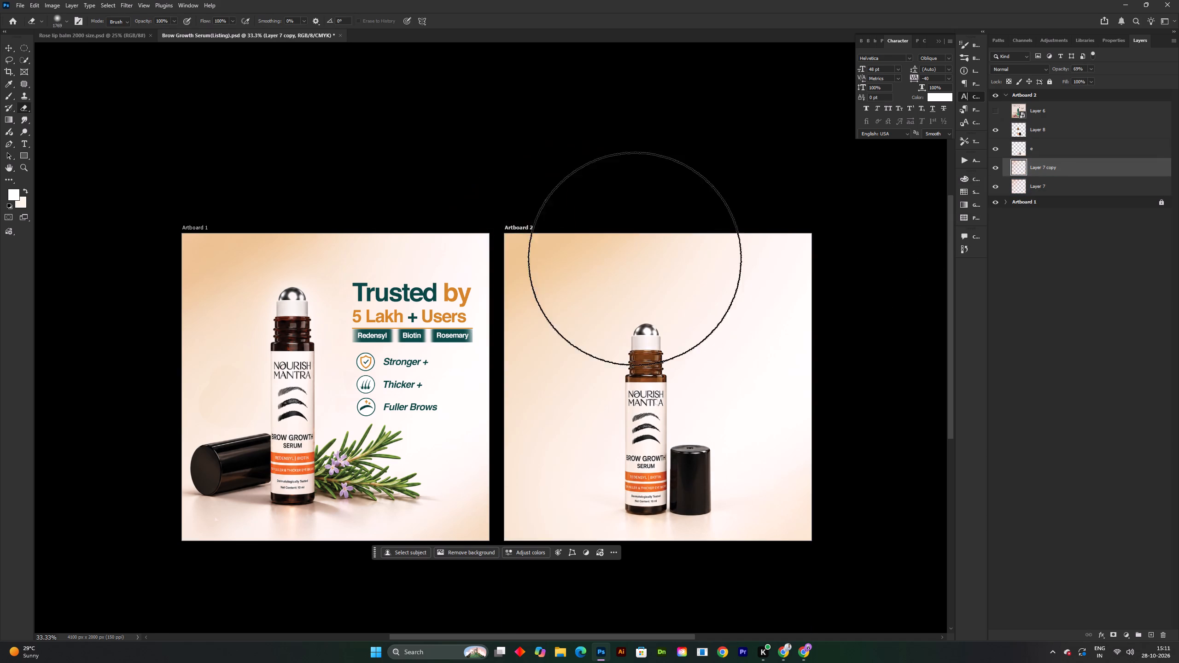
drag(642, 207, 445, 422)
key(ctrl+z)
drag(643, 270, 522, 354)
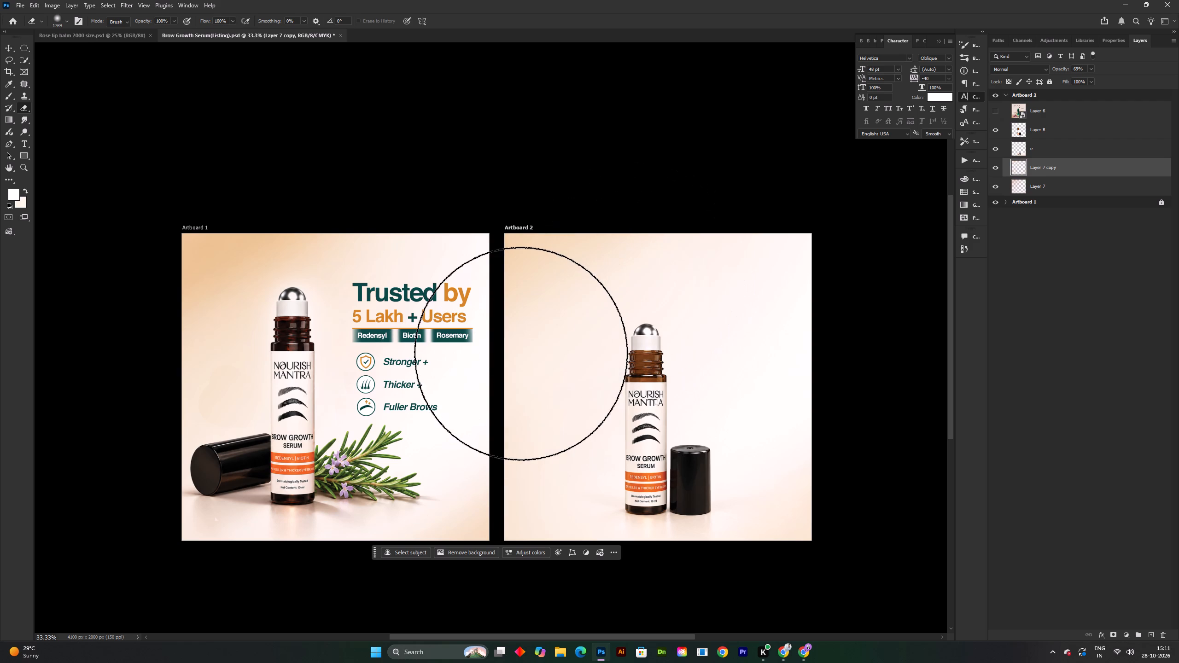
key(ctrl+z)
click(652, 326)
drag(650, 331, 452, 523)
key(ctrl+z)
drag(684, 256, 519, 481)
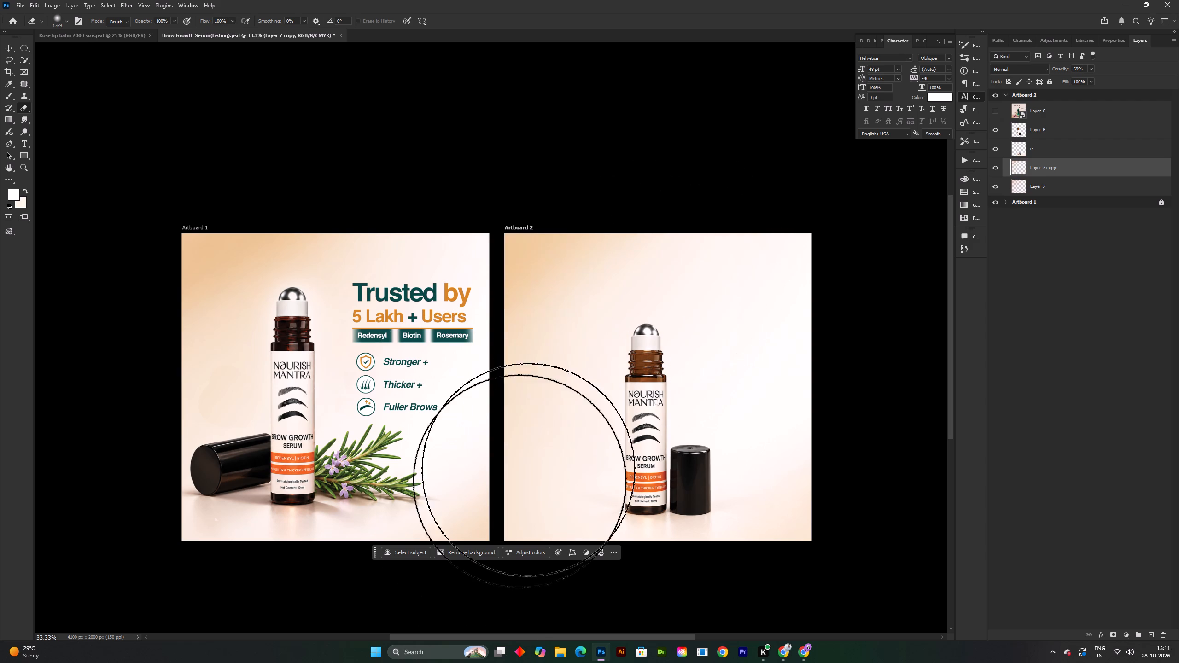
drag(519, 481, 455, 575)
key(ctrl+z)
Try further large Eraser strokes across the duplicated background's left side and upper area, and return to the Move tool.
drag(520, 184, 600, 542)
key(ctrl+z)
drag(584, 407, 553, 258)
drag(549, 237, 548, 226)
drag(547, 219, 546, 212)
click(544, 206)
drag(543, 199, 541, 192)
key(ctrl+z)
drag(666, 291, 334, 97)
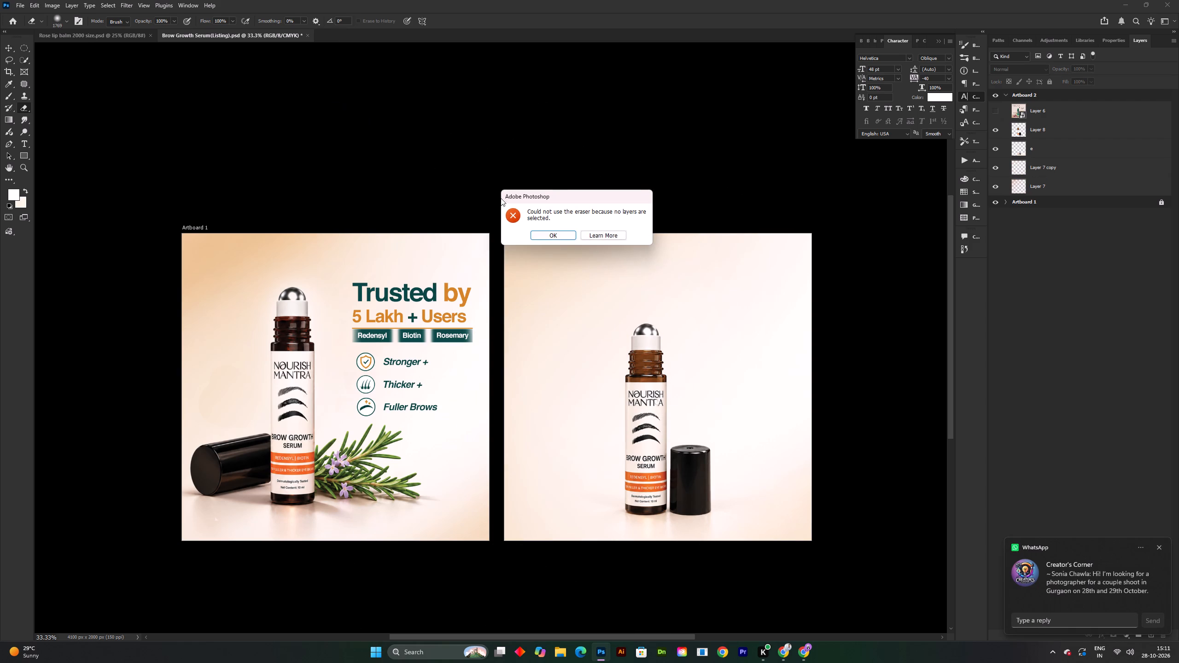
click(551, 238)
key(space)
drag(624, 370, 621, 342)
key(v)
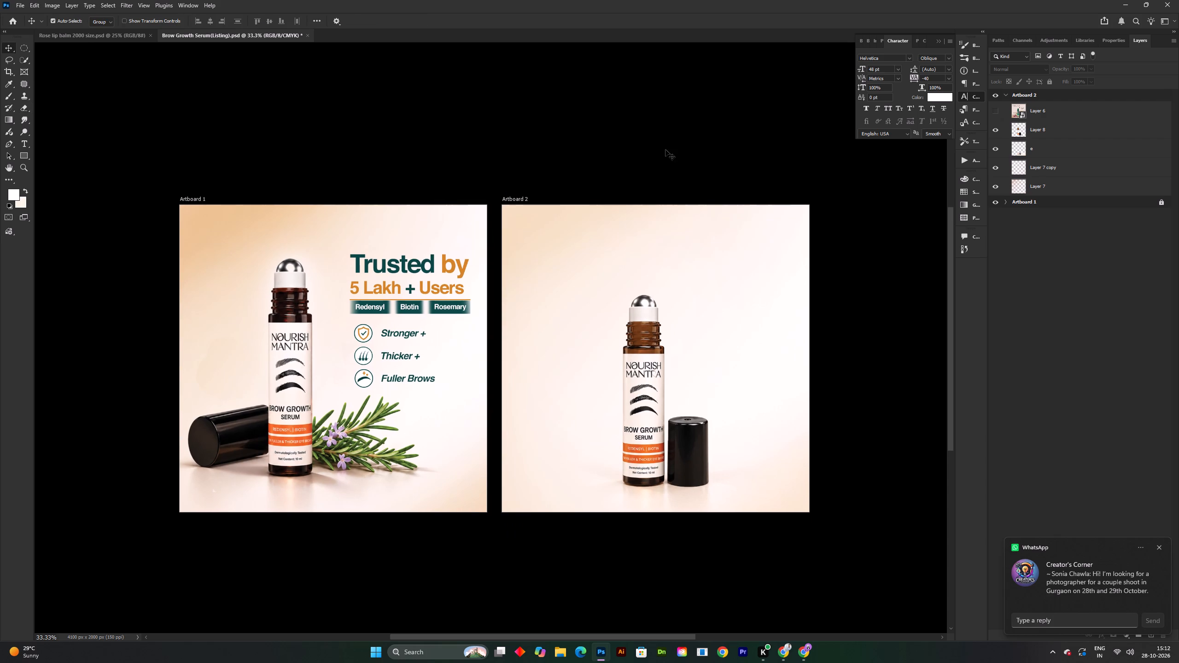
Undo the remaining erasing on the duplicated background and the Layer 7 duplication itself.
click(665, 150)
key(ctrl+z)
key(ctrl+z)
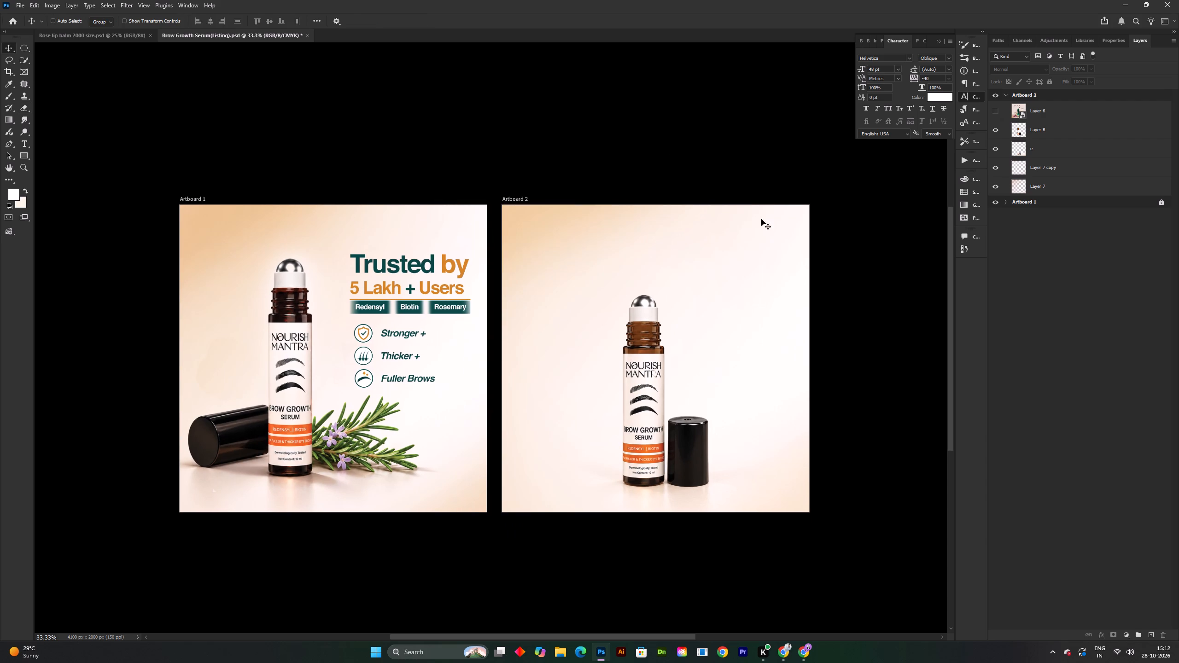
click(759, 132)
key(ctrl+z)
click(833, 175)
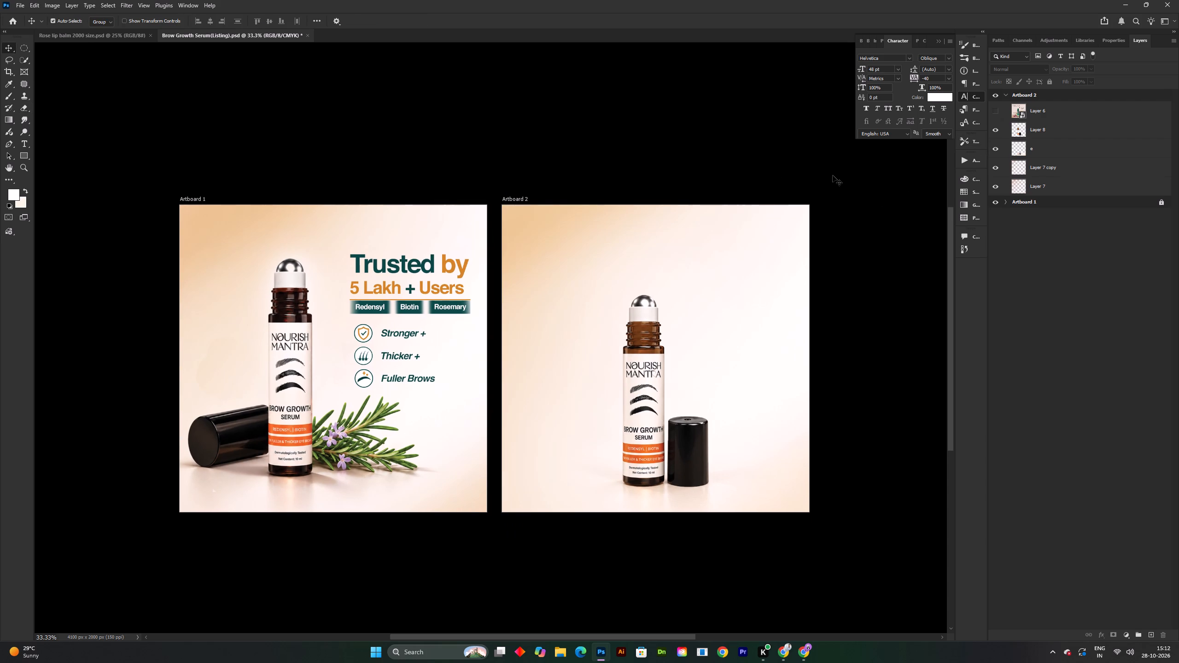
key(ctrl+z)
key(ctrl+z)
Deselect the product layers and save the Brow Growth Serum listing document.
key(ctrl+s)
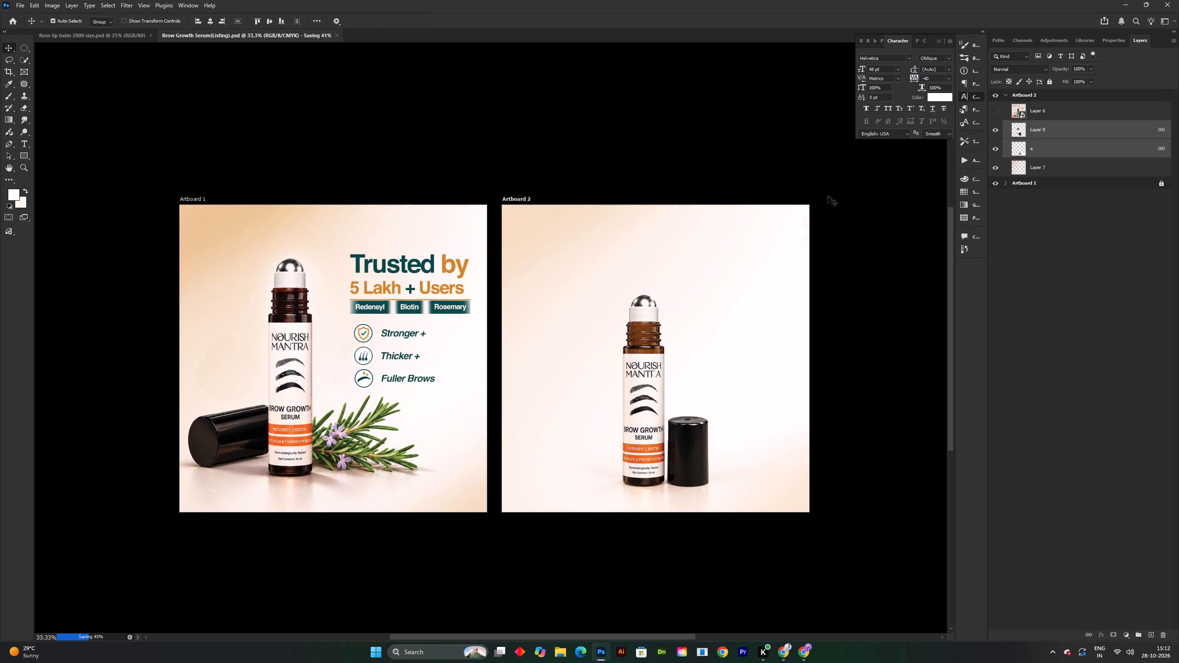
click(859, 225)
key(ctrl+s)
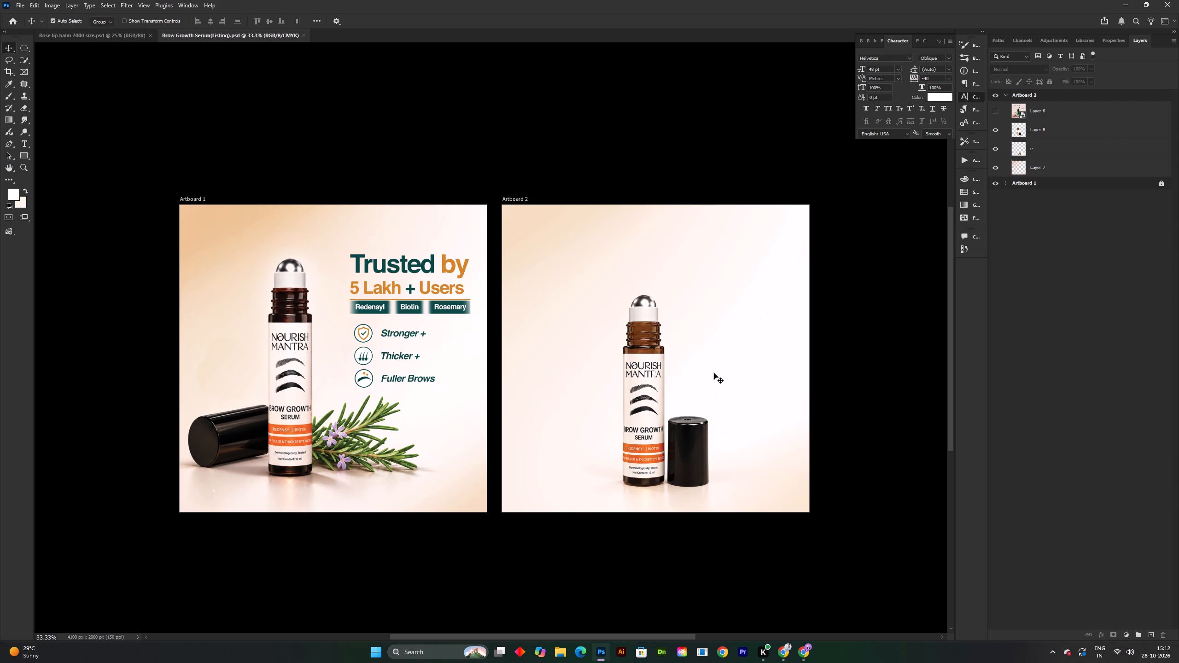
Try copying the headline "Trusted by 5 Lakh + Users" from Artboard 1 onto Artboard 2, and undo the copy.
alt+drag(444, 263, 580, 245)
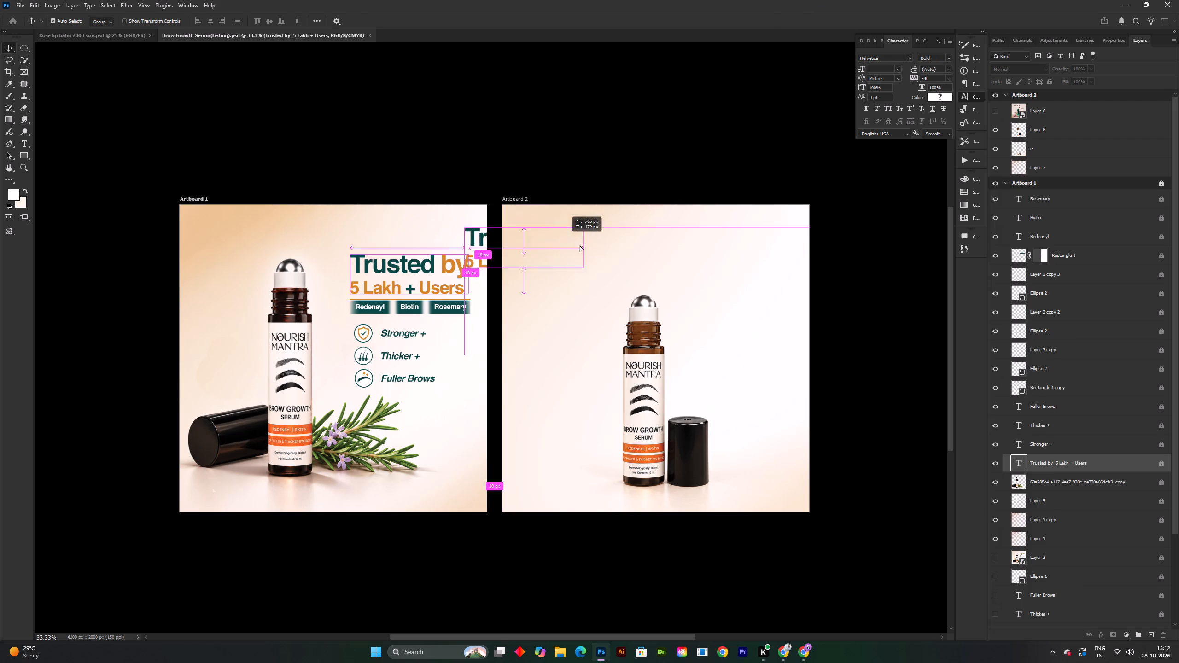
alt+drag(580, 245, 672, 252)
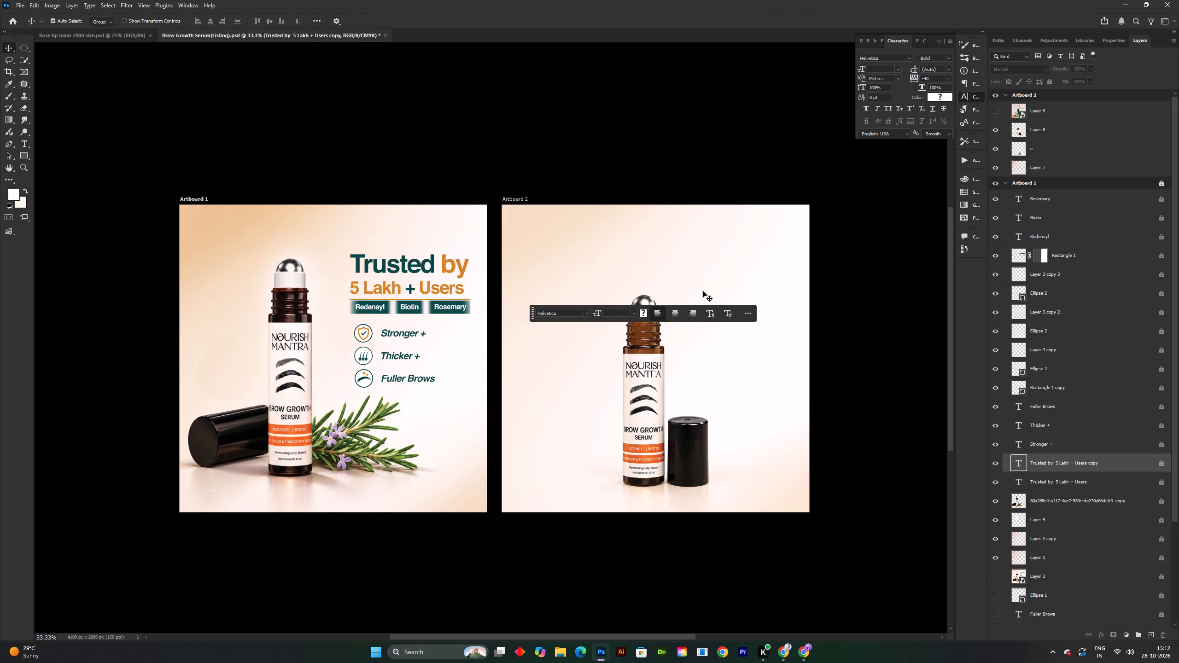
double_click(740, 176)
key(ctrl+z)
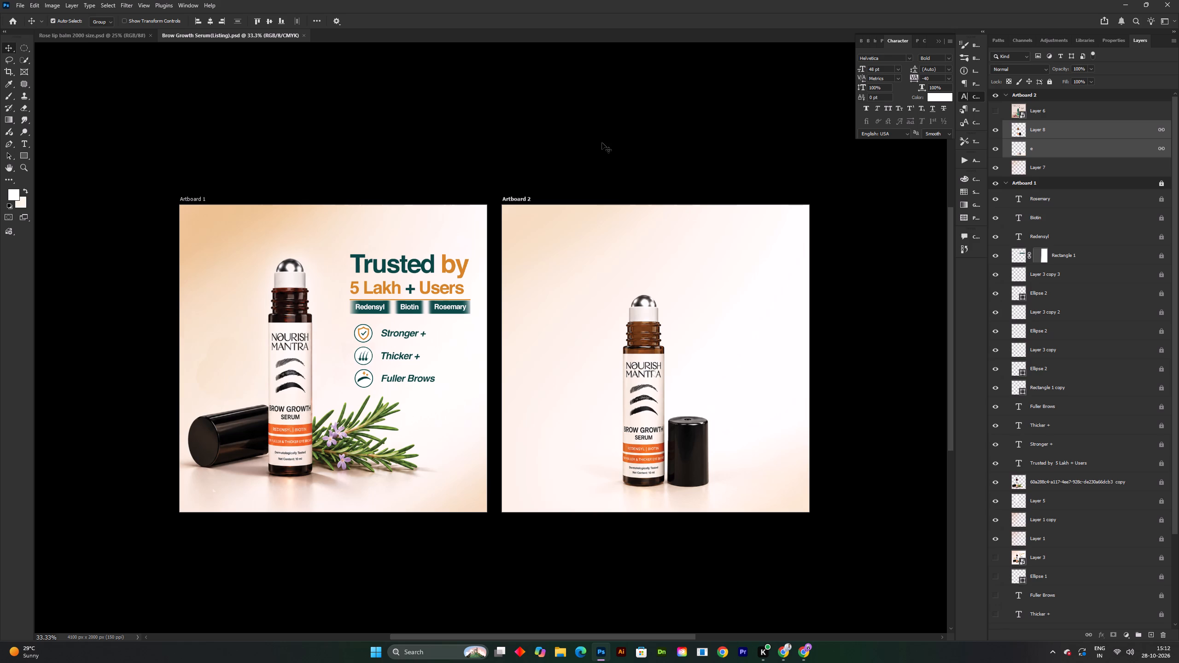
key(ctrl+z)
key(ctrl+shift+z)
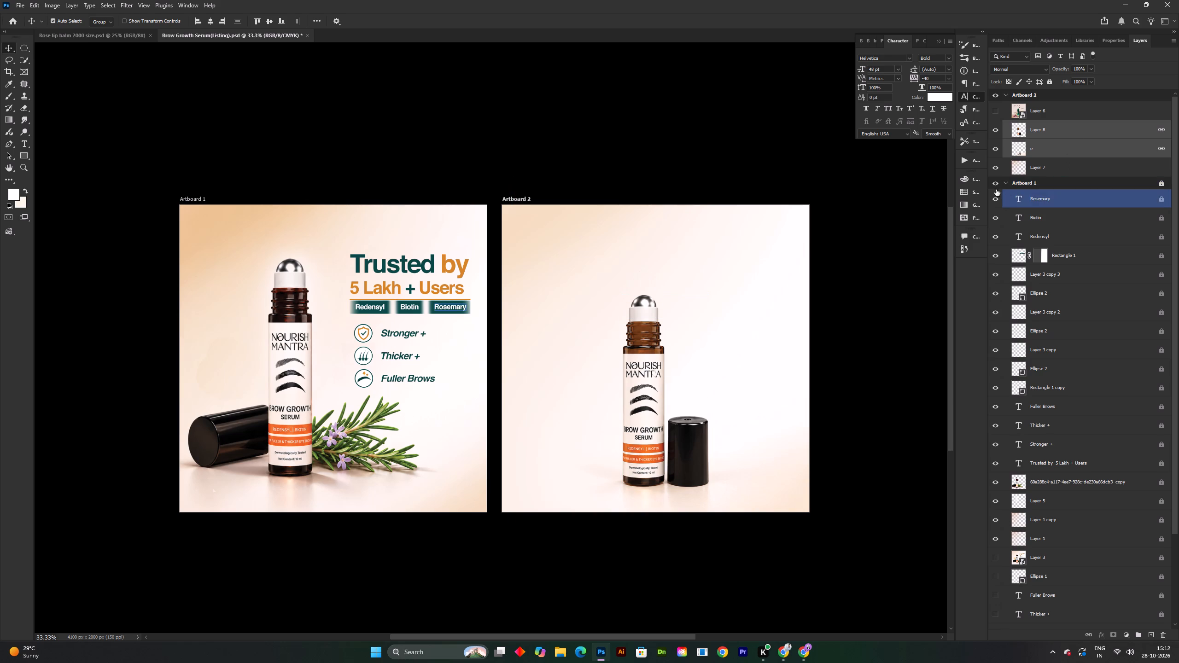
Collapse Artboard 1's layer list, save the listing document, and clear the layer selection.
double_click(1004, 186)
click(1006, 185)
click(764, 150)
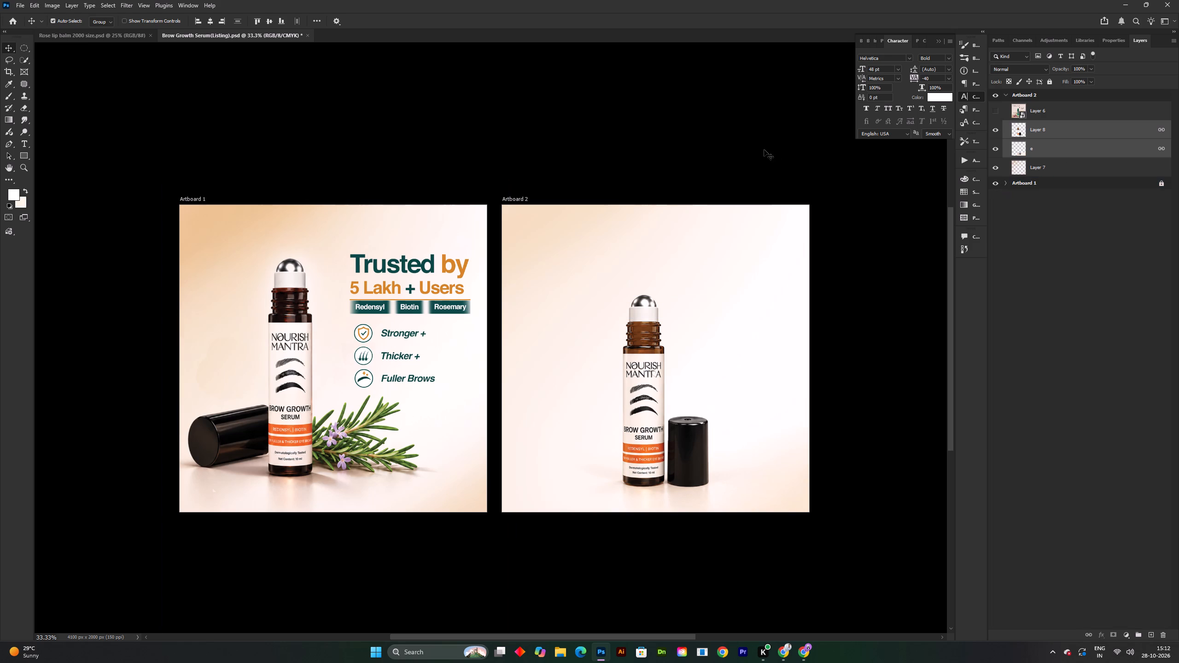
key(ctrl+s)
key(space)
key(space)
key(space)
key(space)
key(space)
click(731, 233)
drag(725, 231, 643, 226)
click(640, 234)
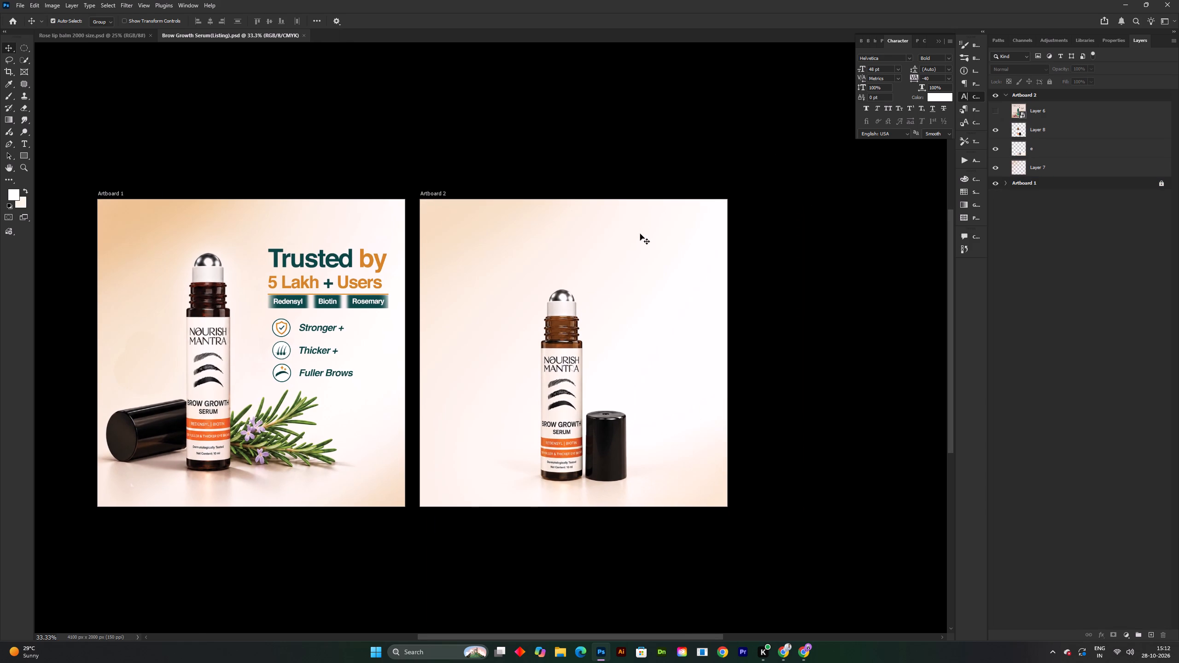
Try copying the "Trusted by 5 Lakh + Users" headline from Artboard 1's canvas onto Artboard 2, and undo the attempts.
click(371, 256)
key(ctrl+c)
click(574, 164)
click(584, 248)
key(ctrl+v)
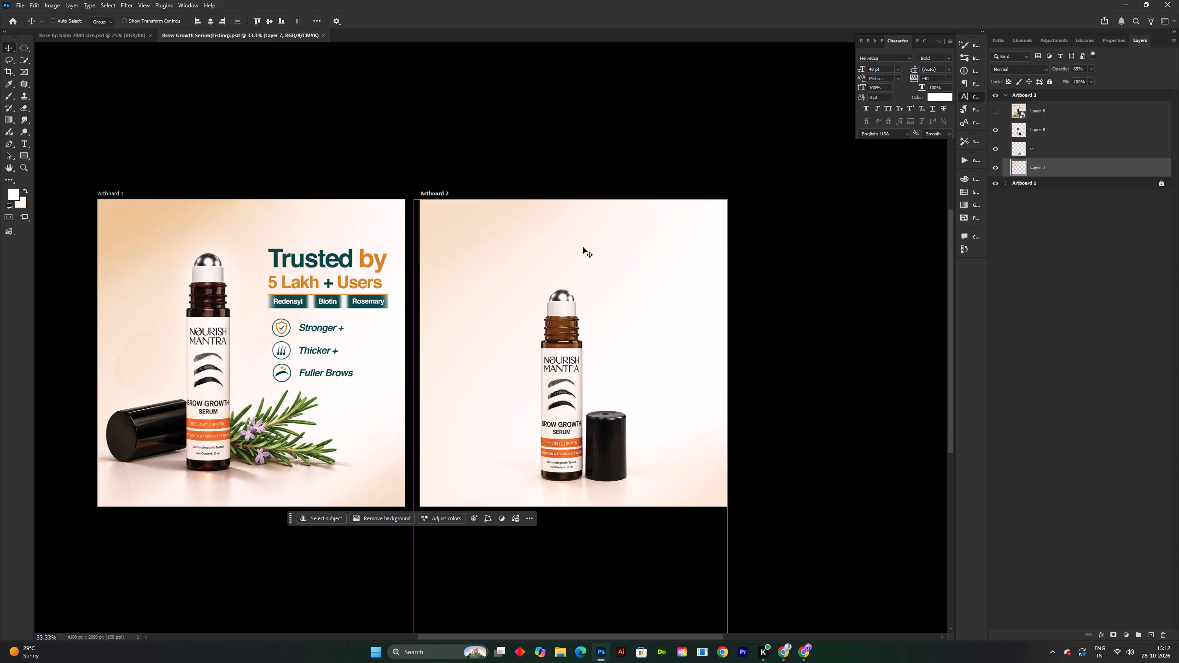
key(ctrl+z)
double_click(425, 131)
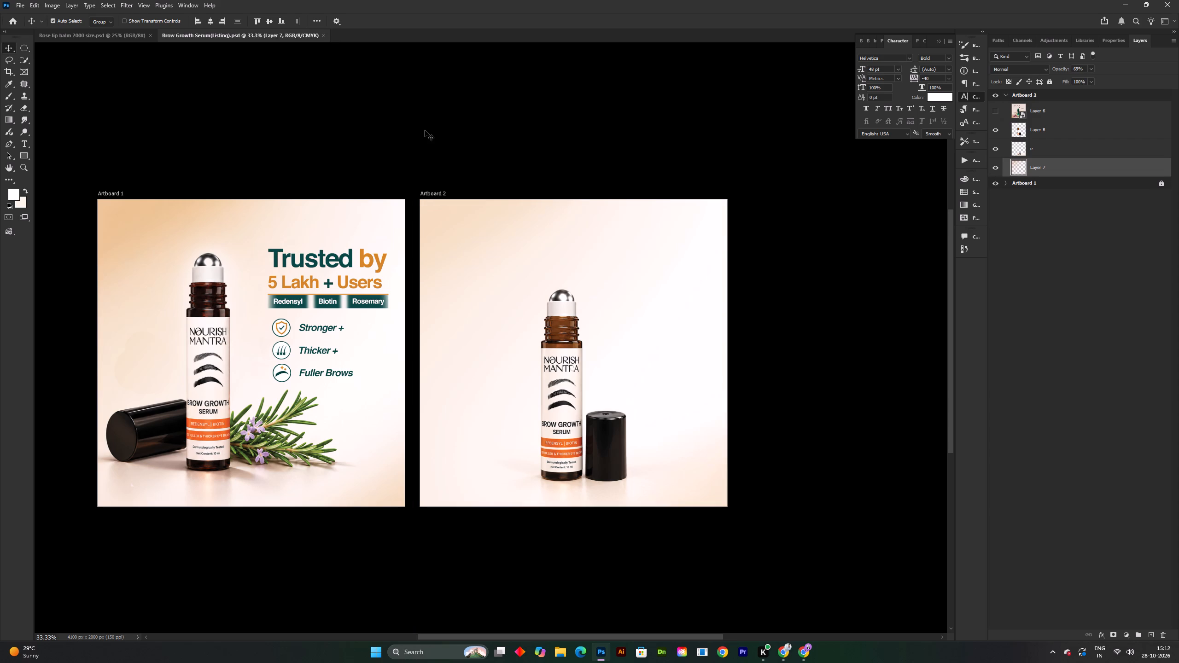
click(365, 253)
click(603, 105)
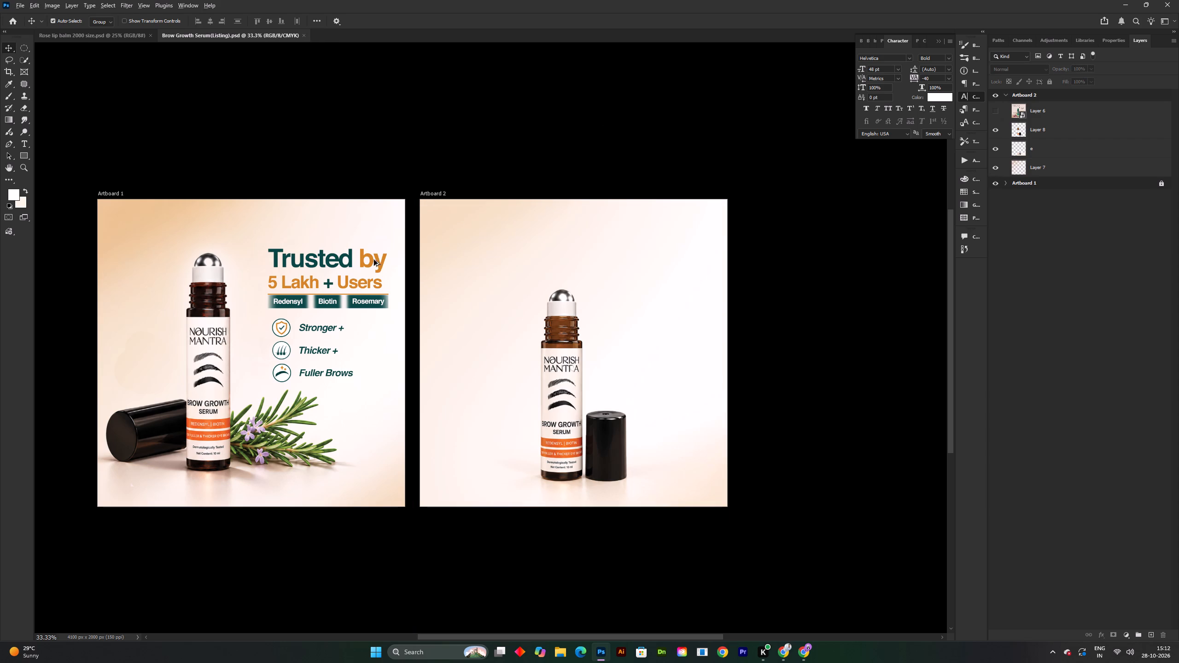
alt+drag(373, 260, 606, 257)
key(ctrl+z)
Copy Artboard 1's "Trusted by 5 Lakh + Users" text layer into Artboard 2 and place it above the bottle.
click(1097, 469)
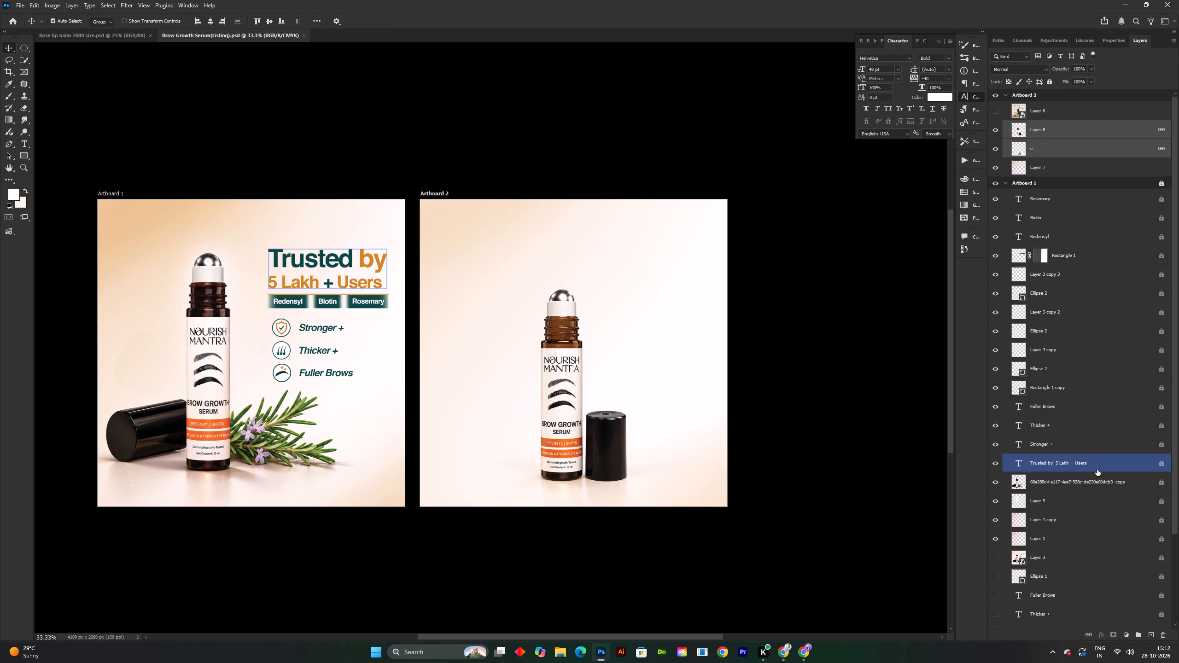
key(ctrl+c)
click(494, 142)
click(533, 272)
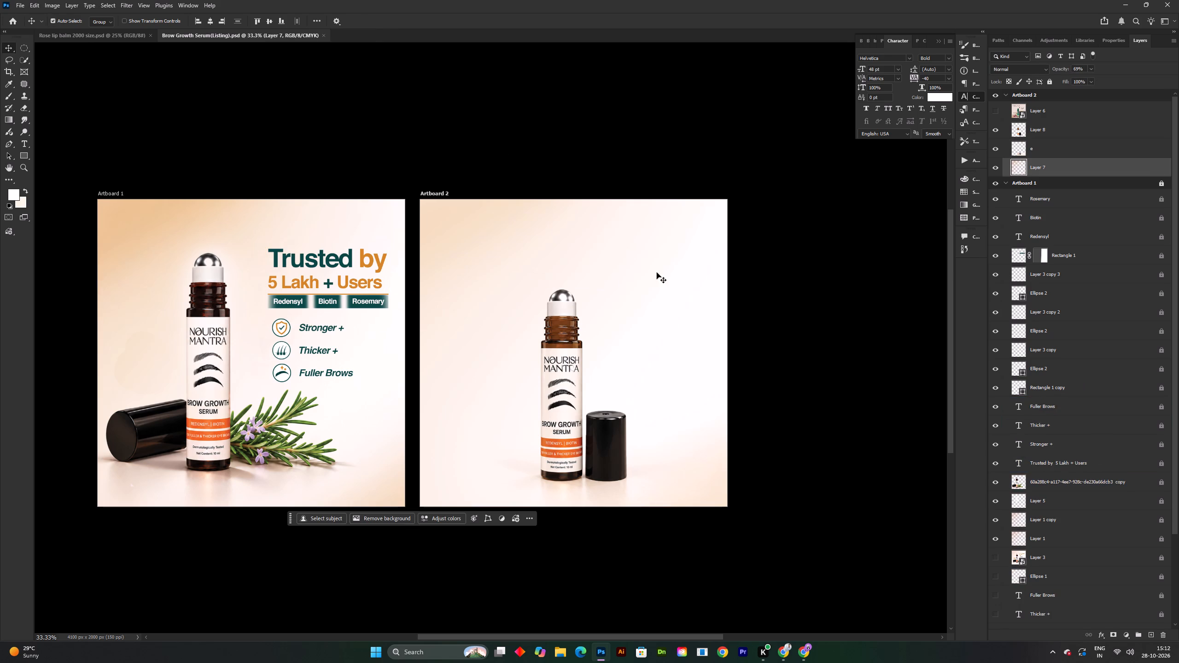
click(1004, 184)
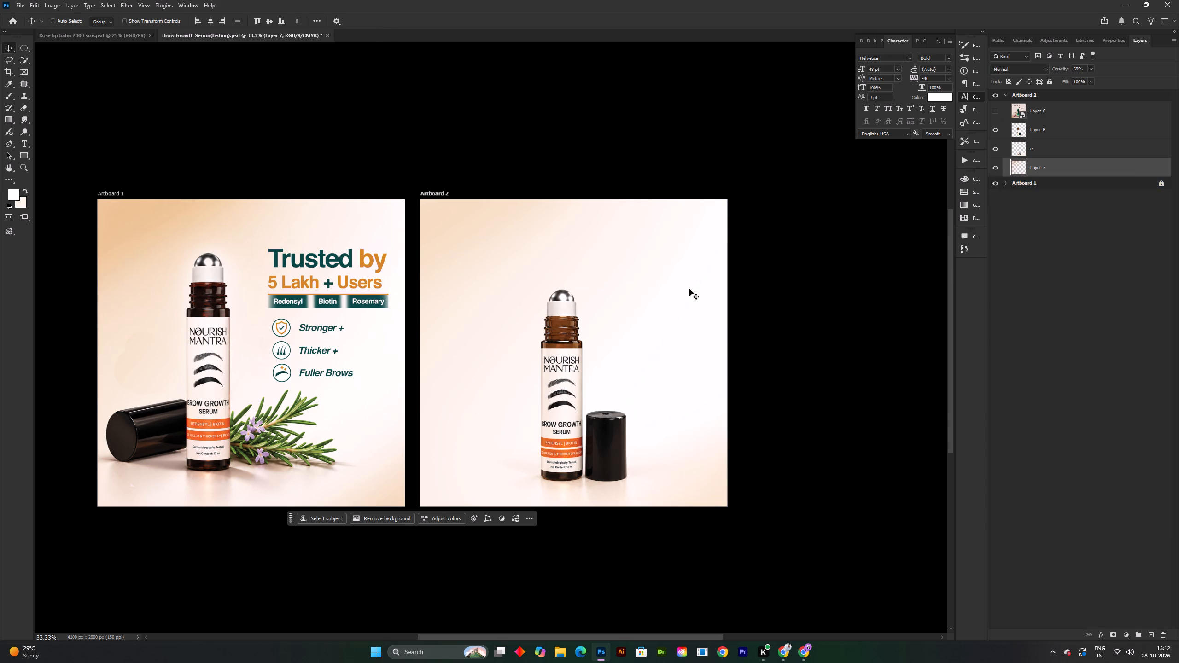
key(ctrl+v)
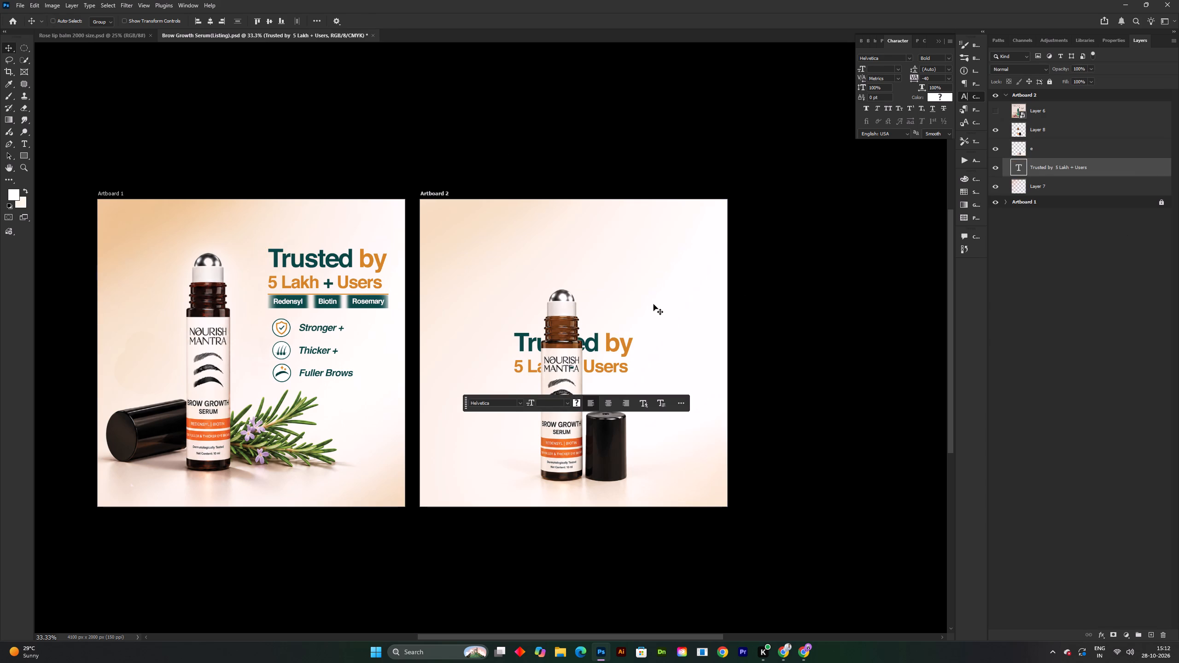
drag(632, 341, 629, 287)
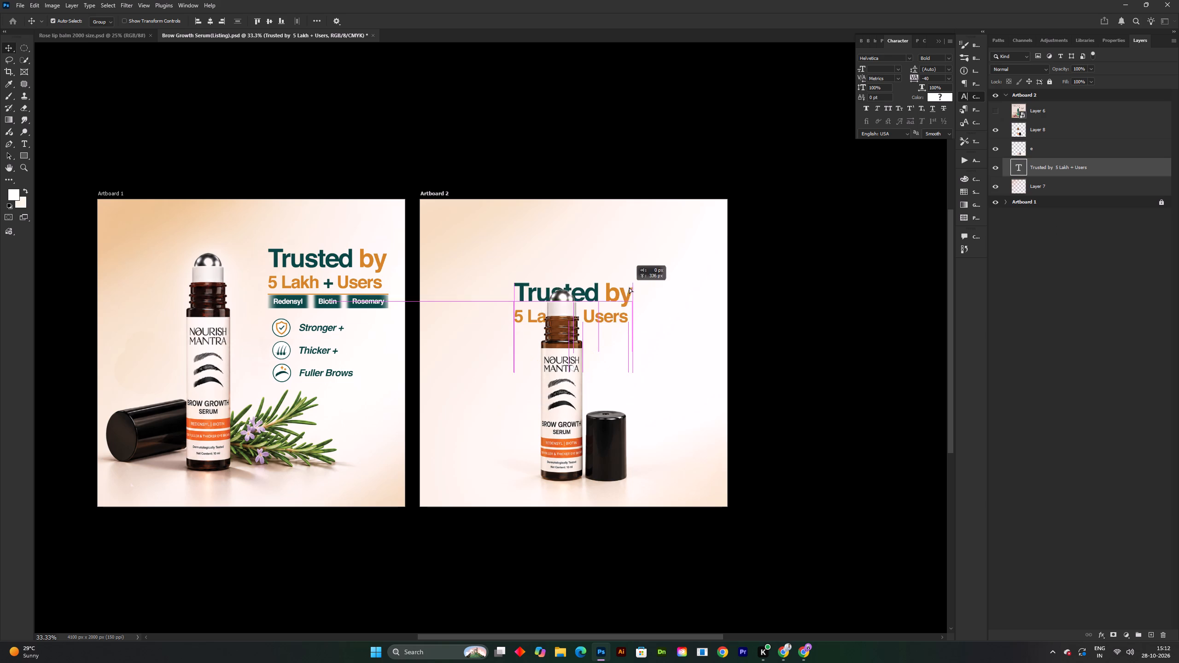
drag(629, 287, 628, 245)
double_click(868, 295)
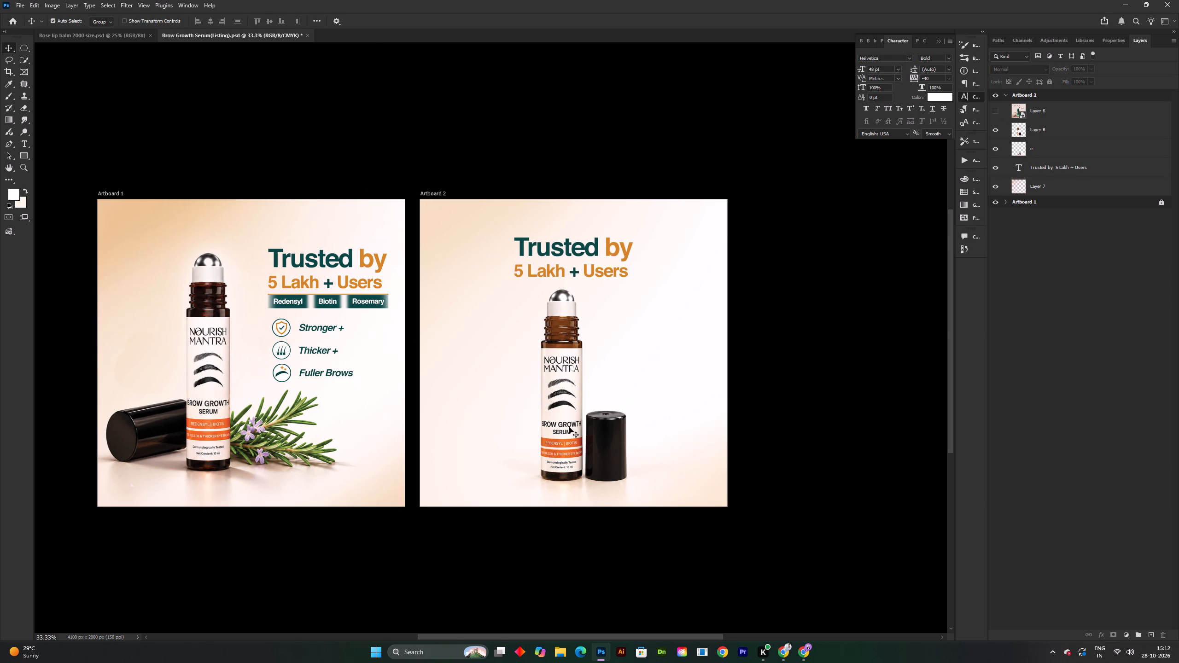
Shift the linked bottle and cap slightly right and up on Artboard 2.
drag(569, 427, 578, 425)
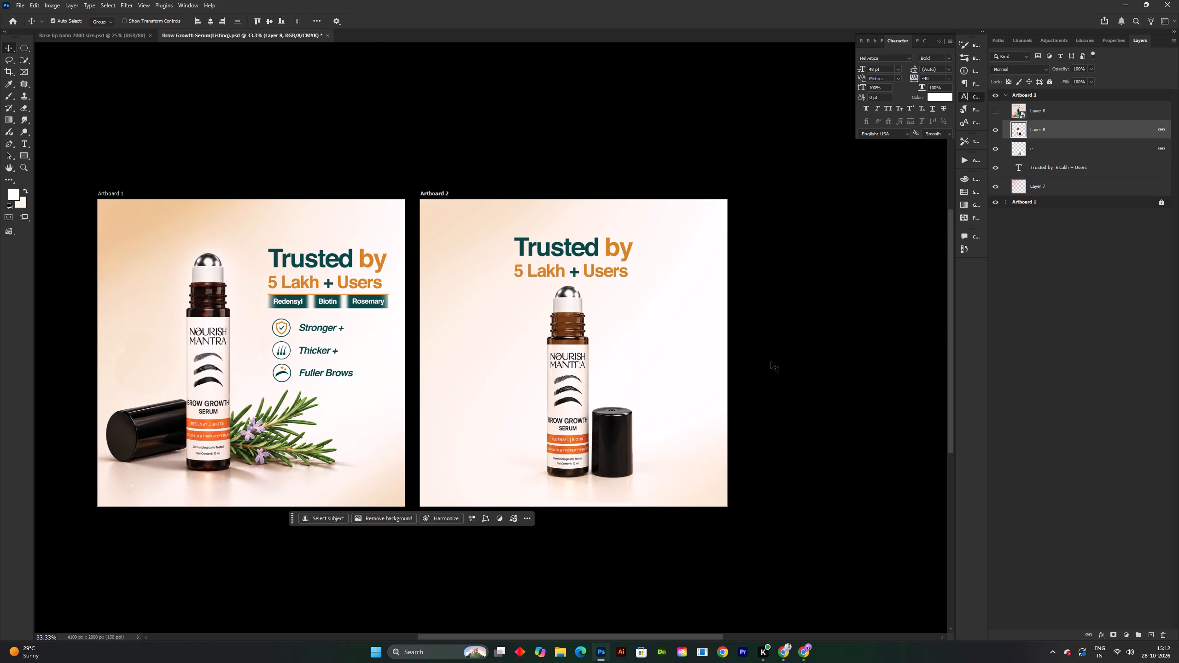
click(771, 362)
Move the copied headline to the upper-left area of Artboard 2, clear of the bottle, and save the document.
drag(613, 273, 612, 258)
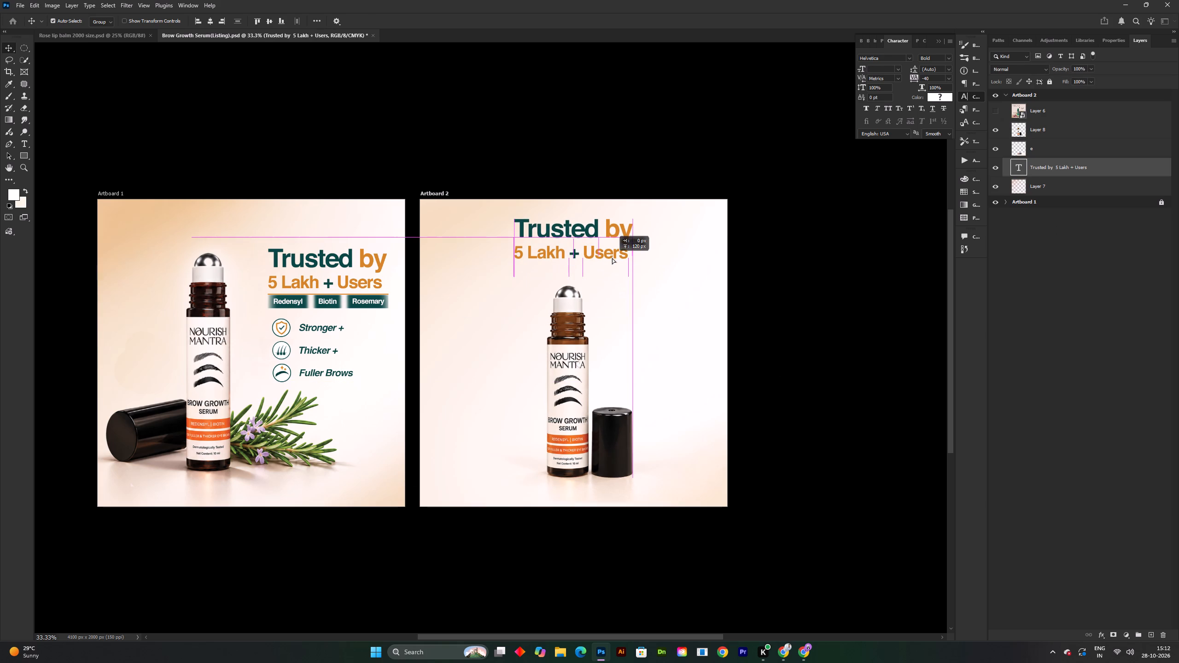
drag(612, 258, 542, 266)
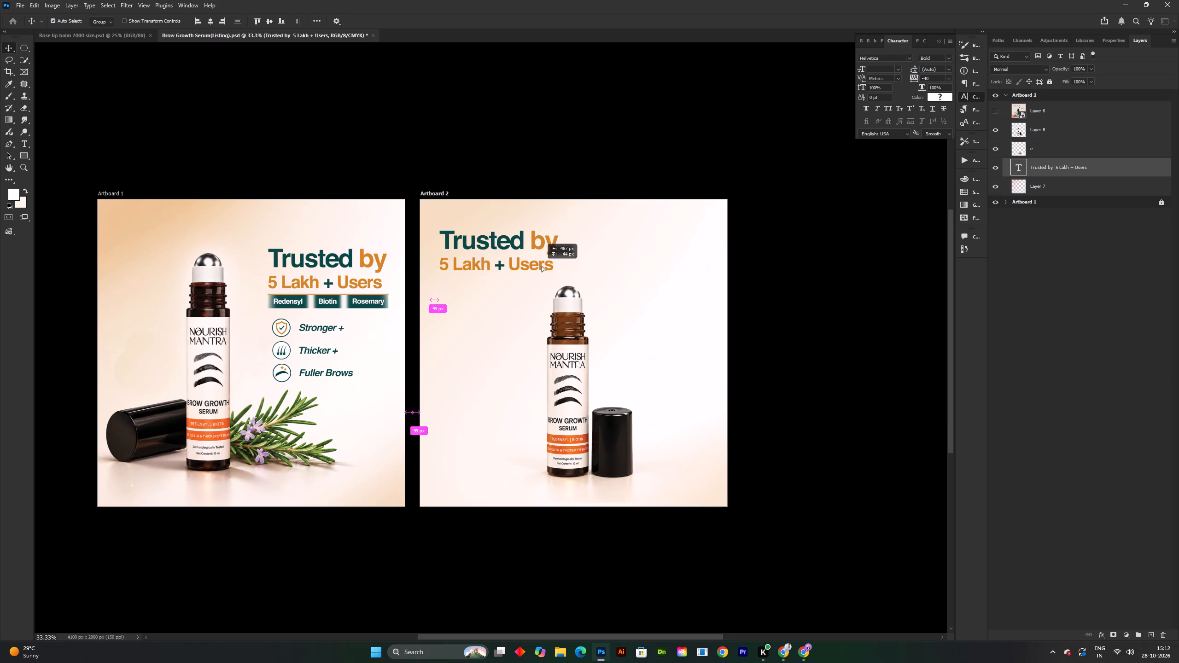
drag(542, 266, 541, 257)
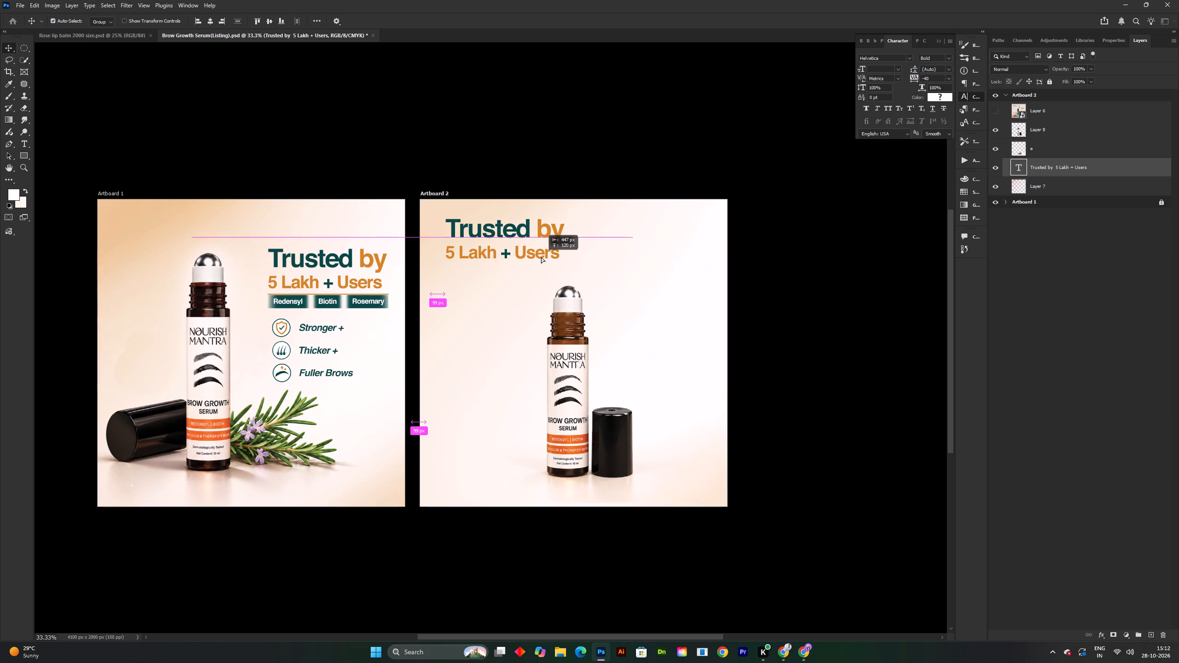
drag(541, 257, 541, 257)
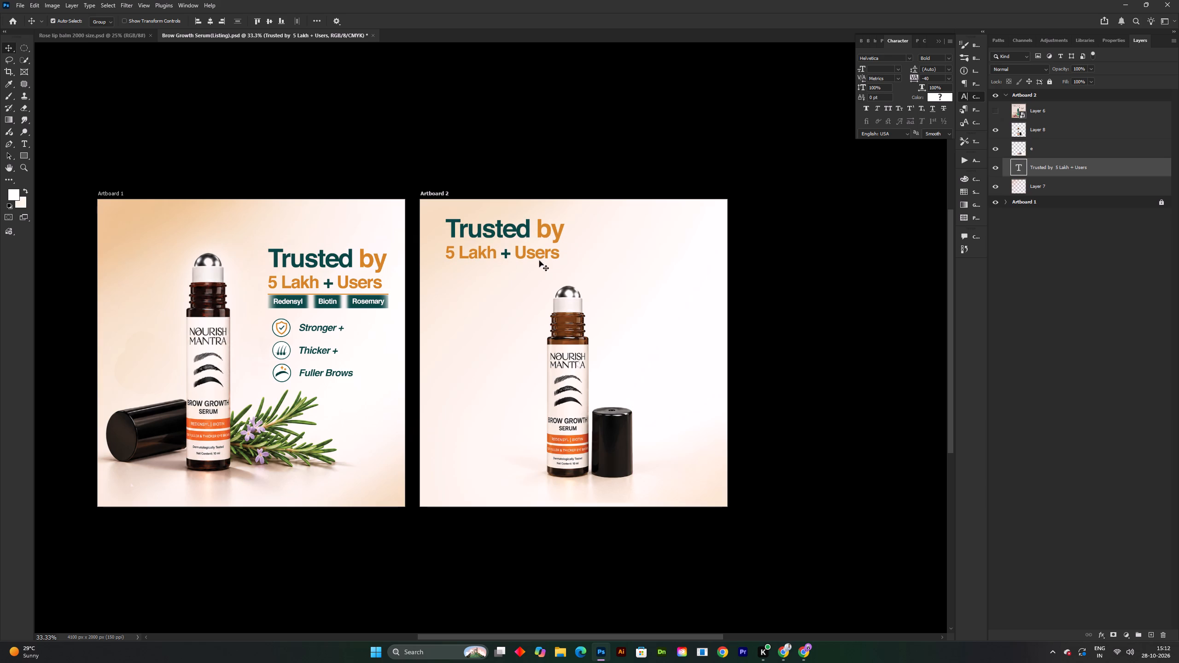
key(ctrl+s)
key(space)
key(space)
key(space)
key(space)
drag(825, 562, 818, 584)
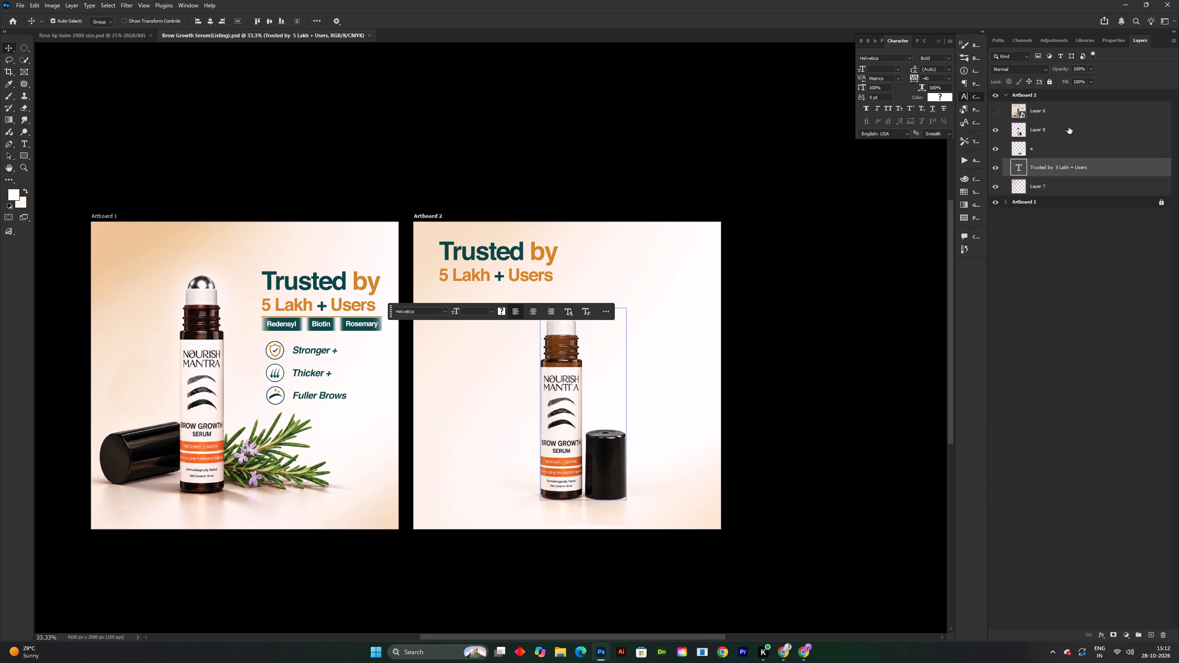
Check the reference image on Layer 6, hide it again, and replace "Trusted" with "Transform" in Artboard 2's headline.
double_click(992, 111)
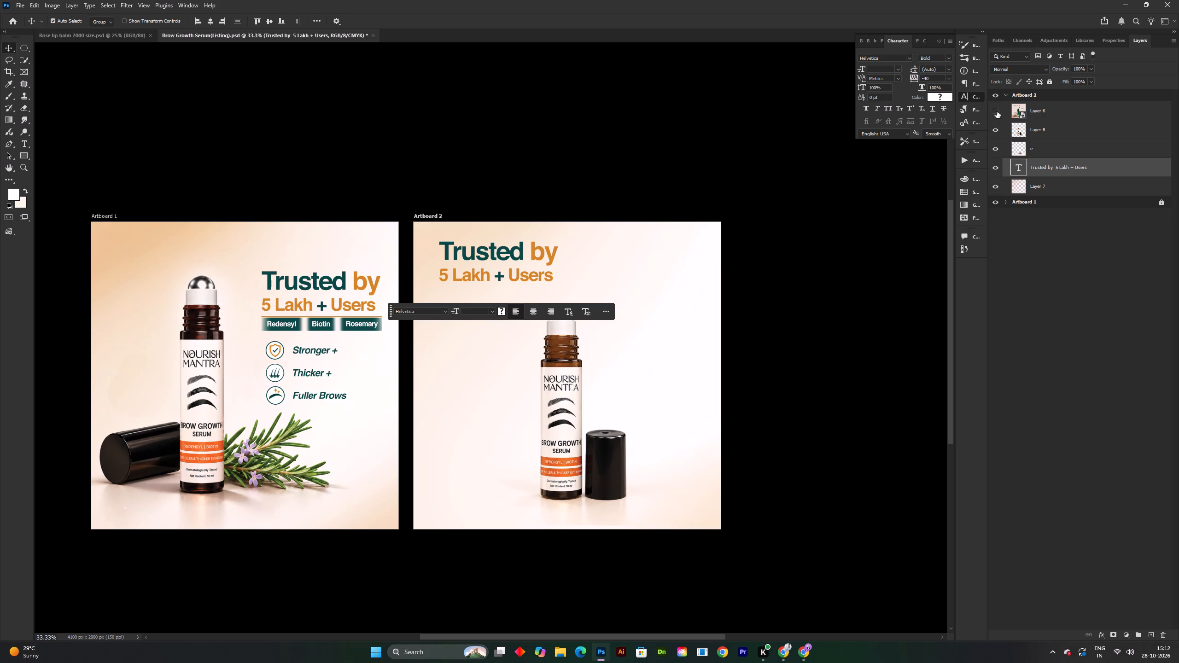
double_click(998, 112)
click(998, 112)
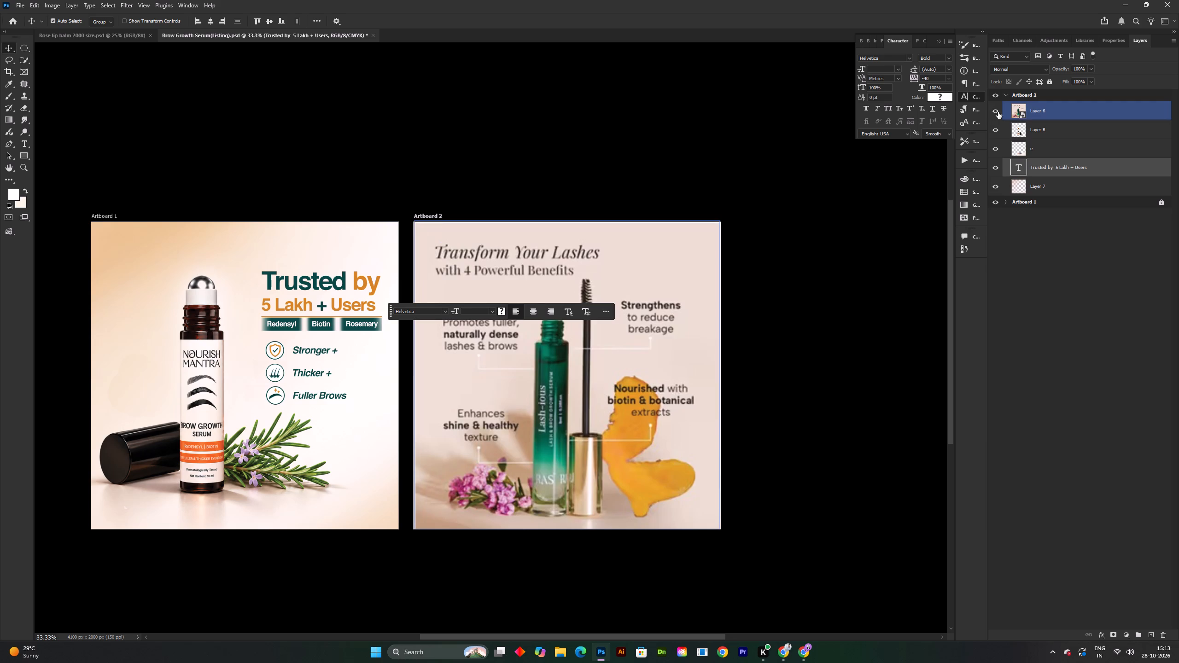
click(998, 112)
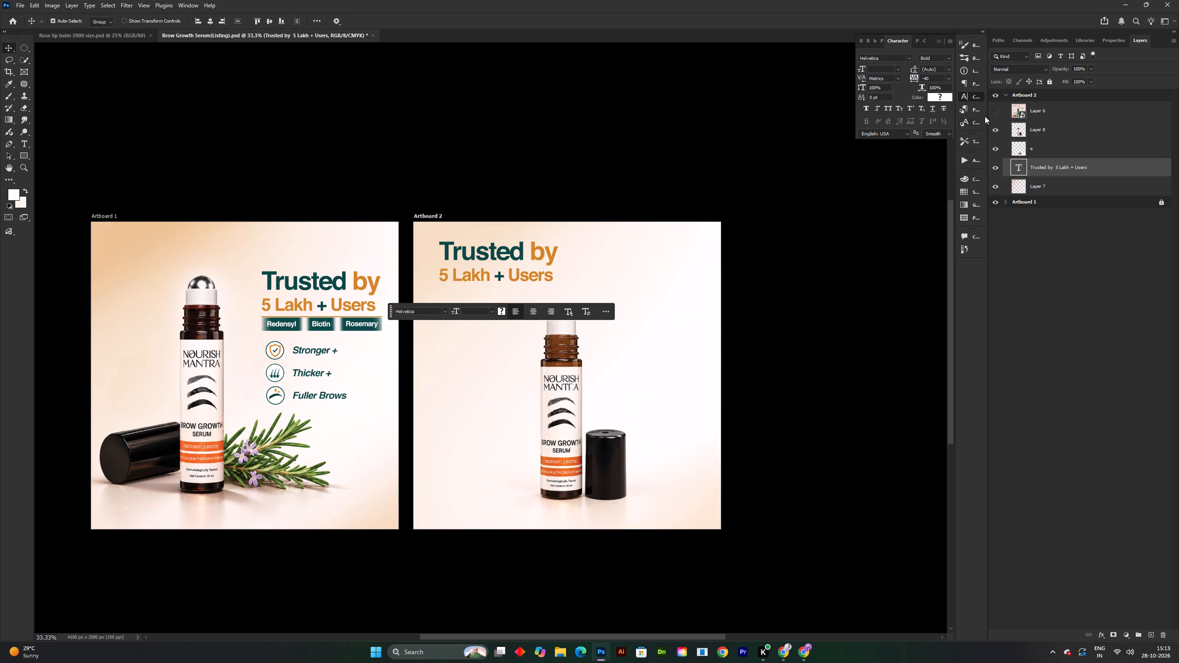
double_click(645, 171)
triple_click(534, 247)
double_click(534, 247)
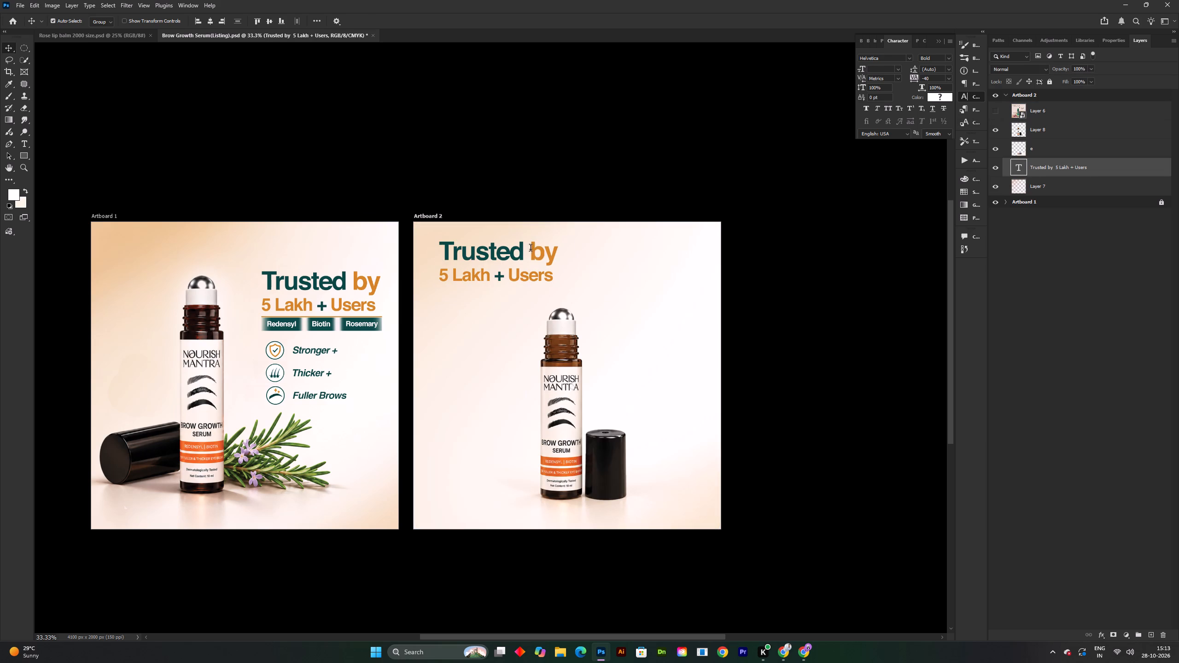
double_click(526, 246)
key(BackSpace)
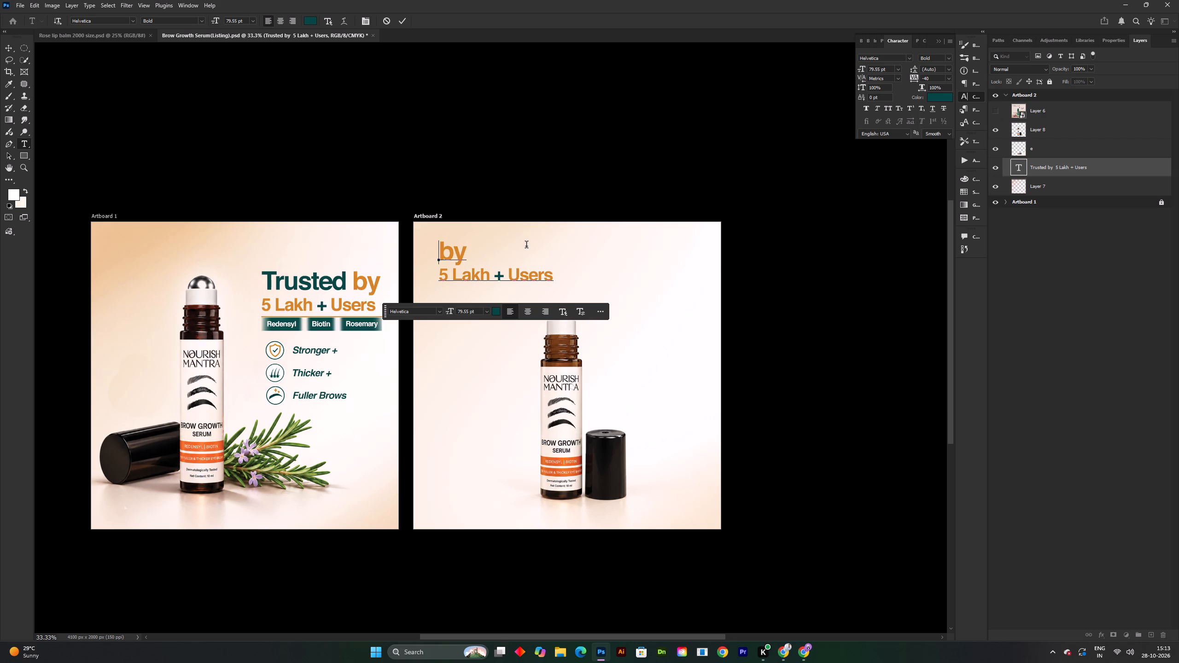
text(ransform)
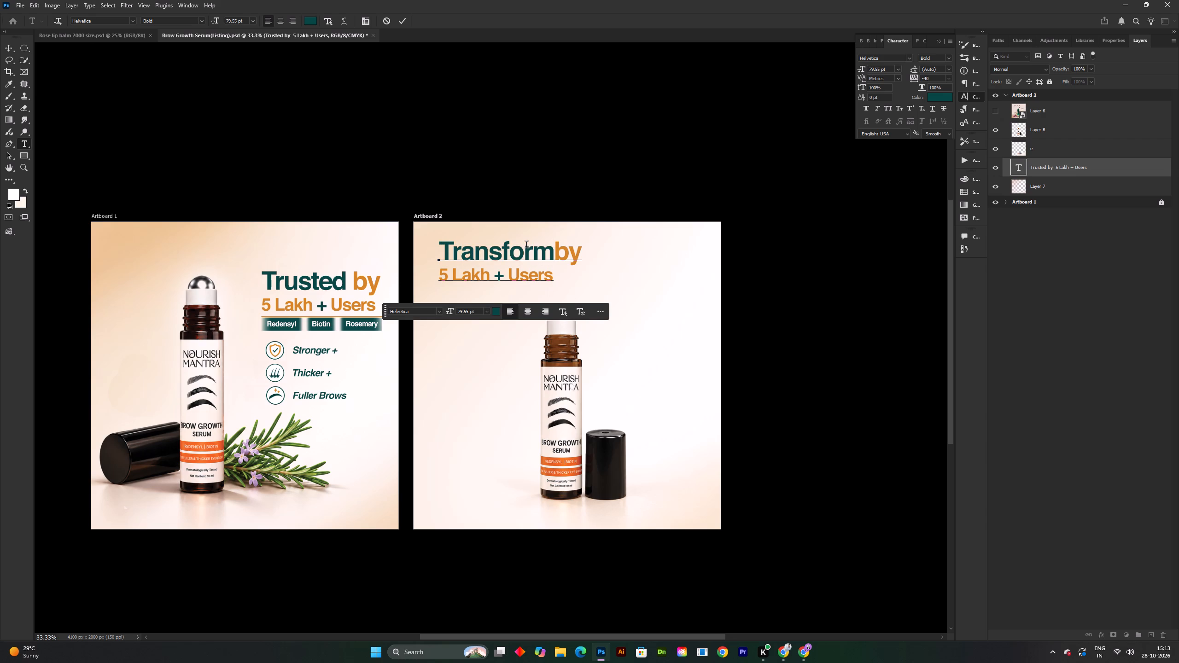
Replace "by" with "your Brows" in the headline's first line, commit the text, and save the document.
click(578, 248)
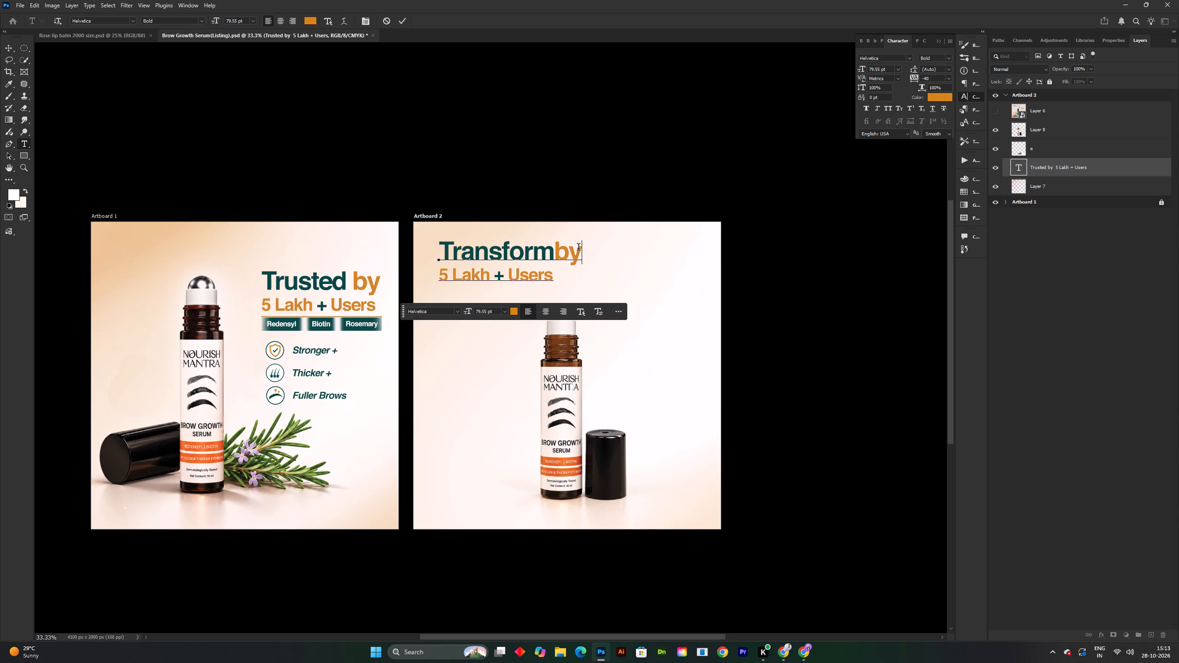
key(BackSpace)
key(BackSpace)
key(space)
text(your)
key(space)
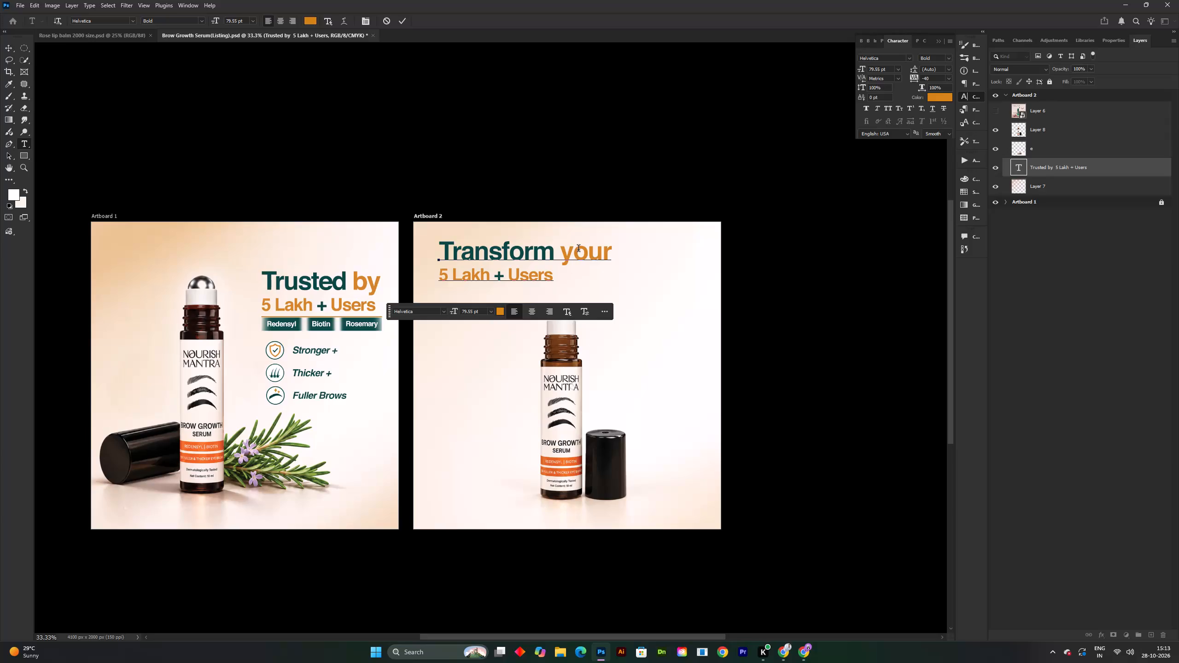
text(rows)
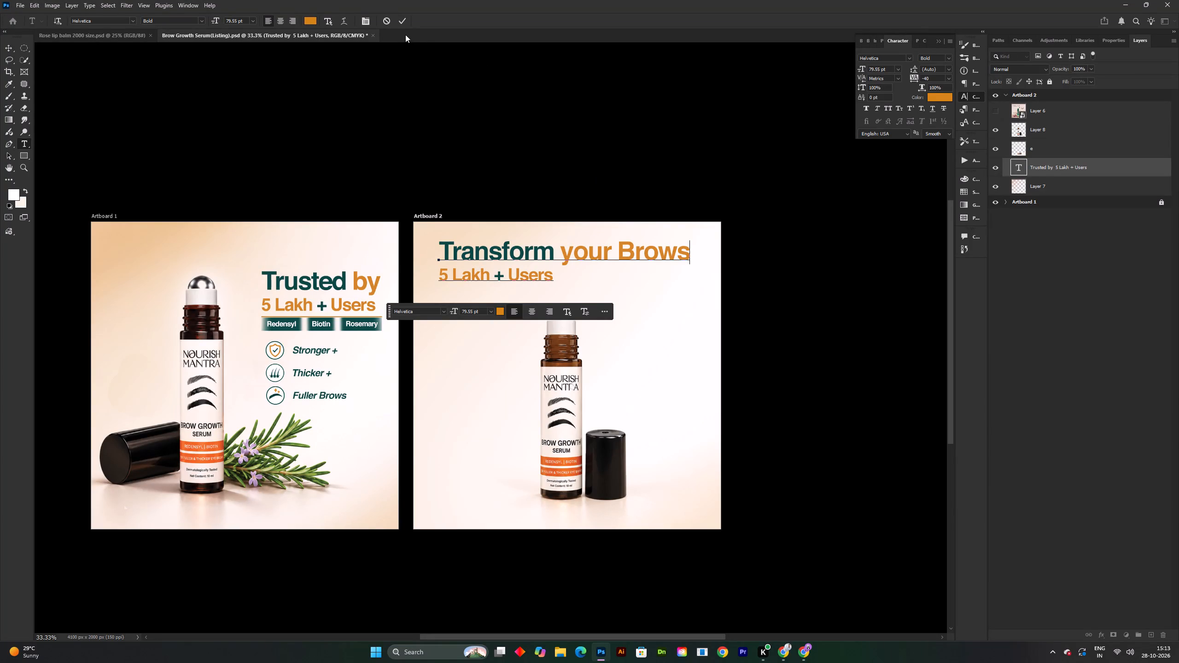
click(403, 20)
key(ctrl+s)
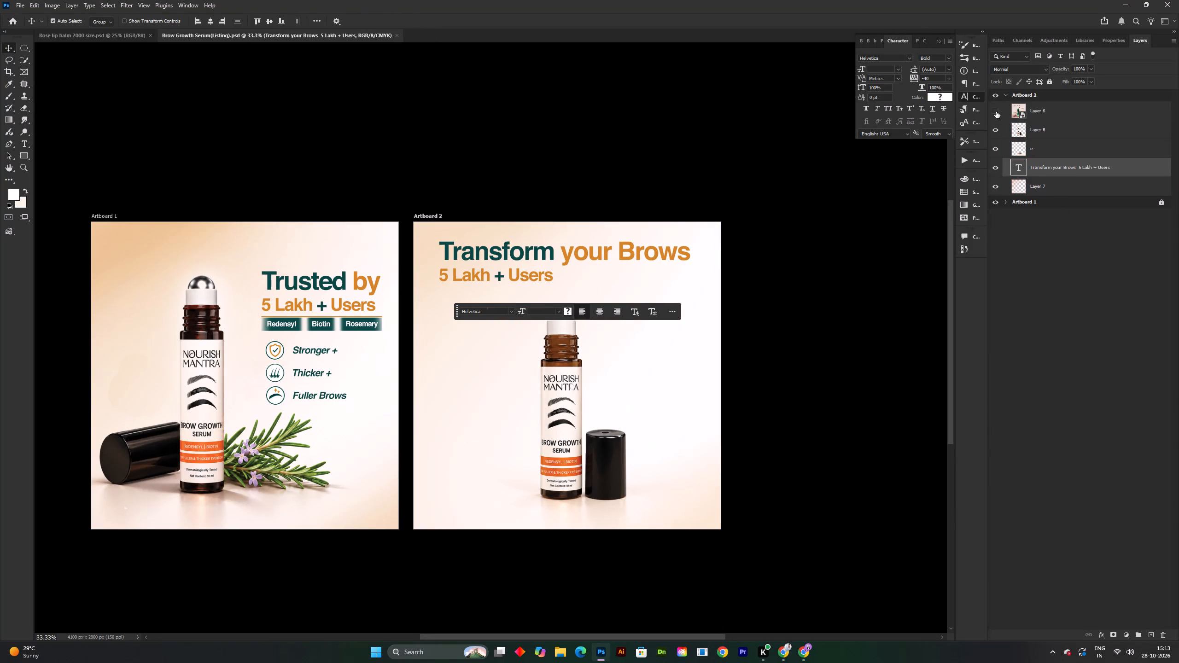
Check the Layer 6 reference, hide it again, and replace "5 Lakh + Users" in Artboard 2's headline with "with 4 Powerful Benif".
click(996, 111)
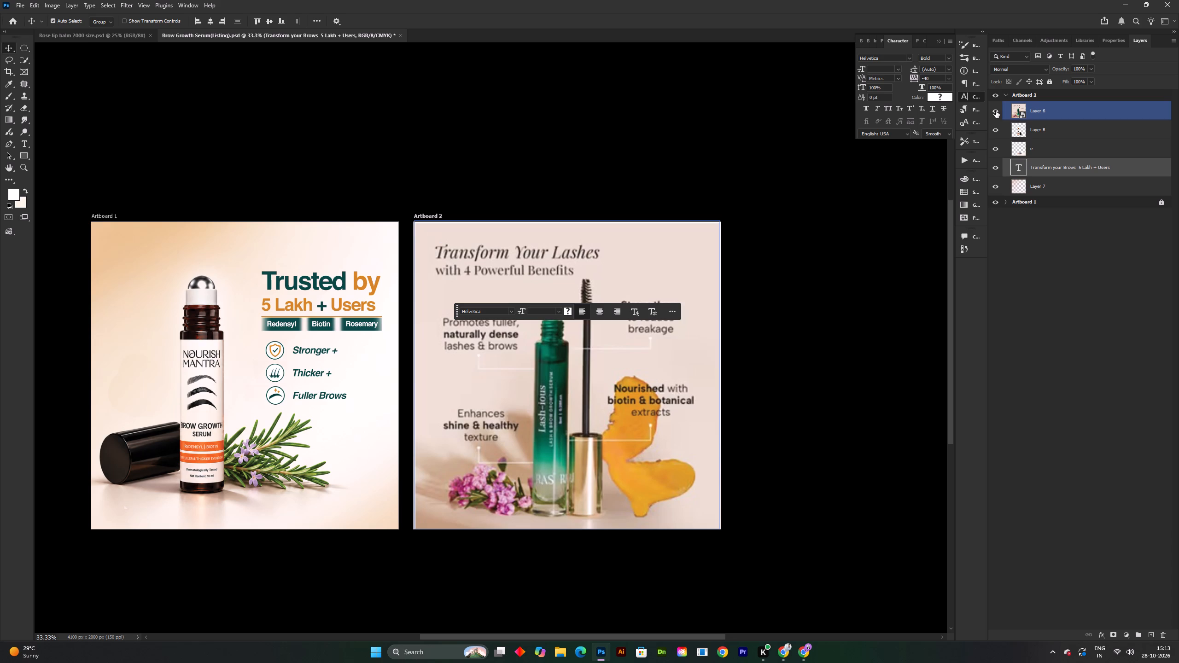
click(996, 111)
double_click(511, 277)
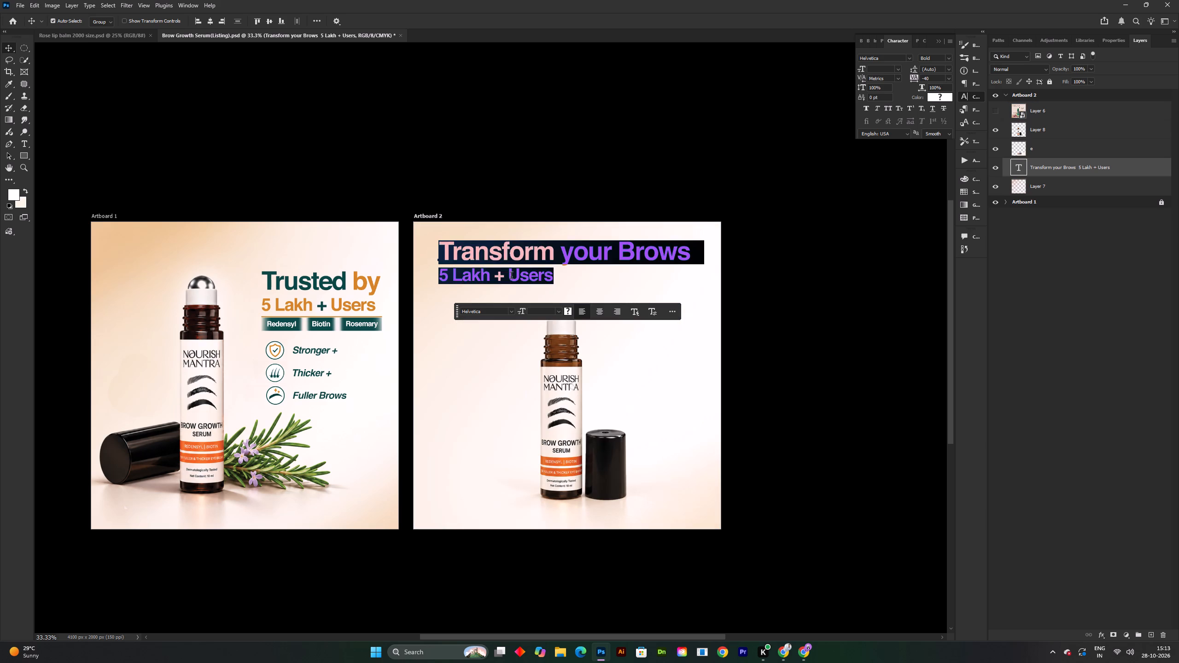
double_click(511, 277)
key(BackSpace)
key(BackSpace)
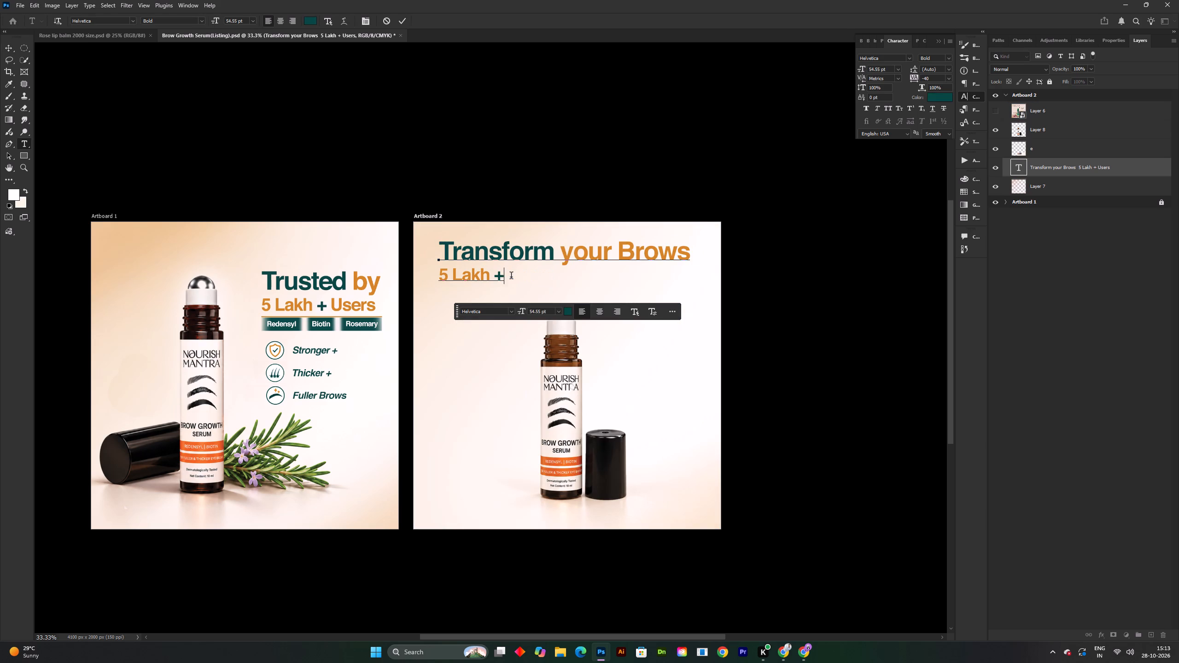
key(BackSpace)
key(BackSpace)
key(BackSpace)
key(BackSpace)
key(BackSpace)
key(BackSpace)
key(BackSpace)
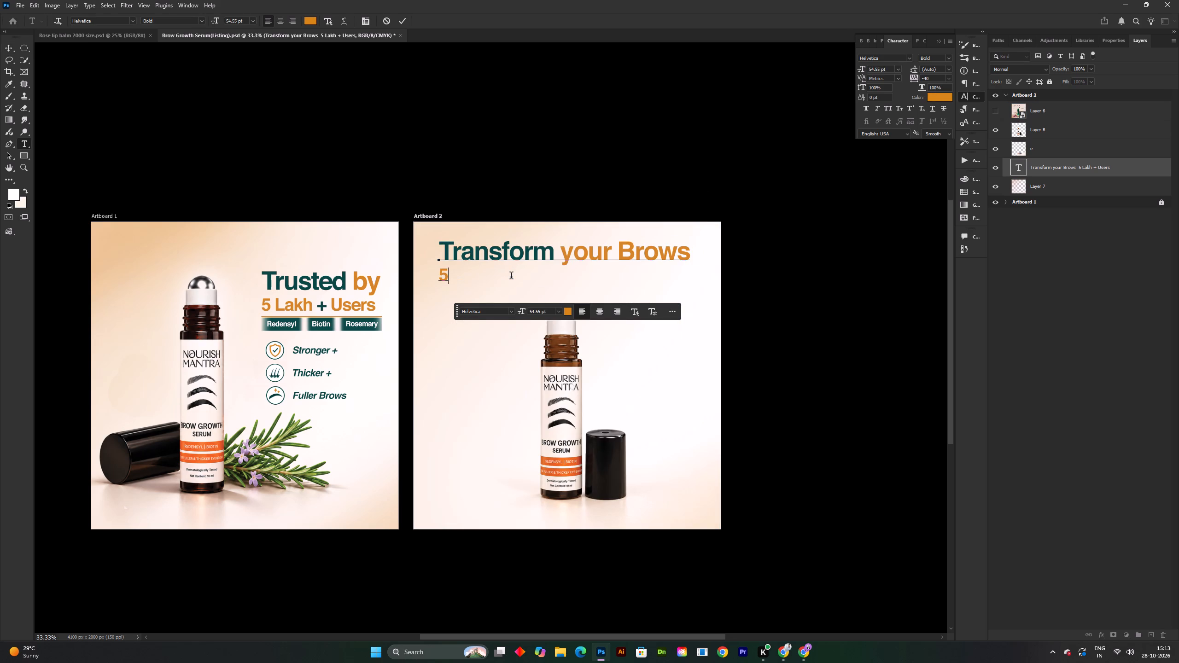
key(w)
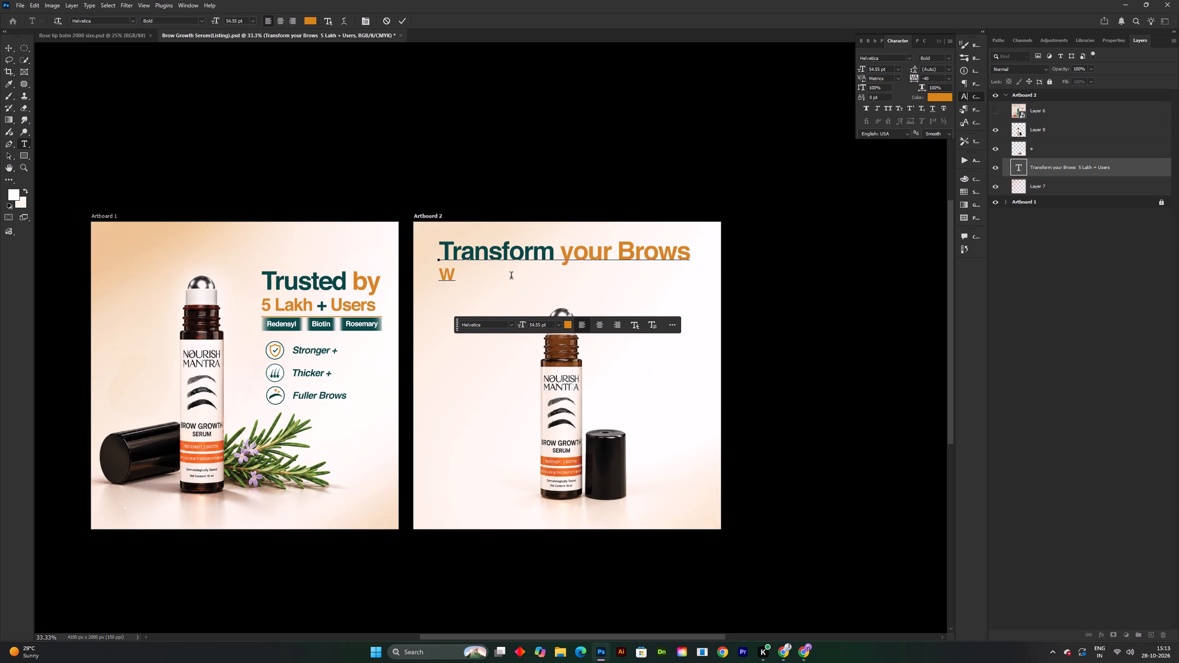
key(BackSpace)
text(with)
key(space)
text(4)
key(space)
text(pow)
key(BackSpace)
key(BackSpace)
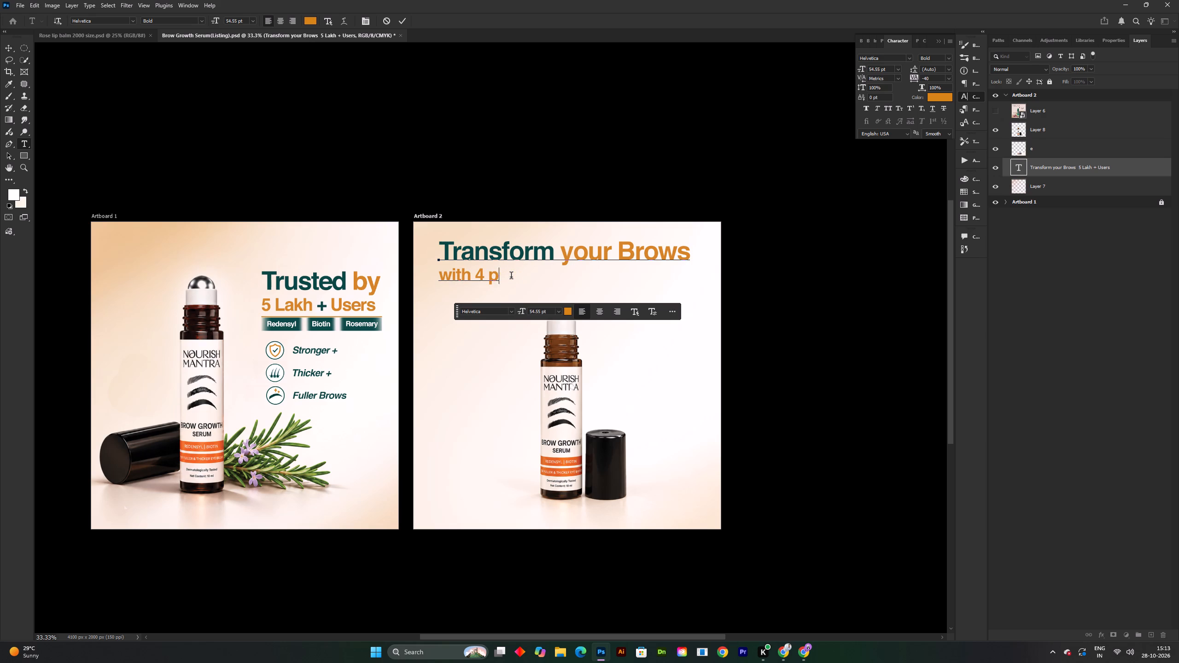
key(BackSpace)
text(owerful)
key(space)
text(enif)
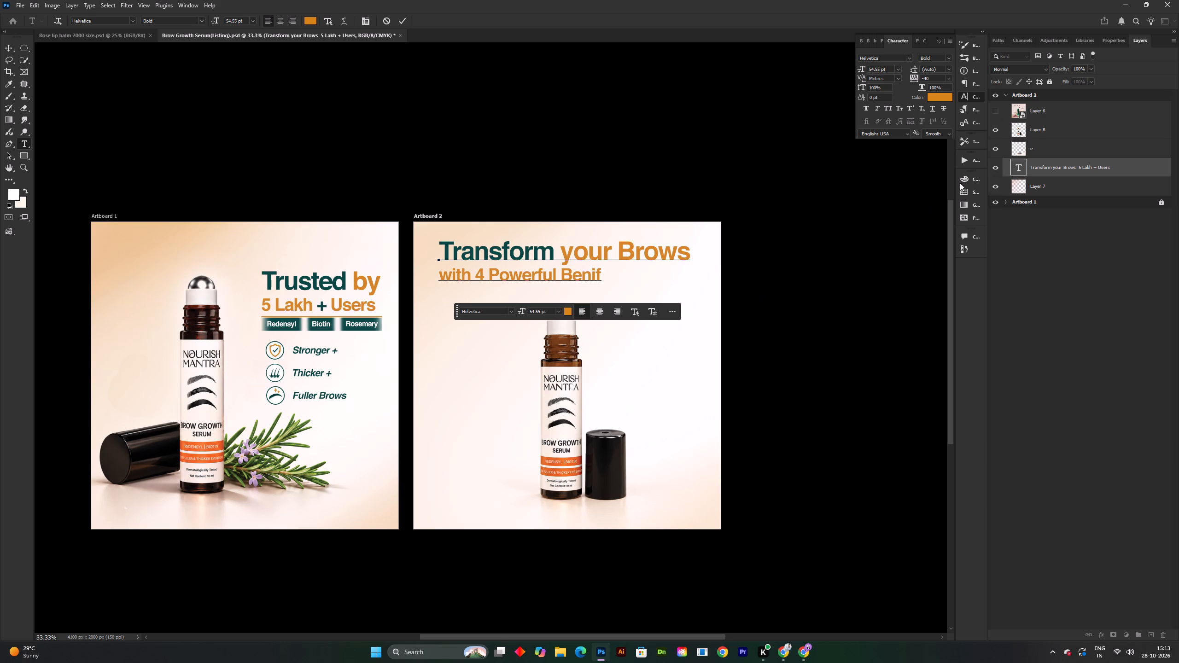
Check the spelling on the Layer 6 reference, correct the headline's last word to "Benefits", commit the text, and save the document.
click(996, 112)
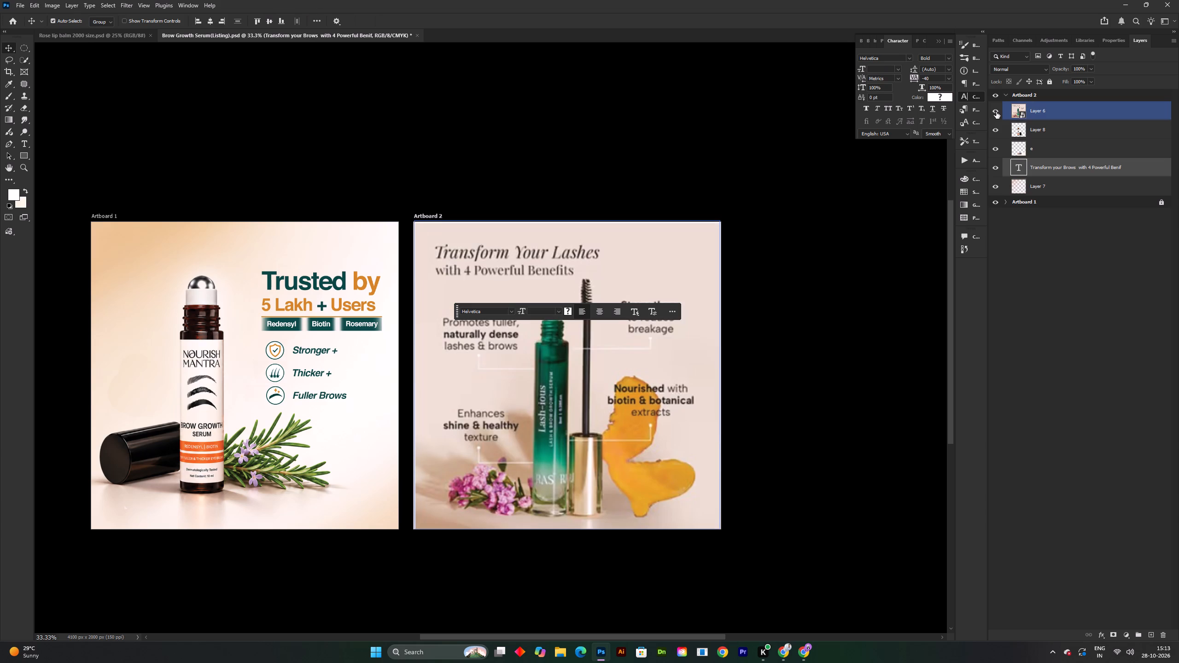
click(996, 112)
double_click(600, 276)
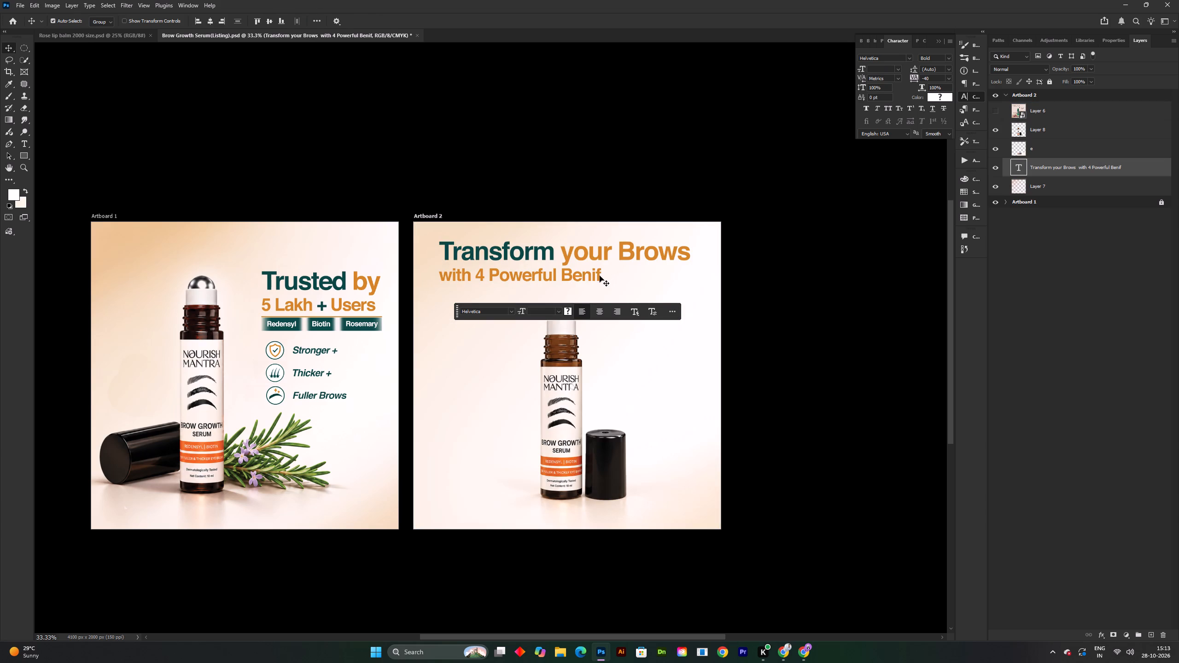
click(607, 273)
key(BackSpace)
key(BackSpace)
key(e)
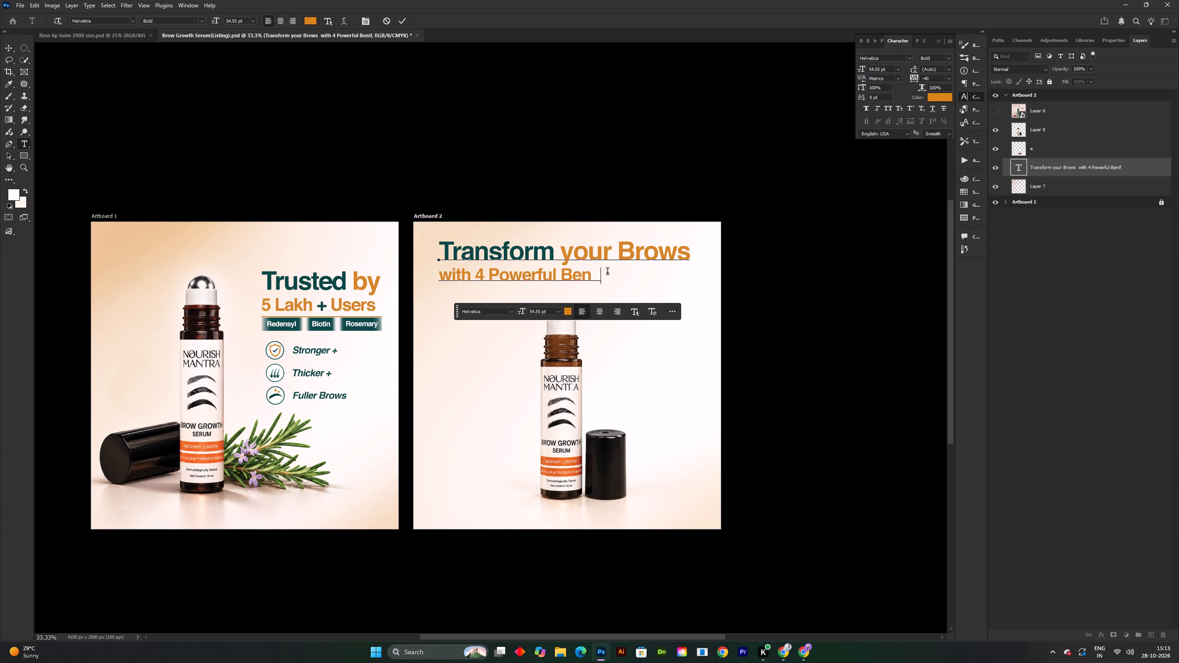
text(fits)
click(403, 18)
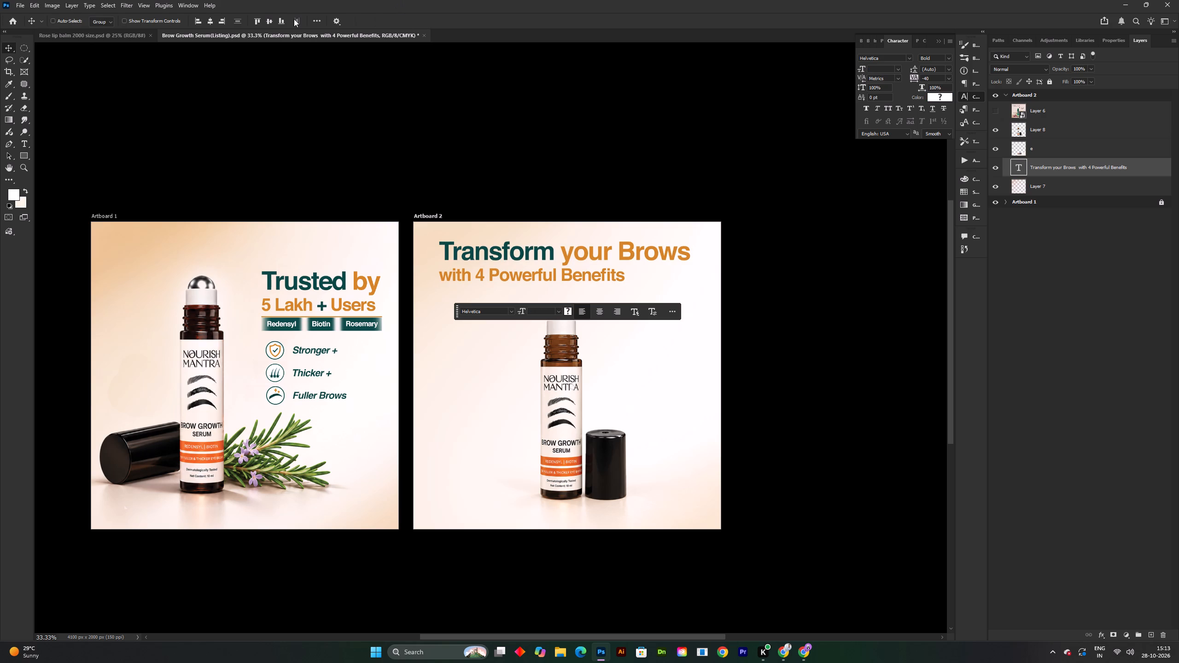
key(ctrl+s)
key(ctrl+s)
key(space)
click(608, 278)
drag(608, 278, 602, 282)
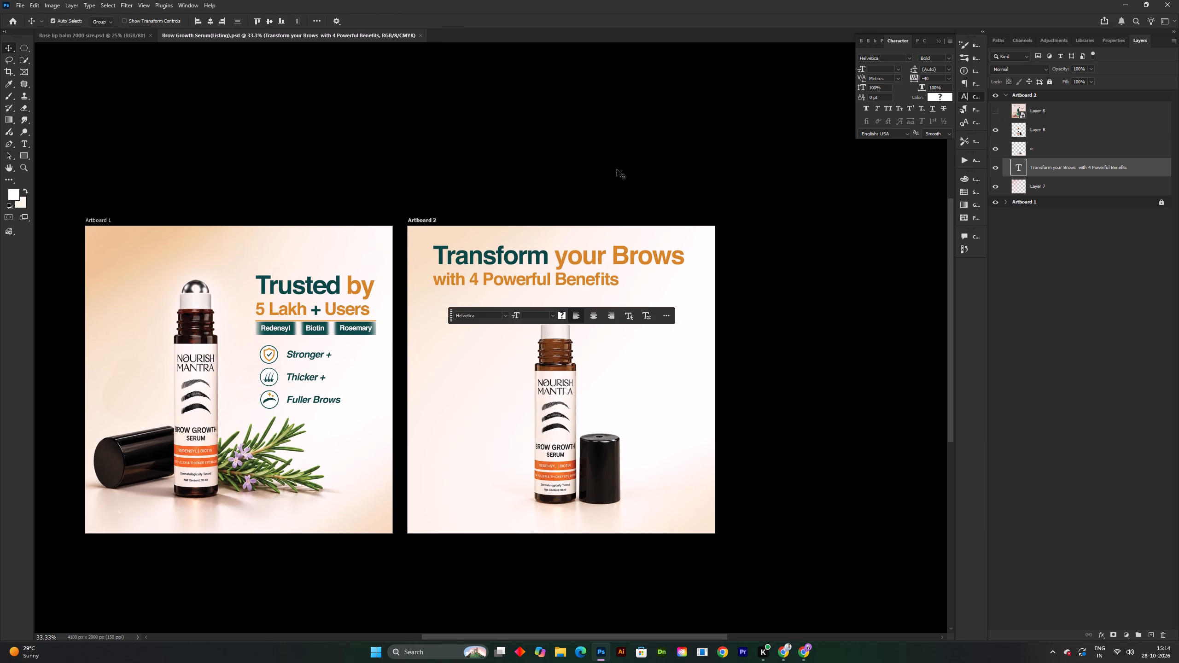
double_click(617, 169)
key(ctrl+s)
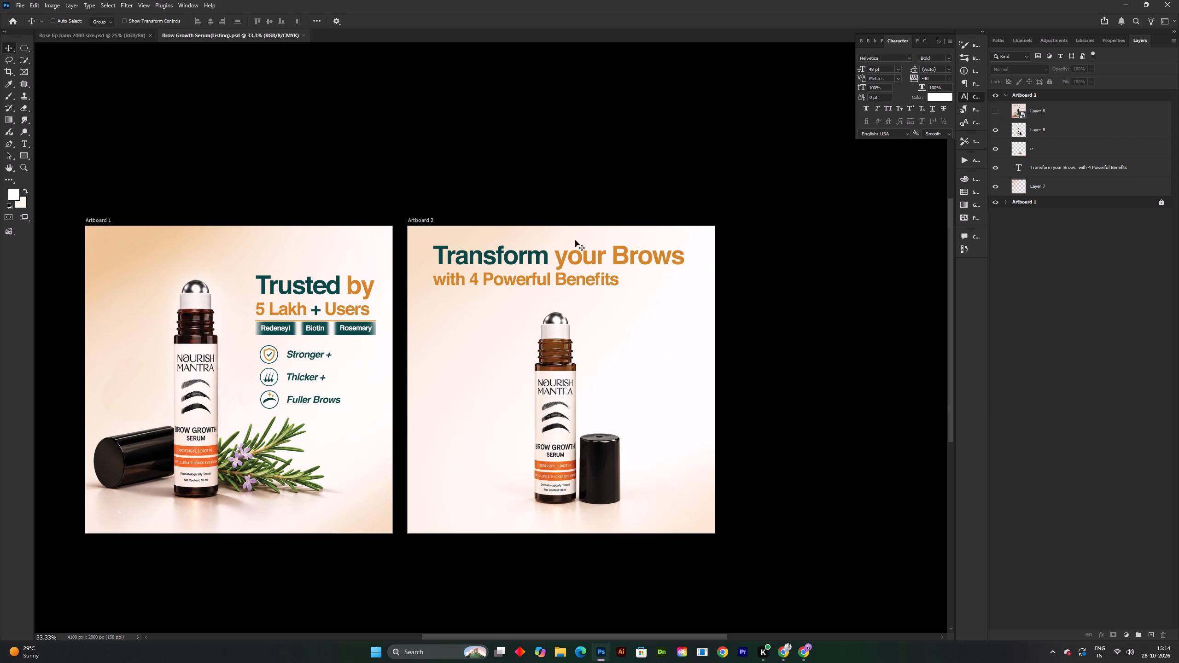
key(ctrl+s)
Reduce the word "your" in Artboard 2's headline to 59 pt and commit the text.
triple_click(595, 257)
triple_click(586, 255)
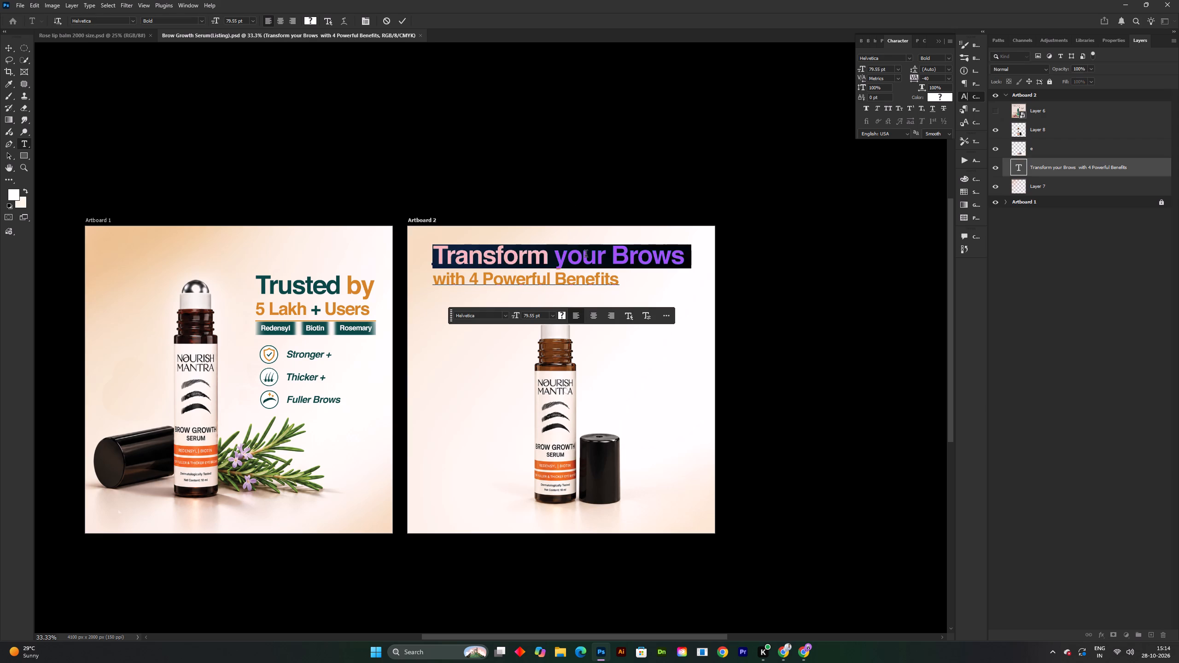
triple_click(586, 255)
click(586, 255)
click(613, 256)
drag(604, 255, 573, 262)
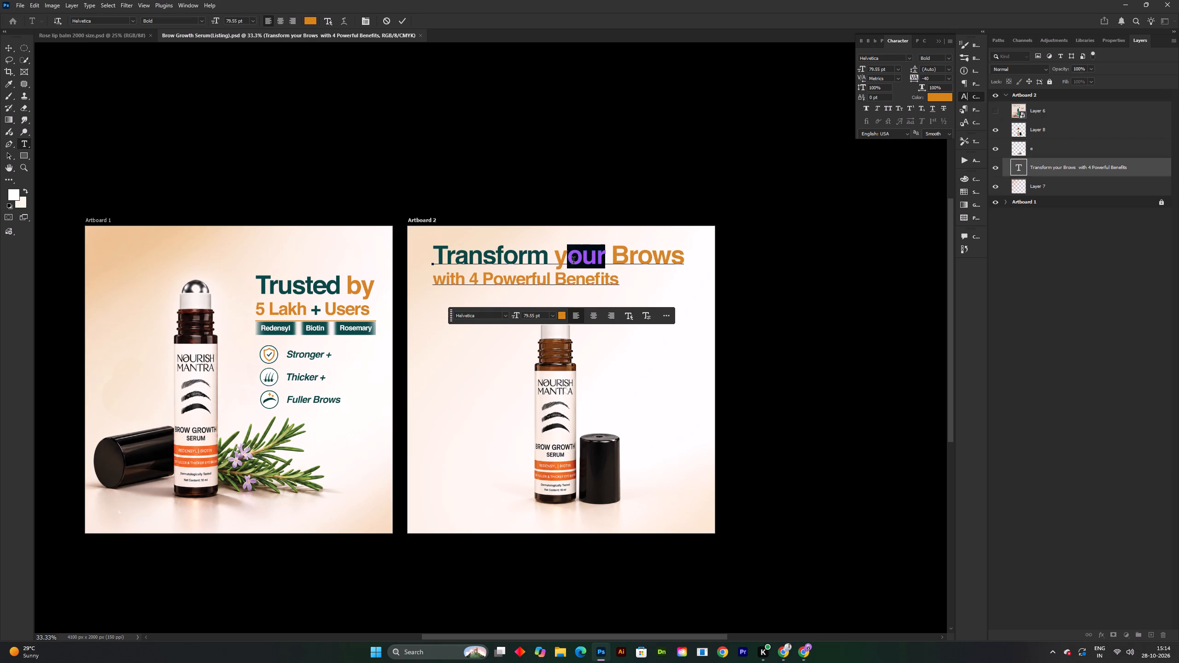
drag(573, 262, 560, 265)
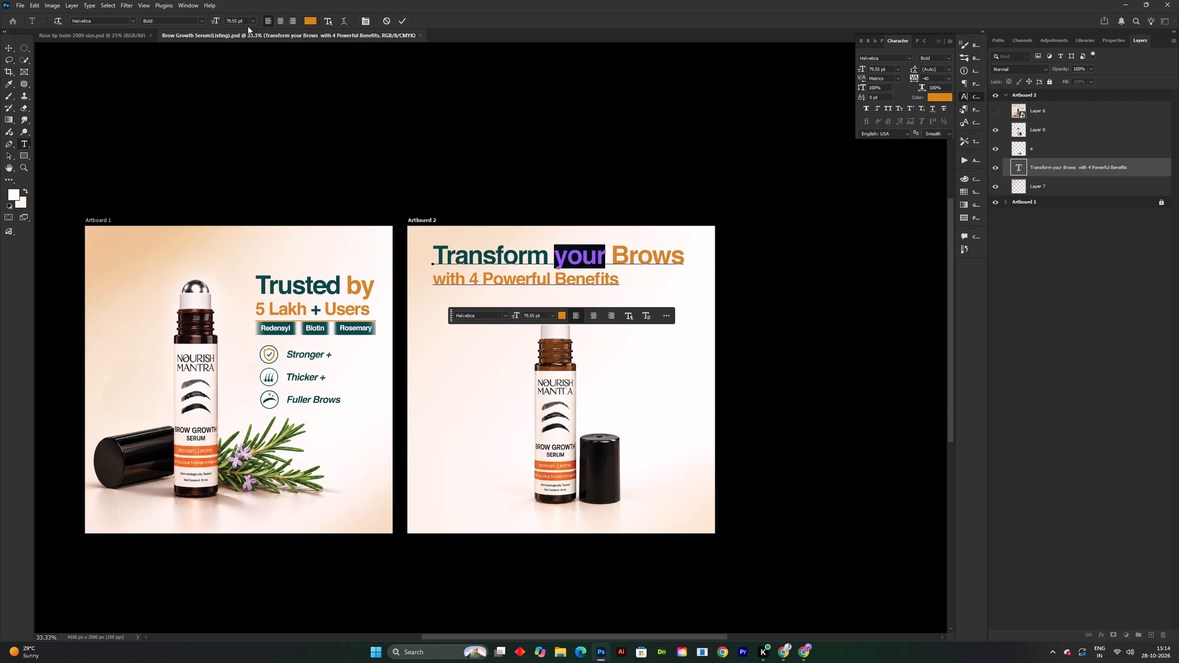
drag(218, 21, 210, 22)
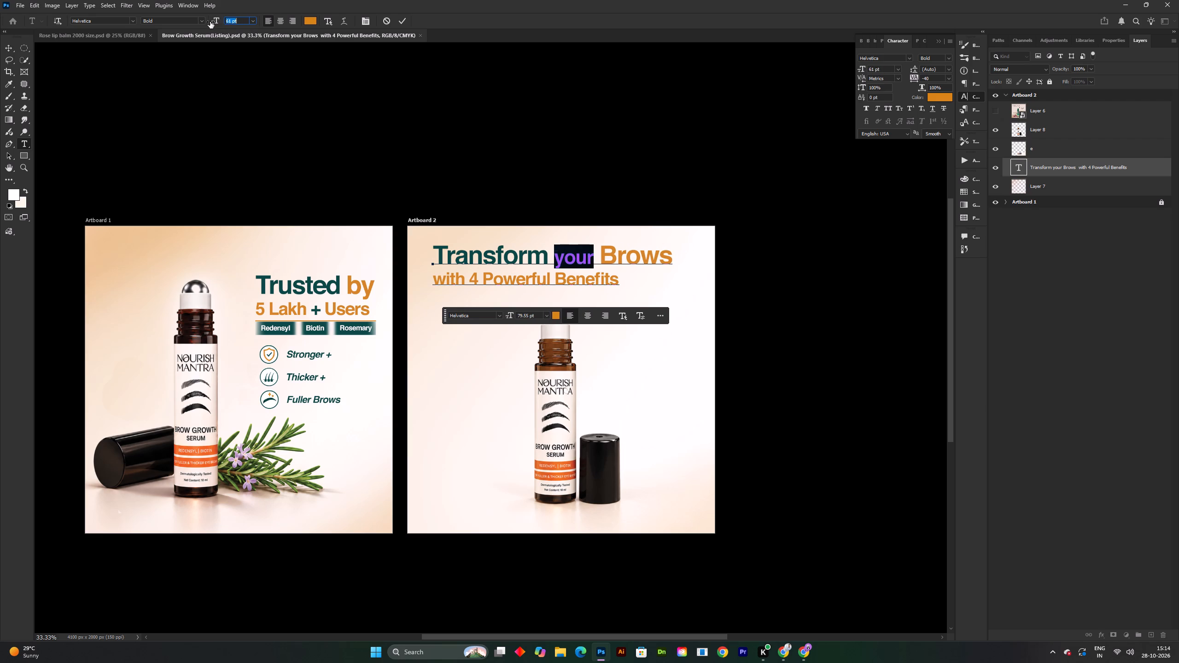
drag(210, 22, 209, 22)
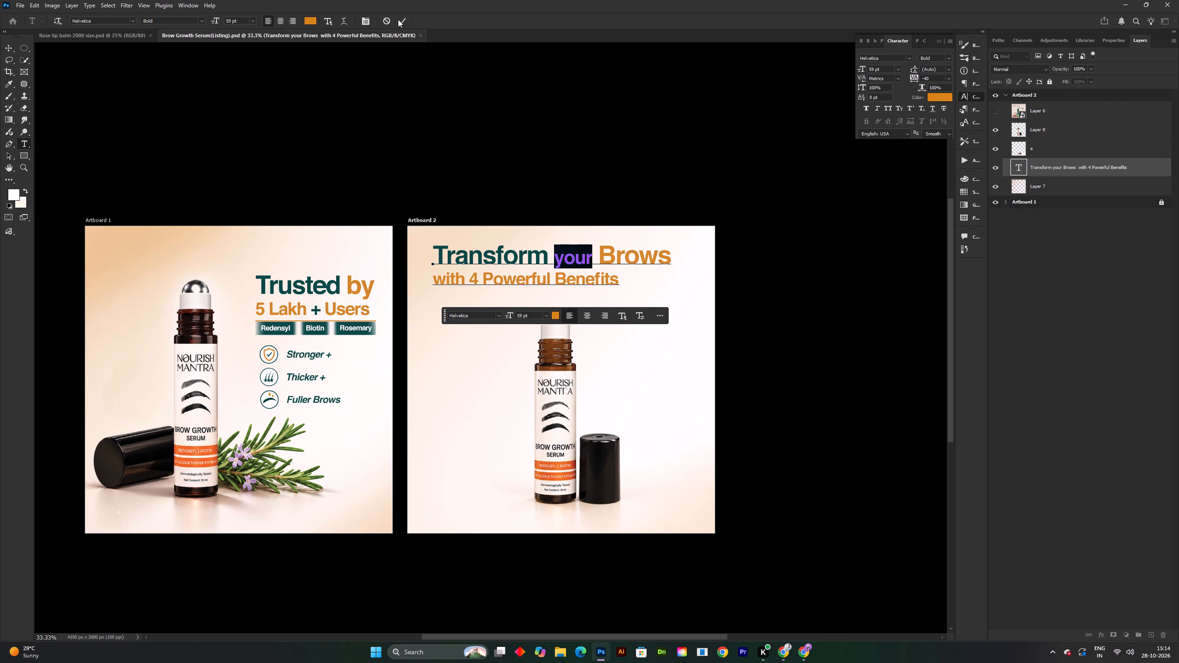
double_click(398, 19)
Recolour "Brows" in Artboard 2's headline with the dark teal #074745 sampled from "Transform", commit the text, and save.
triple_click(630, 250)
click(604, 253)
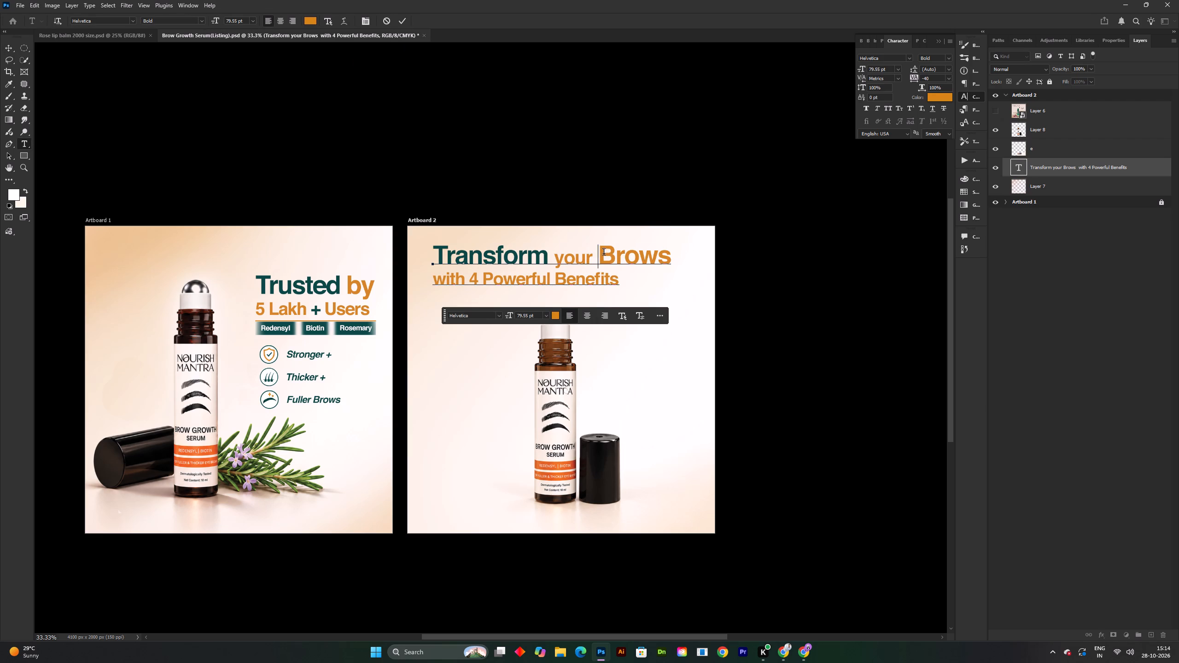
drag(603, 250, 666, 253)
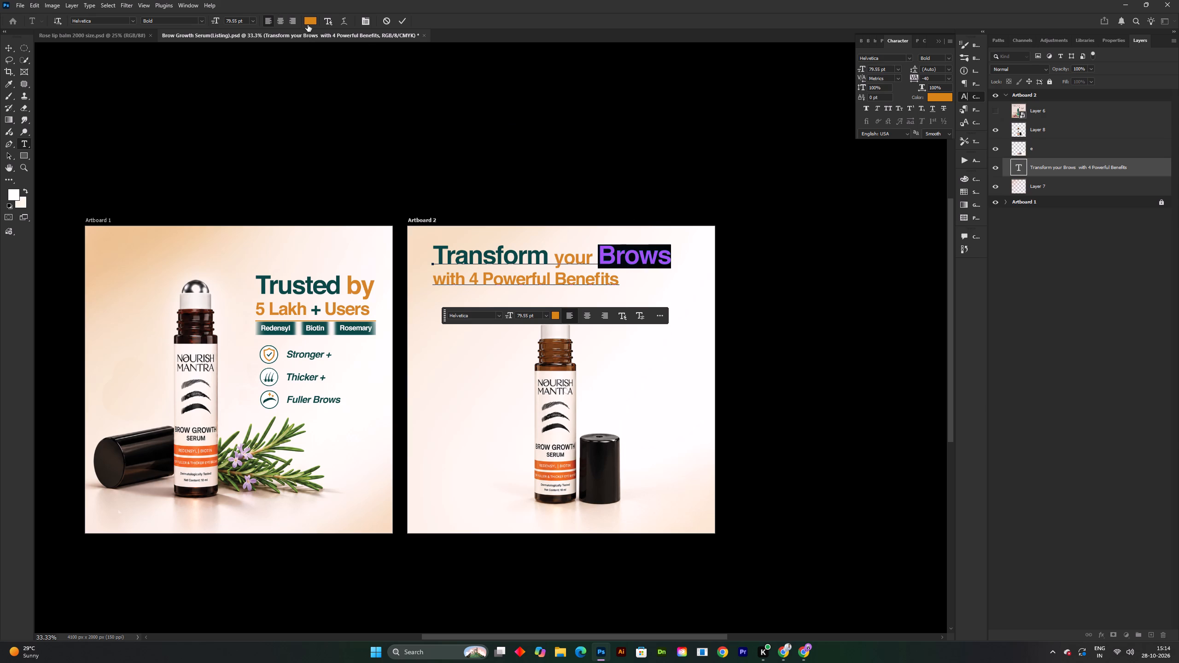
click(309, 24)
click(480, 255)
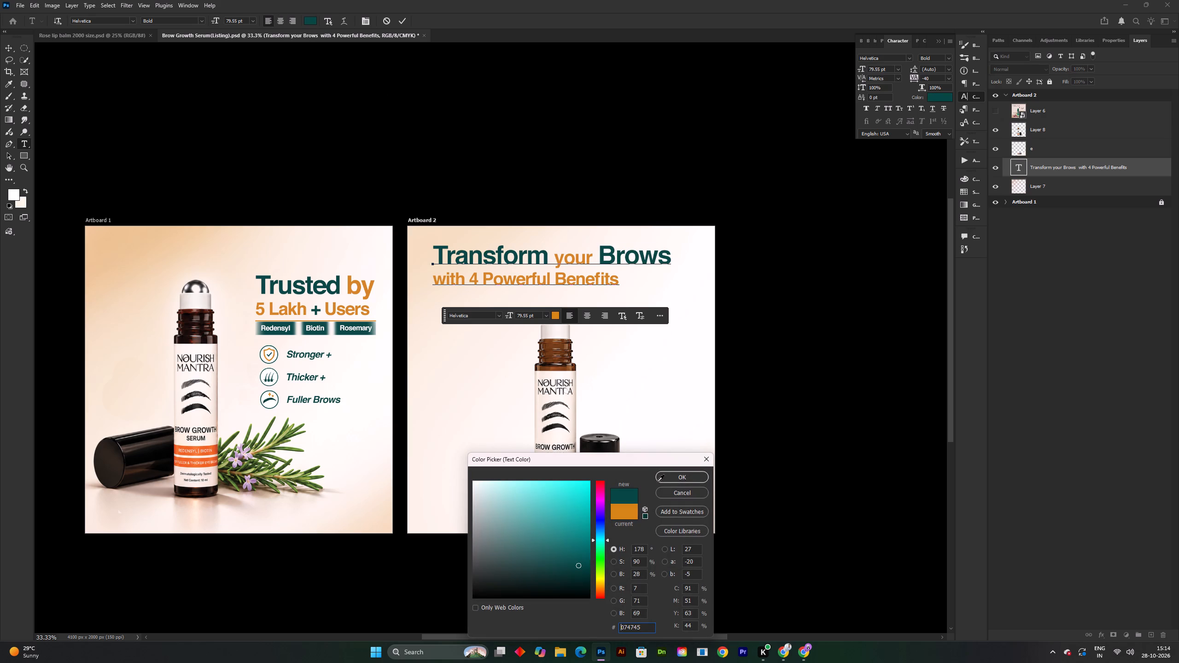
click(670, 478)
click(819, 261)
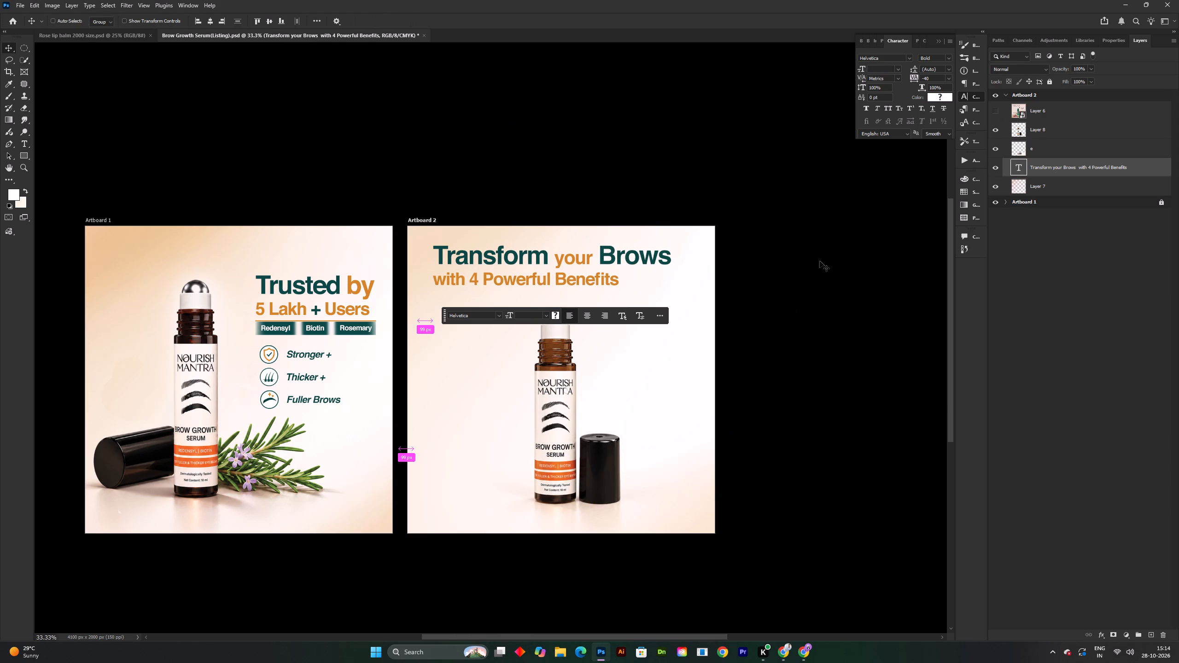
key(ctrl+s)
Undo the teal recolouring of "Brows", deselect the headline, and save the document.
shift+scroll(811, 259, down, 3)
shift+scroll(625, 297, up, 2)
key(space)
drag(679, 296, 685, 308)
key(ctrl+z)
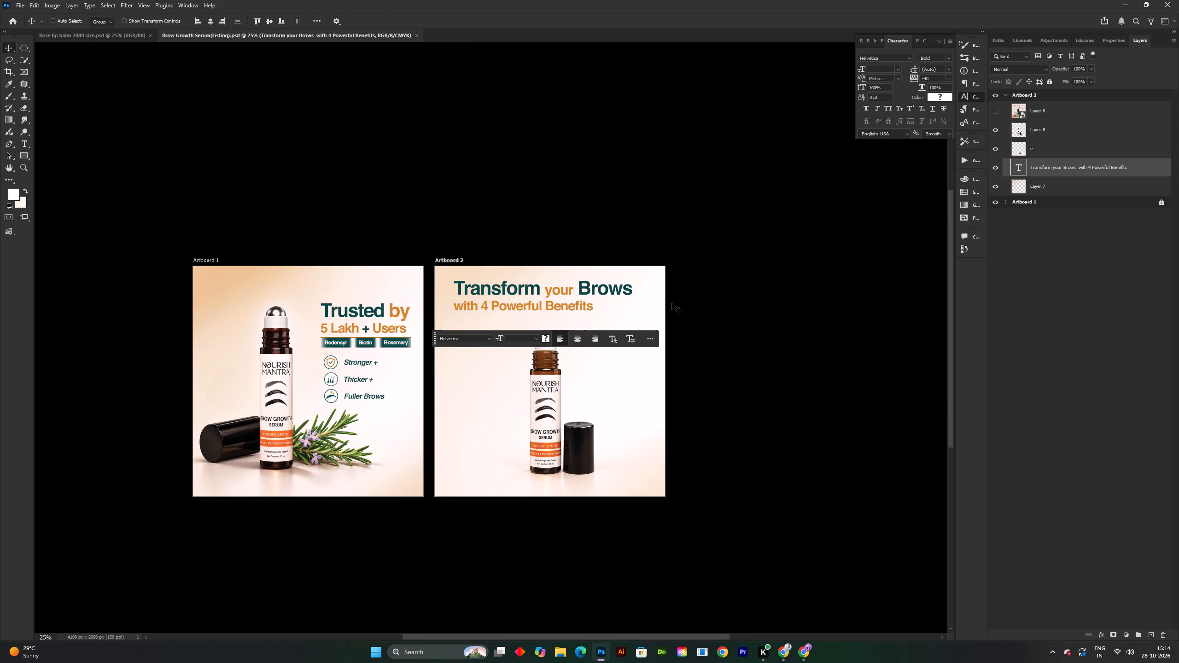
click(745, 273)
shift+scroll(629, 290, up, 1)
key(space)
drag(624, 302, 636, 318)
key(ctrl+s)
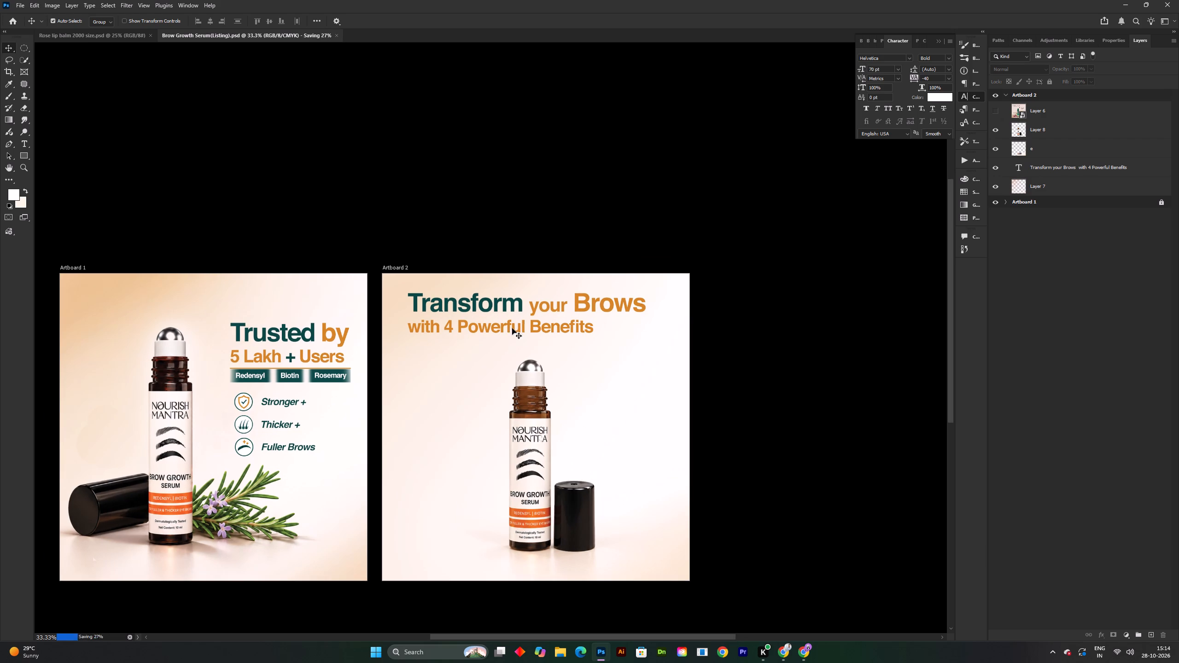
Enlarge the "4" in the second line of Artboard 2's headline to 66 pt.
click(551, 329)
click(551, 329)
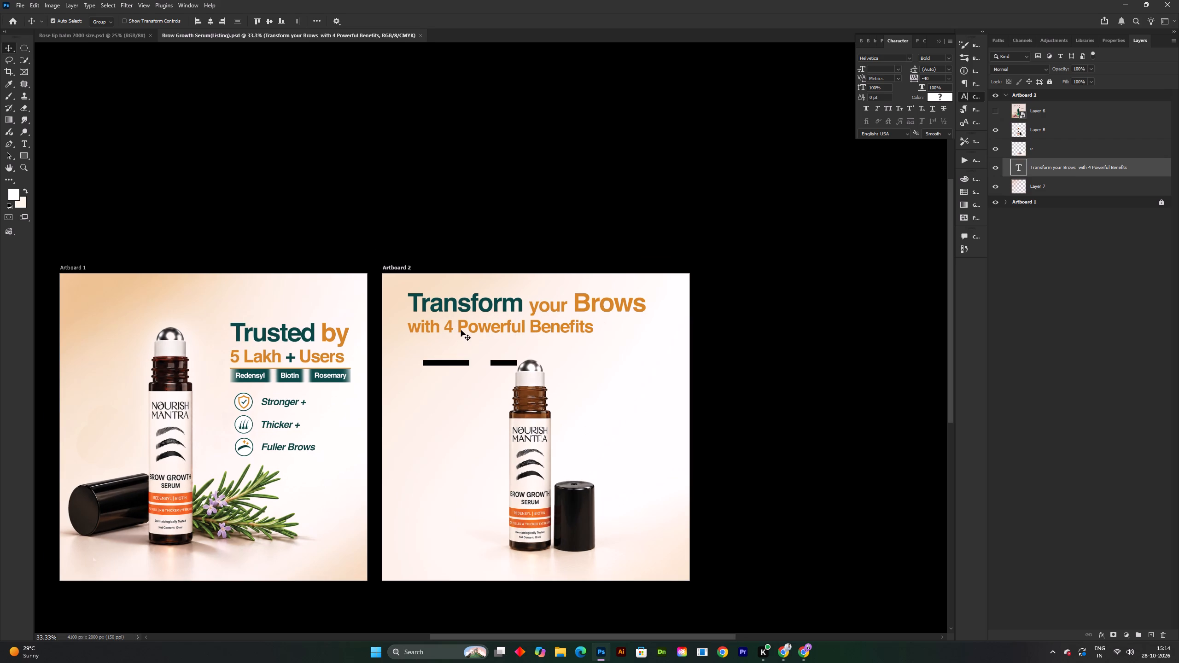
click(455, 329)
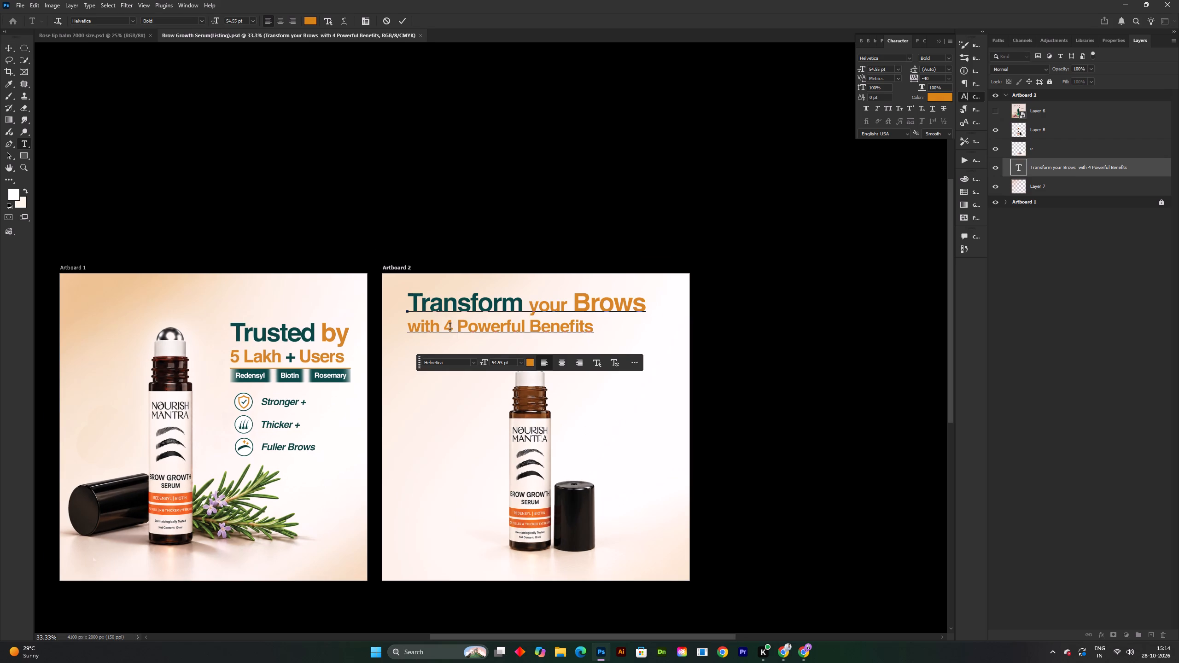
drag(451, 327, 446, 327)
ctrl+drag(217, 22, 224, 25)
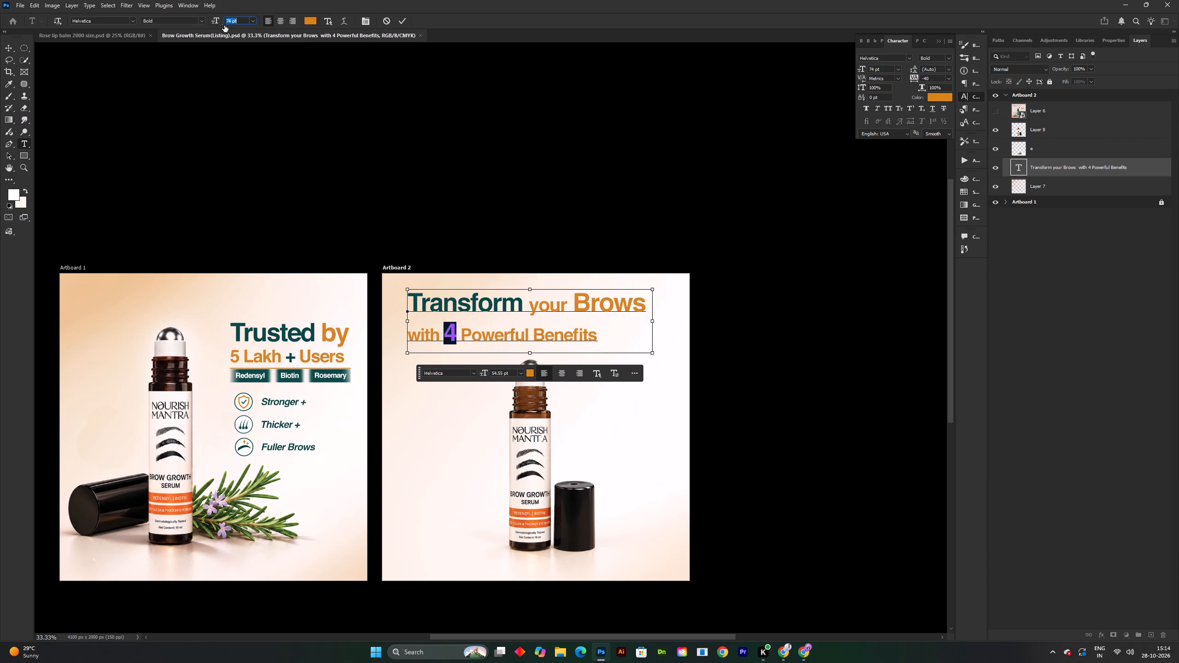
ctrl+drag(224, 25, 223, 25)
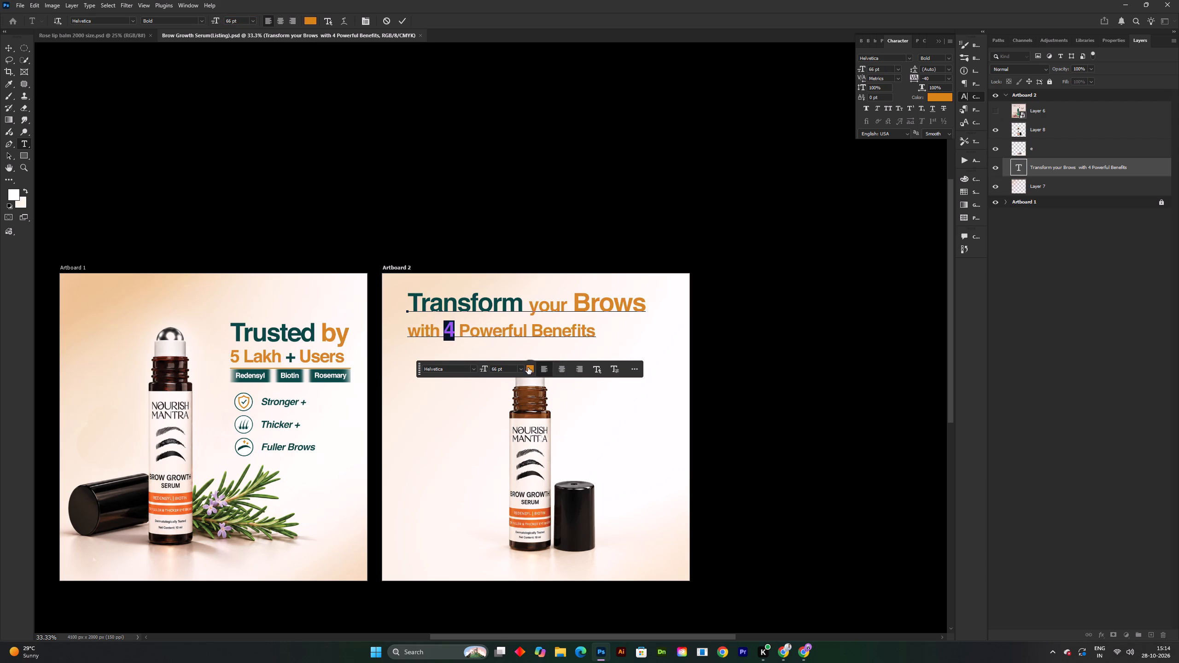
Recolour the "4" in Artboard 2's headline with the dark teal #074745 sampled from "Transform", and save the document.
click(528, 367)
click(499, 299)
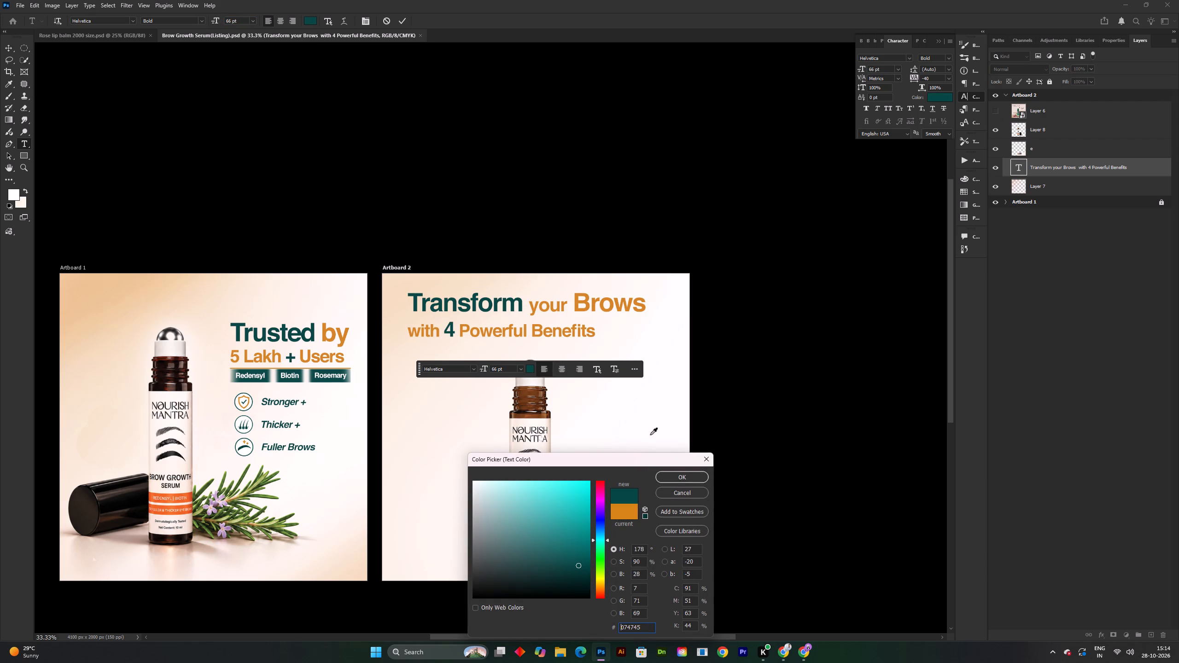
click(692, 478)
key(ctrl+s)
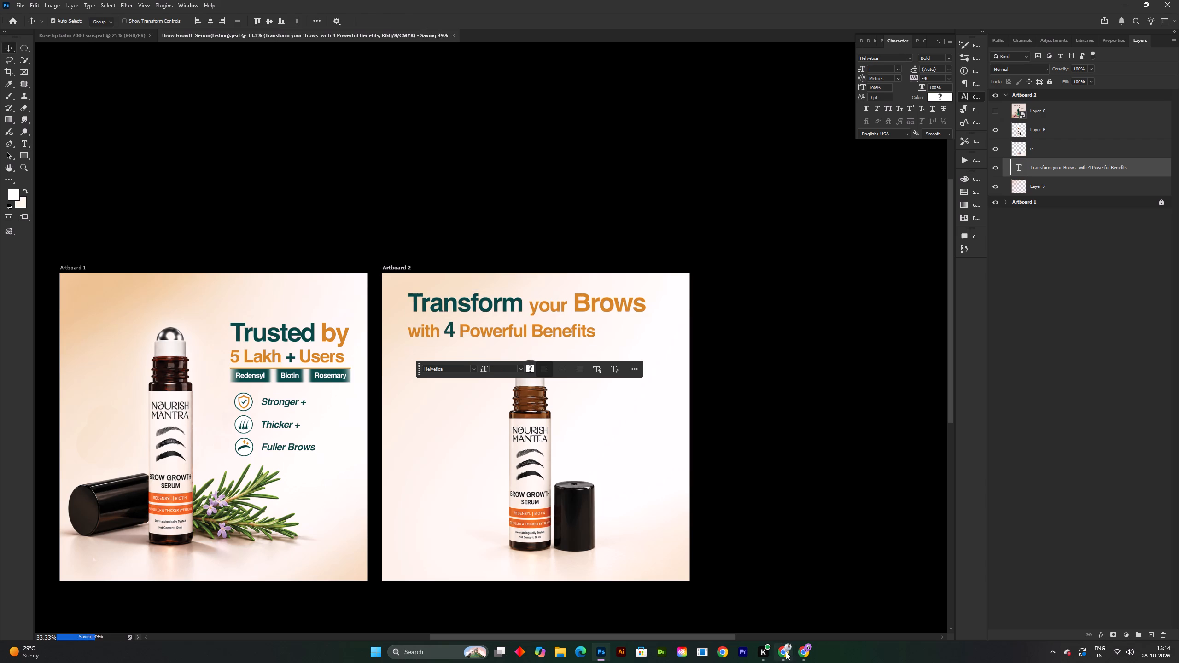
Switch to Chrome, search the web for "itra mukhi" and the suggested "uttar mukhi ?", and close the search page.
click(786, 651)
click(154, 7)
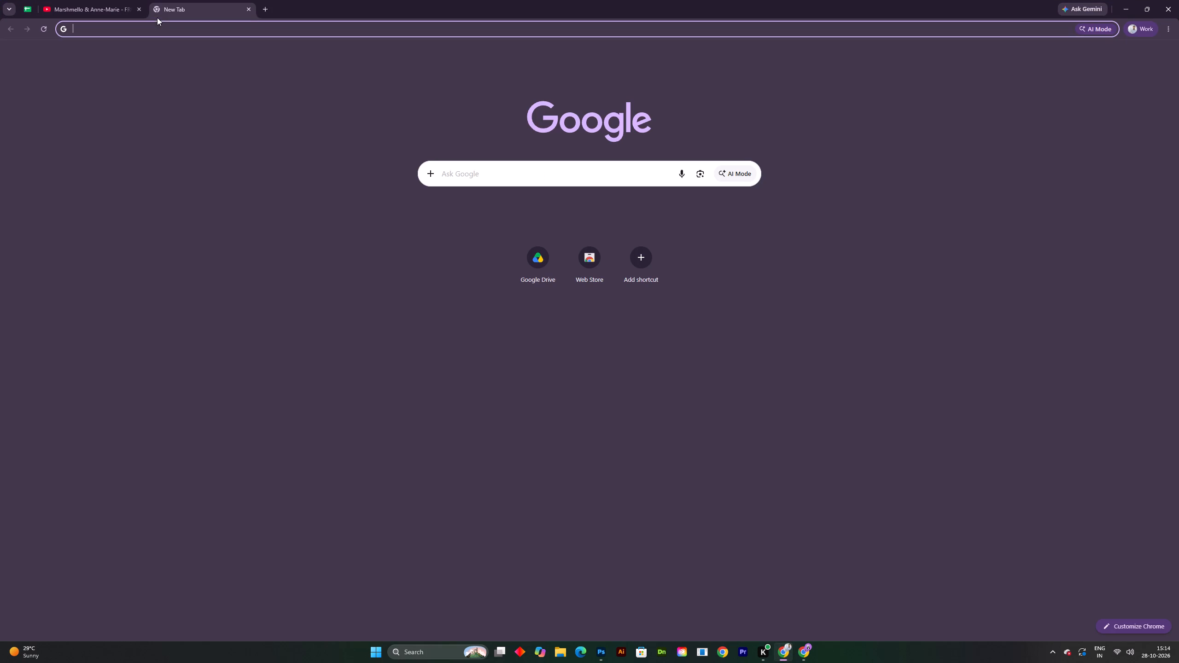
text(itra mukhi)
key(Return)
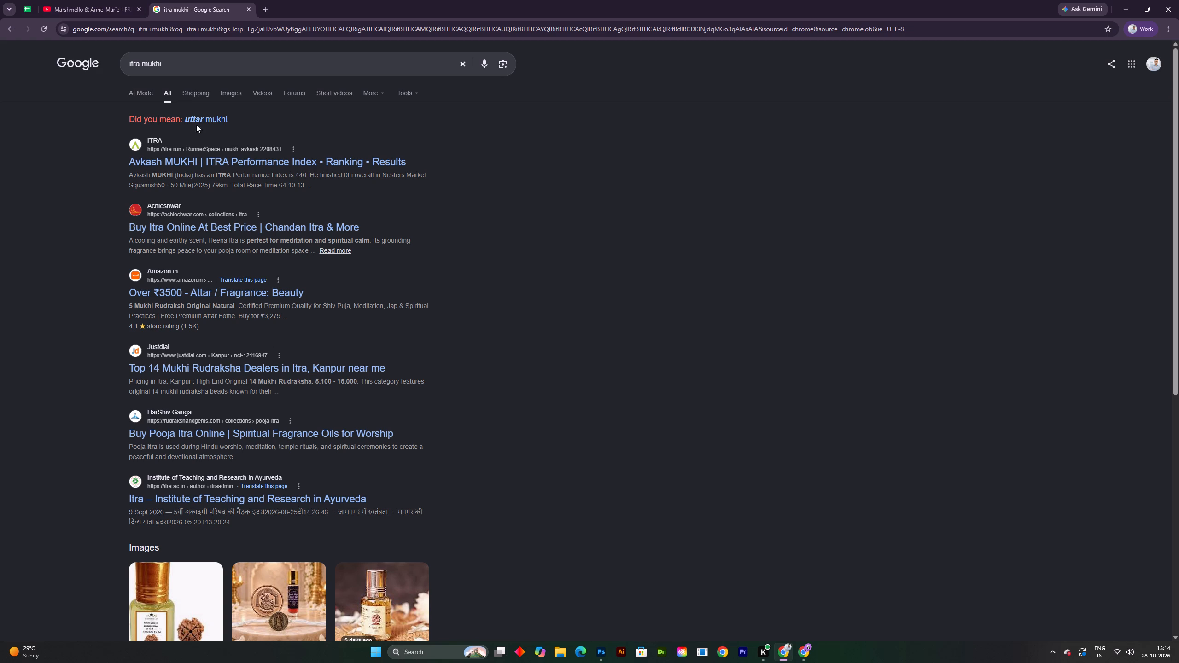
click(202, 114)
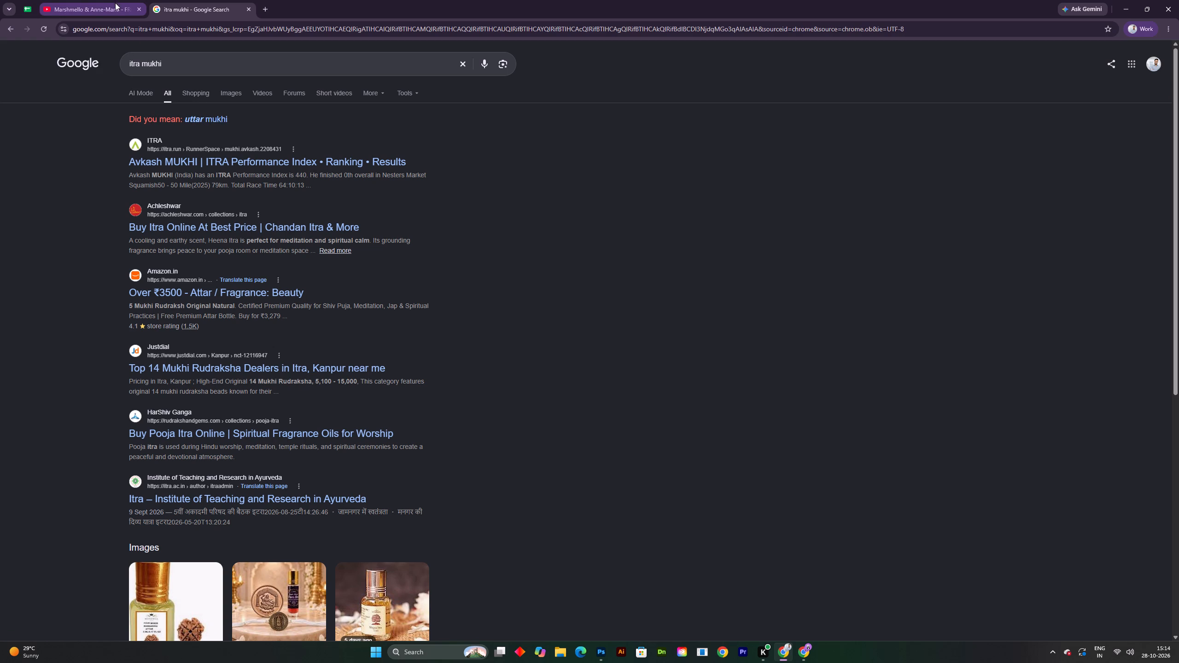
click(262, 50)
click(262, 59)
key(space)
key(shift+question)
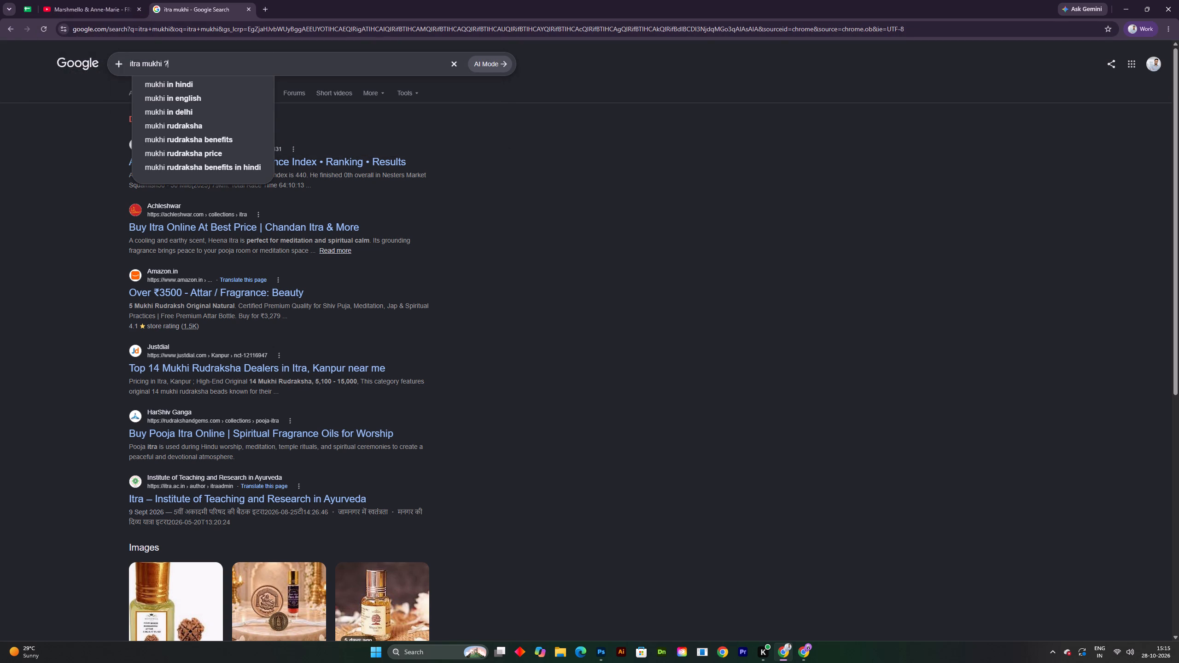
key(Return)
click(210, 118)
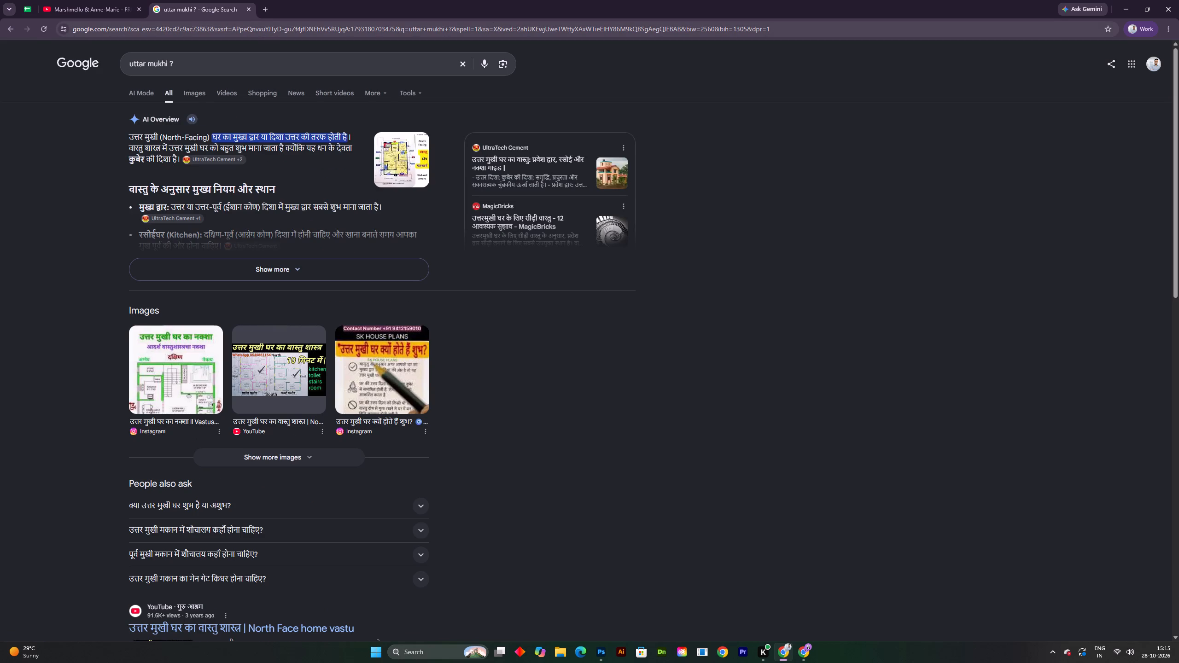
click(246, 12)
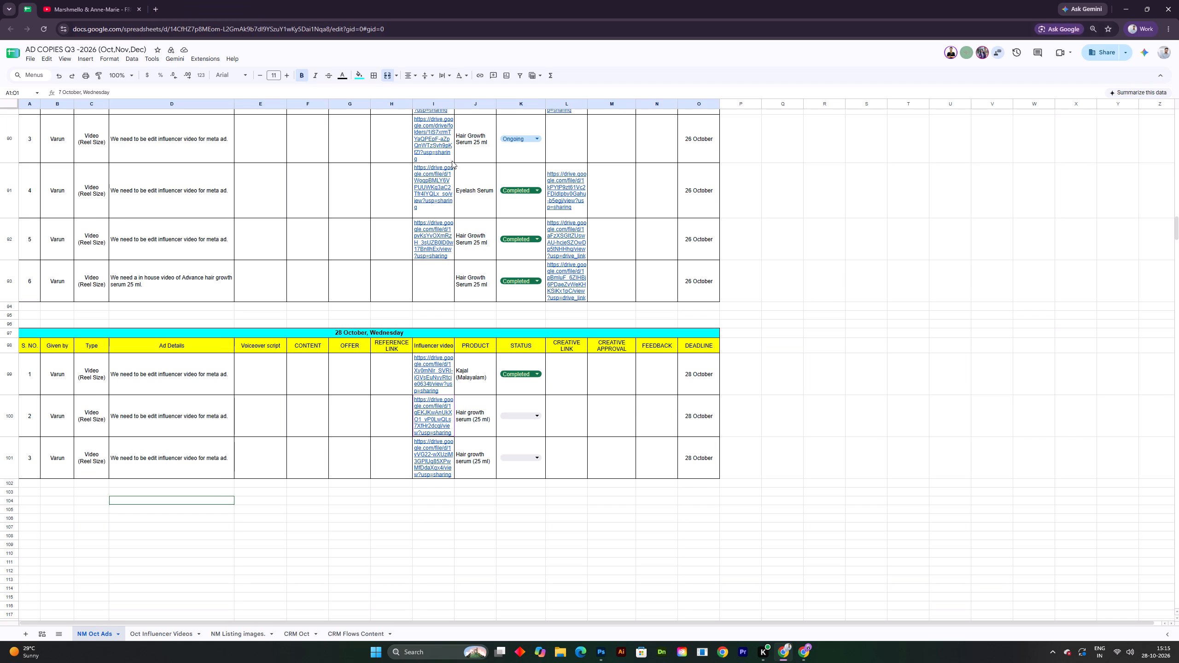
Return to Photoshop after a glance at the ChatGPT serum image, save the listing document and deselect the headline.
click(809, 653)
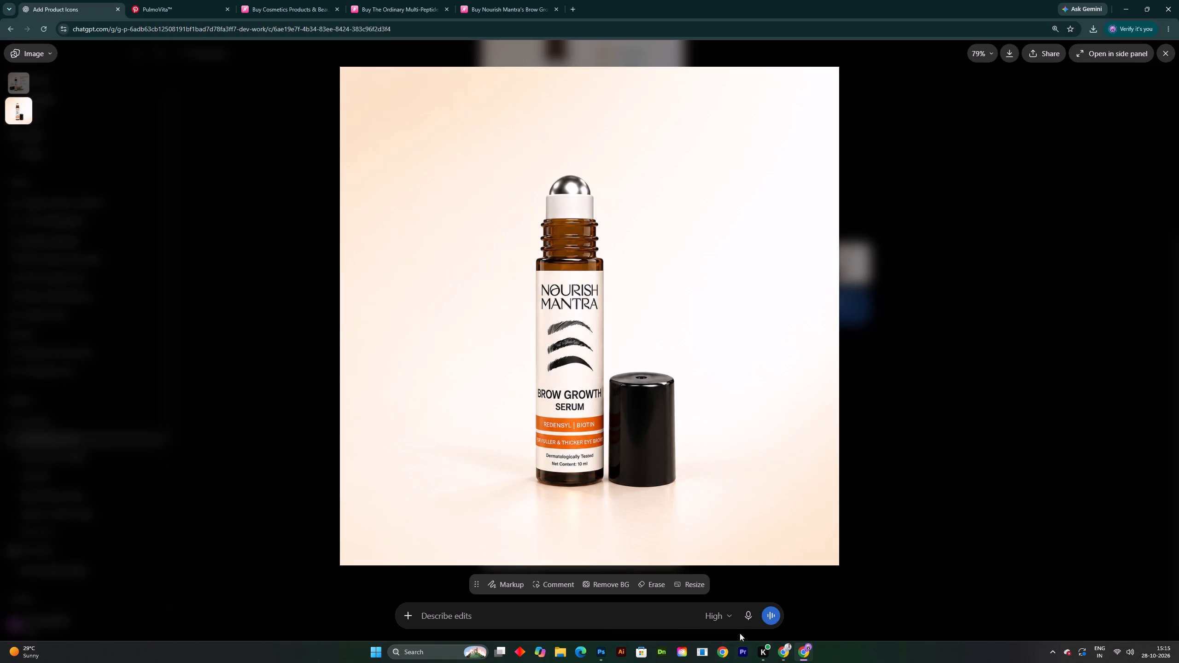
click(605, 649)
key(ctrl+s)
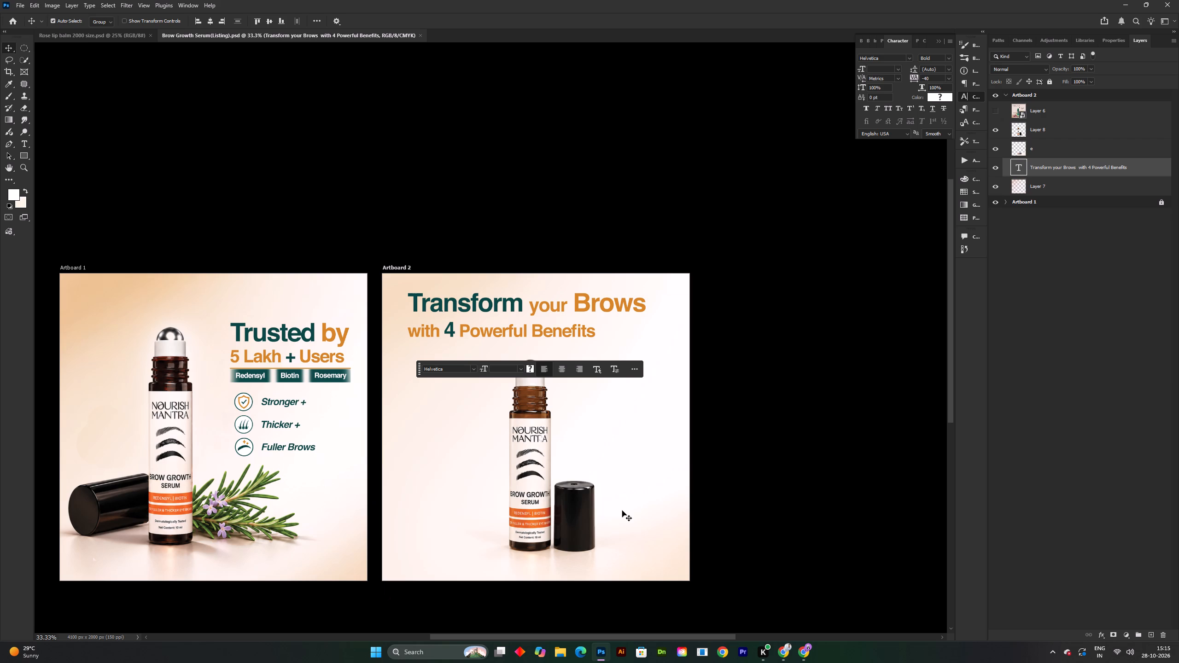
key(ctrl+s)
click(577, 199)
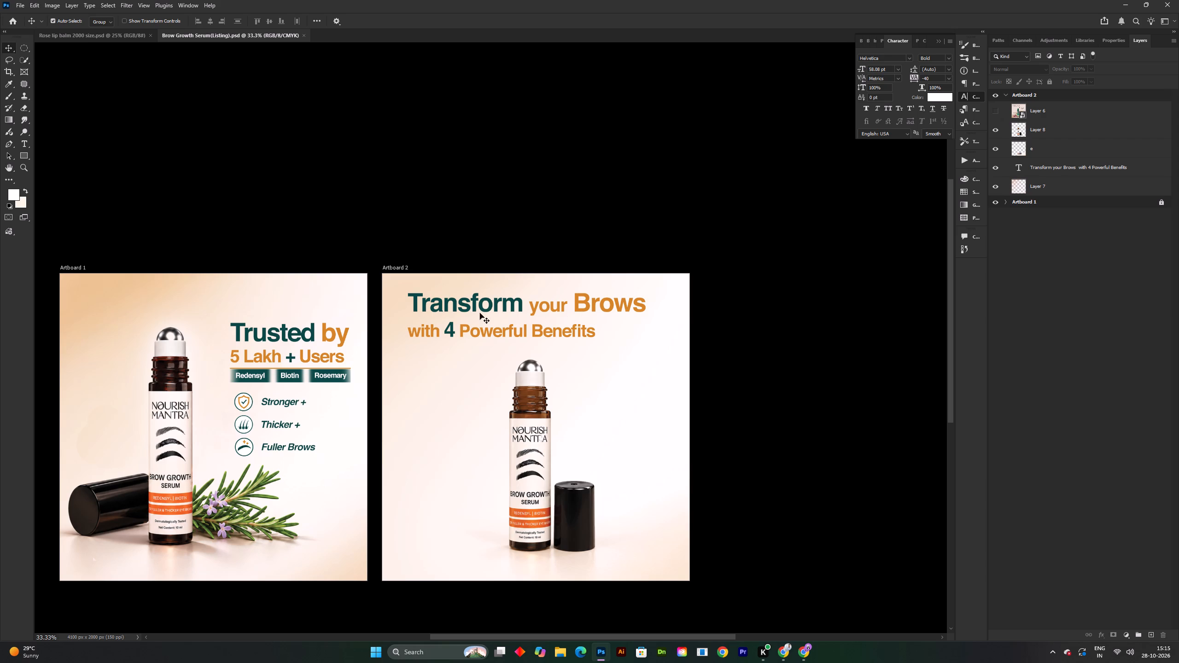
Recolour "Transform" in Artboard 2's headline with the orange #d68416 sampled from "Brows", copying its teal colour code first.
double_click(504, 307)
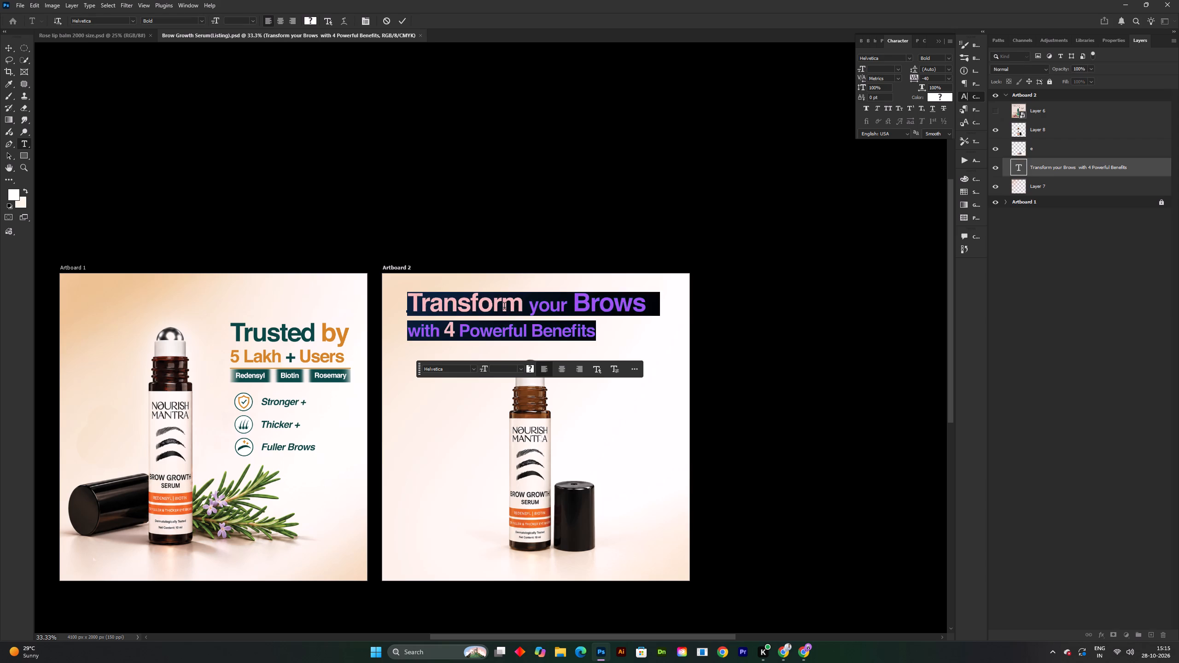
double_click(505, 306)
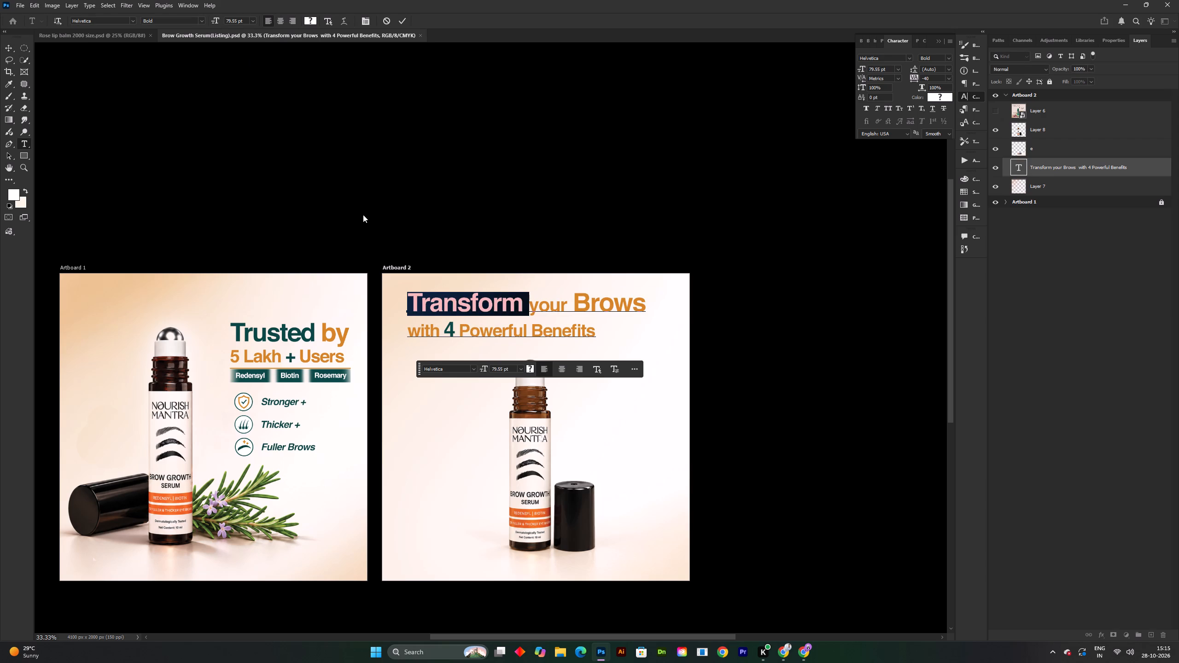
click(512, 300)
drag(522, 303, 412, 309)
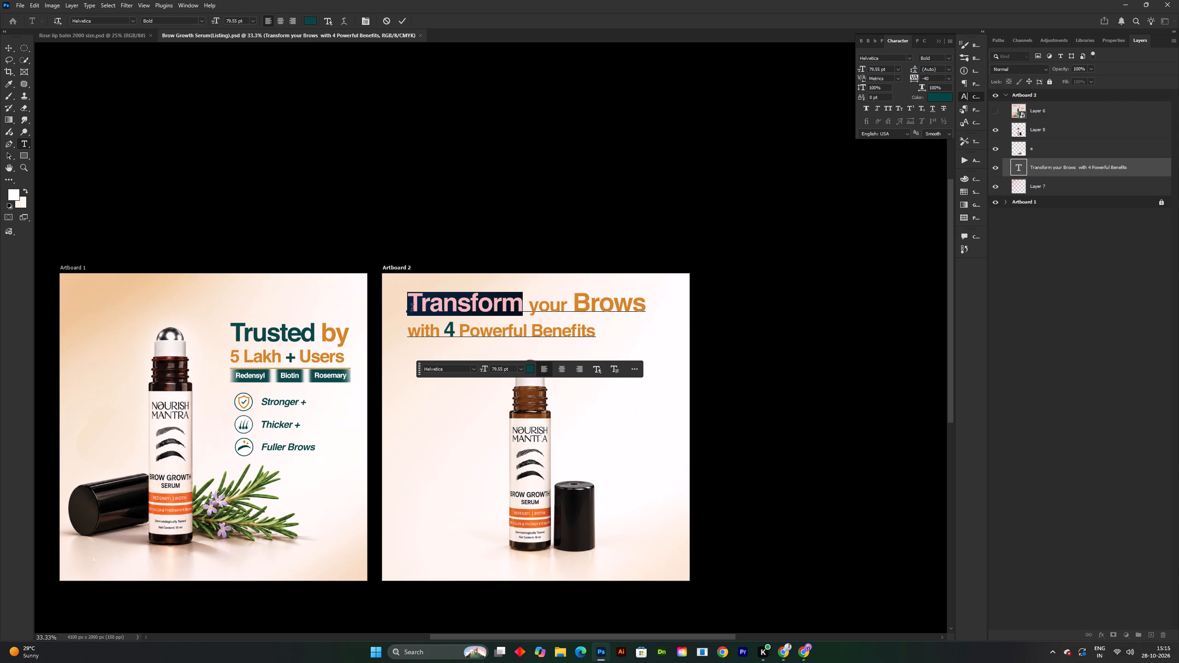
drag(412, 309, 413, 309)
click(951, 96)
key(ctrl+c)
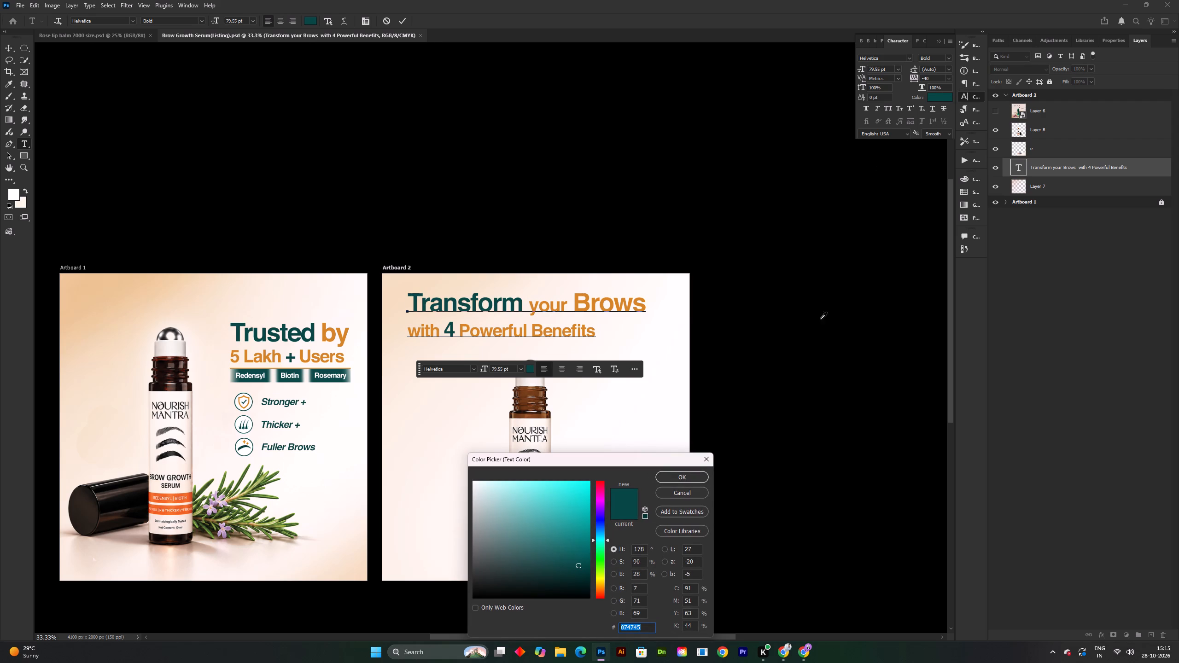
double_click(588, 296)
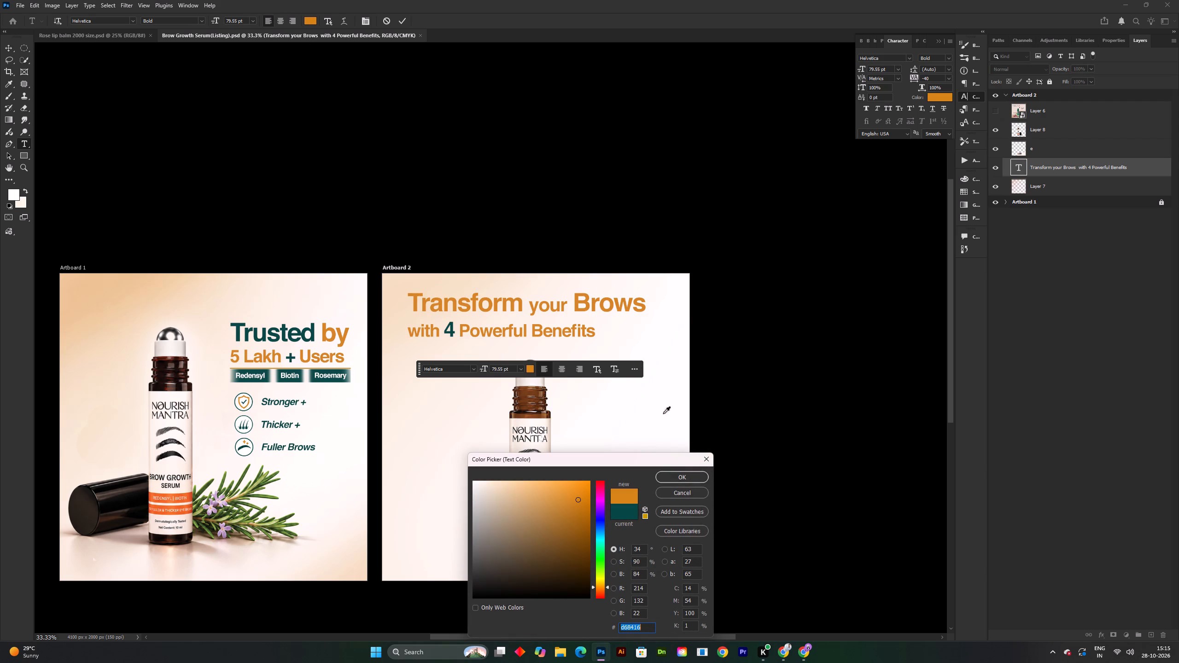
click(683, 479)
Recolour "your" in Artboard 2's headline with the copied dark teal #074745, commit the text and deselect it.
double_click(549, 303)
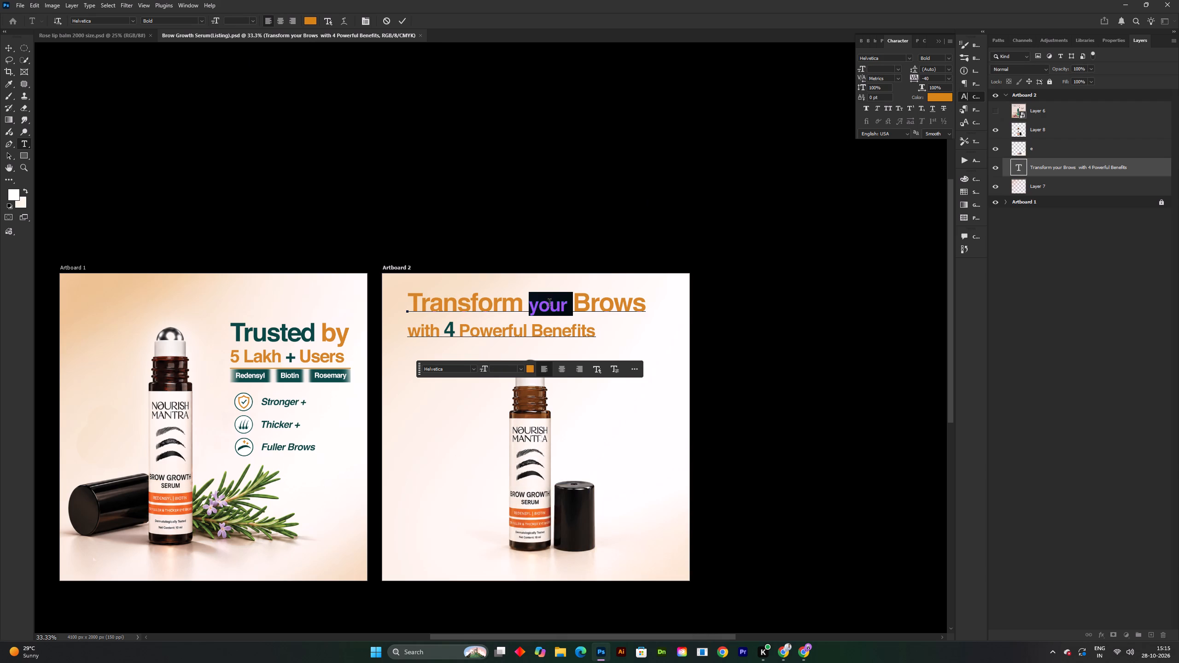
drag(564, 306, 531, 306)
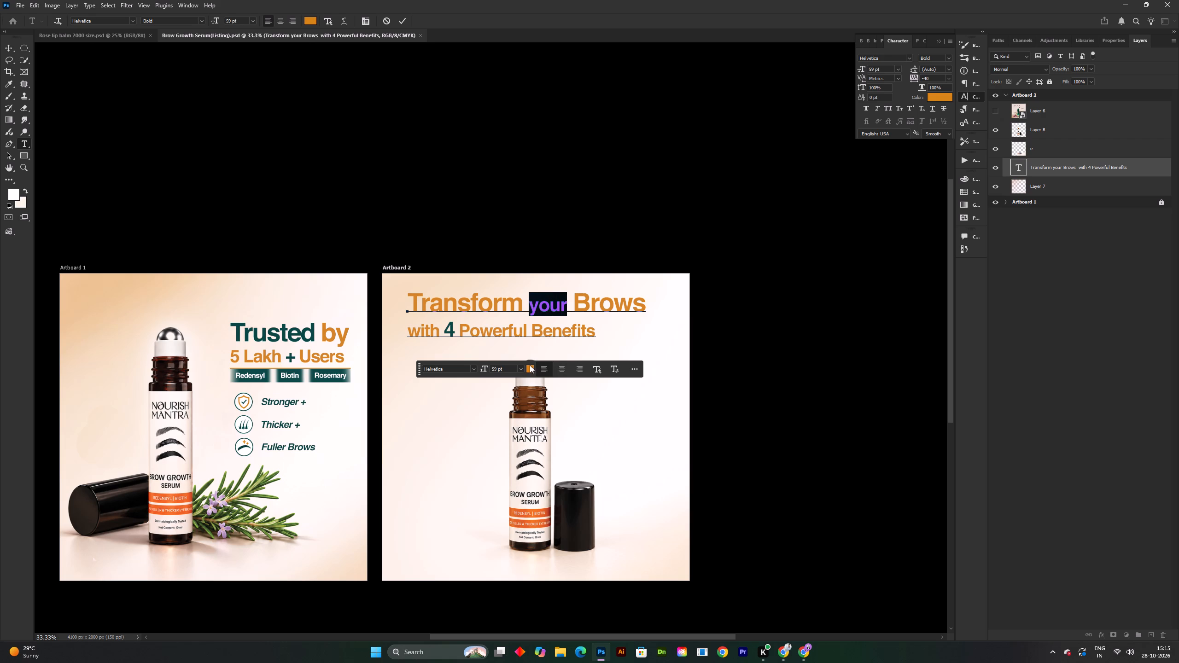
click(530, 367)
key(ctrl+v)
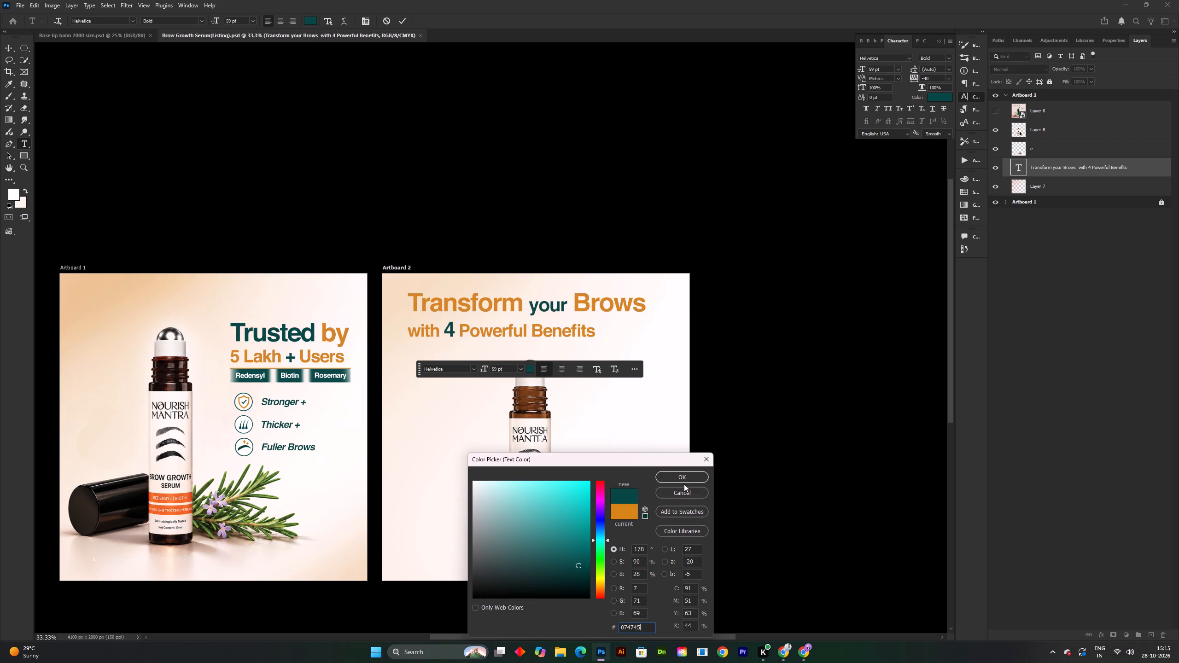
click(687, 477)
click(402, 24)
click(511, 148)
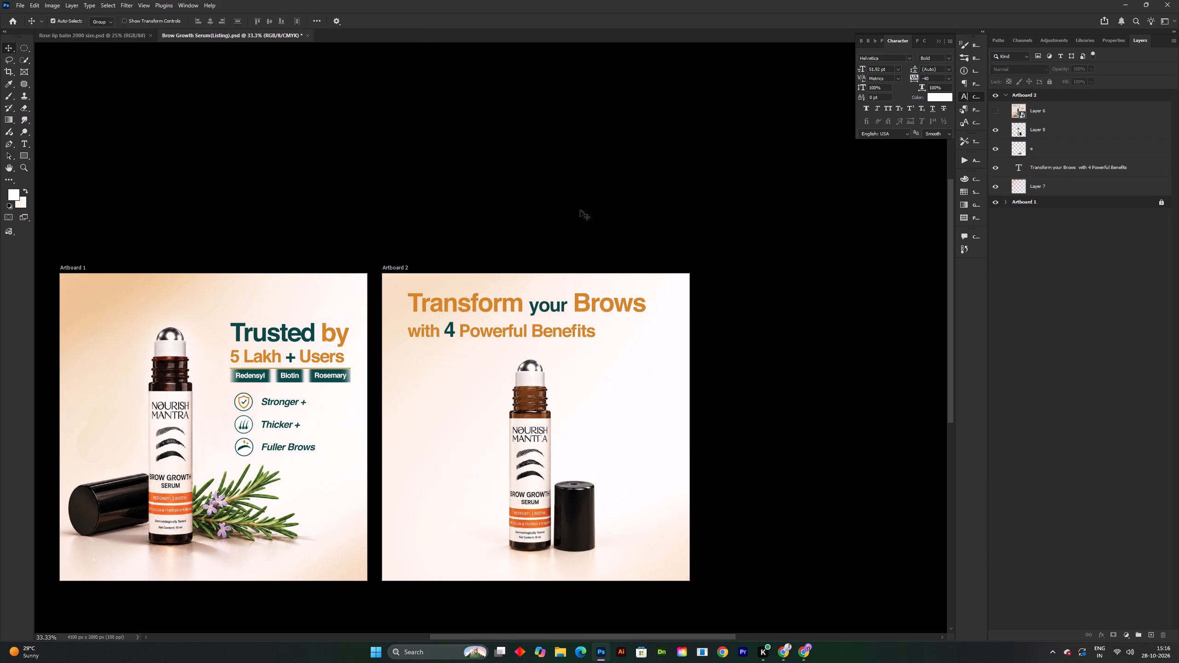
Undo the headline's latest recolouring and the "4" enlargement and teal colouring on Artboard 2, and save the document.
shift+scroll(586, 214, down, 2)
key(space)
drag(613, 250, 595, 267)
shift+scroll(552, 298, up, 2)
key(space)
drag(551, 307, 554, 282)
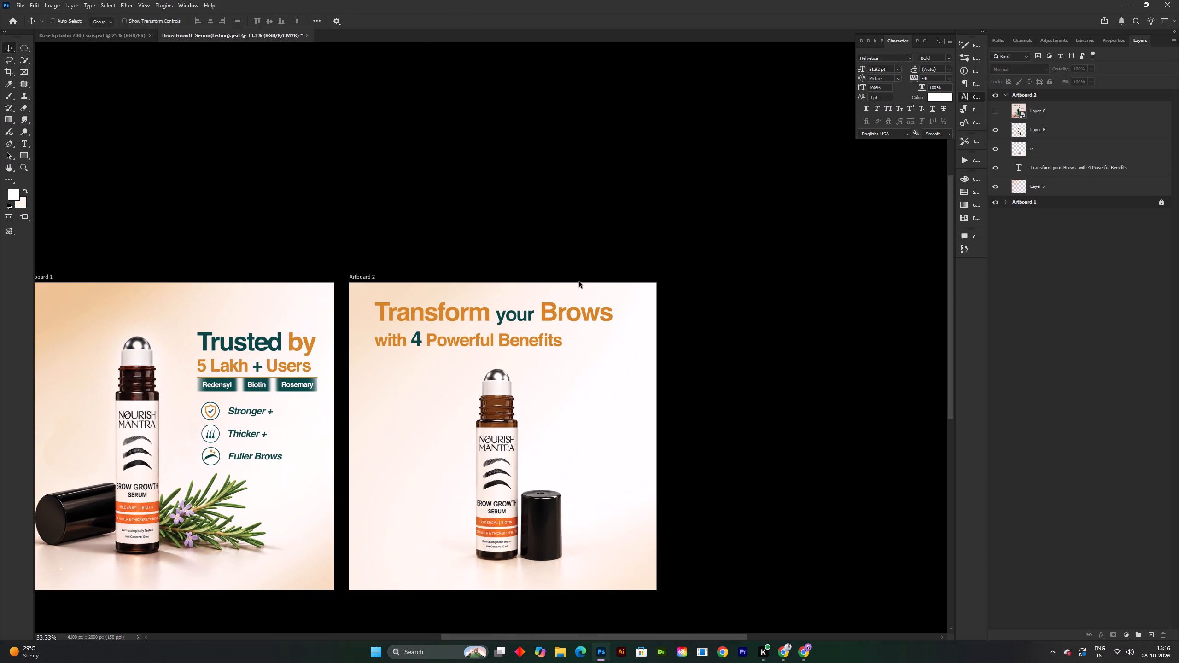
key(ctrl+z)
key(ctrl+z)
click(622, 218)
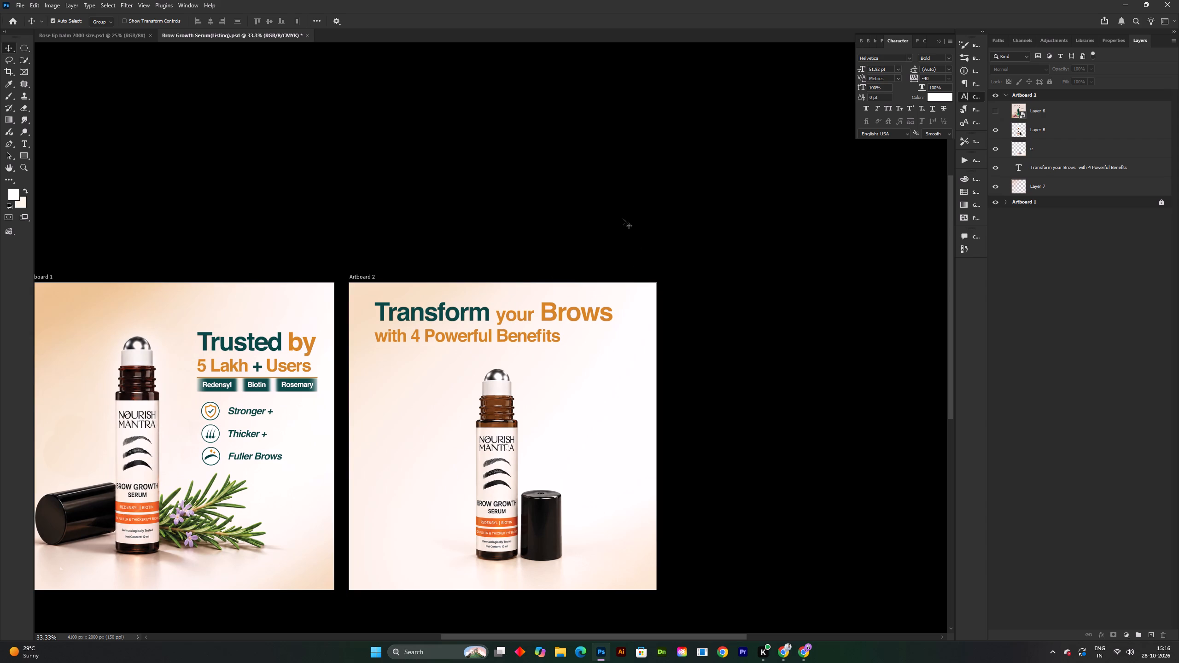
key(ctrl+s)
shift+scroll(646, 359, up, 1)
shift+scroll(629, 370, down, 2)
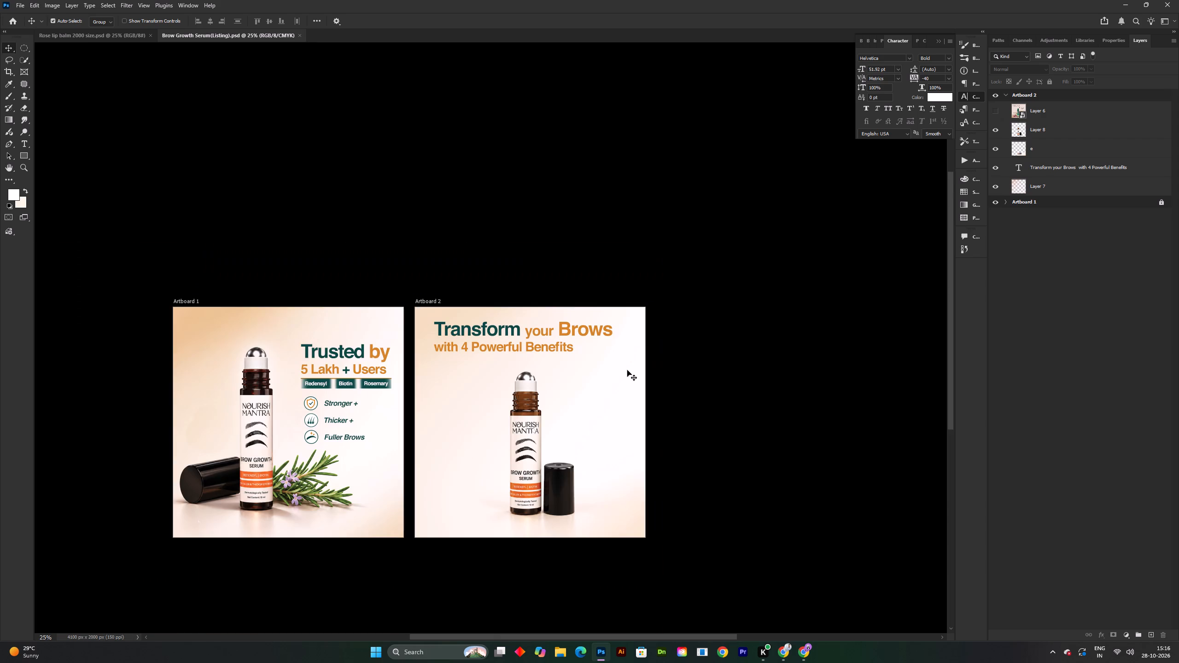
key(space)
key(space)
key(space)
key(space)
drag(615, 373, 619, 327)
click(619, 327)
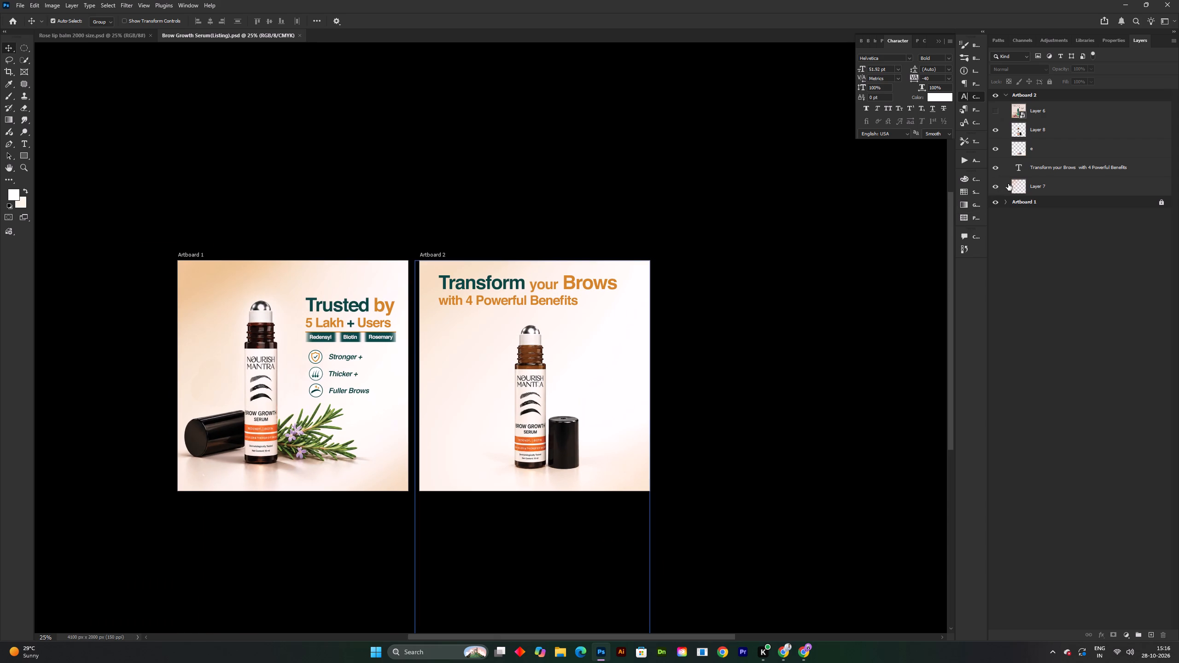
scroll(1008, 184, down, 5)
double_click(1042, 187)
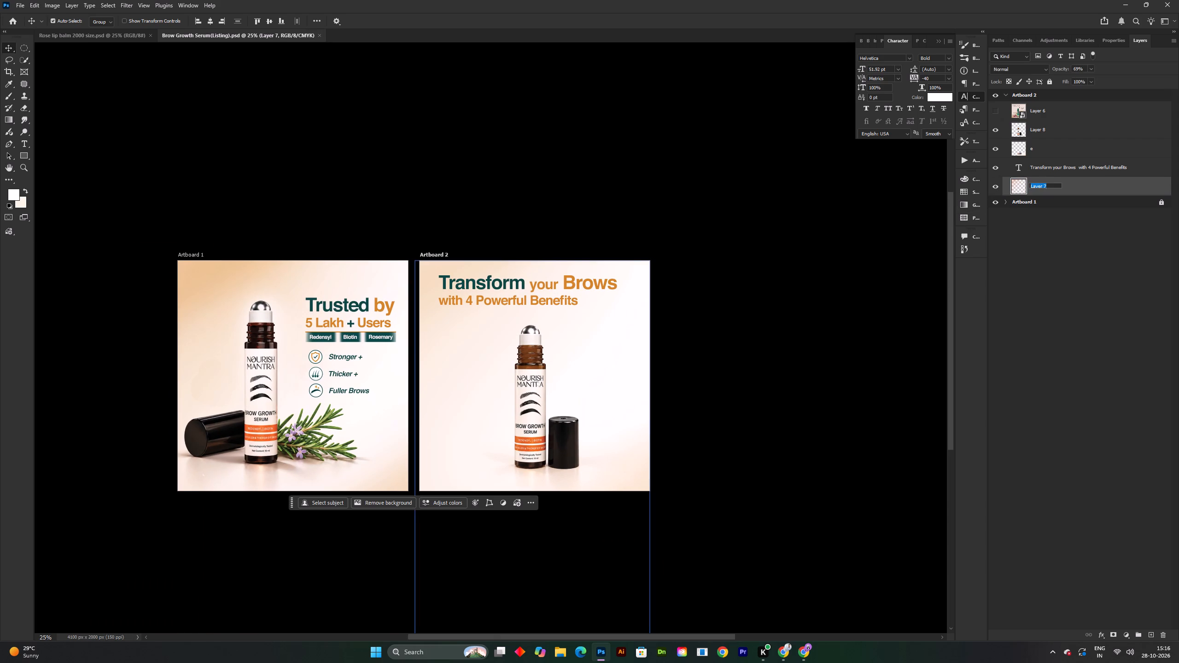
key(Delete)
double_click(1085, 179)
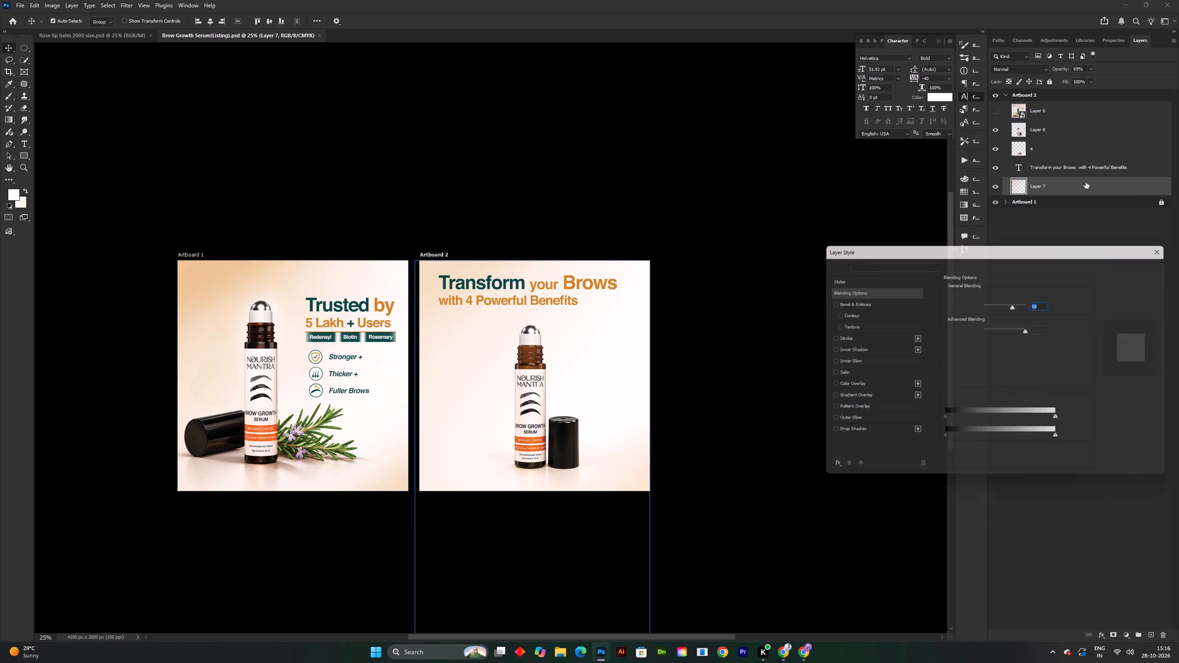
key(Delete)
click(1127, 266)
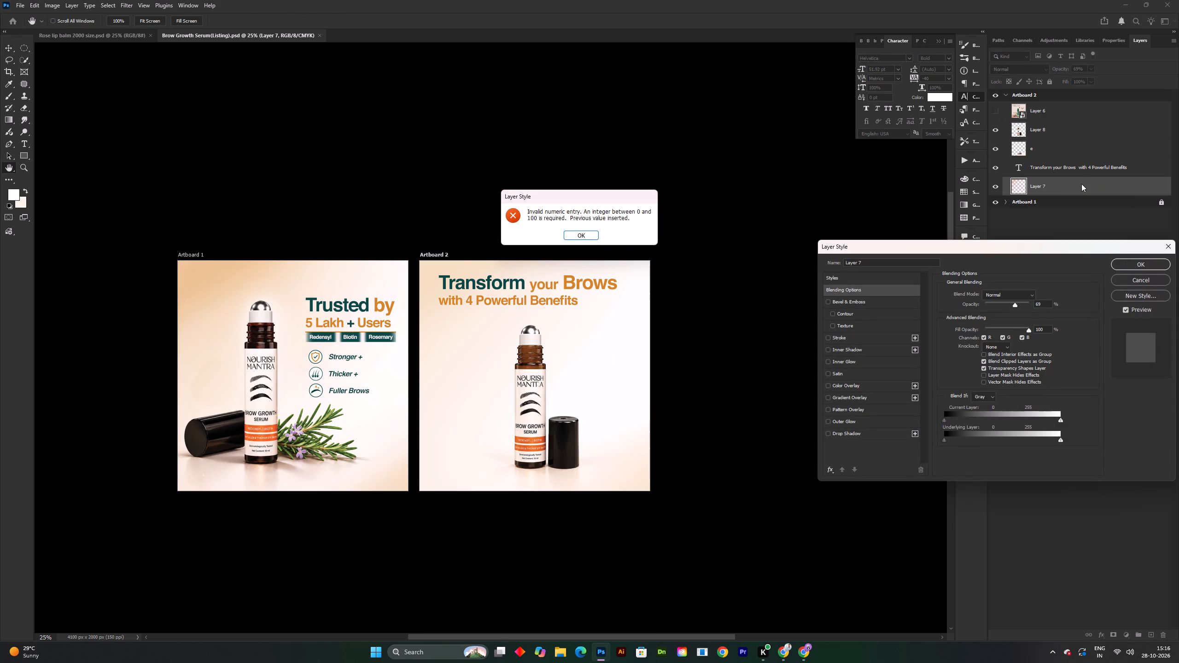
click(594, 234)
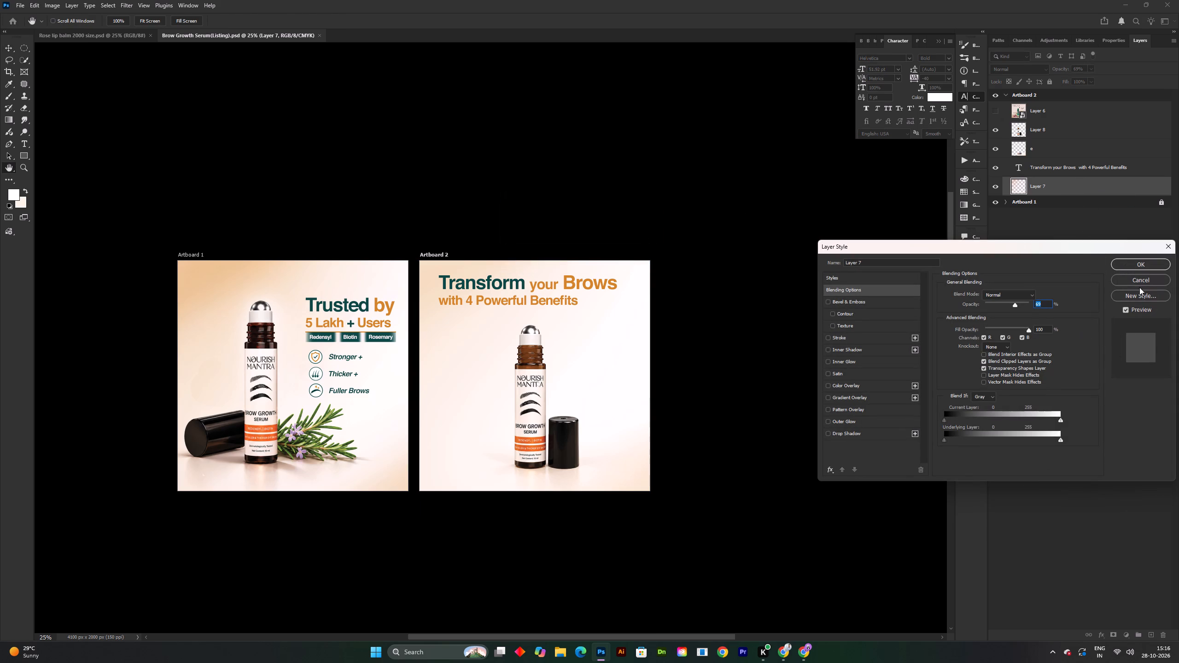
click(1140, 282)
Show the Layer 6 reference on Artboard 2 to check its benefits layout, hide it again, and save the document.
click(995, 105)
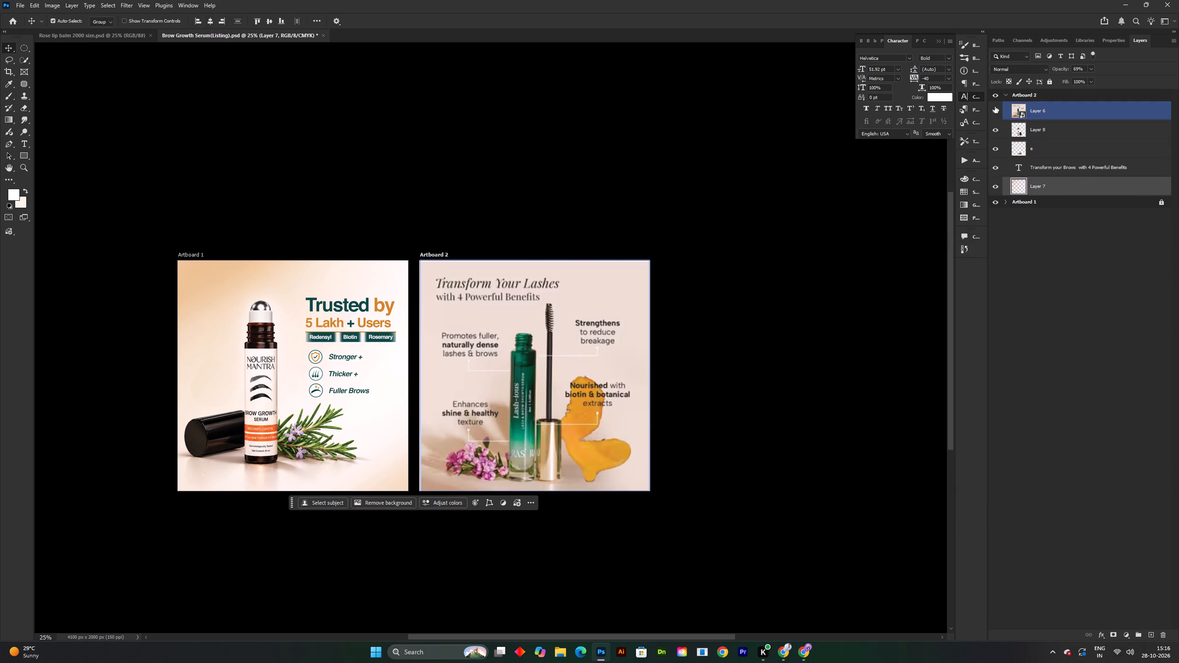
click(995, 108)
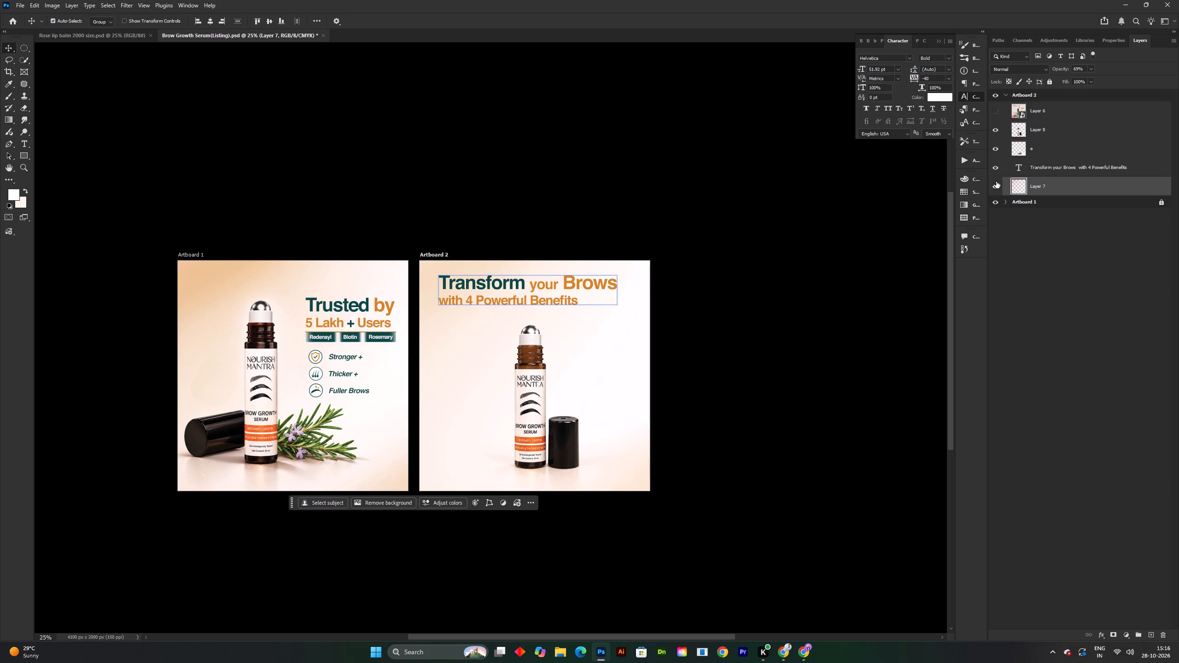
key(space)
drag(731, 306, 702, 298)
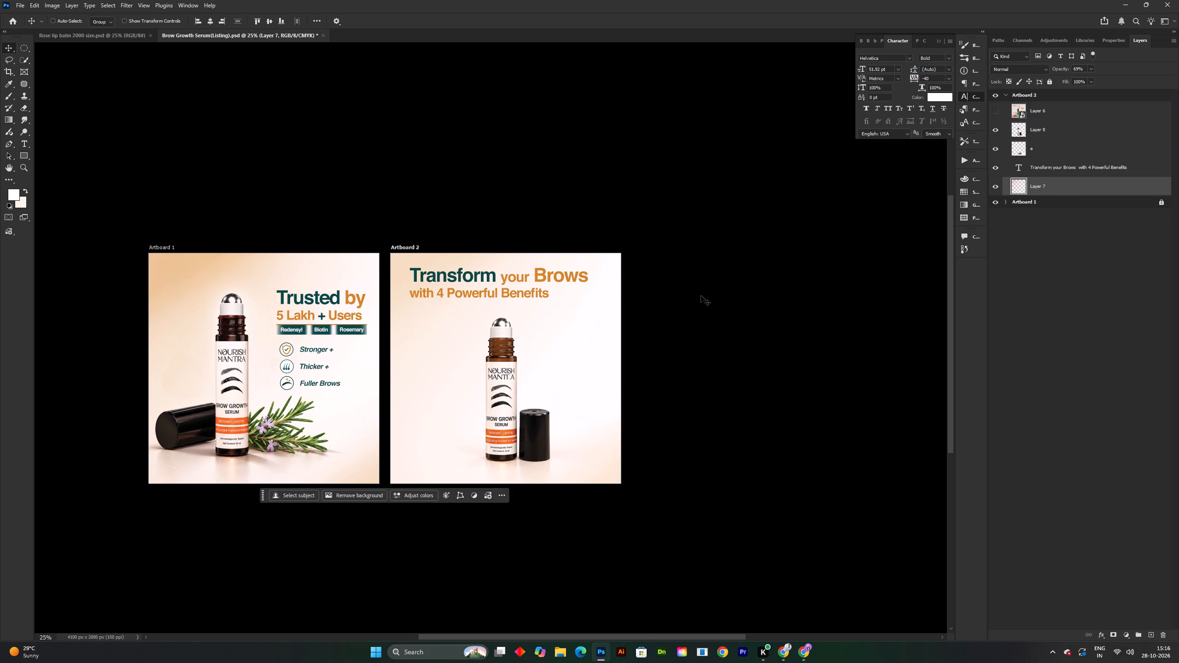
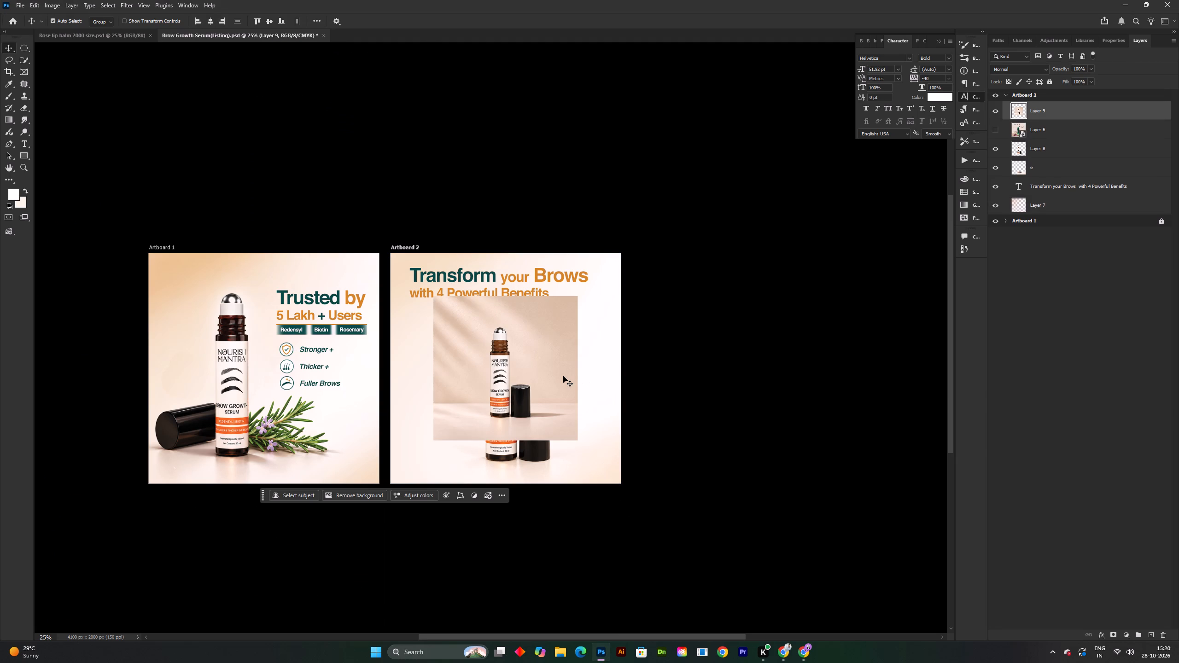
Scale the pasted textured image to about 159% so that it covers the whole of Artboard 2.
key(ctrl+t)
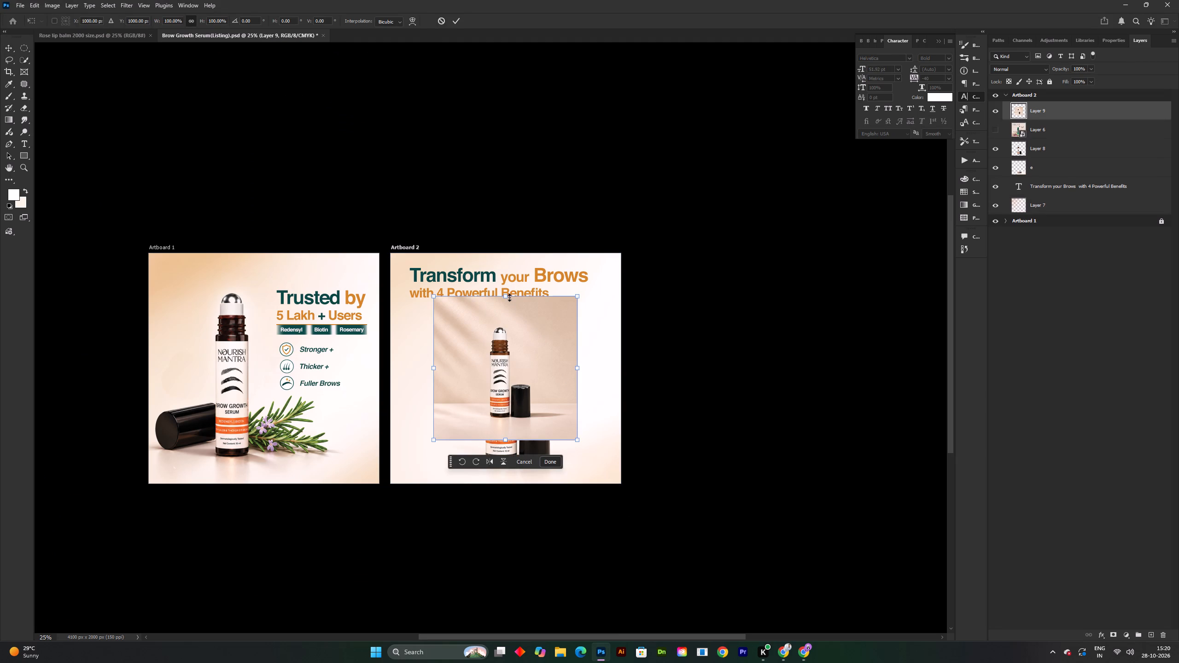
drag(509, 297, 507, 256)
click(507, 256)
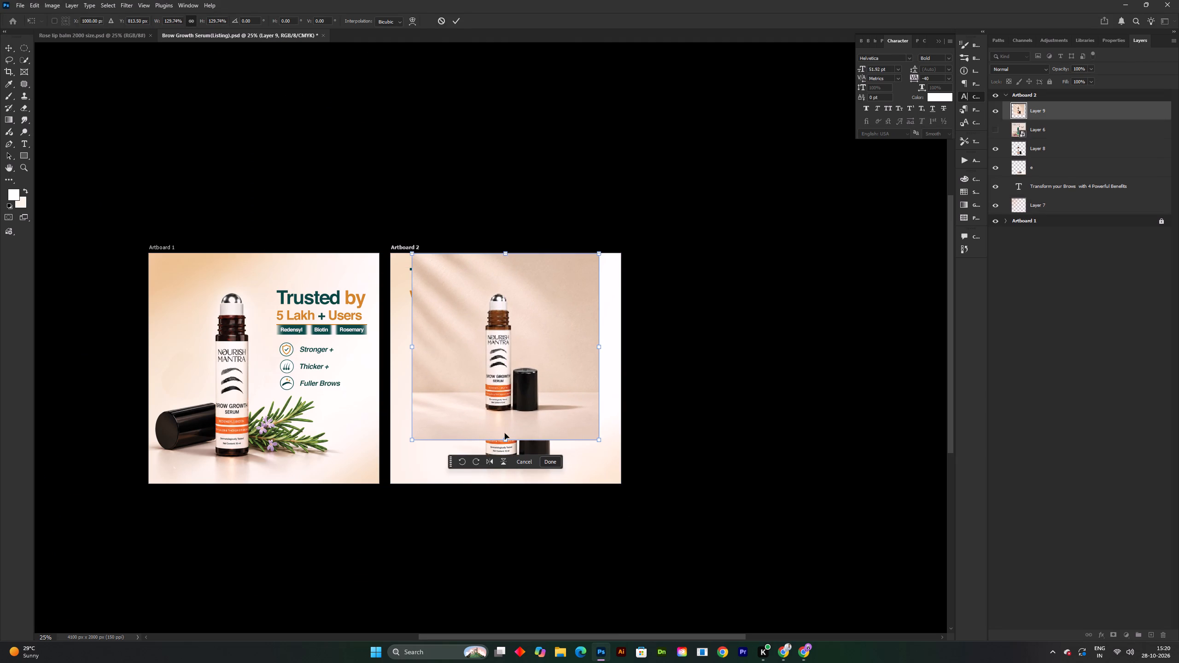
click(506, 437)
drag(506, 437, 508, 481)
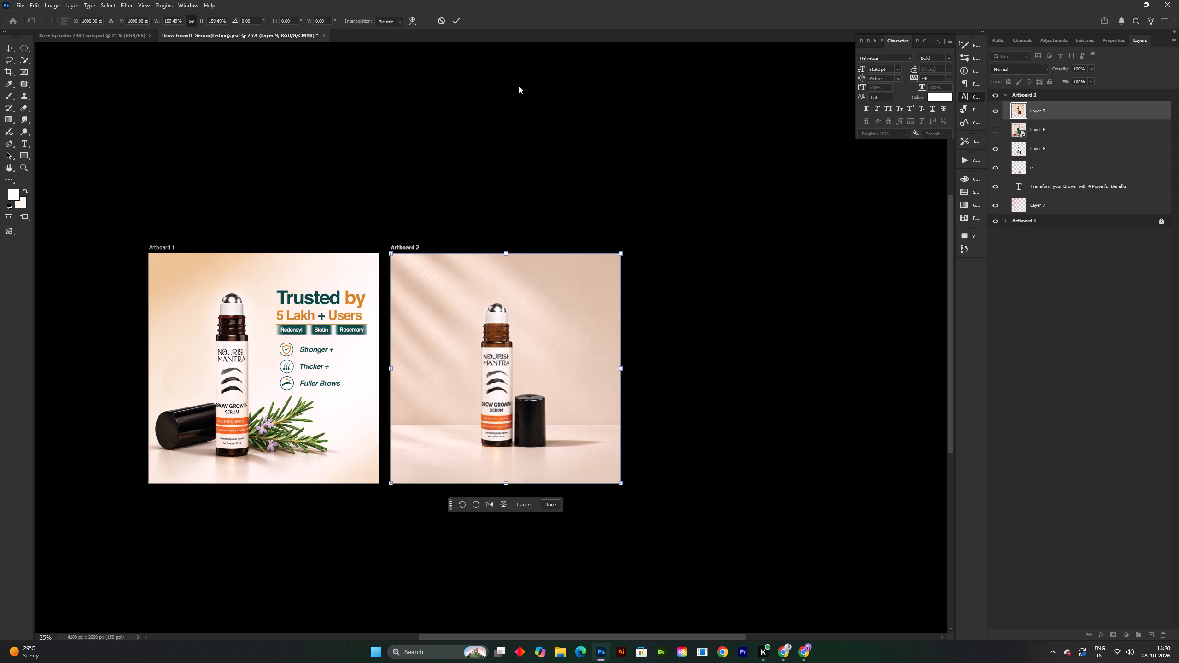
triple_click(461, 24)
Move the pasted textured image's layer below the headline text and just above Layer 7.
drag(1090, 111, 1093, 193)
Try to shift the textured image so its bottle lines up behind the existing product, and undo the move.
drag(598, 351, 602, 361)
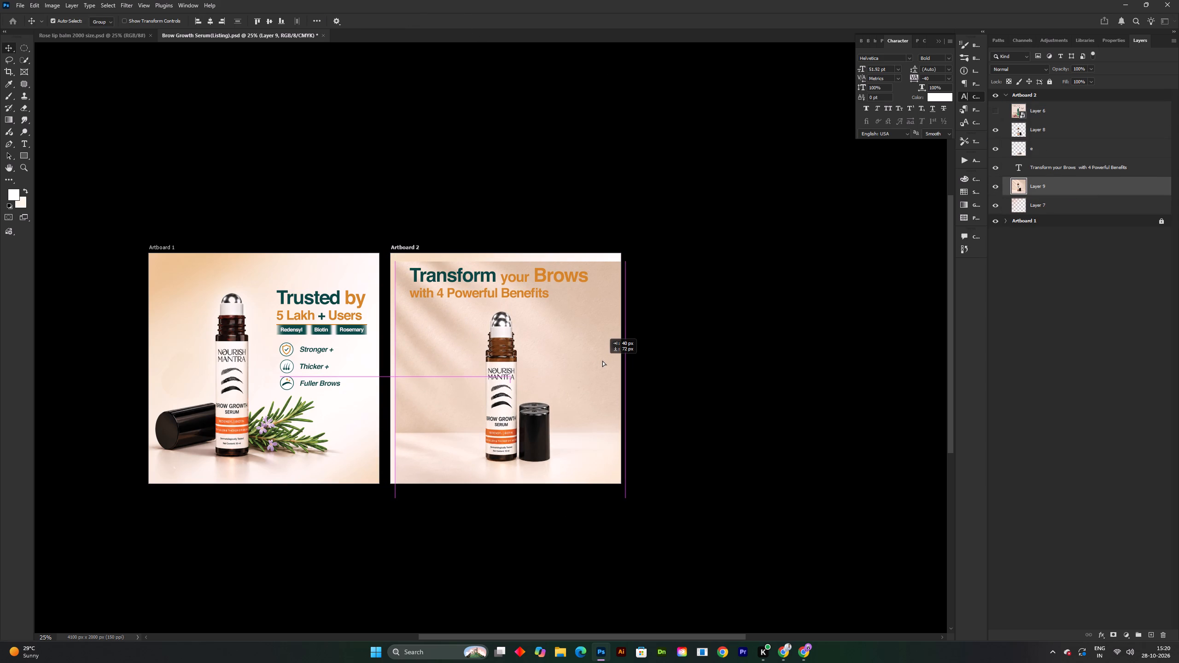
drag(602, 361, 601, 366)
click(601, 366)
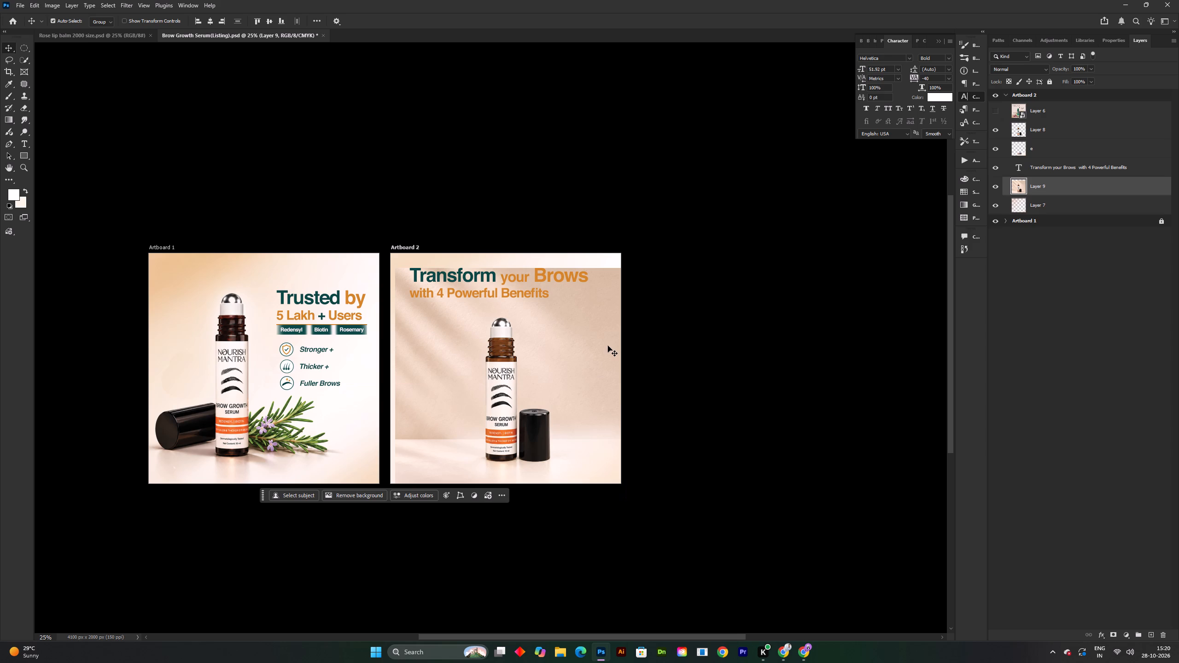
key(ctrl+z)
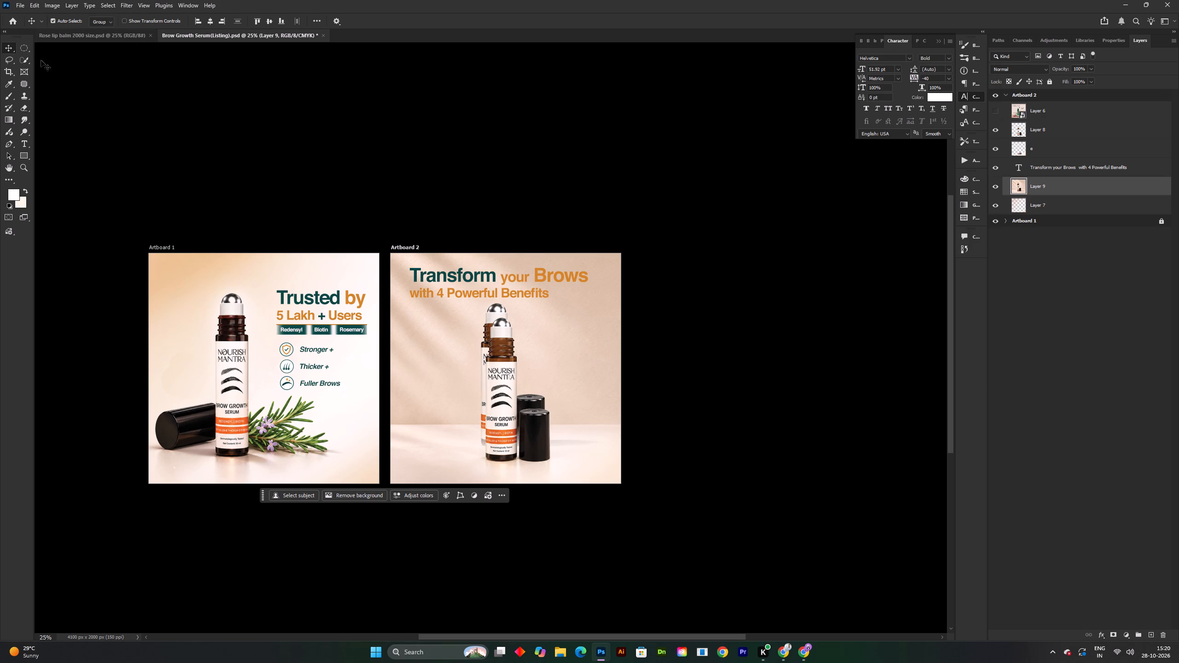
Select a rectangle around the bottle and cap on the textured image, replace it with a Content-Aware fill at 100% opacity, and deselect.
right_click(26, 51)
click(45, 49)
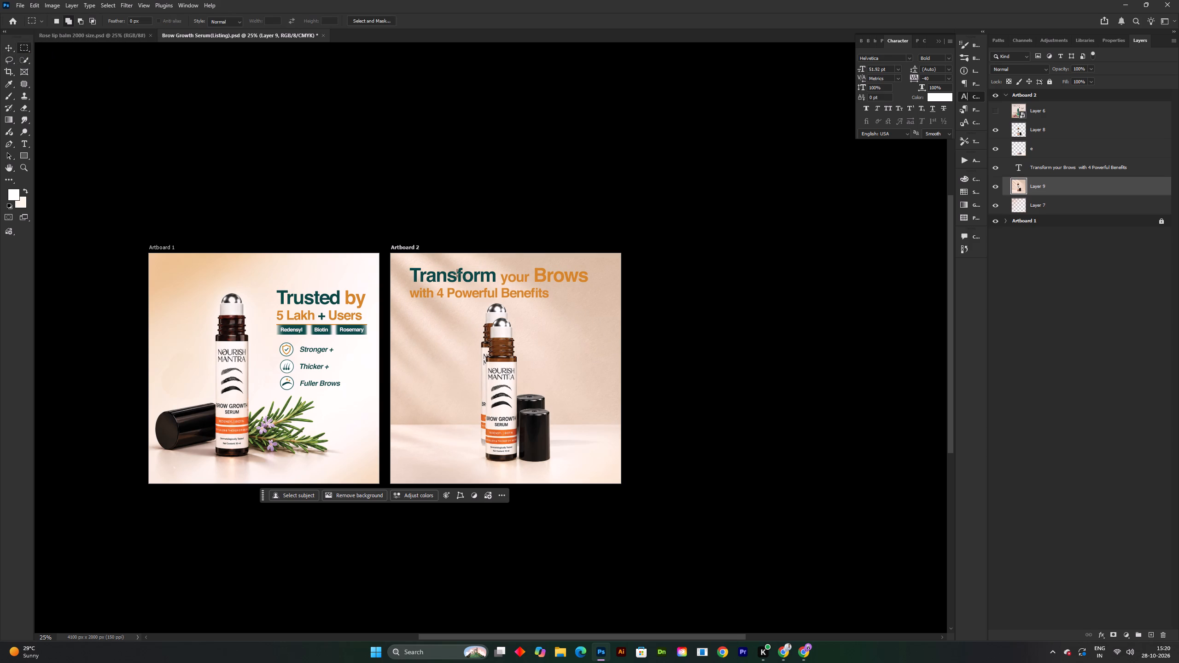
drag(456, 288, 560, 471)
right_click(560, 444)
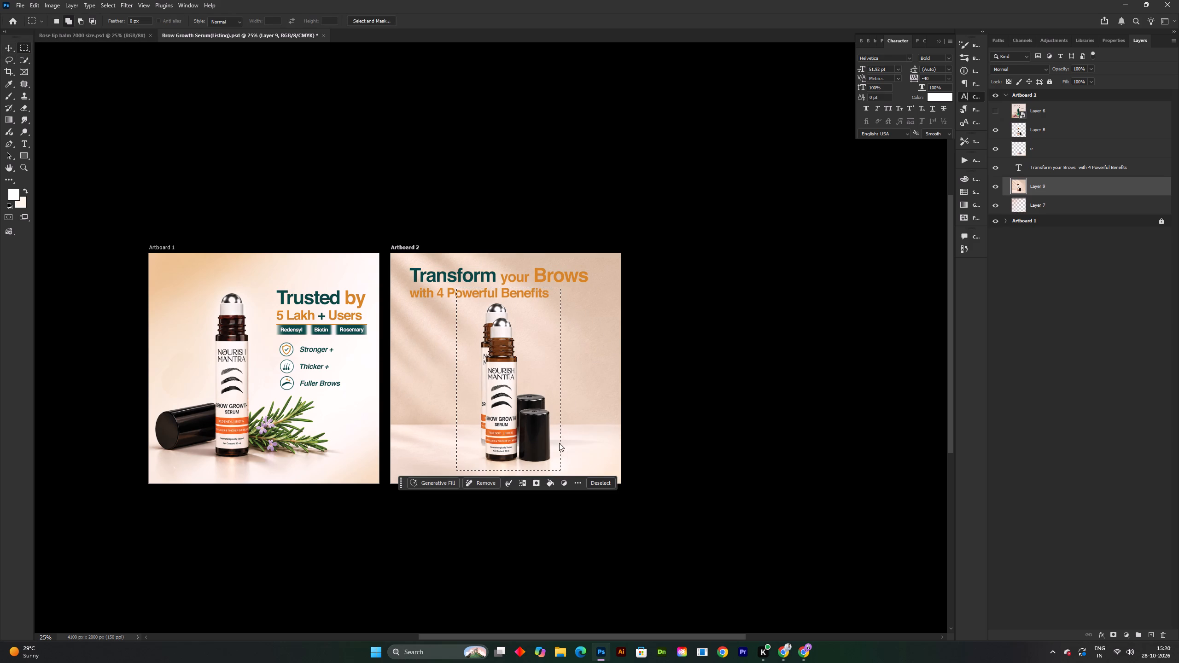
click(580, 346)
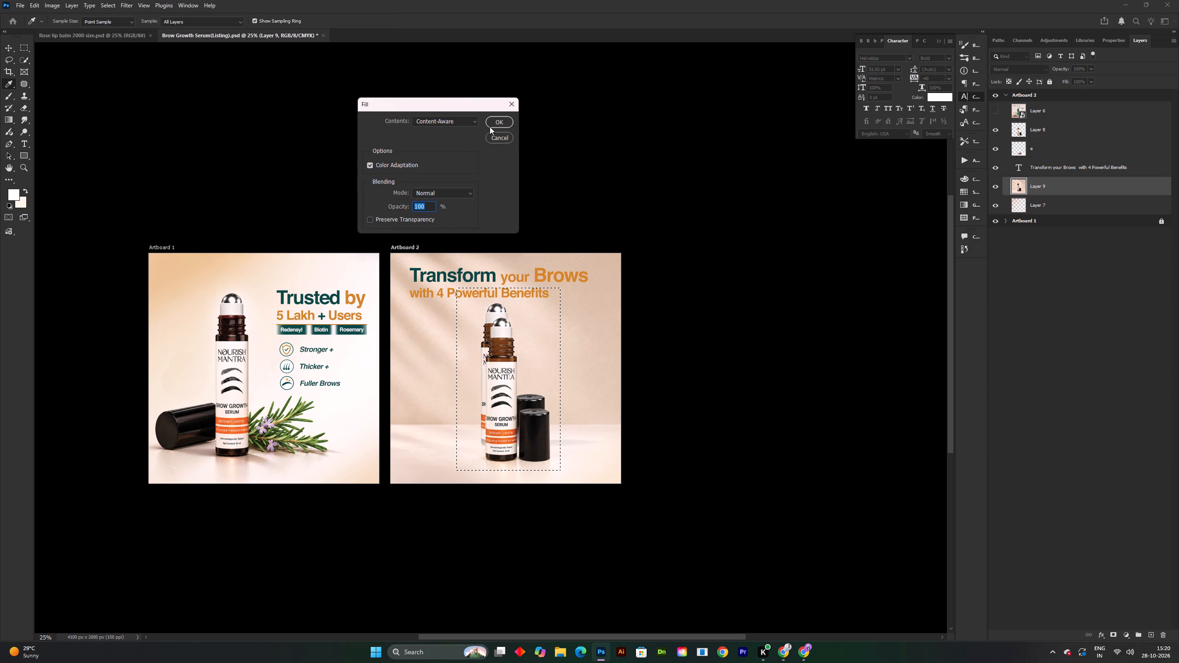
double_click(495, 122)
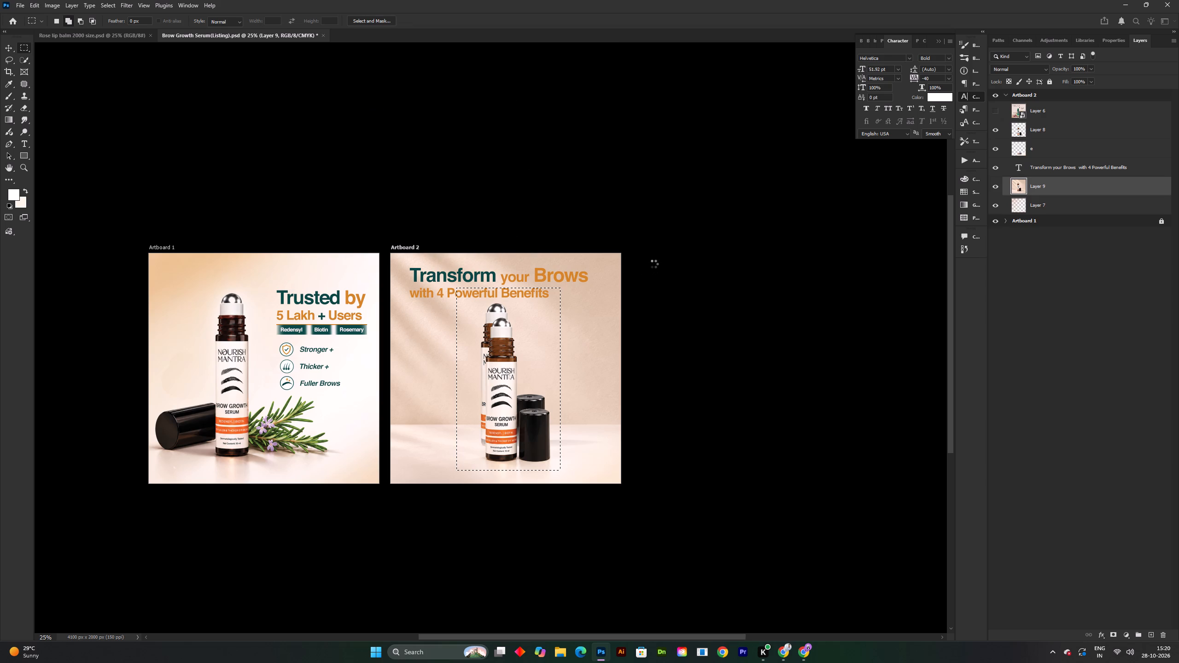
key(ctrl+d)
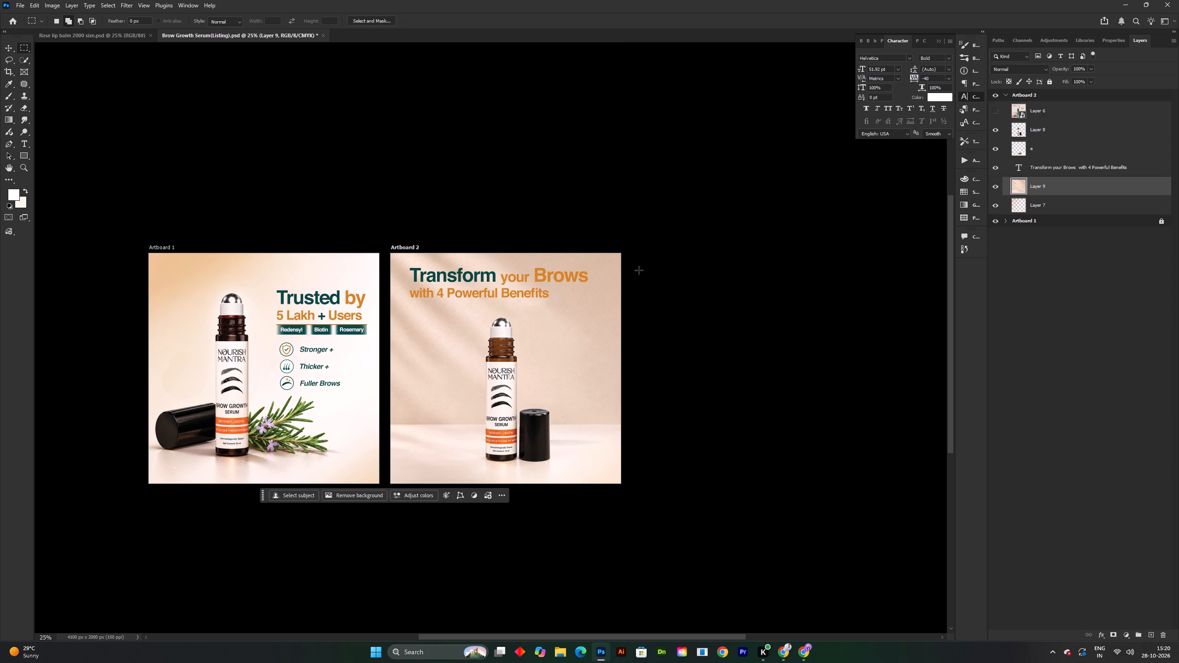
Set the textured background layer's blend mode to Multiply.
key(v)
double_click(580, 318)
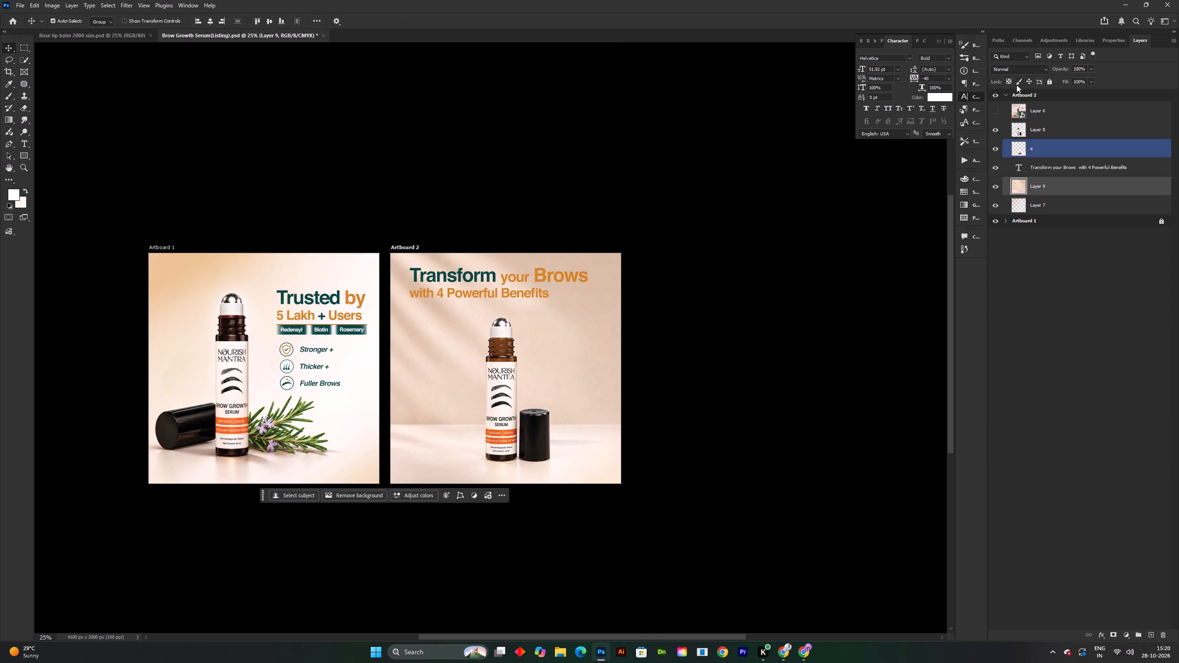
double_click(1021, 72)
click(1011, 74)
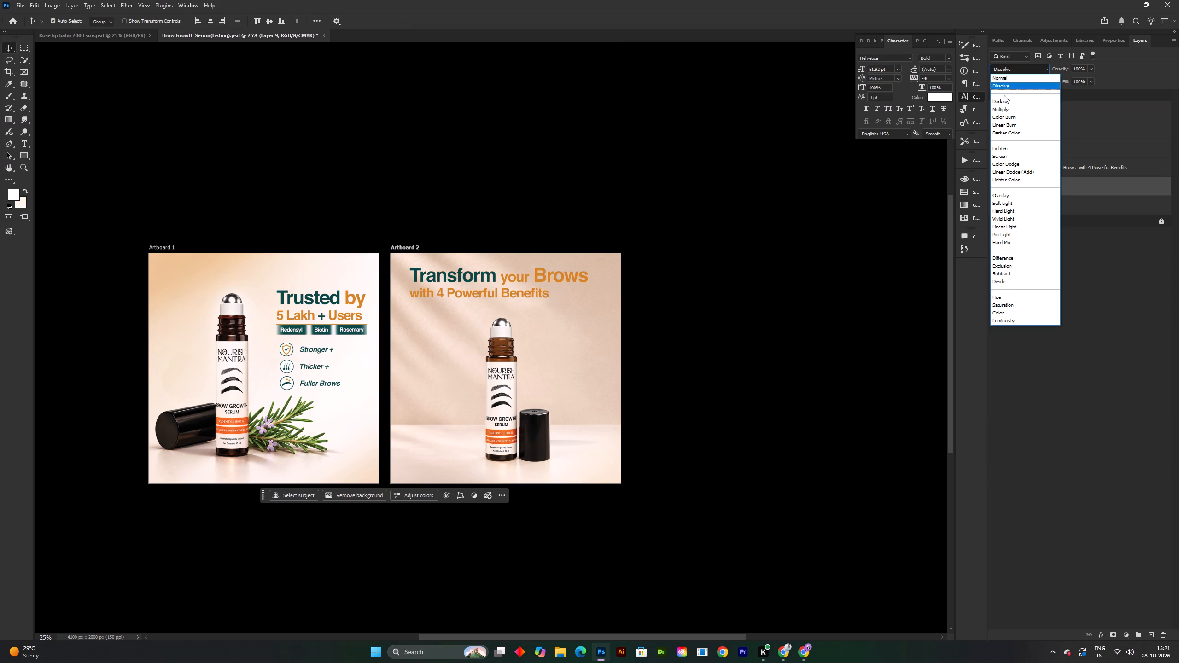
click(1002, 111)
Move the textured background layer above the headline text layer and directly below layer "4".
drag(1052, 192, 1058, 143)
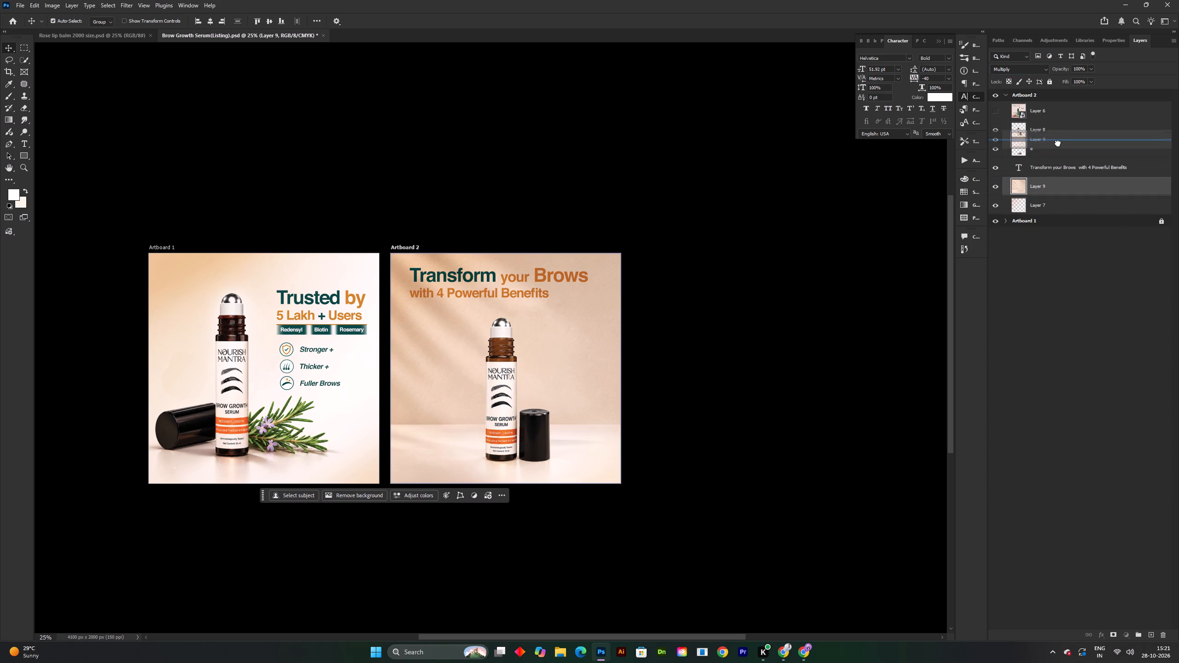
drag(1058, 143, 1058, 152)
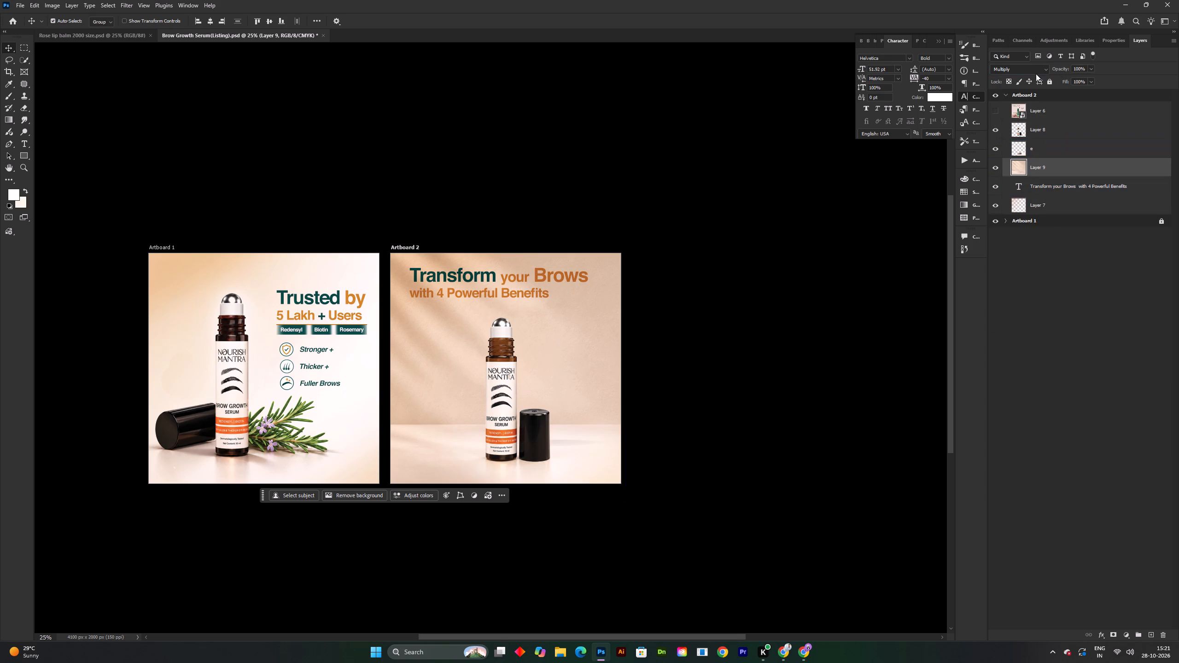
Lower the textured background layer's opacity to 37%, check Artboard 2 up close, and save the document.
drag(1063, 70, 1034, 65)
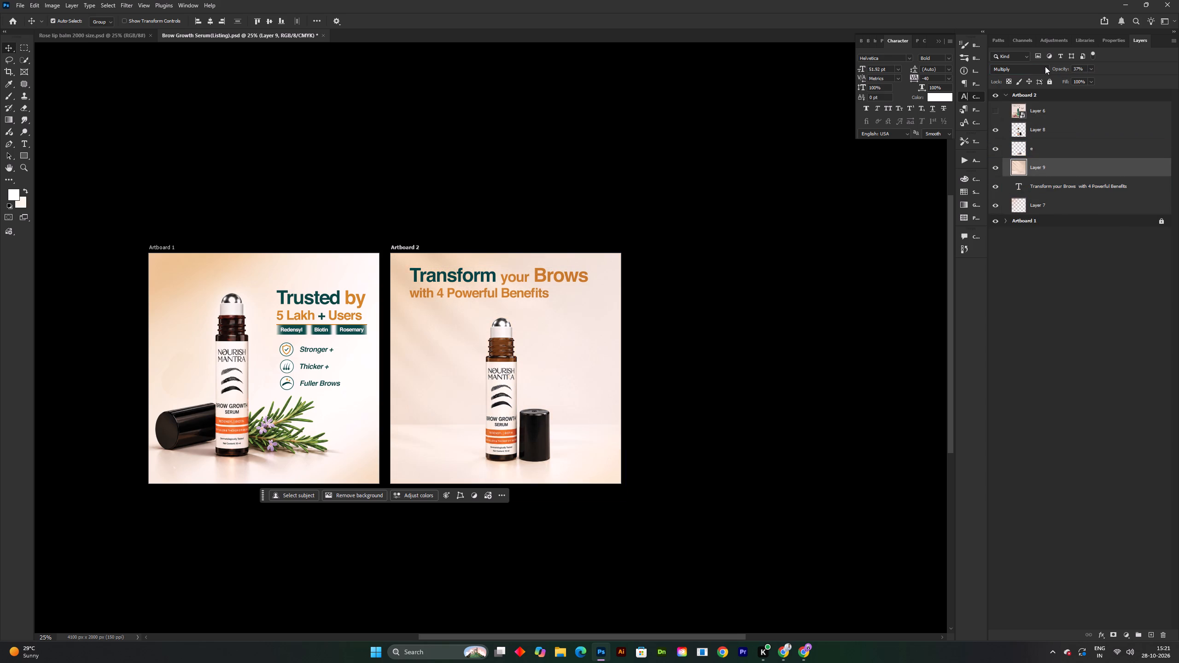
key(space)
key(space)
drag(622, 391, 700, 368)
shift+scroll(668, 374, up, 2)
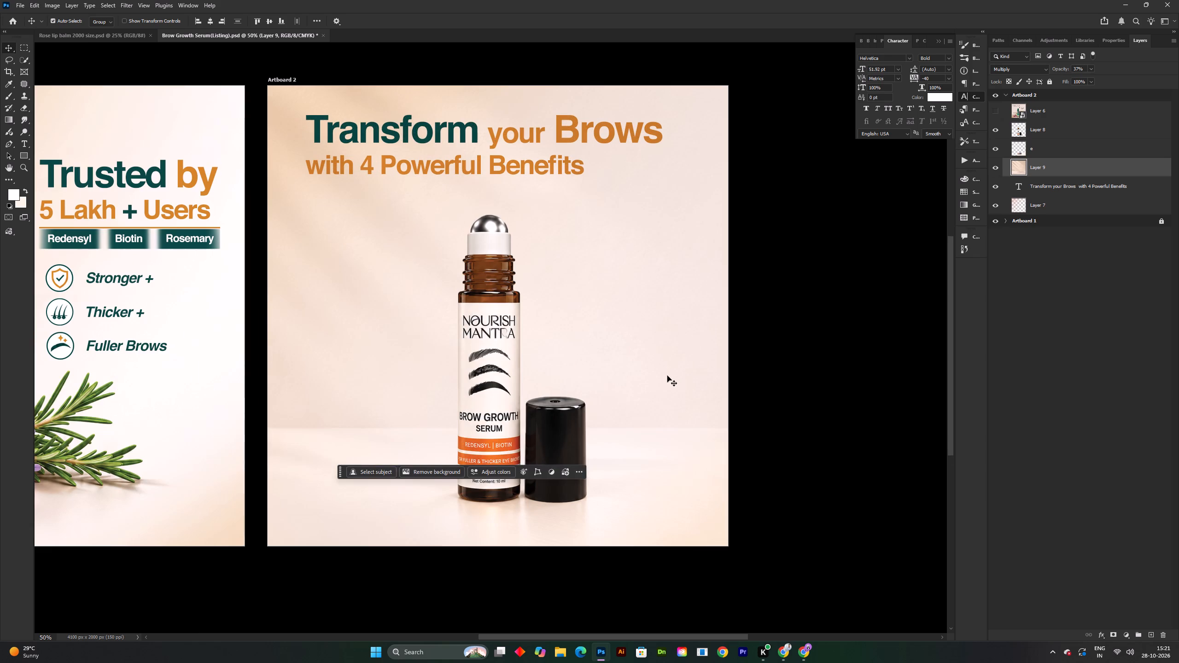
key(shift+space)
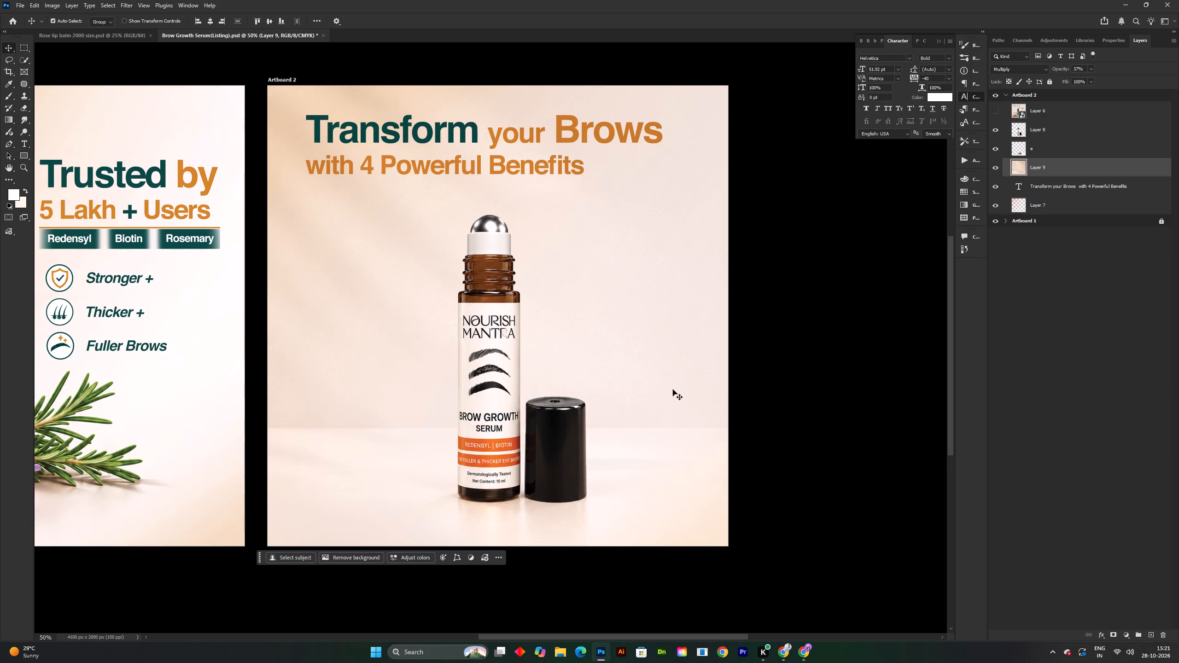
text(cvvv)
key(ctrl+s)
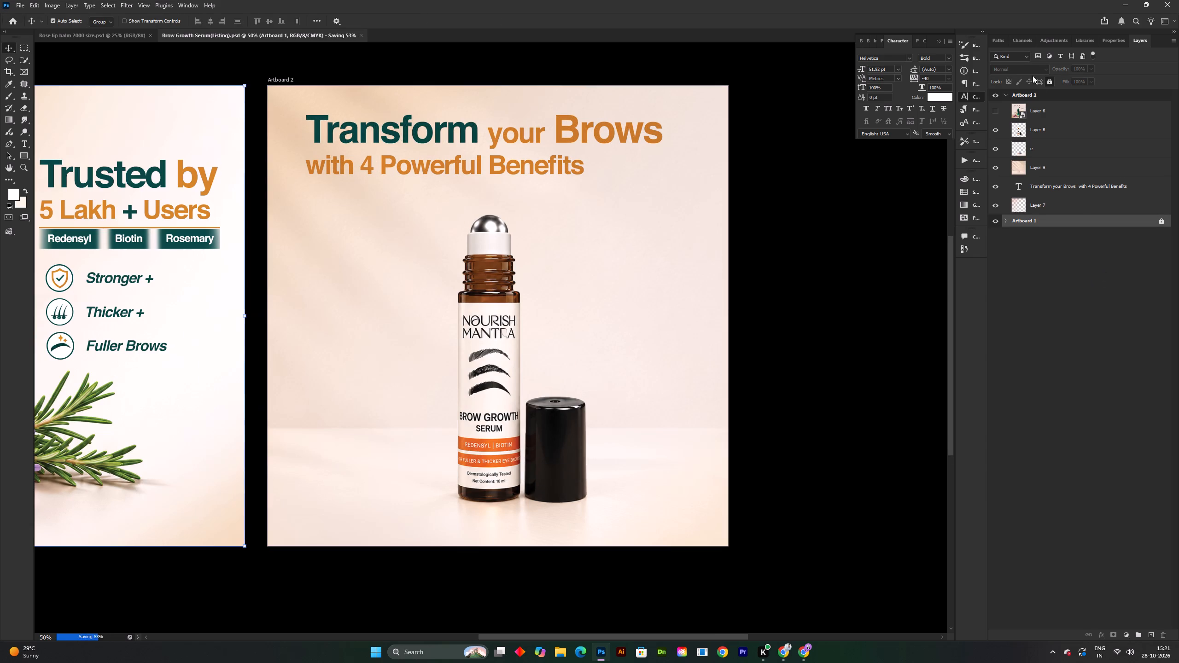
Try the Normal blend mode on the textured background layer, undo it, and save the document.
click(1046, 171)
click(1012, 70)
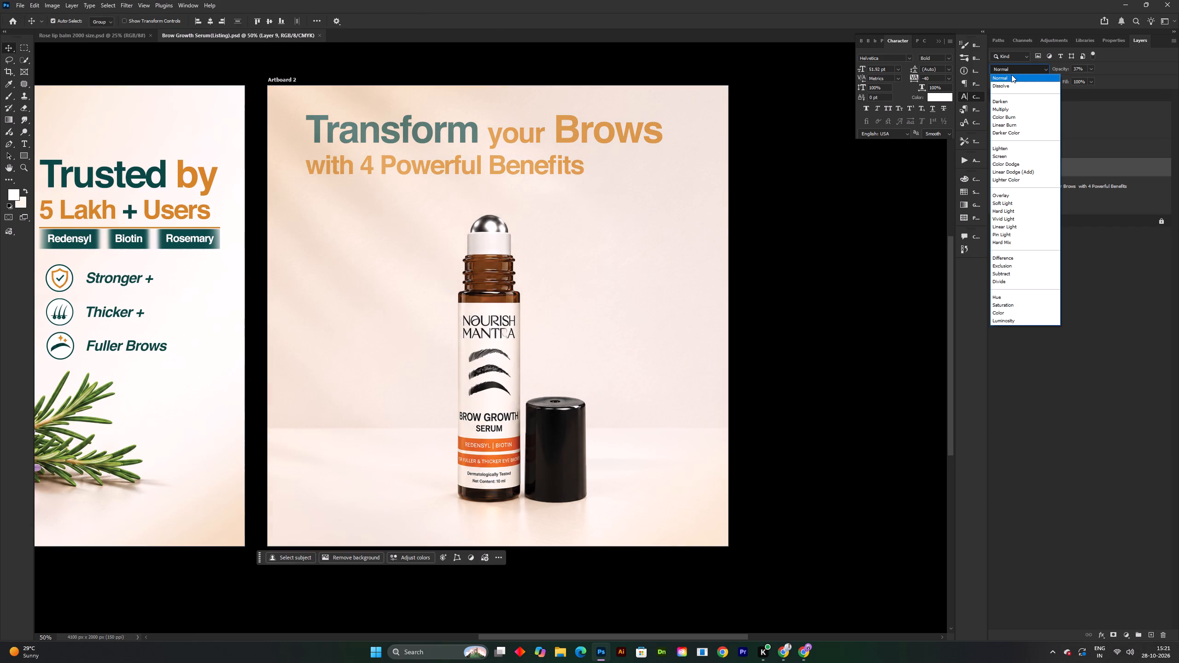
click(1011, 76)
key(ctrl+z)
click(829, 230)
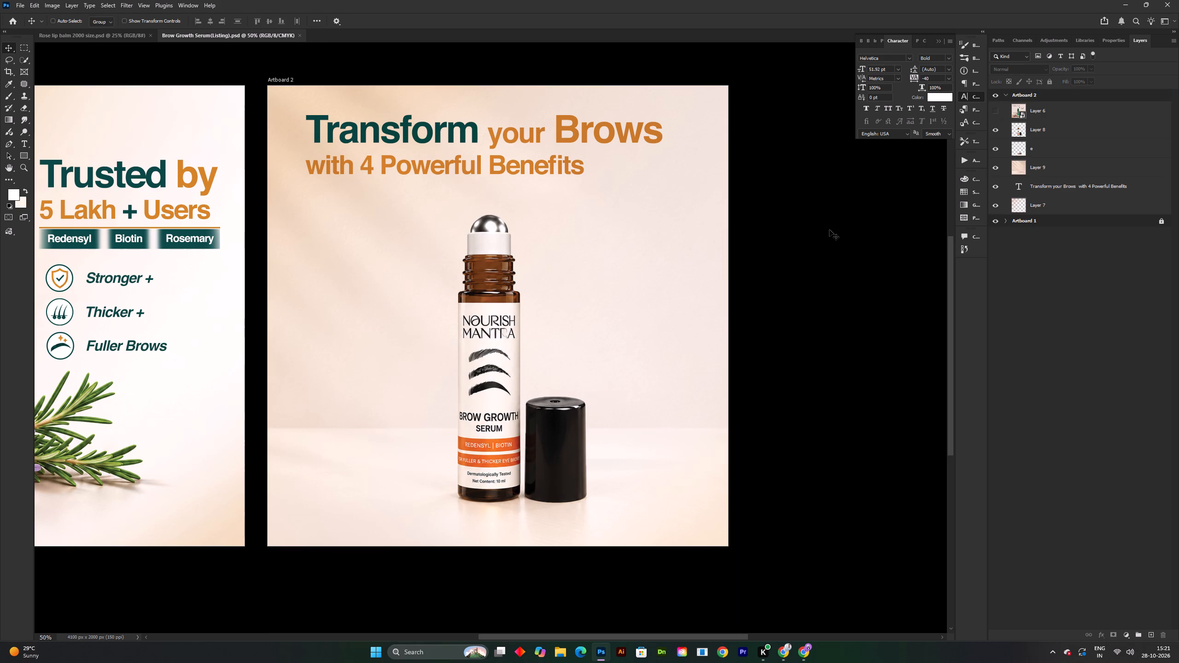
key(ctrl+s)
Bring the headline text layer to the top of Artboard 2's layer stack.
click(1057, 191)
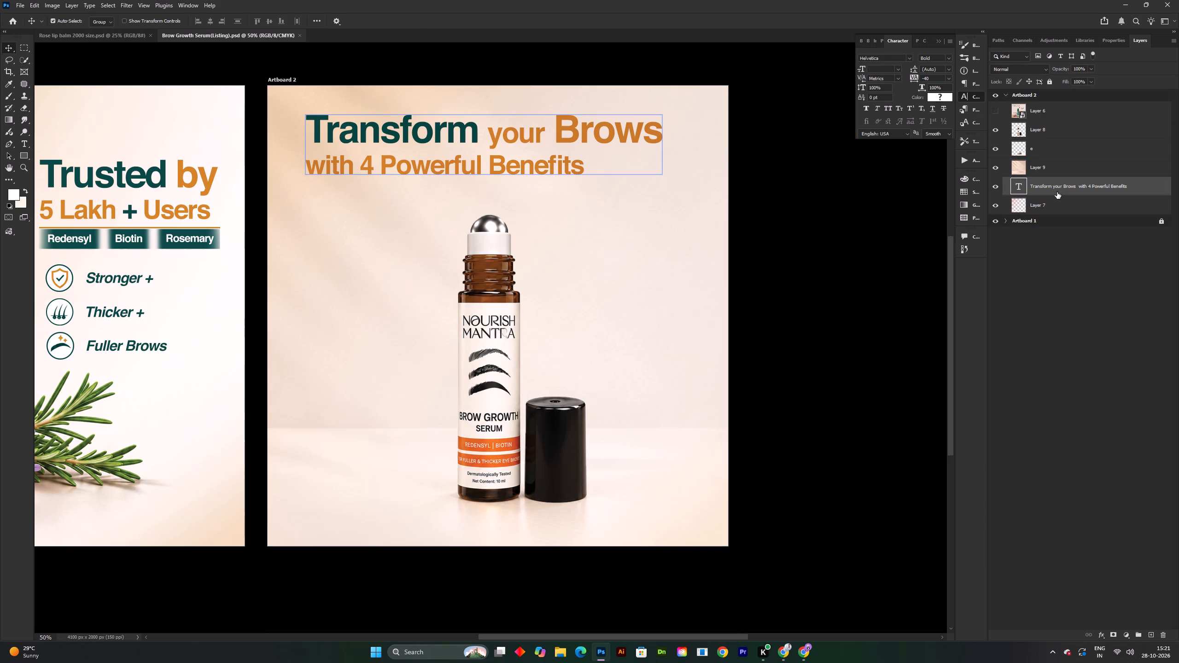
key(ctrl+shift+bracketright)
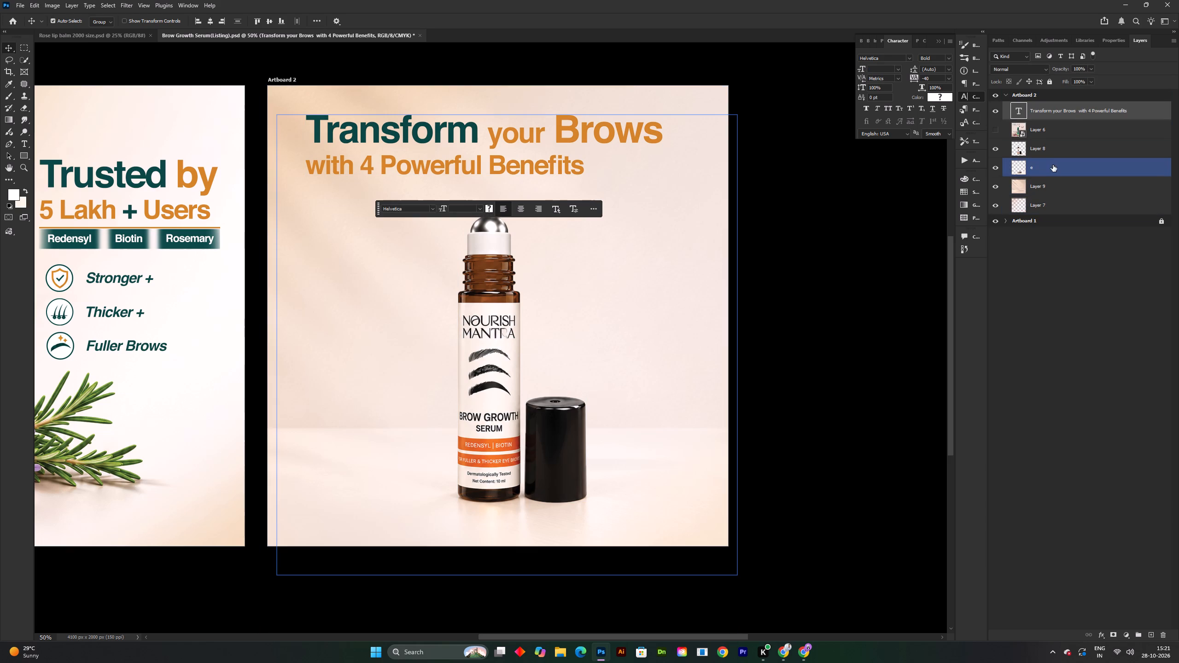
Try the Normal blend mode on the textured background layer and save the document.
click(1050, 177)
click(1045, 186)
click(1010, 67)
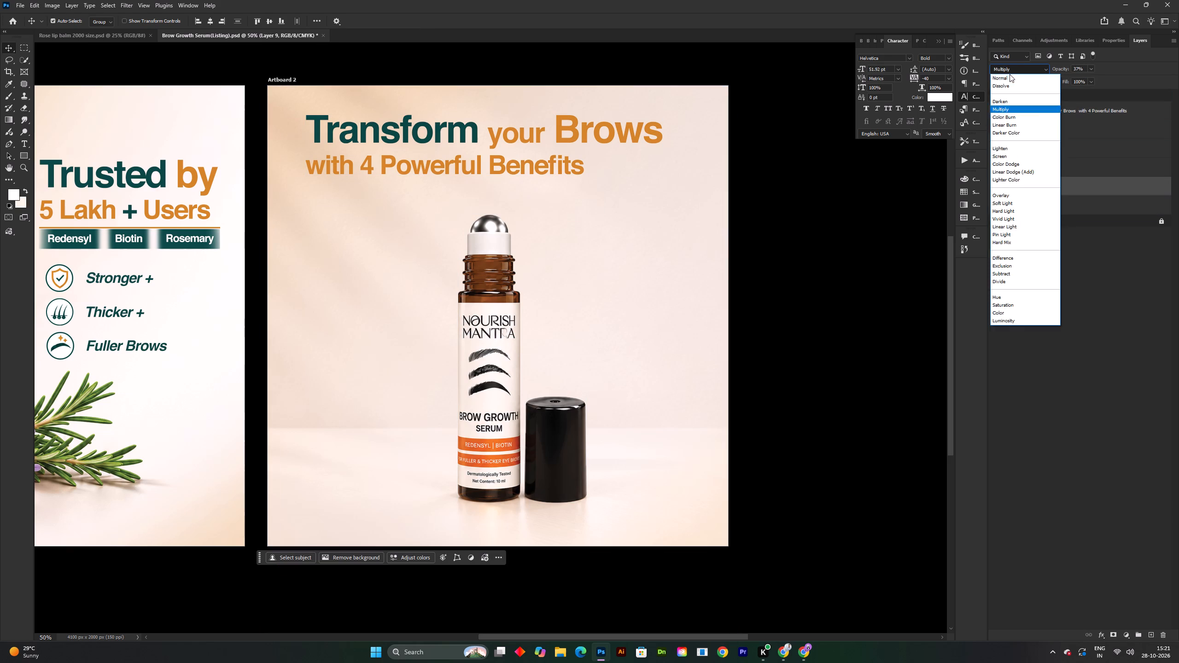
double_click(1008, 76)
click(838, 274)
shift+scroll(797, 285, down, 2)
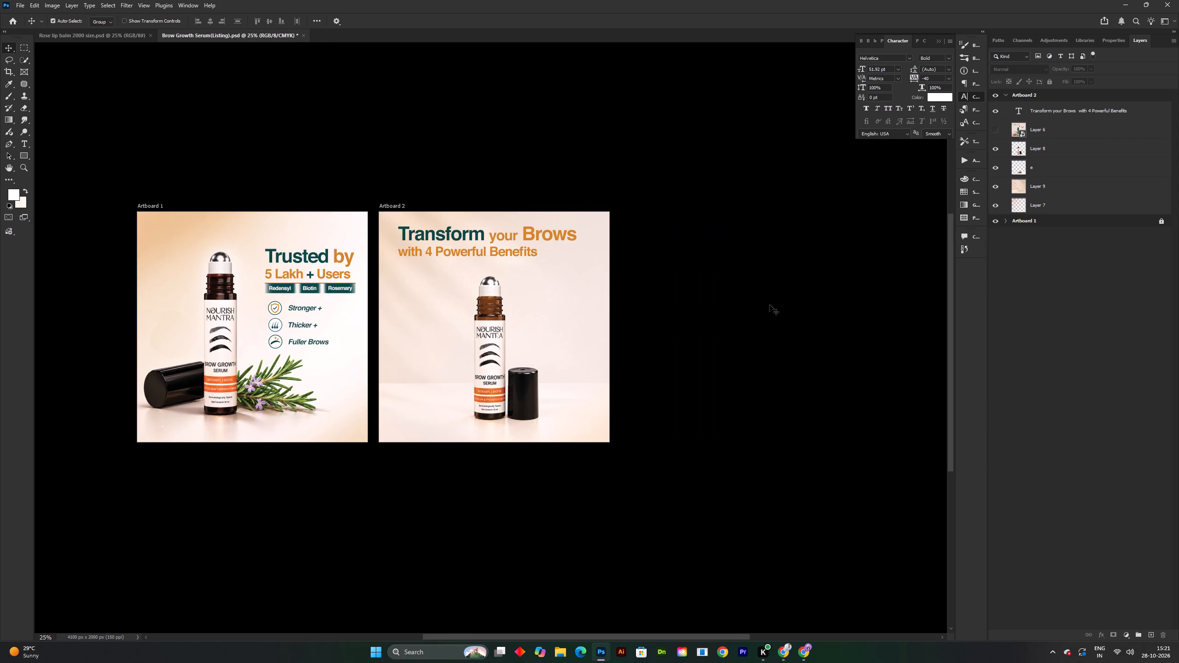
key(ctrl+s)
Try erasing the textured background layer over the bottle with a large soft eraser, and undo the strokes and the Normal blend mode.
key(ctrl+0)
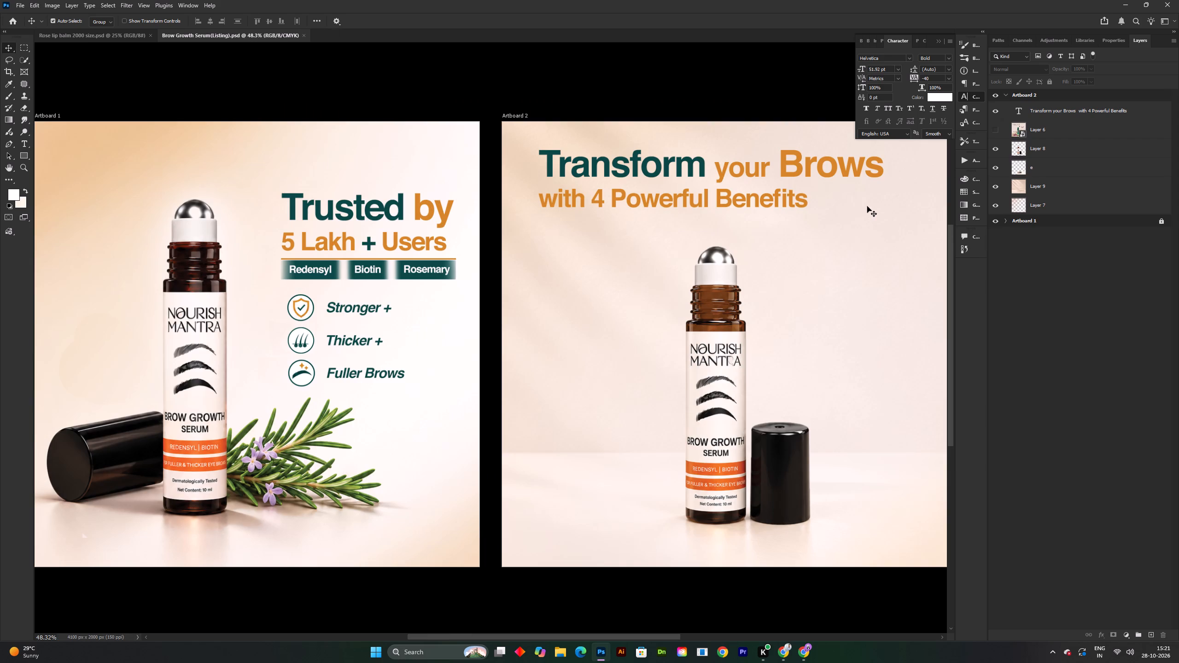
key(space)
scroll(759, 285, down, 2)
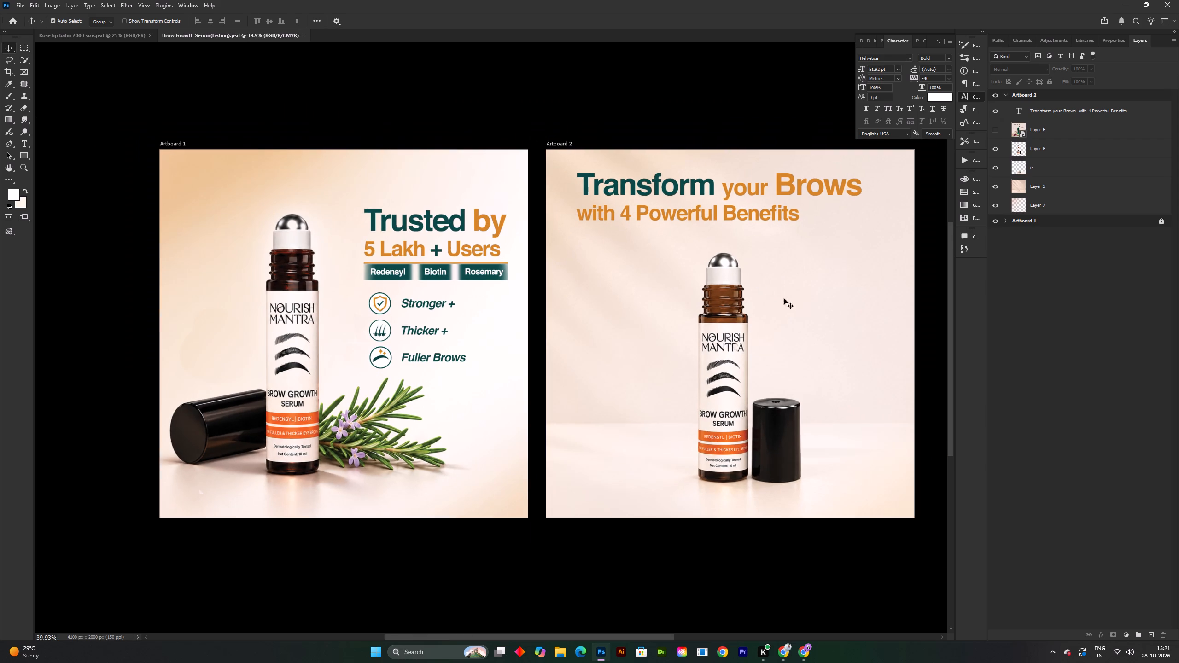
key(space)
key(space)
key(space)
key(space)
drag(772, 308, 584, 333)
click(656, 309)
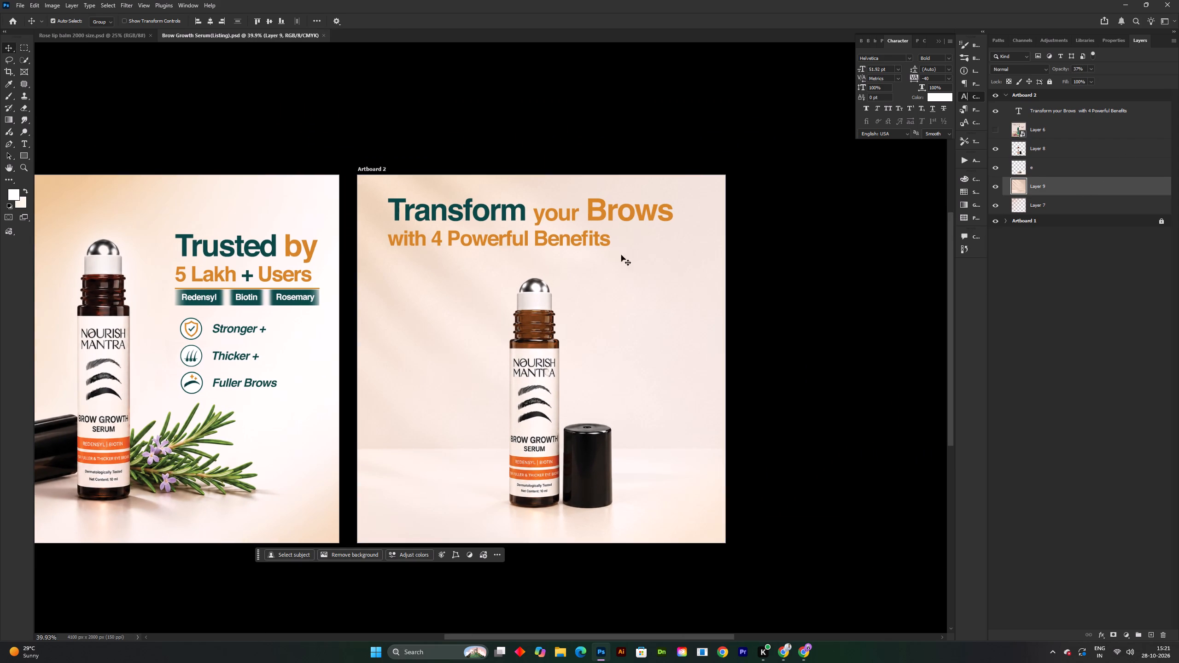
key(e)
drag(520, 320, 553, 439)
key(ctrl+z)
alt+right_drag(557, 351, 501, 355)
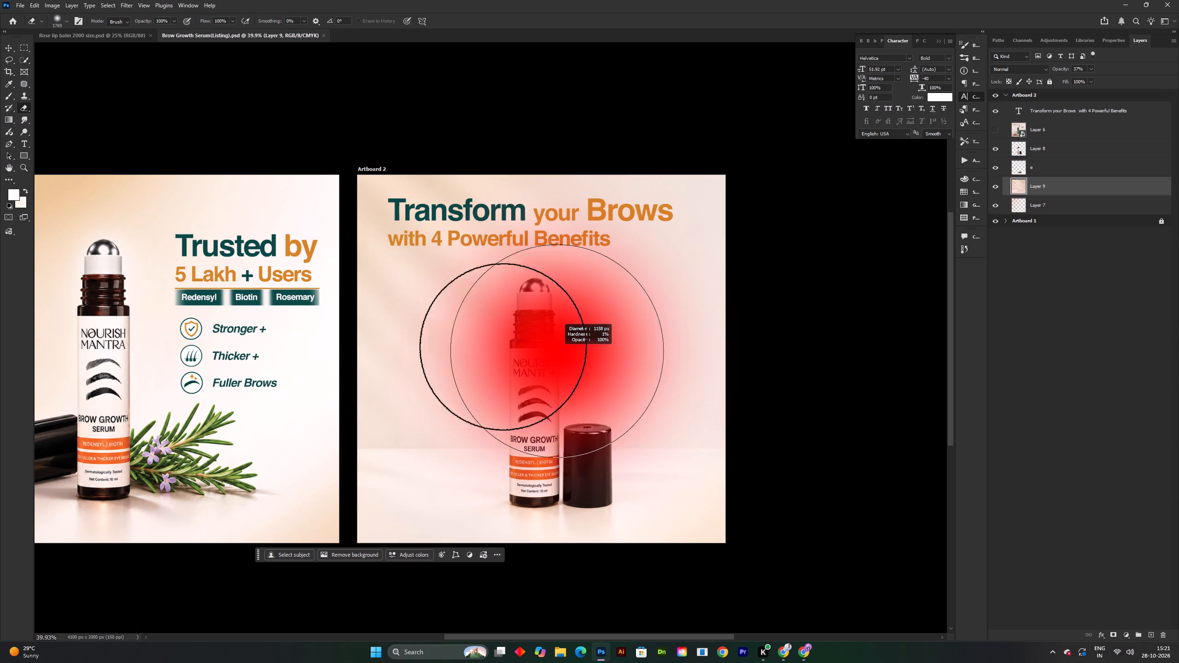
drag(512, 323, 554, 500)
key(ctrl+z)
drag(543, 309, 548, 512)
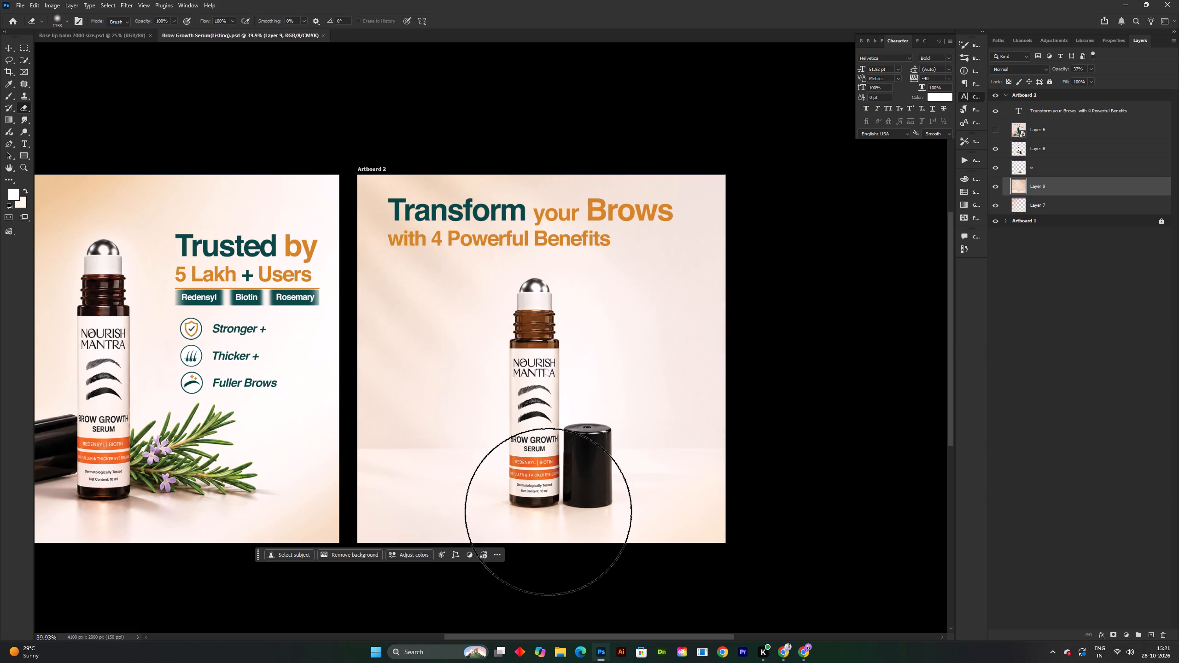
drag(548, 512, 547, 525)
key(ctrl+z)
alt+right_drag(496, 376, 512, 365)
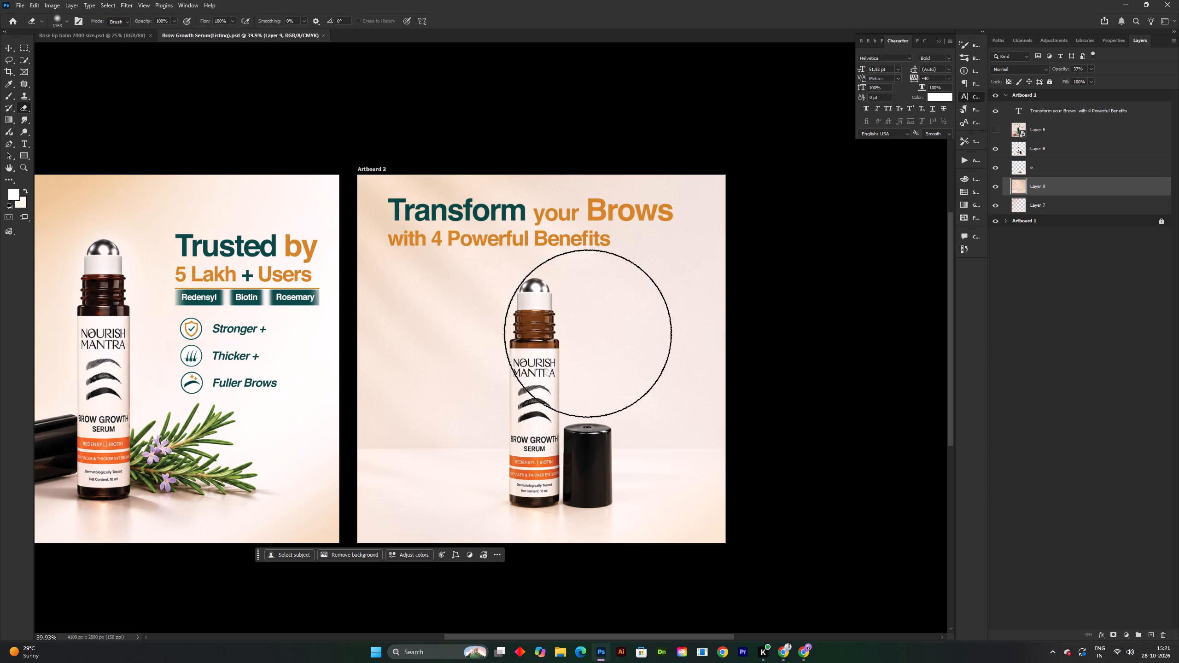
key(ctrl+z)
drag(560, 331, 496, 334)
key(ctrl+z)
Erase the textured background layer over the bottle and cap with a smaller soft eraser, and save the document.
alt+right_drag(607, 366, 553, 368)
drag(545, 292, 566, 447)
key(ctrl+z)
click(541, 299)
drag(540, 301, 539, 459)
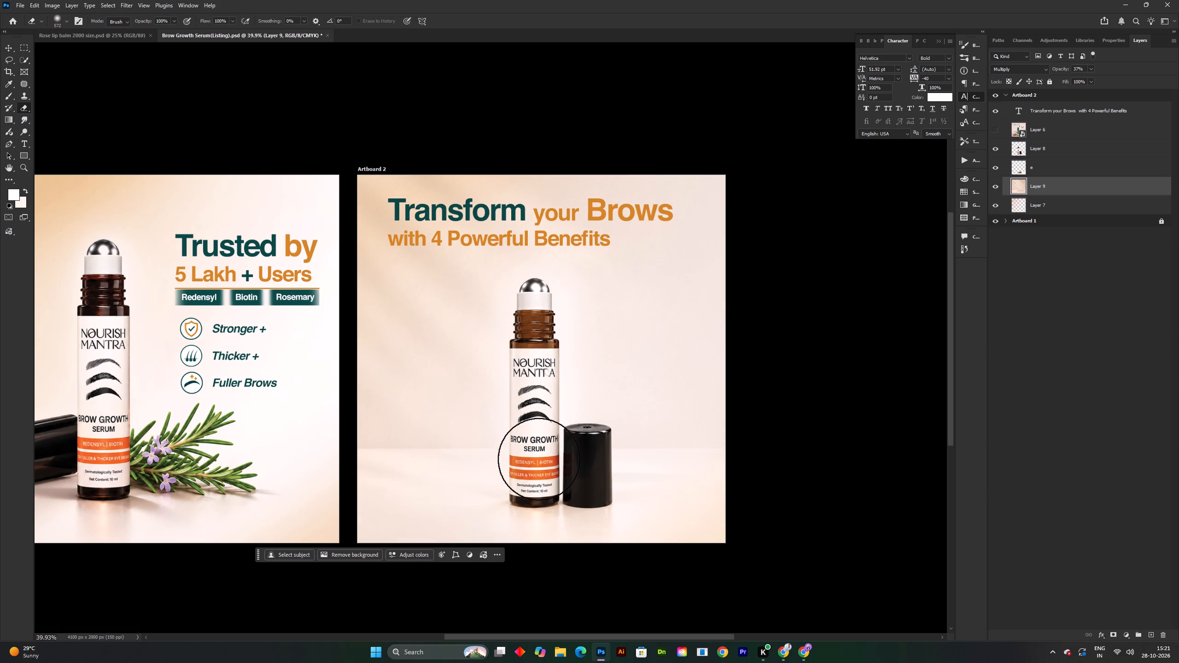
drag(539, 459, 585, 496)
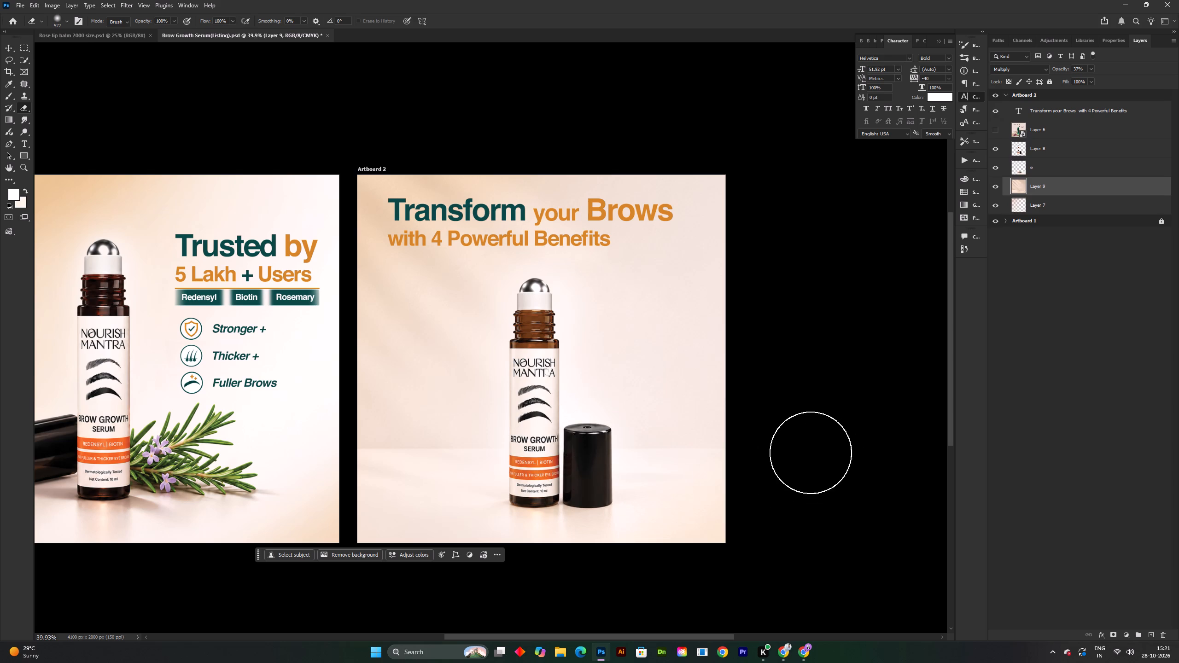
key(v)
key(ctrl+s)
key(space)
key(space)
key(space)
key(space)
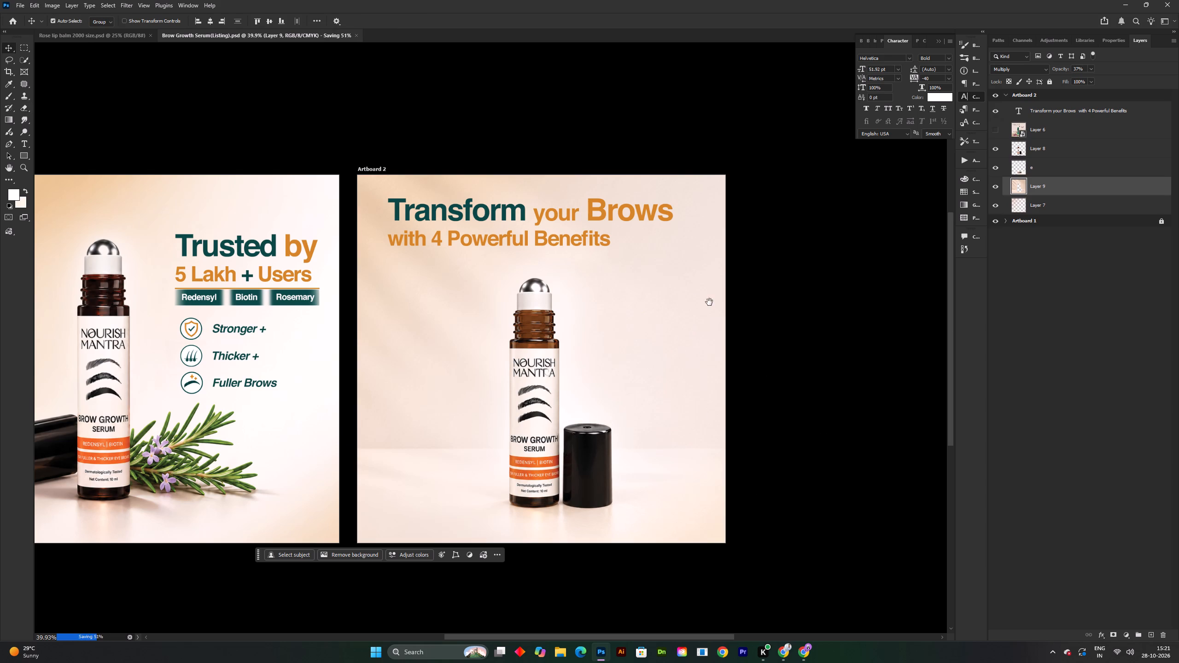
drag(709, 302, 704, 308)
click(704, 308)
key(ctrl+s)
Add two new layers above the textured background and set up a large soft brush in peach sampled from Artboard 1's background.
key(space)
key(space)
key(space)
key(space)
key(space)
key(space)
key(space)
key(space)
key(space)
key(space)
key(space)
key(space)
key(space)
key(space)
key(space)
key(space)
key(space)
key(space)
key(space)
key(space)
drag(695, 305, 721, 285)
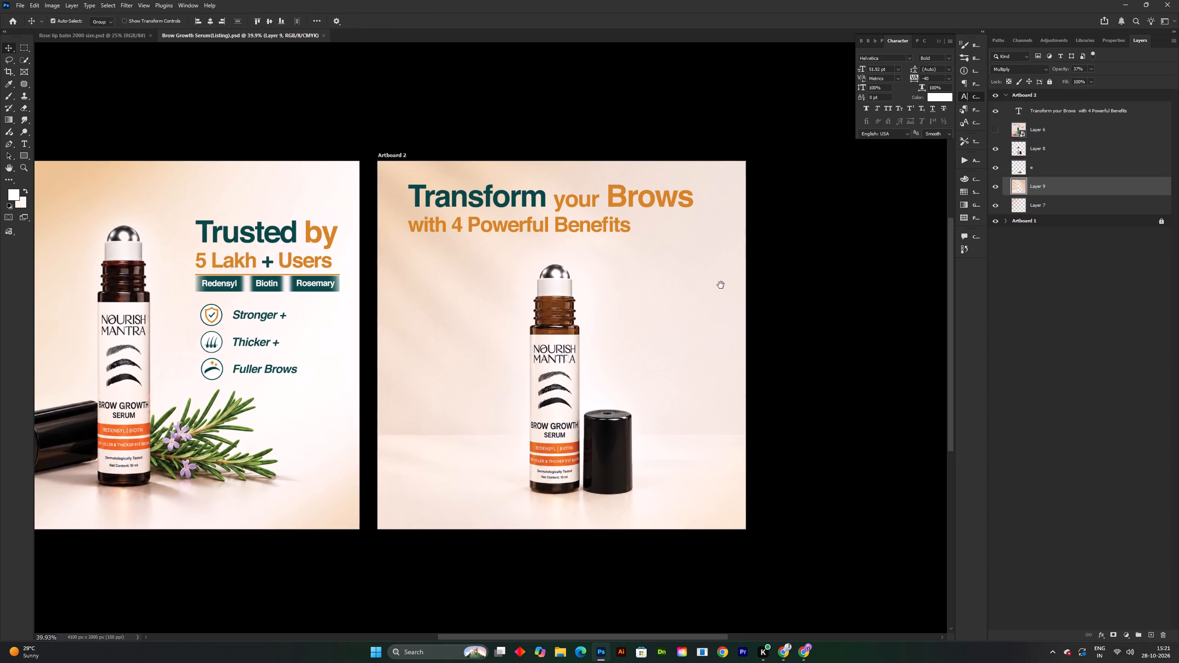
drag(721, 285, 773, 267)
click(775, 266)
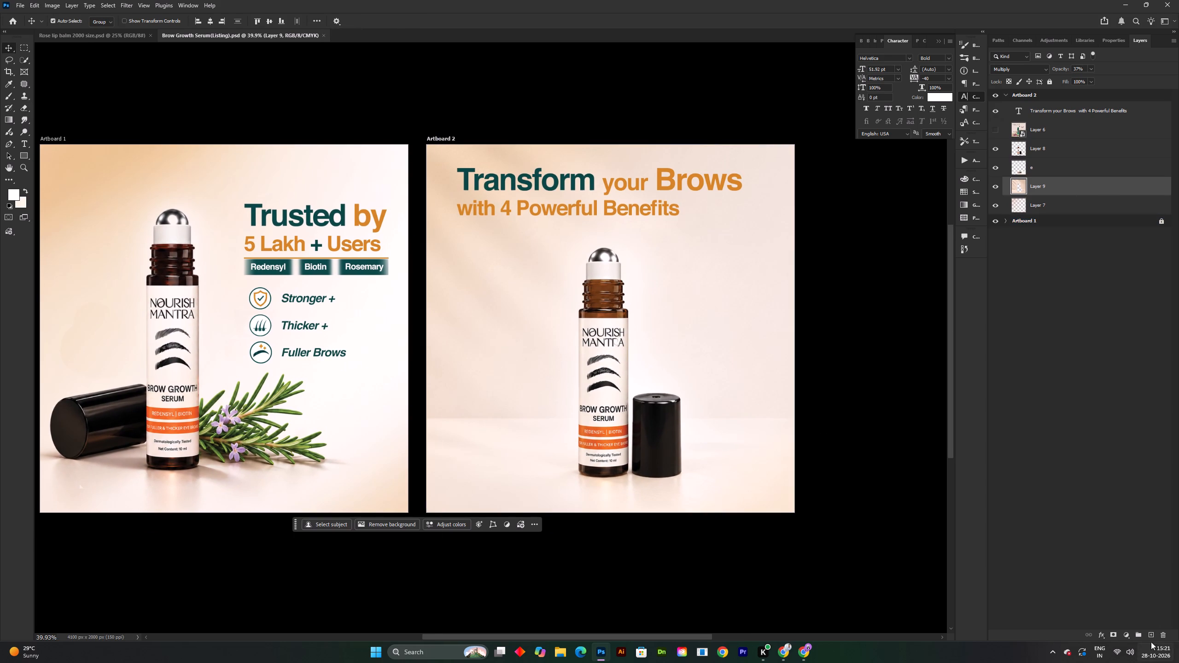
double_click(1149, 637)
key(b)
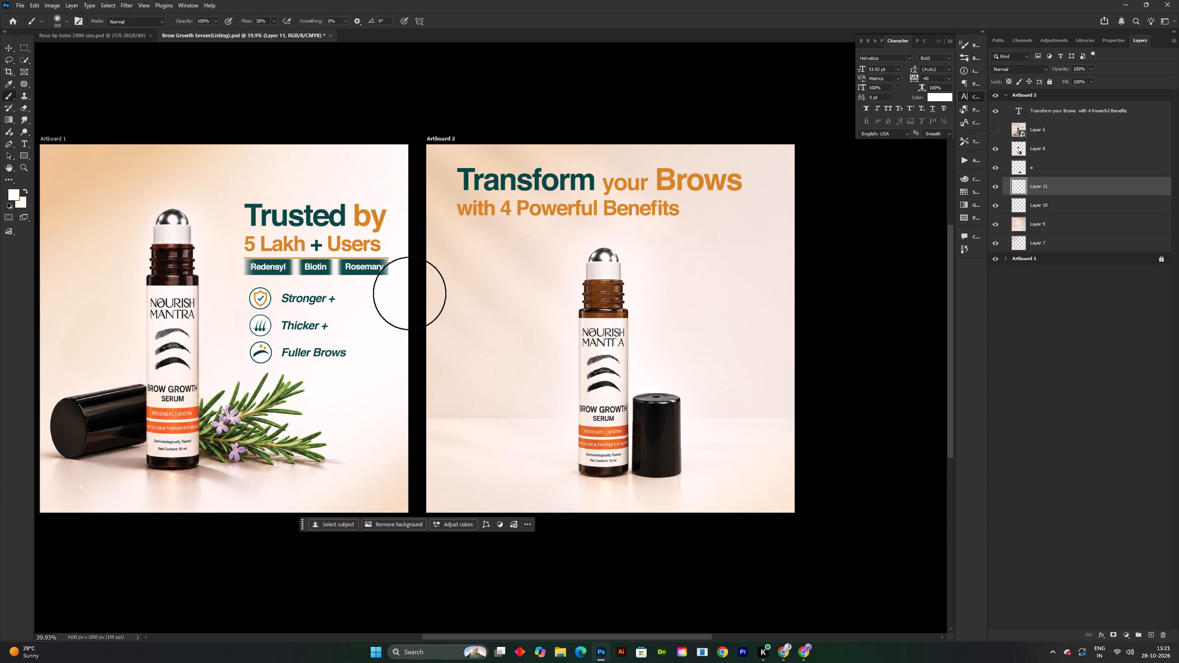
key(i)
double_click(89, 158)
key(b)
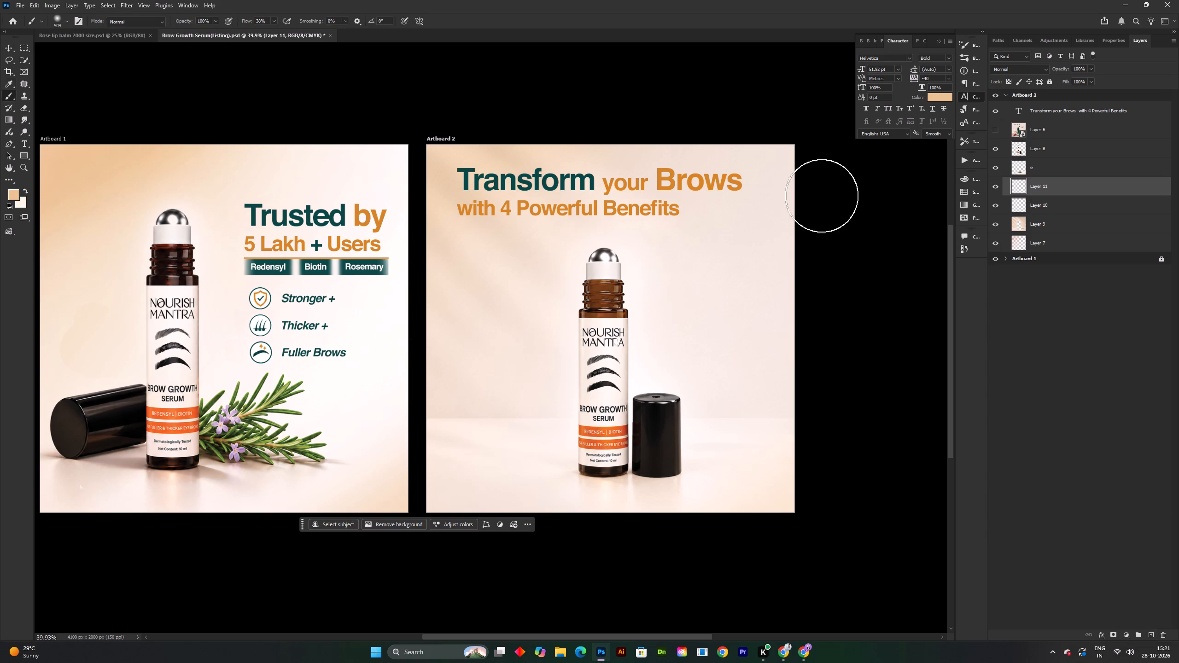
drag(777, 163, 752, 157)
key(ctrl+z)
alt+right_drag(670, 197, 721, 202)
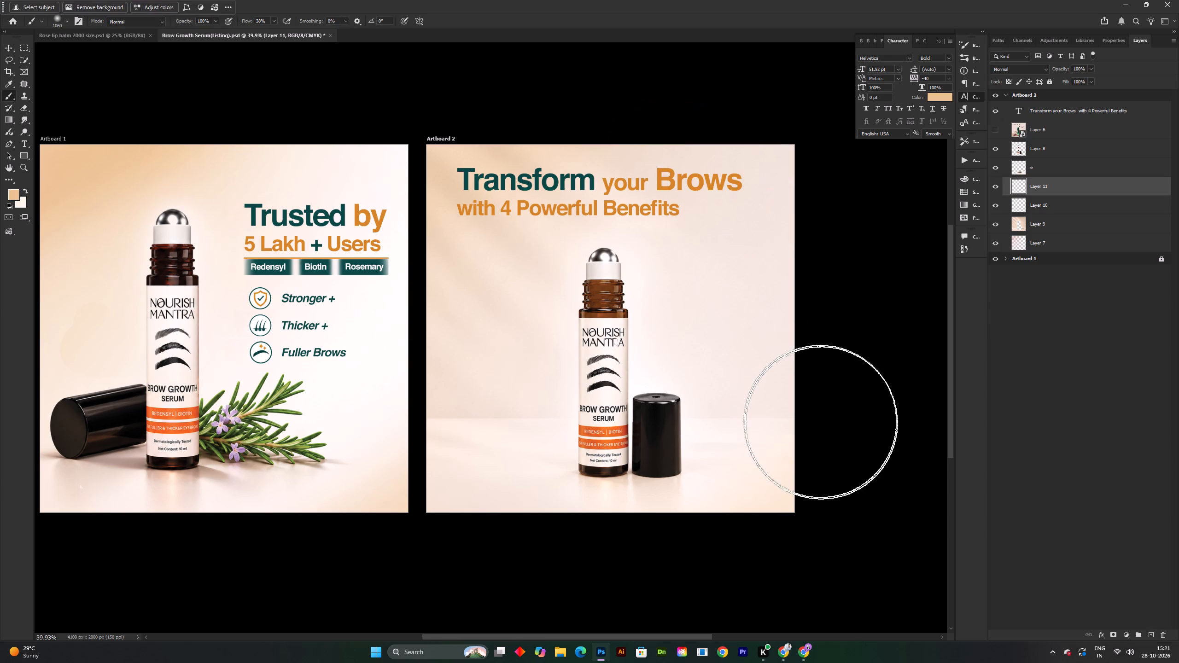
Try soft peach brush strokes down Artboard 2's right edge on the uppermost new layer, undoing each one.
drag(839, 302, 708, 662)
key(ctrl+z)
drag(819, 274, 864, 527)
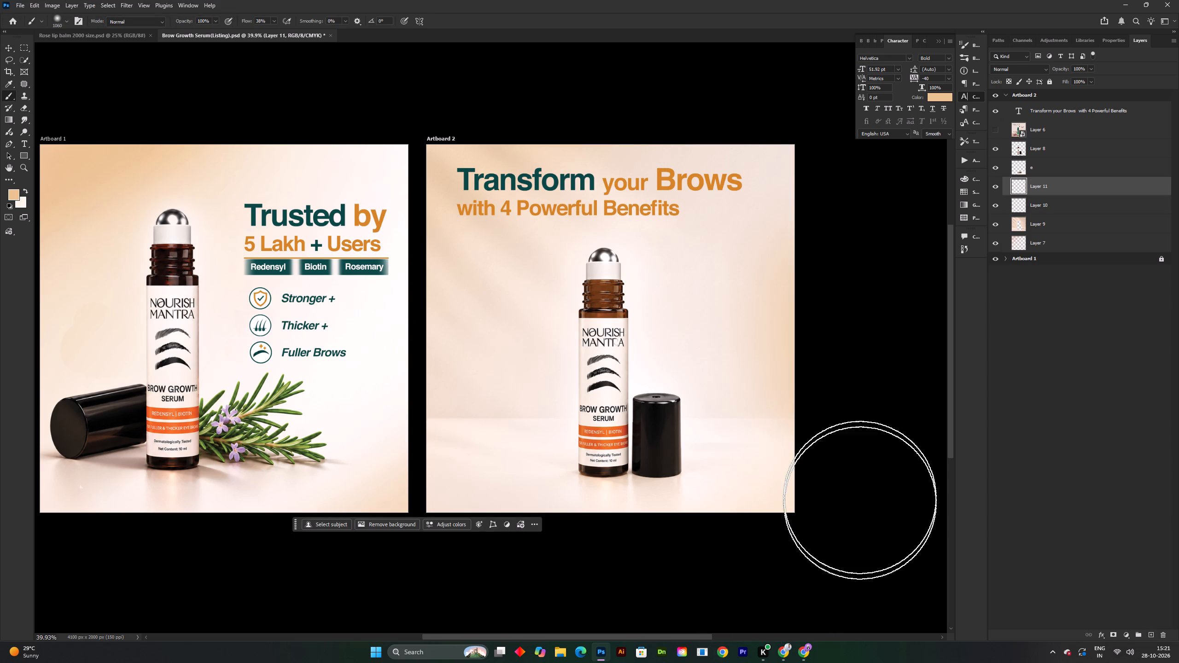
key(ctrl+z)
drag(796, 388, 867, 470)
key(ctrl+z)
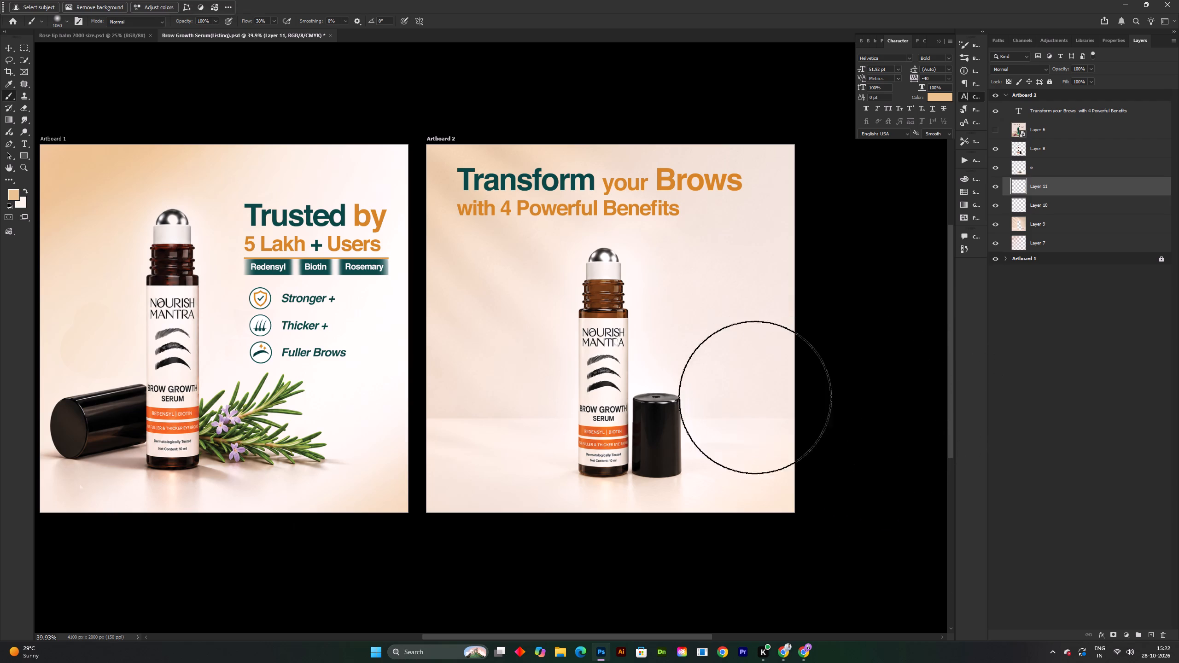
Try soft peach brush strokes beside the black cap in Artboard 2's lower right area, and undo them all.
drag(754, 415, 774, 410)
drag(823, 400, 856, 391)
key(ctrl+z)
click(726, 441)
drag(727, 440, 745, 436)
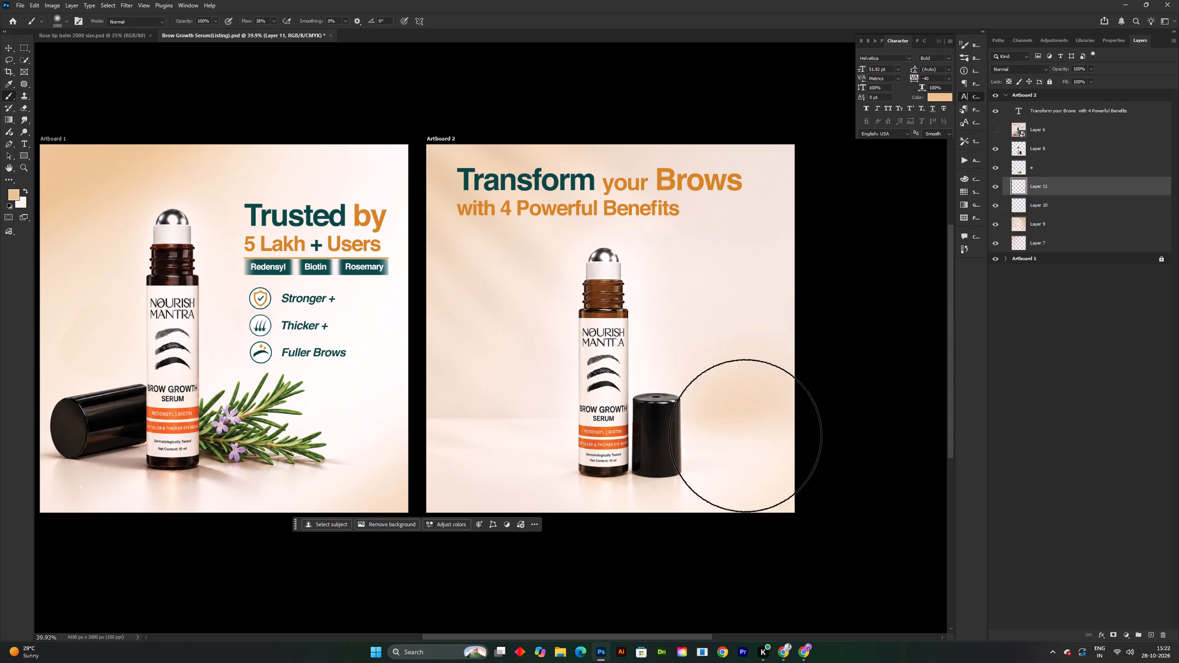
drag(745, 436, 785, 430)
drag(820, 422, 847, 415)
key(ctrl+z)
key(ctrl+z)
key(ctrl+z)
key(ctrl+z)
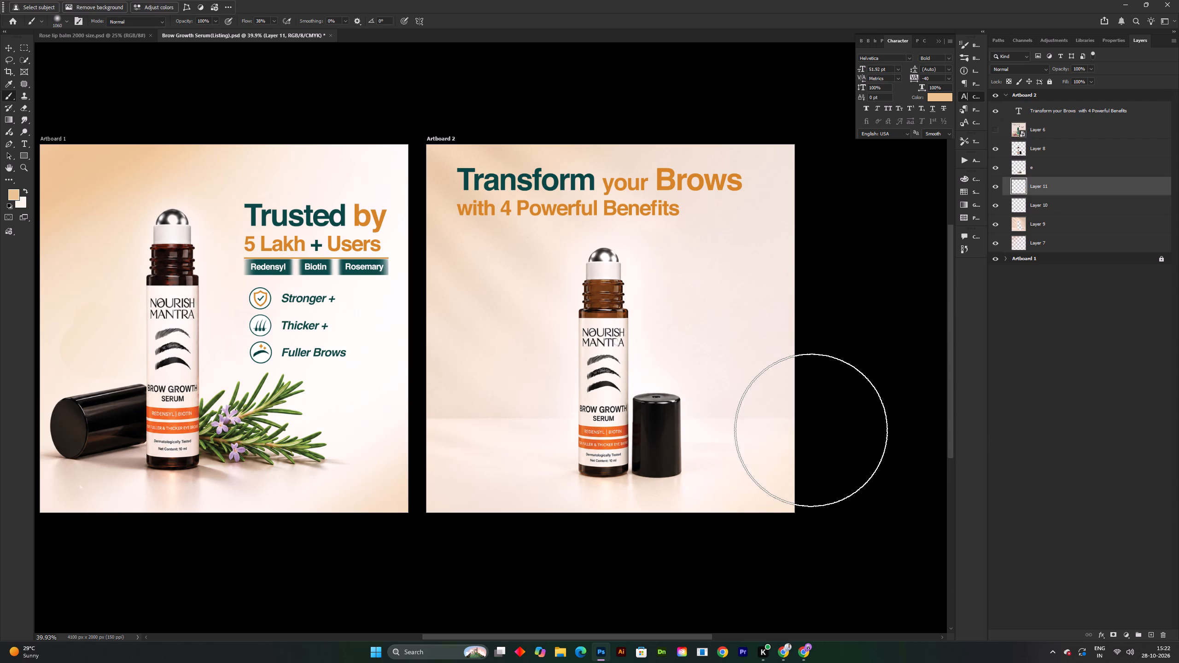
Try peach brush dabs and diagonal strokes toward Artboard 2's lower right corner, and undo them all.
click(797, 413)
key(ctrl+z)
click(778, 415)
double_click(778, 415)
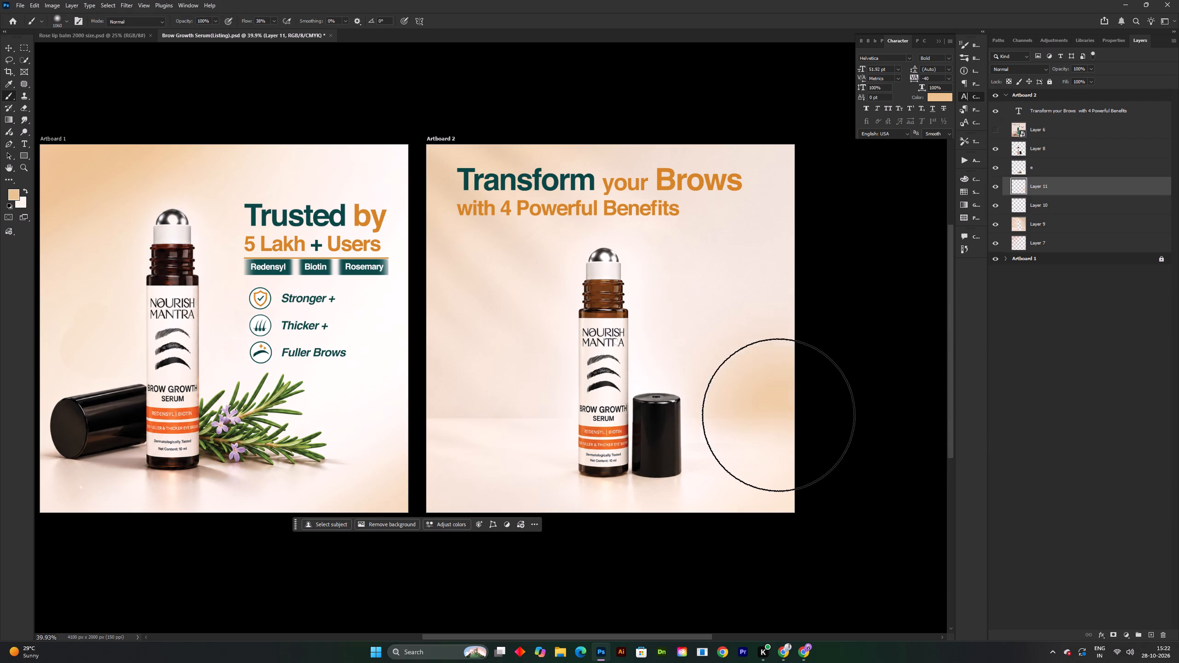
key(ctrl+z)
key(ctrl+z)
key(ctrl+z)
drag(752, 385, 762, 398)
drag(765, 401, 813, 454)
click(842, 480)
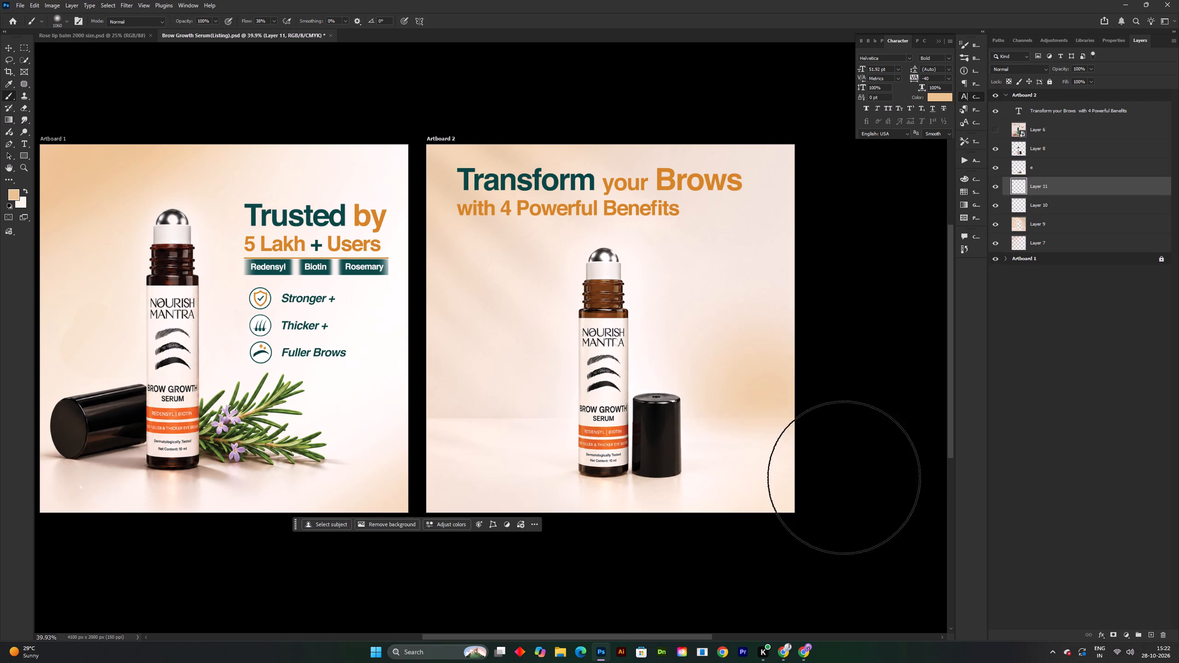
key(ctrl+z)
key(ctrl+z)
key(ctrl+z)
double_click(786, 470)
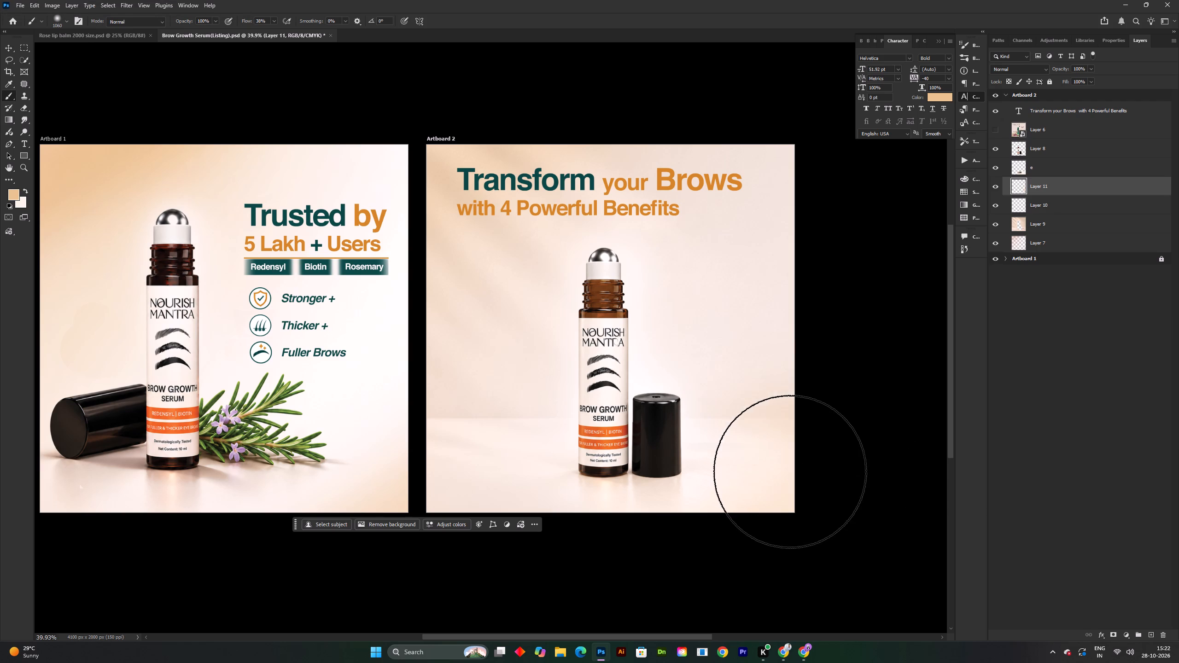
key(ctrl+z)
Move the upper new empty layer below the textured background layer, directly above the base background layer.
click(1063, 187)
drag(1062, 190, 1056, 239)
Paint soft peach shading on the base background layer at Artboard 2's lower right and lower left, and save the document.
click(1056, 239)
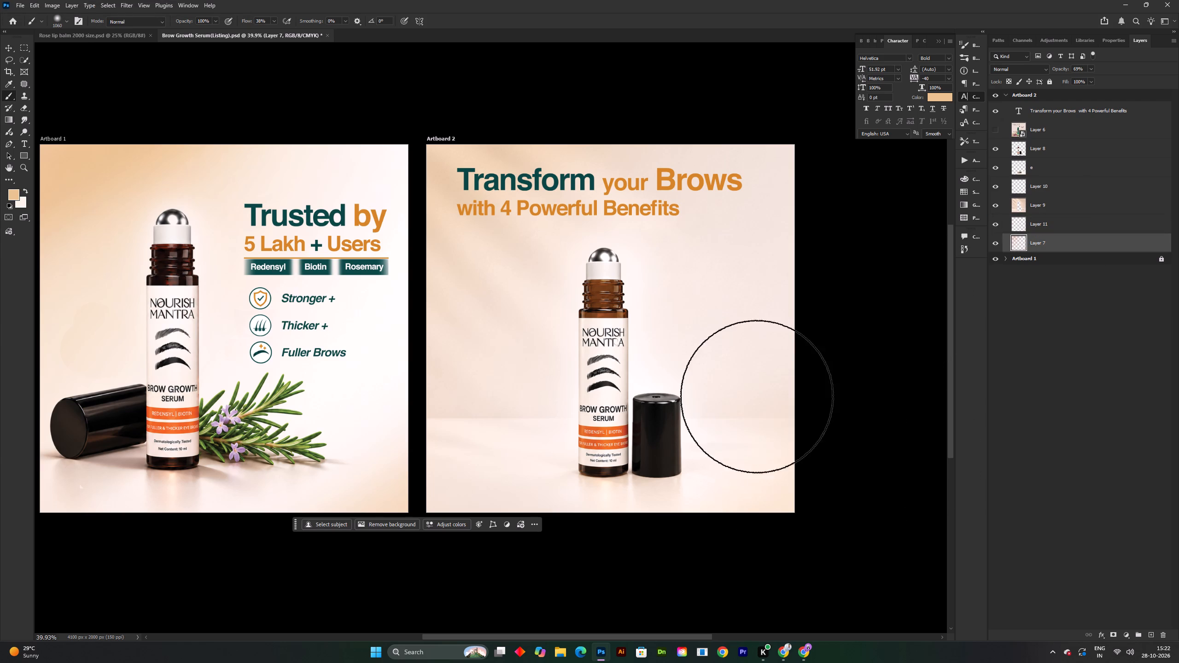
drag(762, 386, 795, 433)
key(ctrl+z)
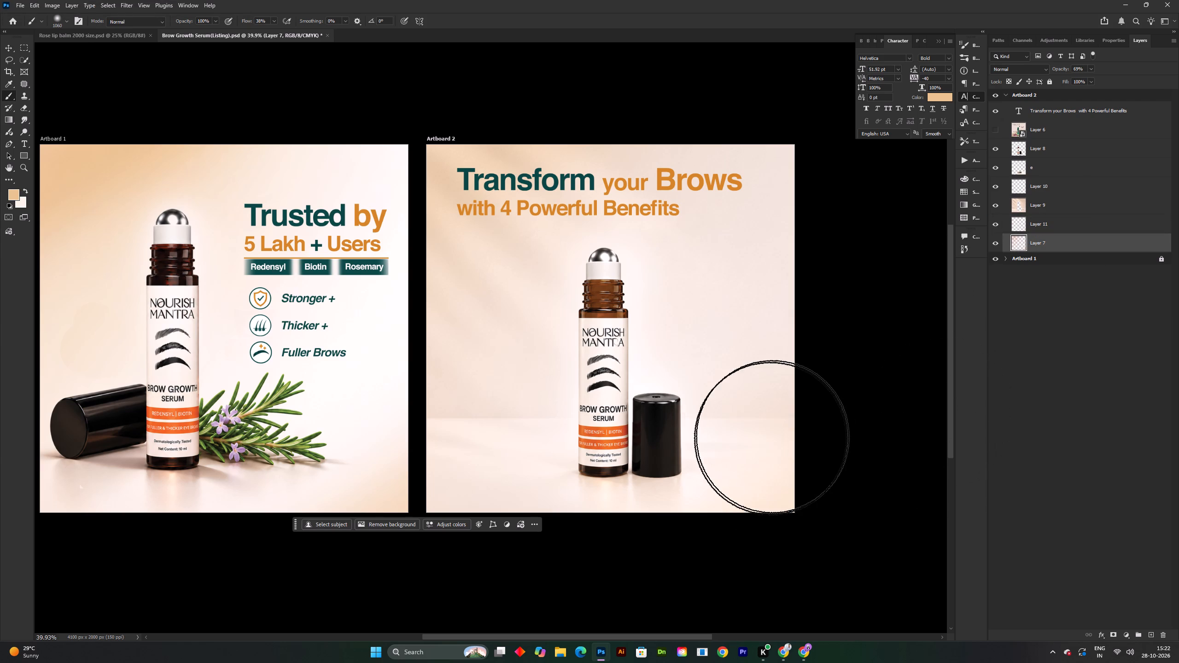
double_click(769, 437)
drag(445, 490, 471, 515)
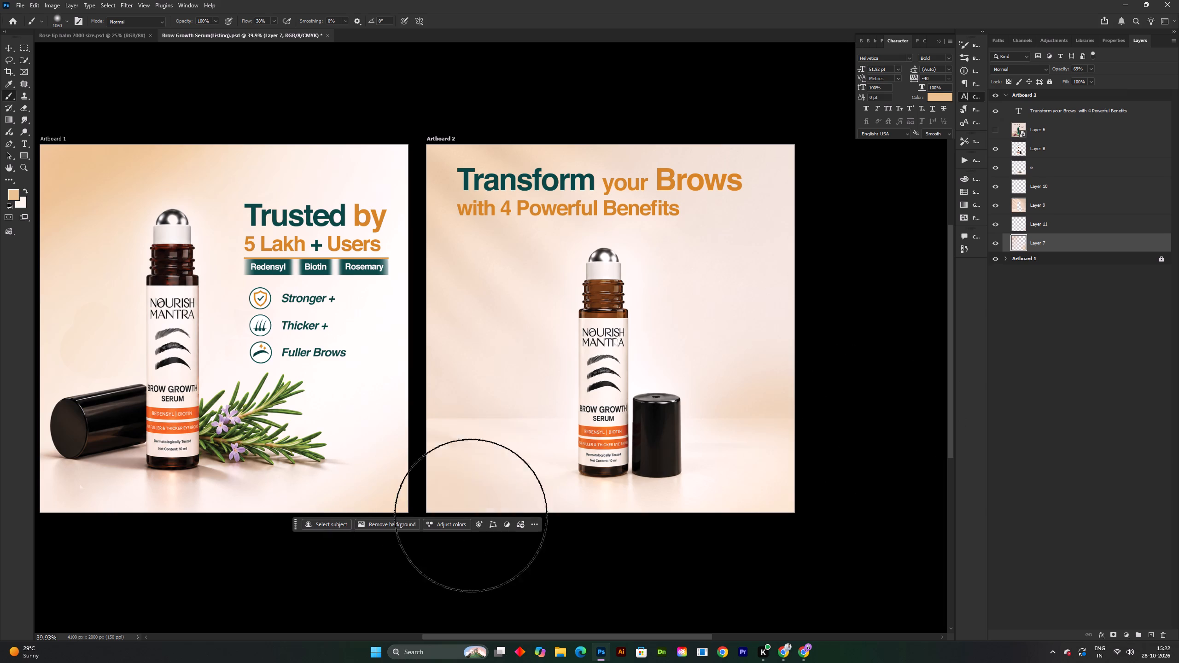
drag(471, 515, 506, 541)
click(512, 542)
key(ctrl+z)
key(ctrl+z)
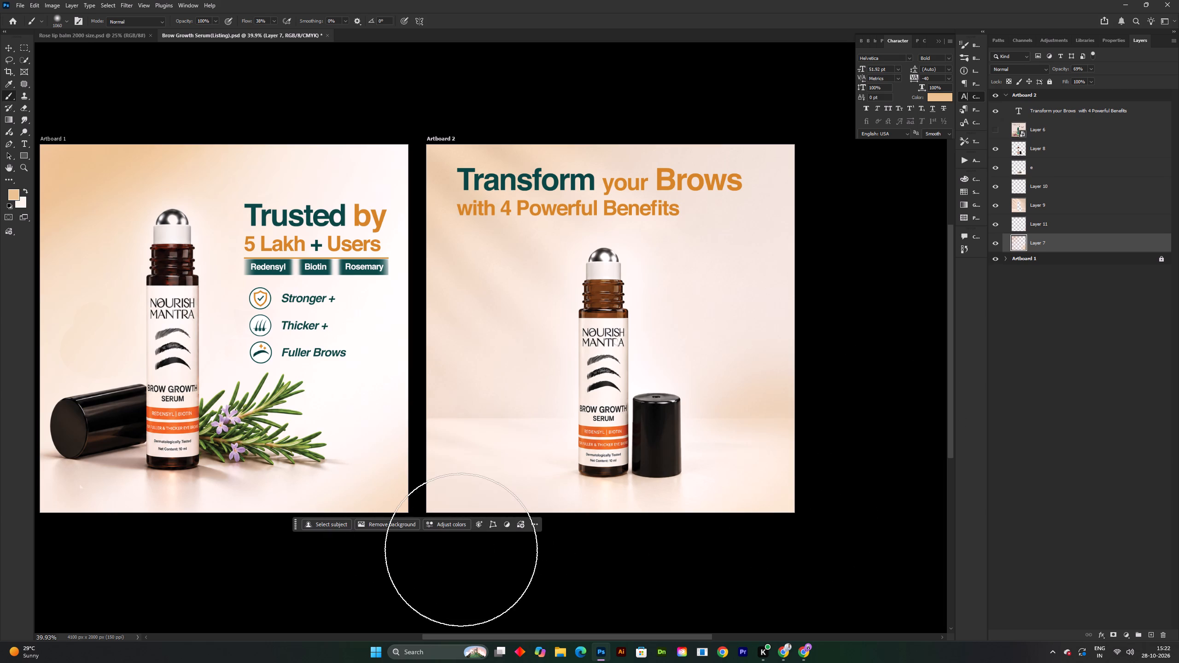
drag(464, 542, 458, 538)
key(v)
key(ctrl+s)
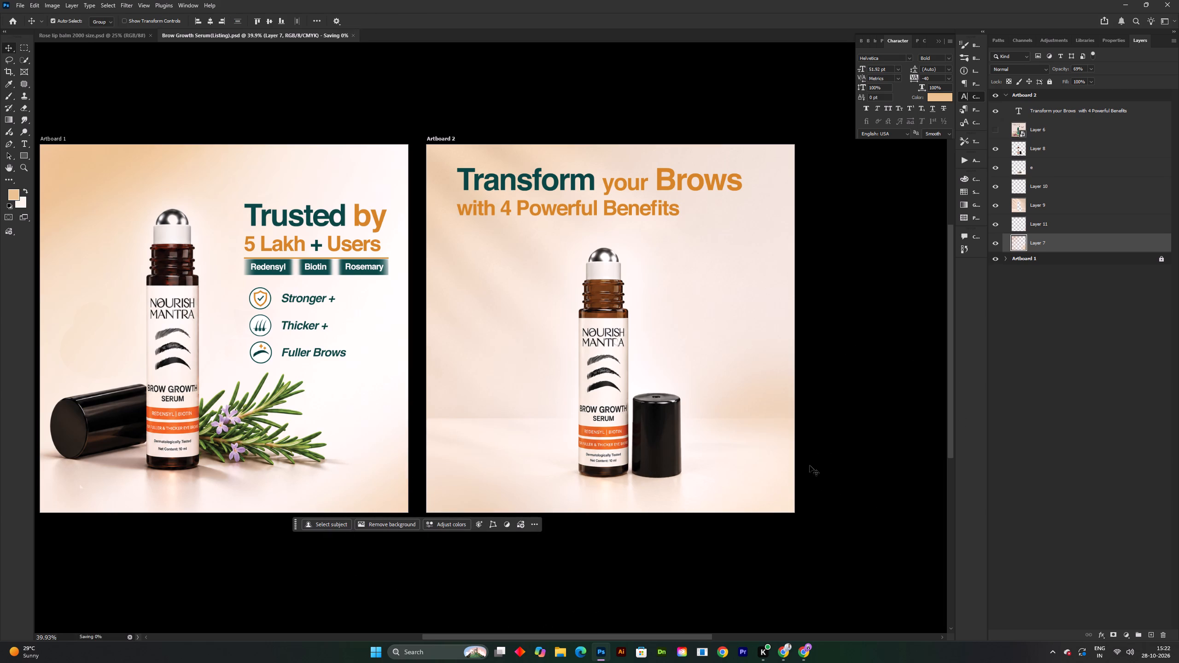
key(space)
key(space)
drag(818, 454, 814, 455)
drag(812, 456, 792, 462)
double_click(830, 384)
key(ctrl+s)
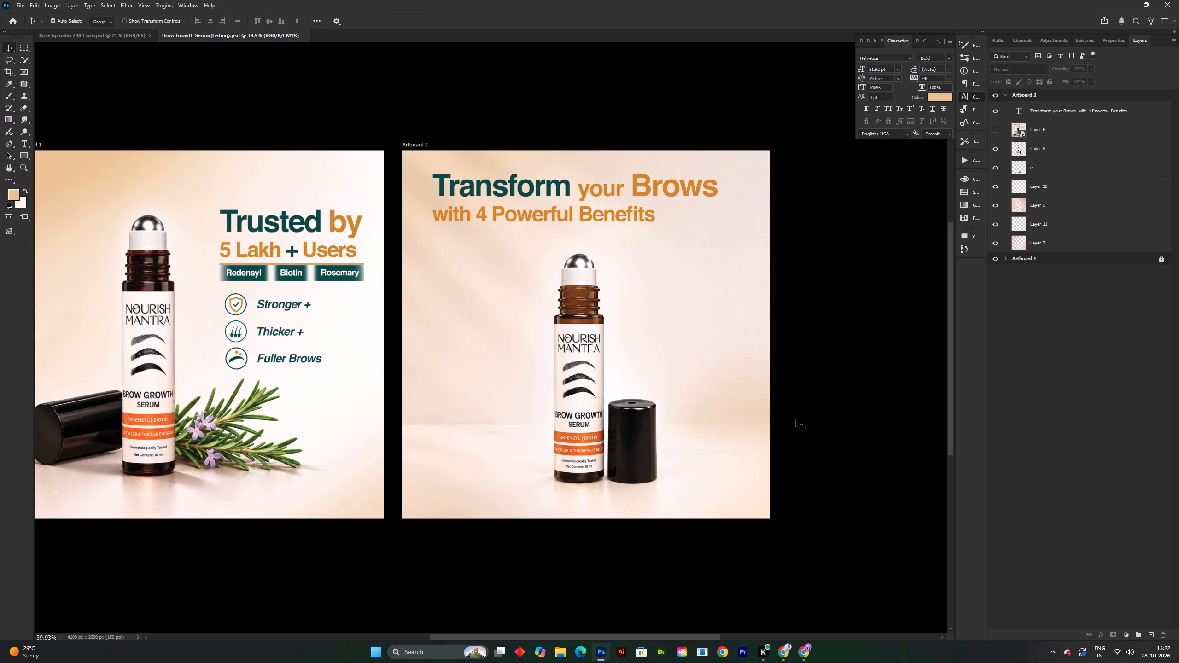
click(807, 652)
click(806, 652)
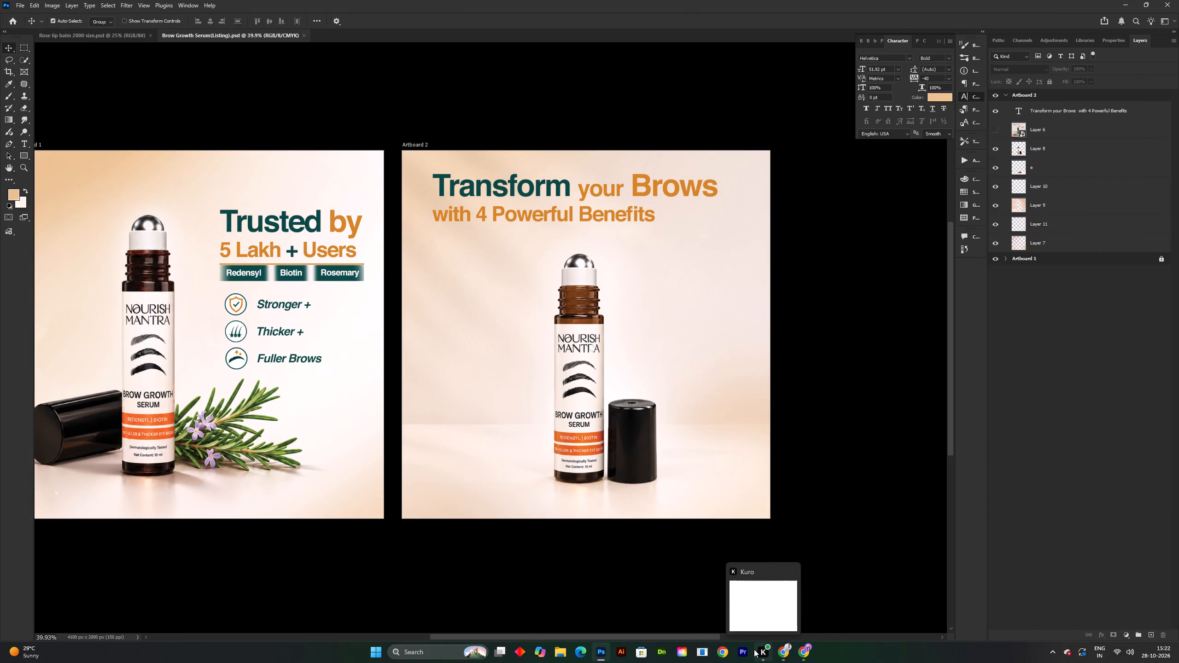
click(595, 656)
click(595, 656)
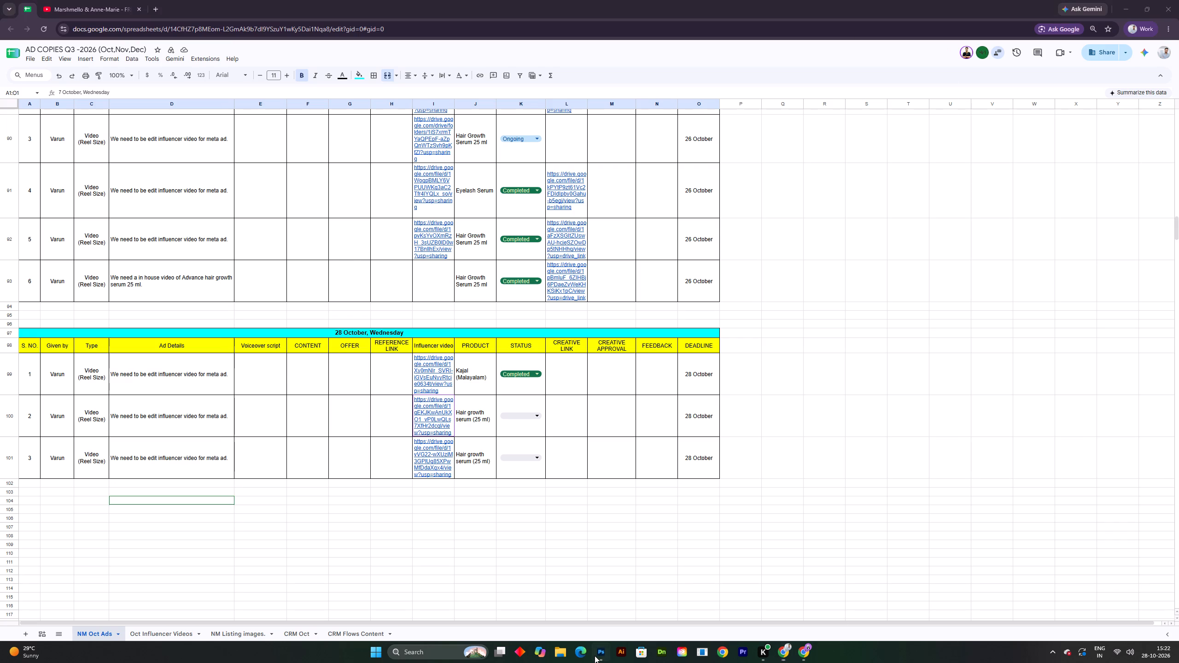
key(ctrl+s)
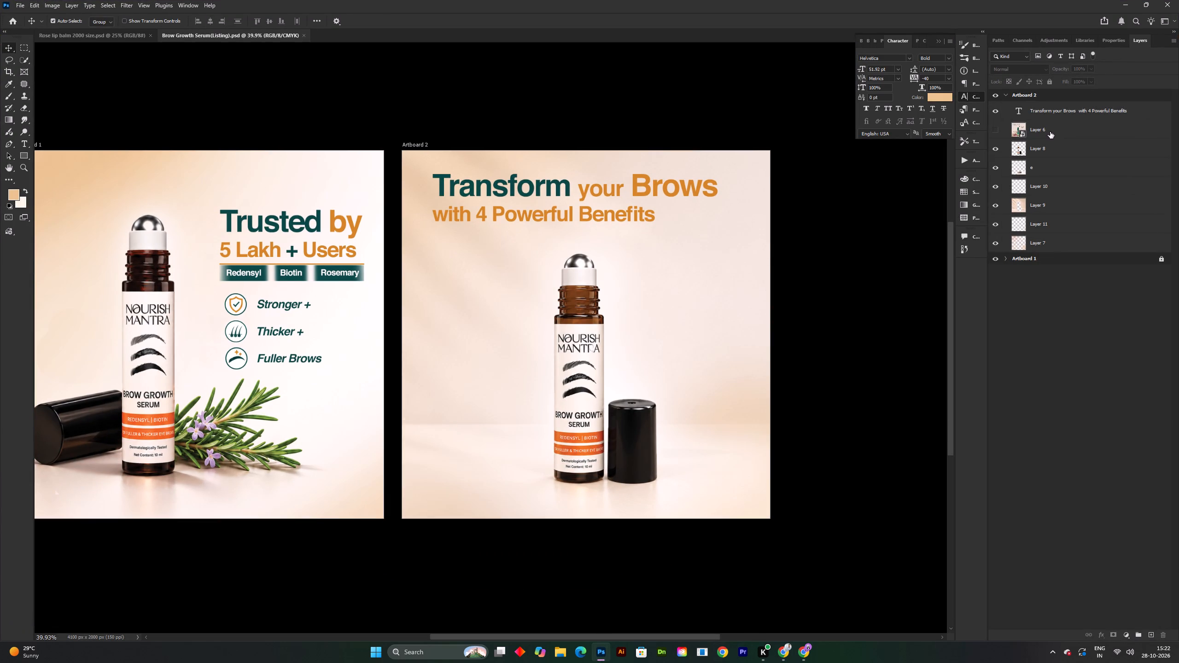
Move the hidden lash serum reference layer above the headline text layer in Artboard 2 and make it visible.
click(1050, 130)
drag(1050, 130, 1055, 100)
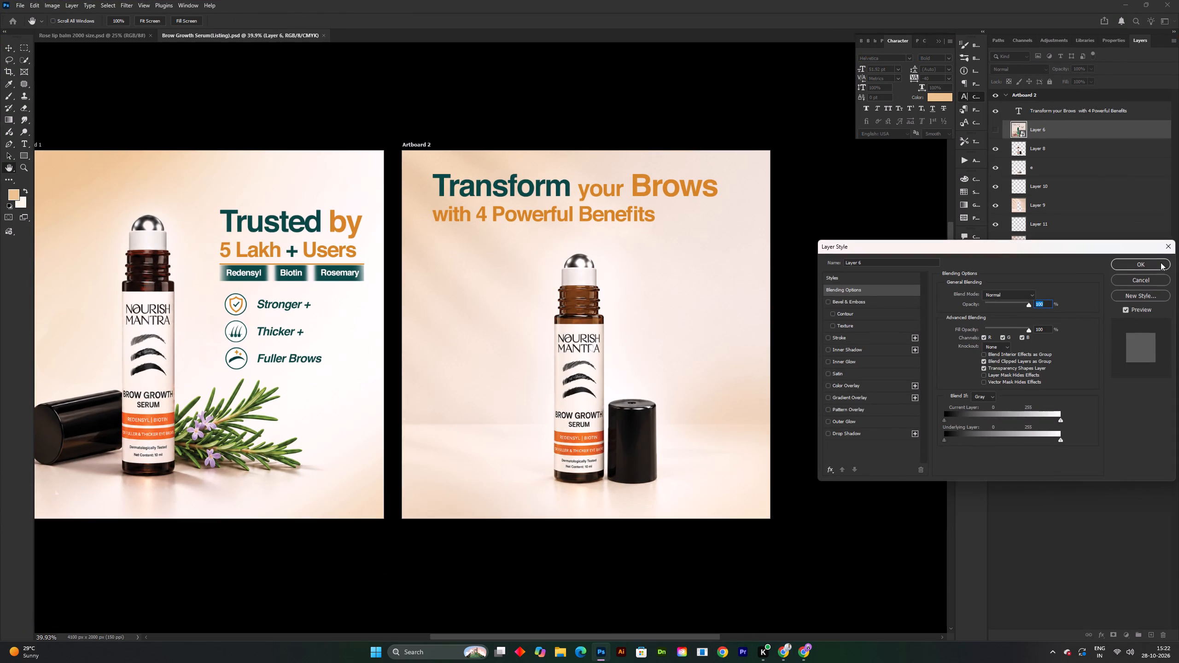
click(1155, 264)
drag(1080, 132, 1087, 110)
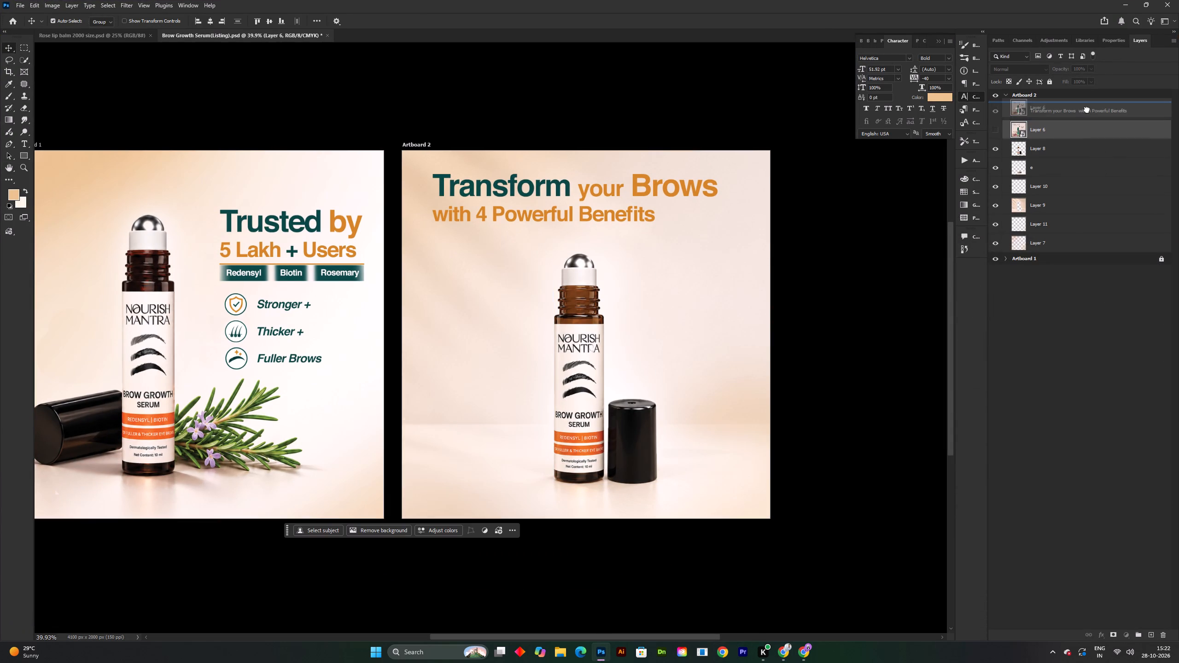
double_click(981, 110)
double_click(989, 110)
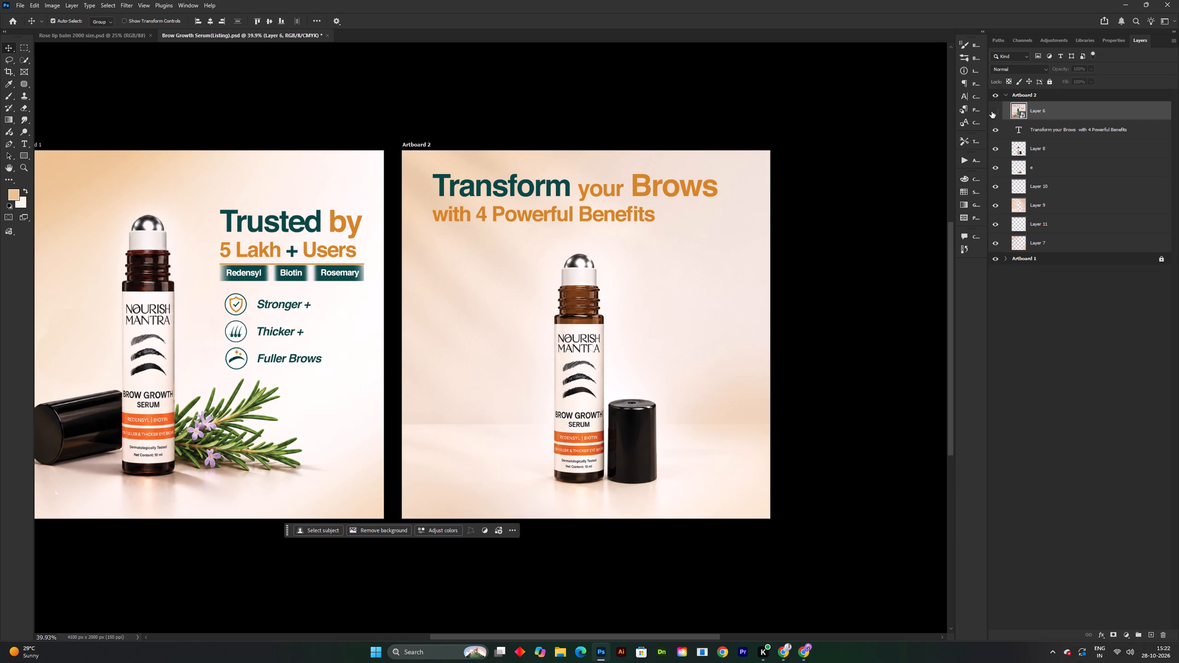
double_click(992, 112)
triple_click(996, 111)
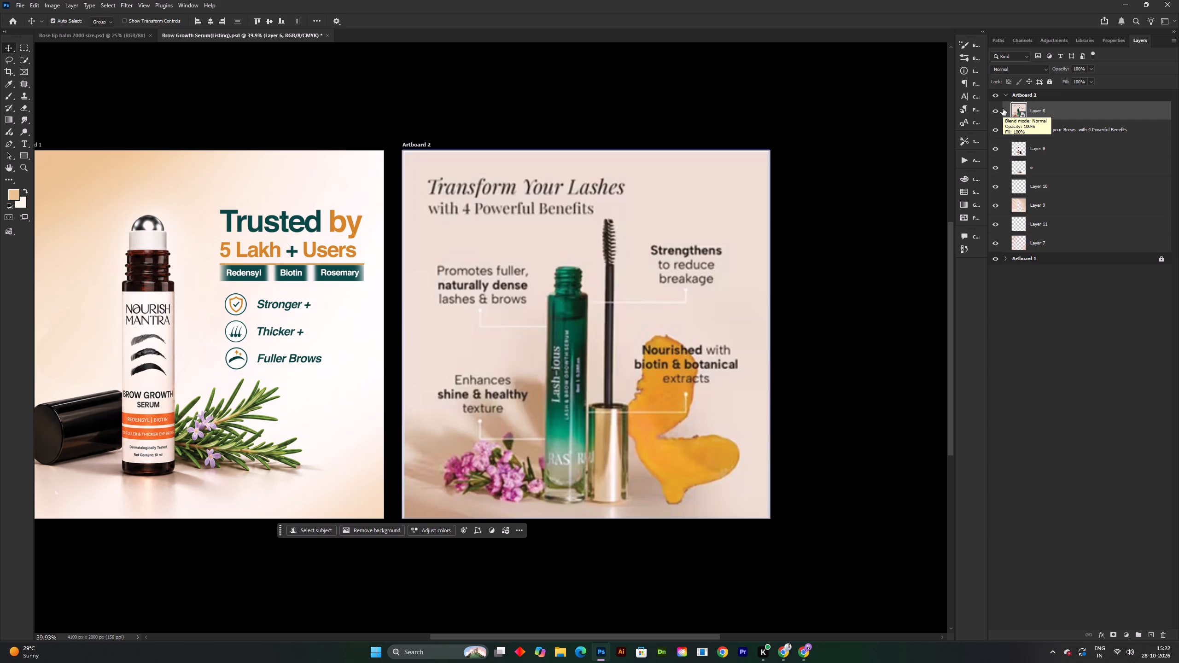
click(1003, 109)
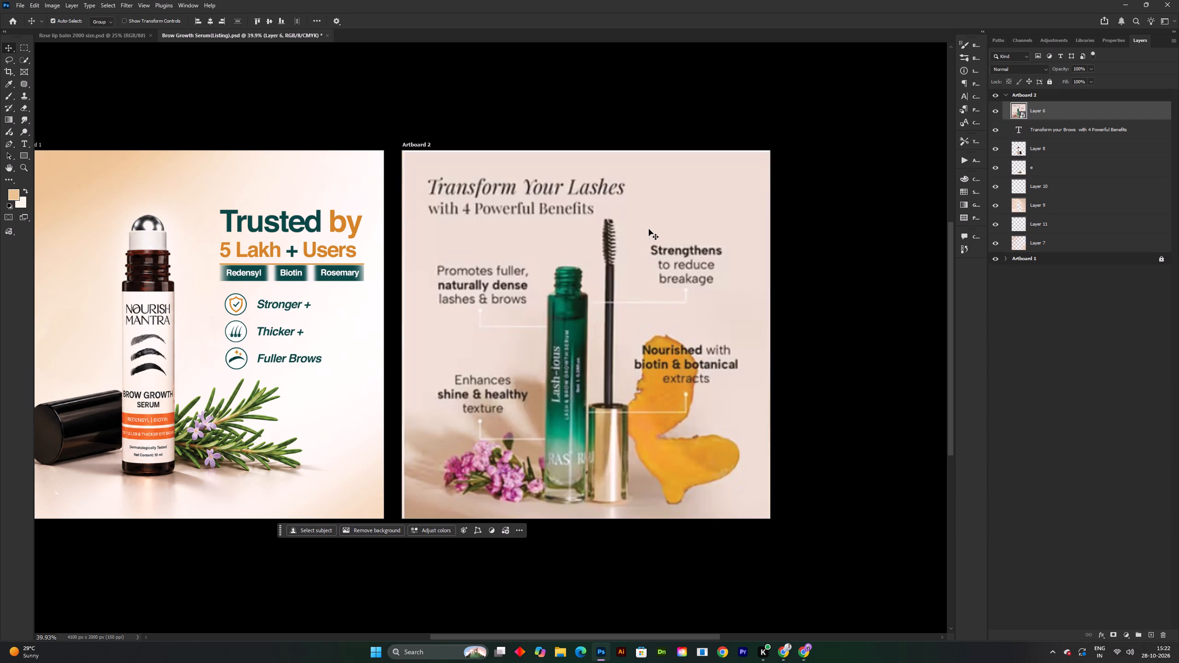
Capture the reference's text "Promotes fuller, naturally dense lashes & brows" with screen text extraction, hide the reference layer and save.
key(shift+super+t)
drag(429, 256, 533, 314)
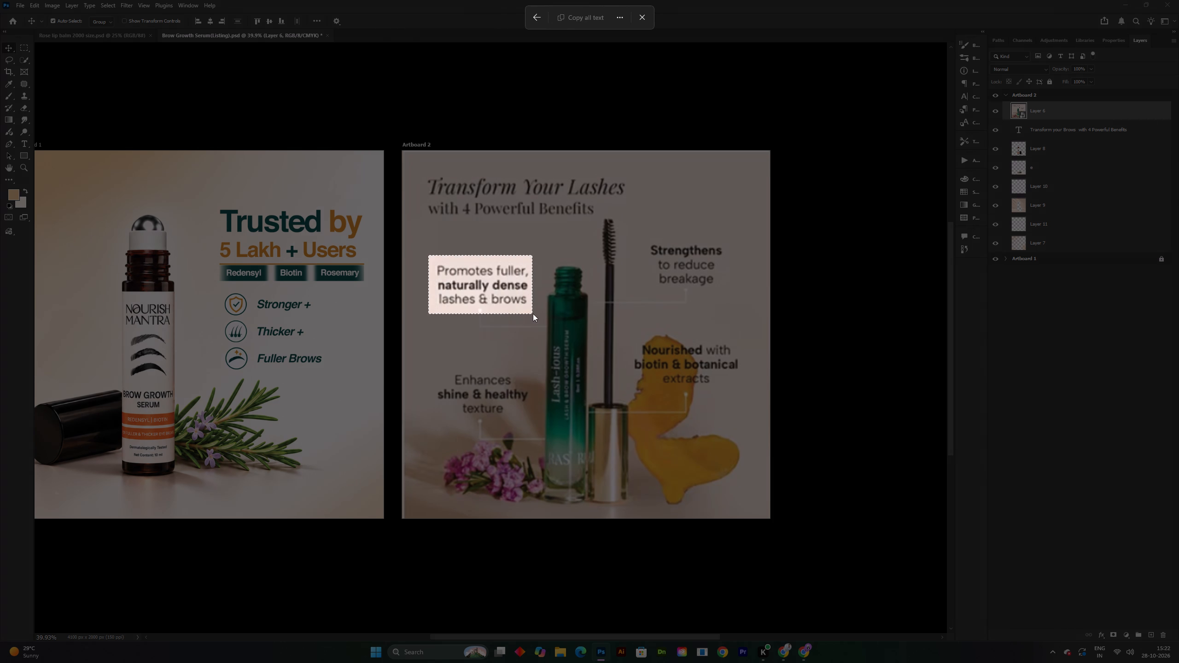
drag(533, 314, 535, 314)
triple_click(589, 18)
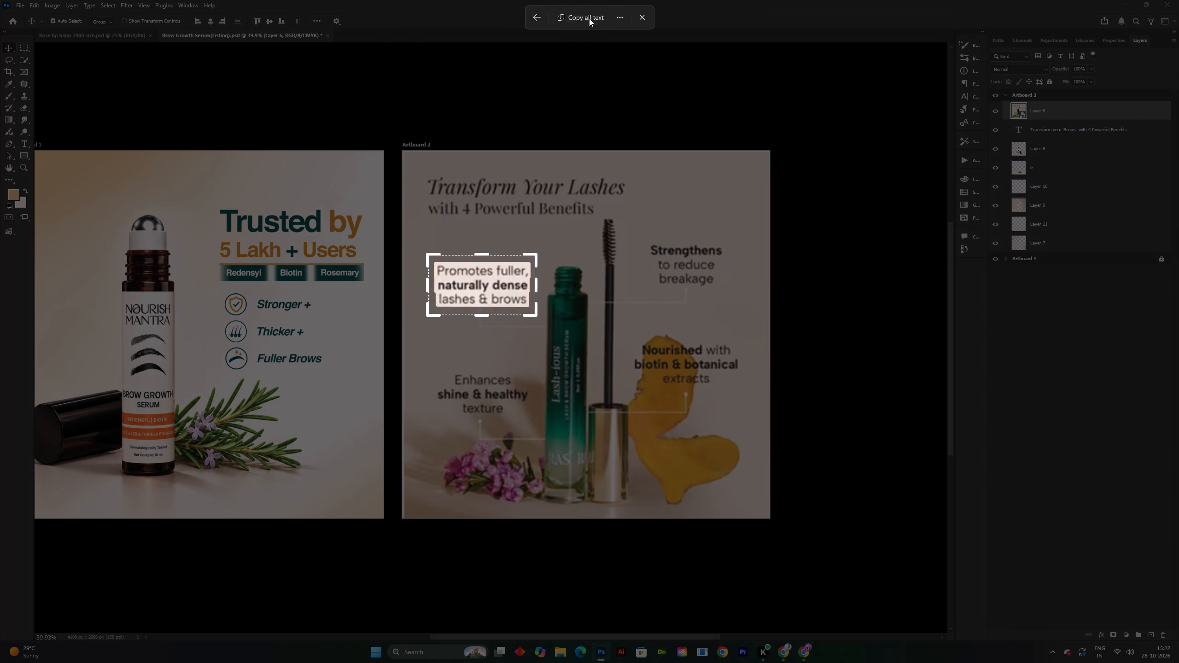
click(990, 110)
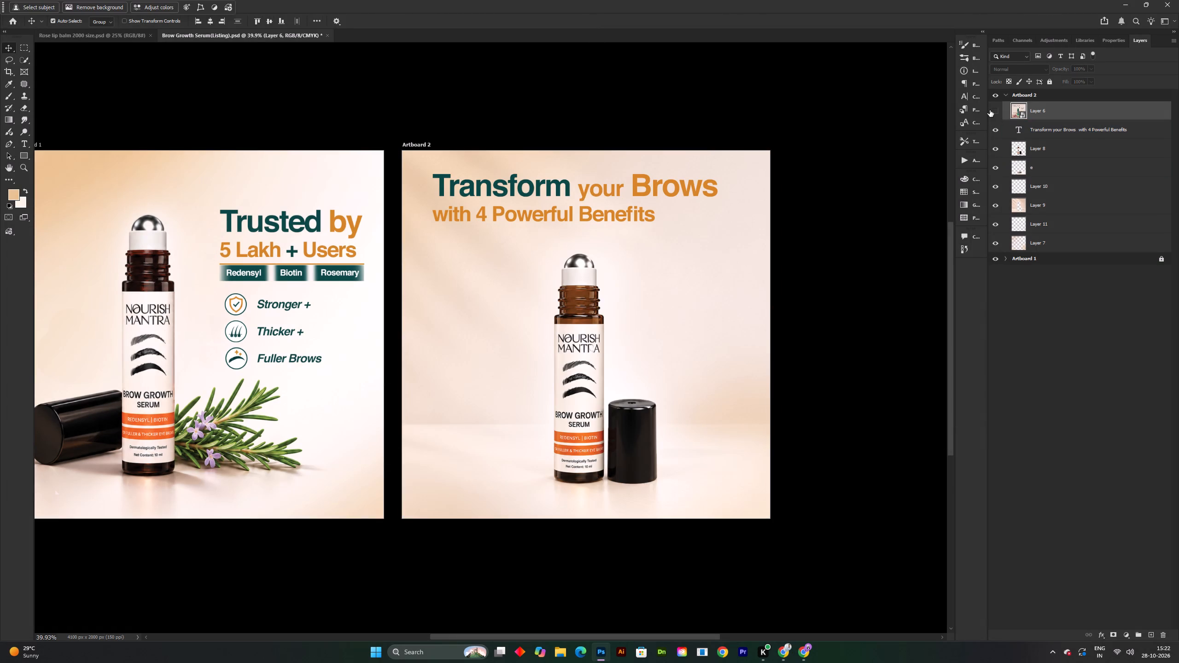
key(ctrl+s)
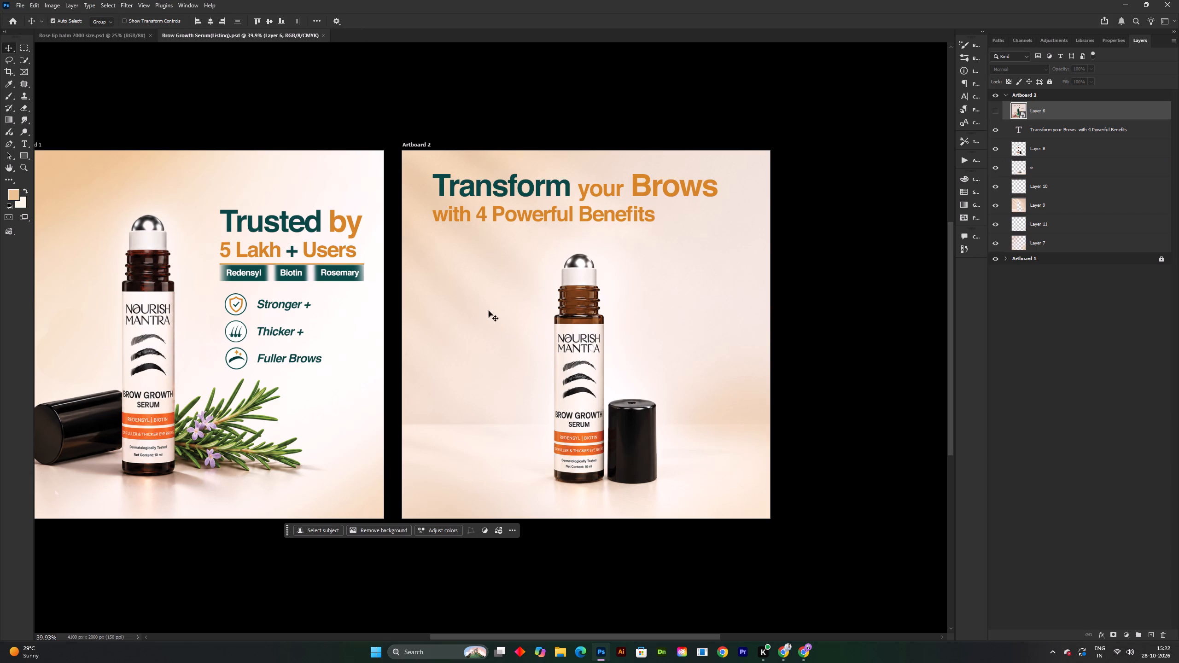
Add a text layer in Artboard 2 with the copied "Promotes fuller, naturally dense lashes & brows" and save.
key(t)
click(465, 305)
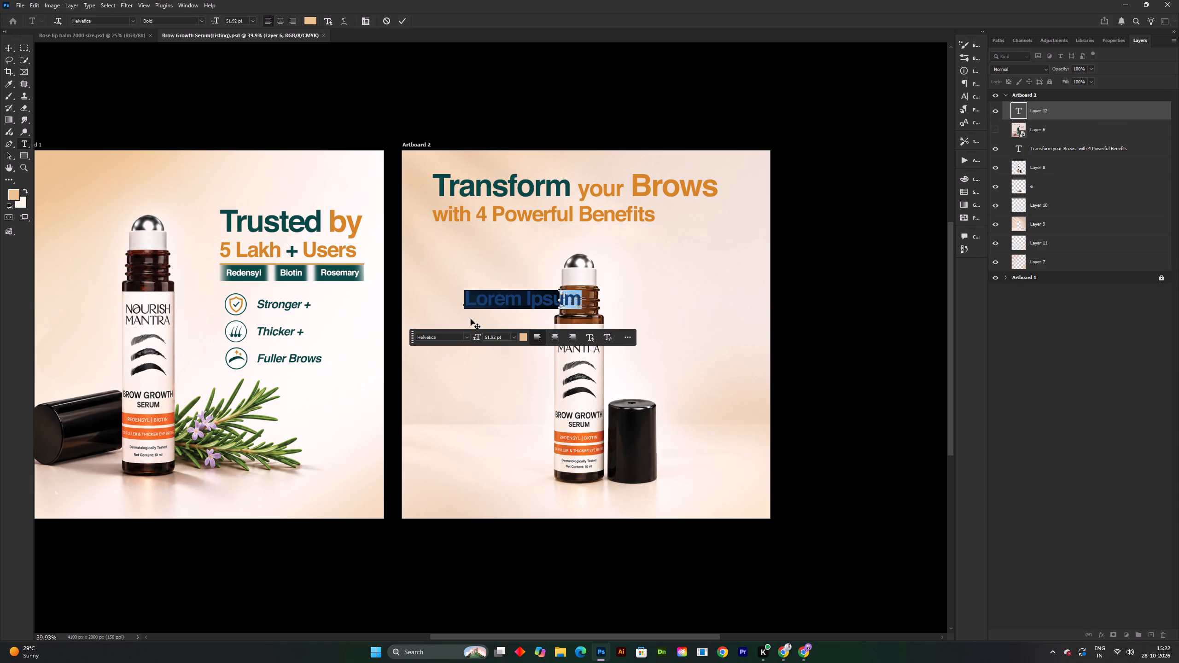
key(BackSpace)
key(ctrl+v)
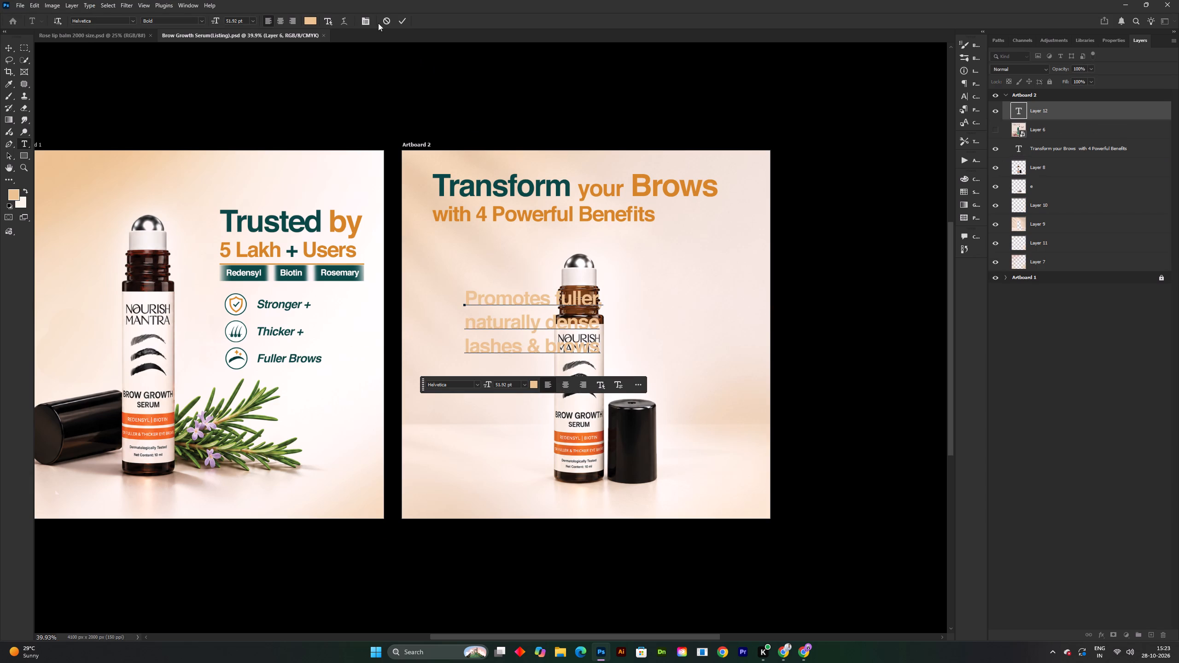
click(399, 21)
key(ctrl+s)
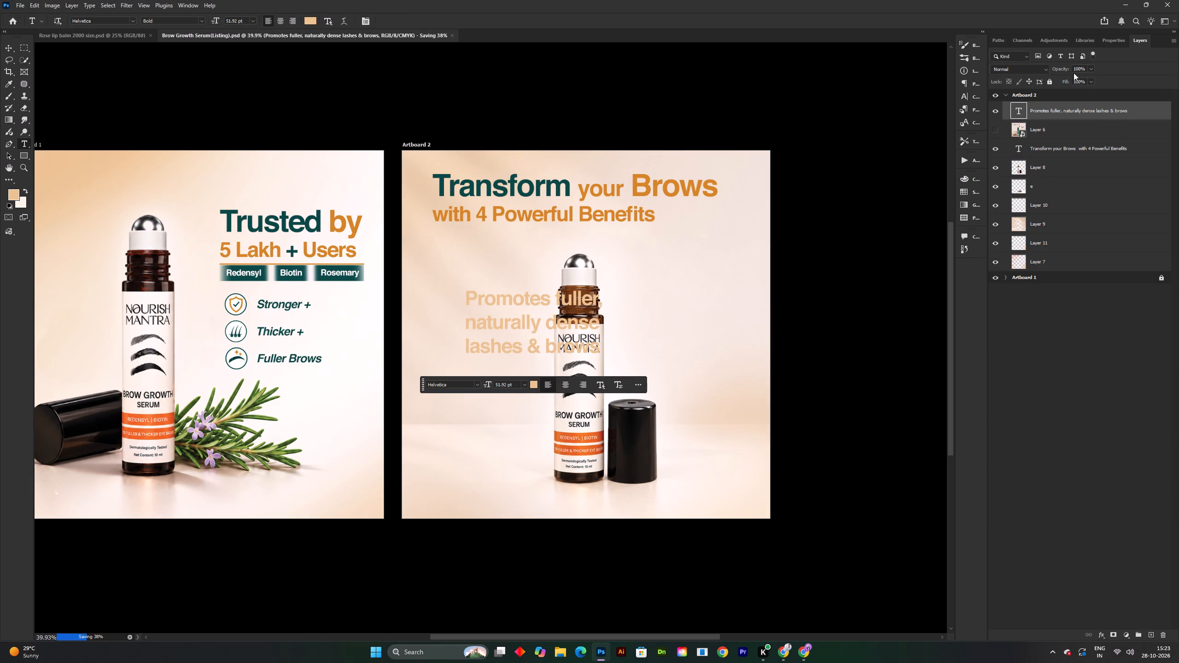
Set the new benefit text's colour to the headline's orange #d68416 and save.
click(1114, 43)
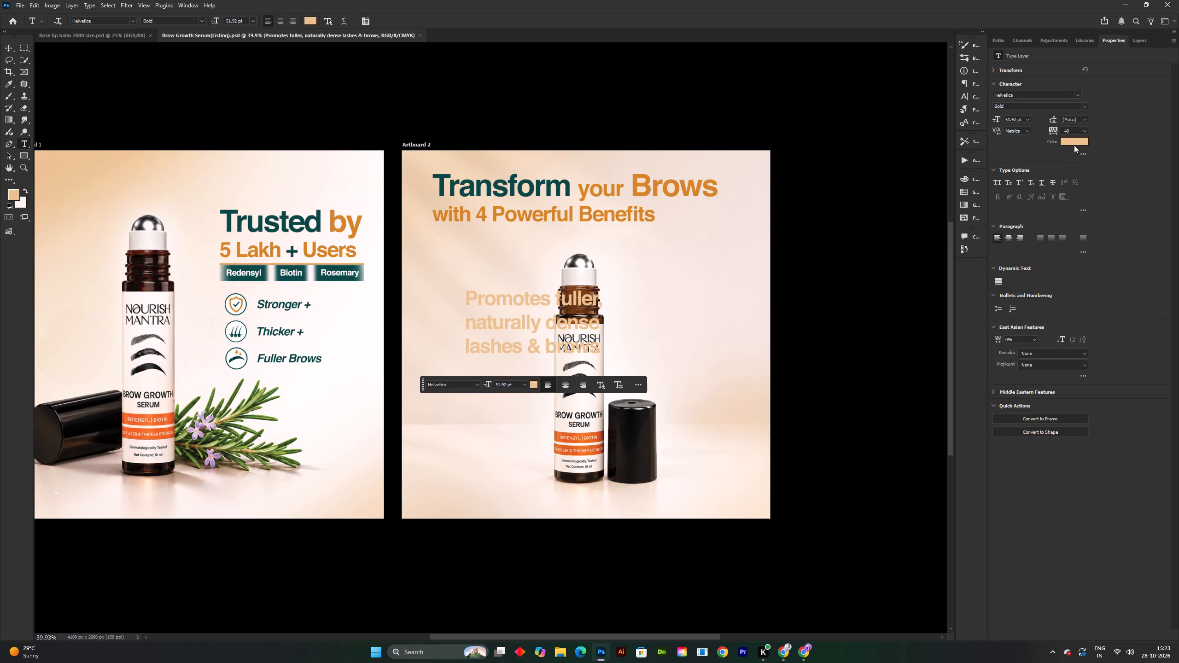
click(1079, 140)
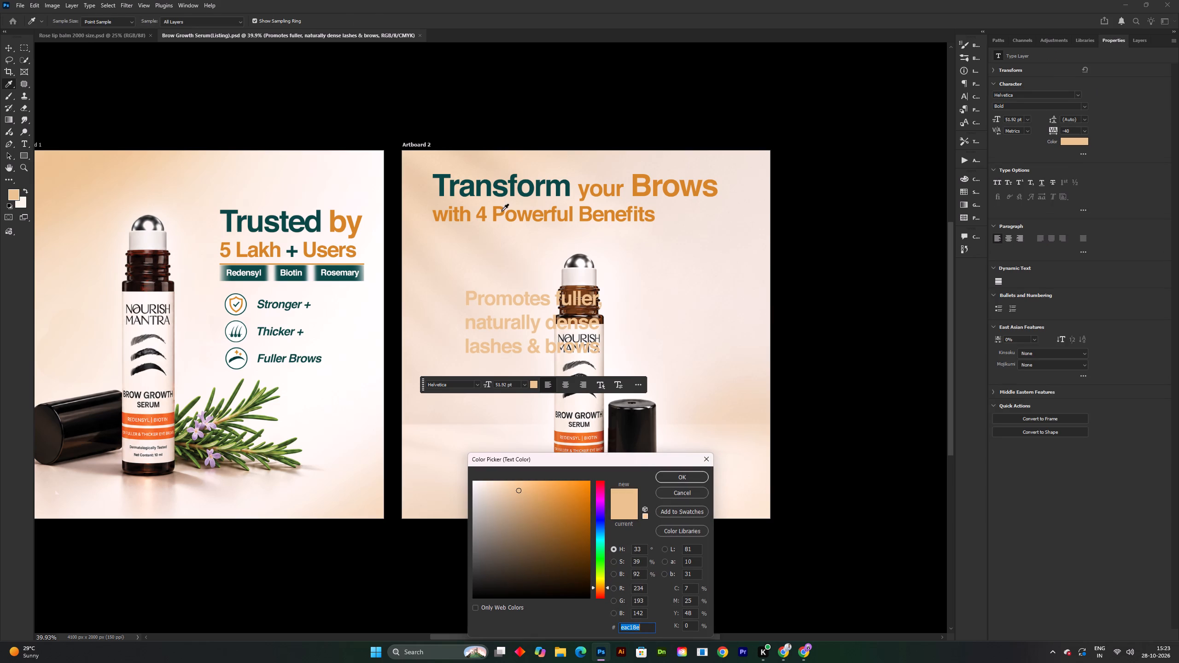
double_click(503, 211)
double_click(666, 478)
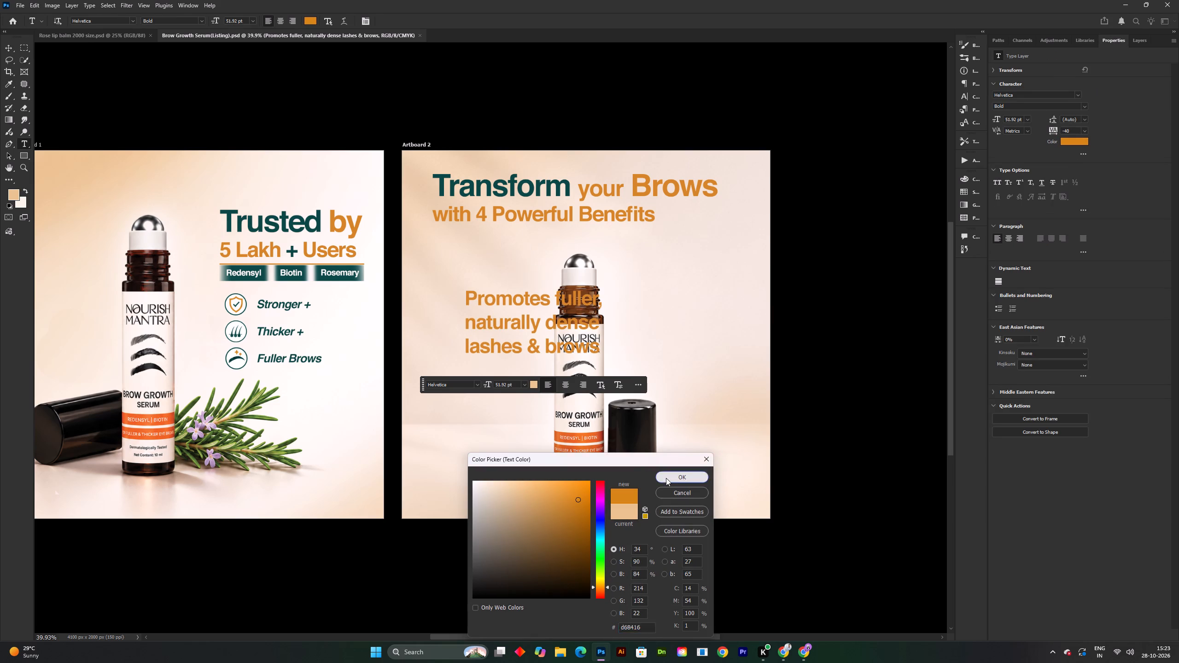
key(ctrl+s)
Set the benefit text's colour to the dark teal #074745 sampled from "Transform" in the headline and save.
click(1064, 145)
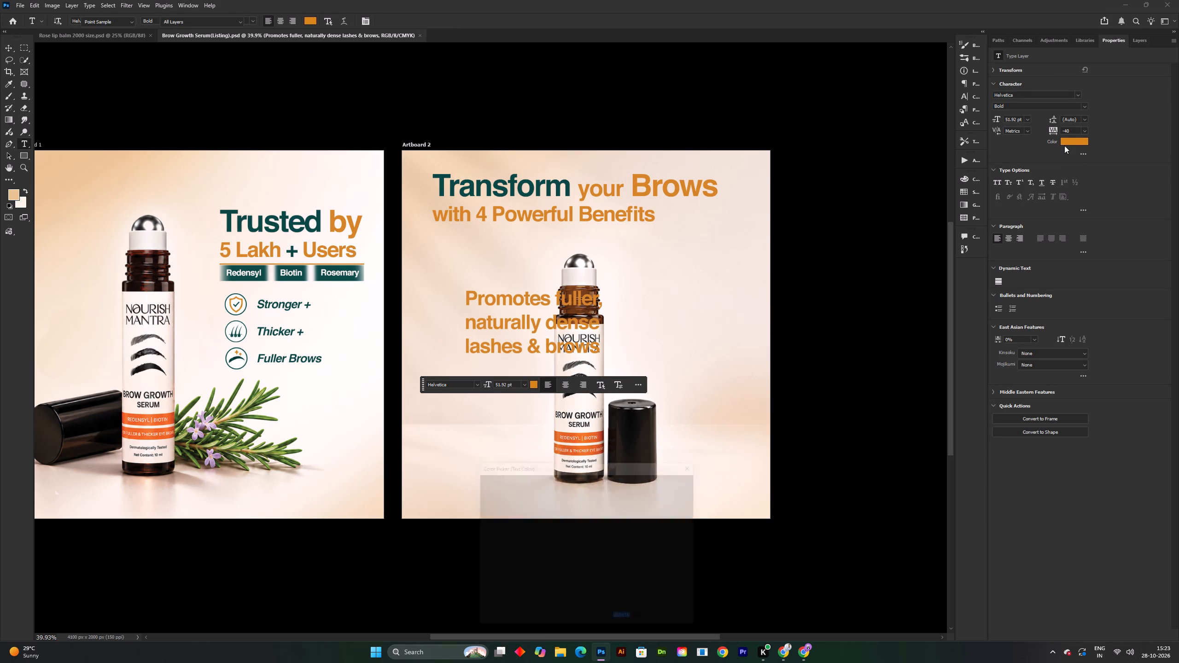
click(512, 183)
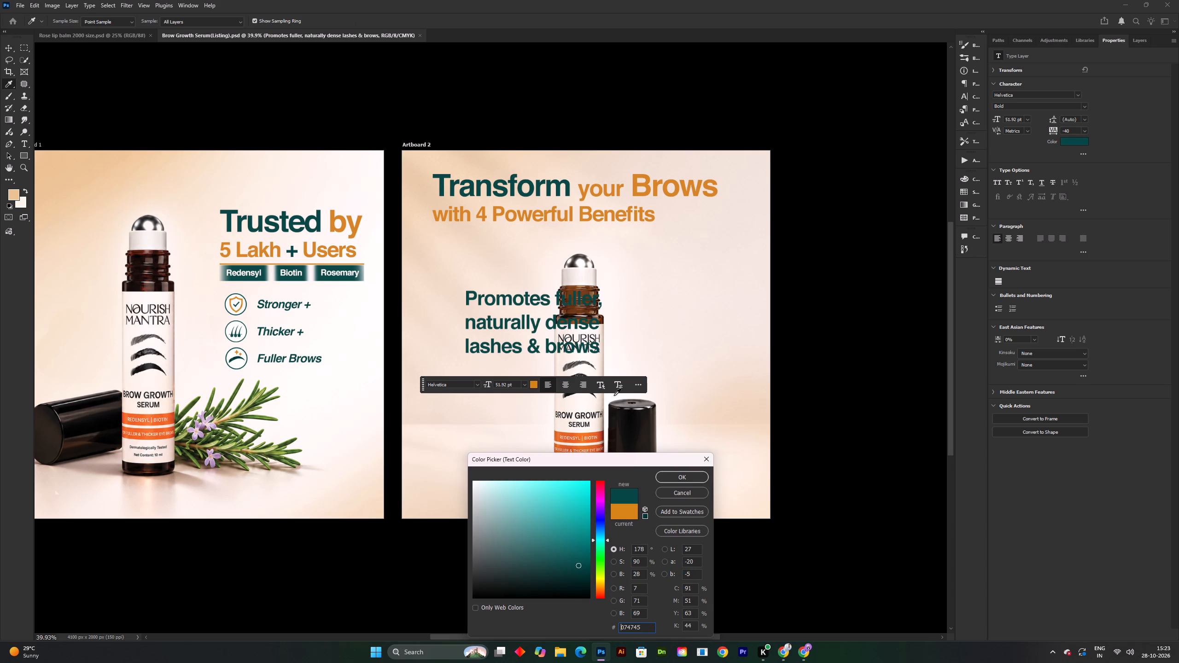
click(677, 471)
key(ctrl+s)
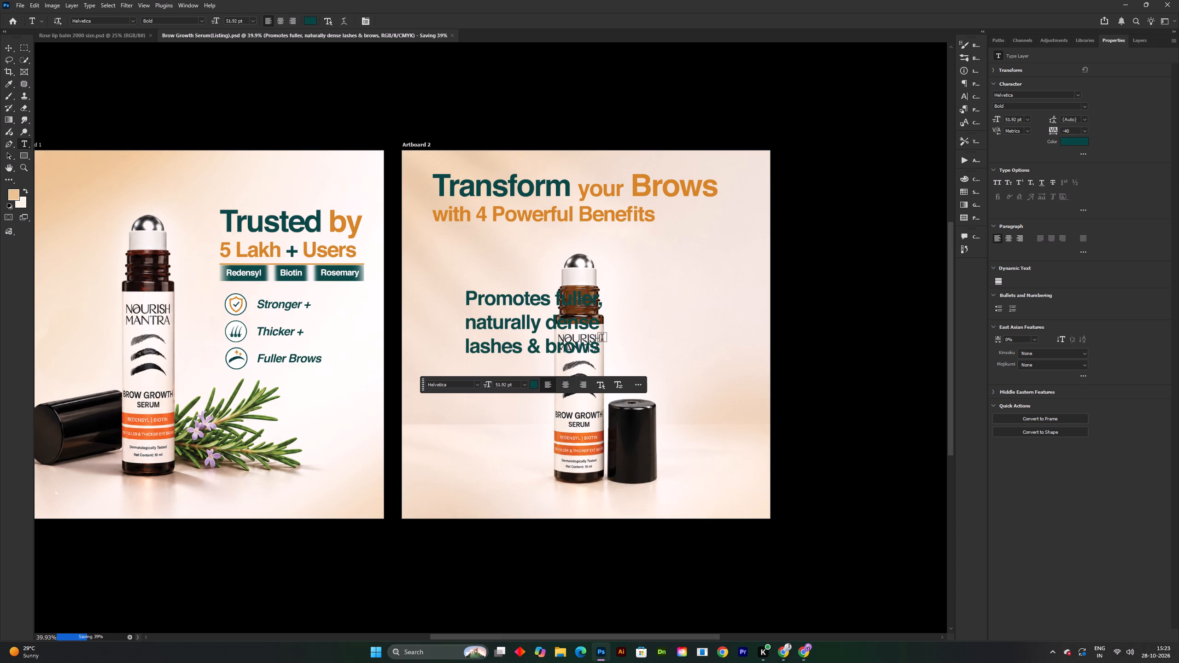
Scale the benefit text to about 57% and place it left of the bottle neck below the headline, then save.
key(ctrl+t)
drag(601, 325, 543, 325)
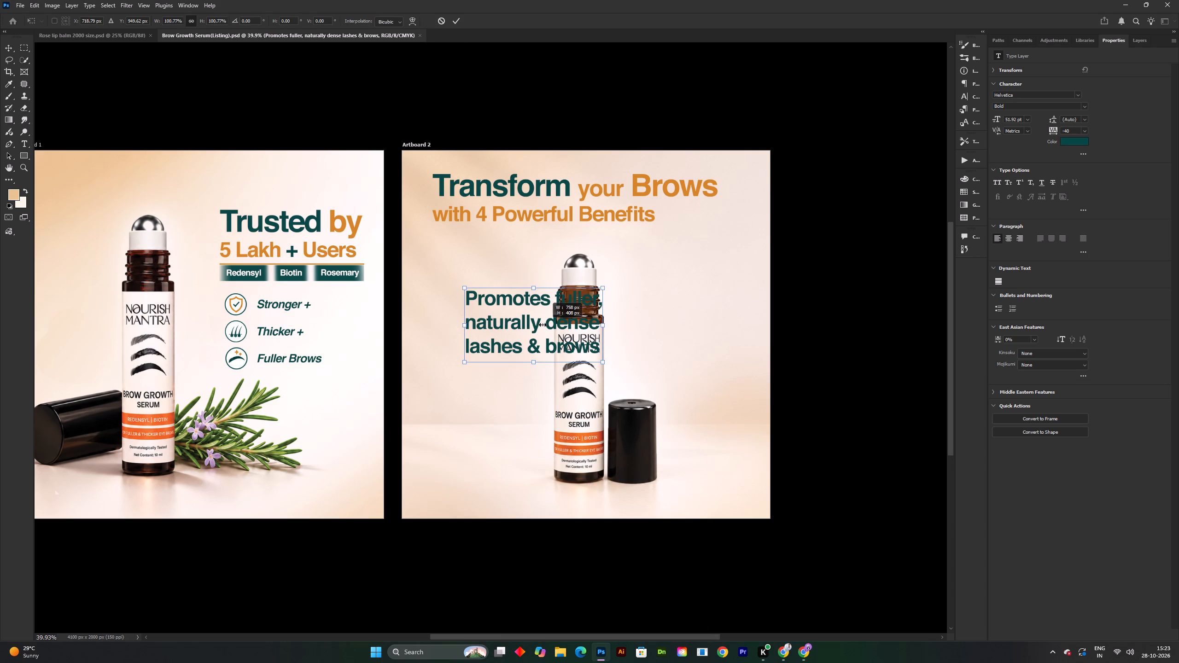
drag(543, 325, 542, 324)
key(v)
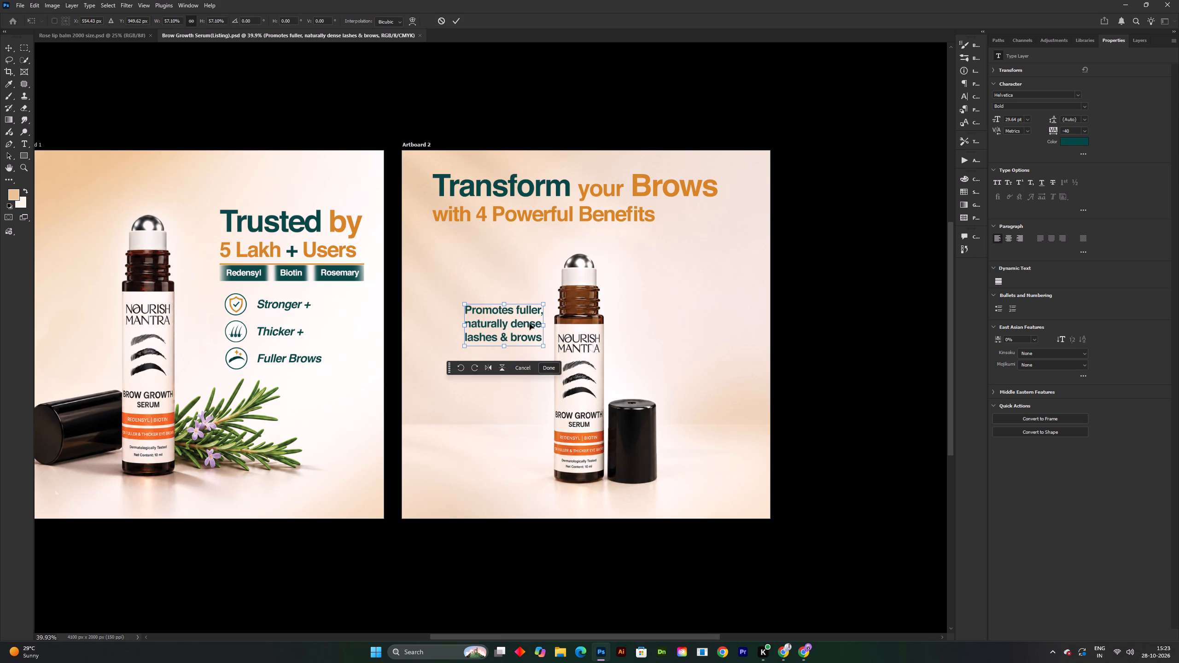
drag(529, 324, 507, 295)
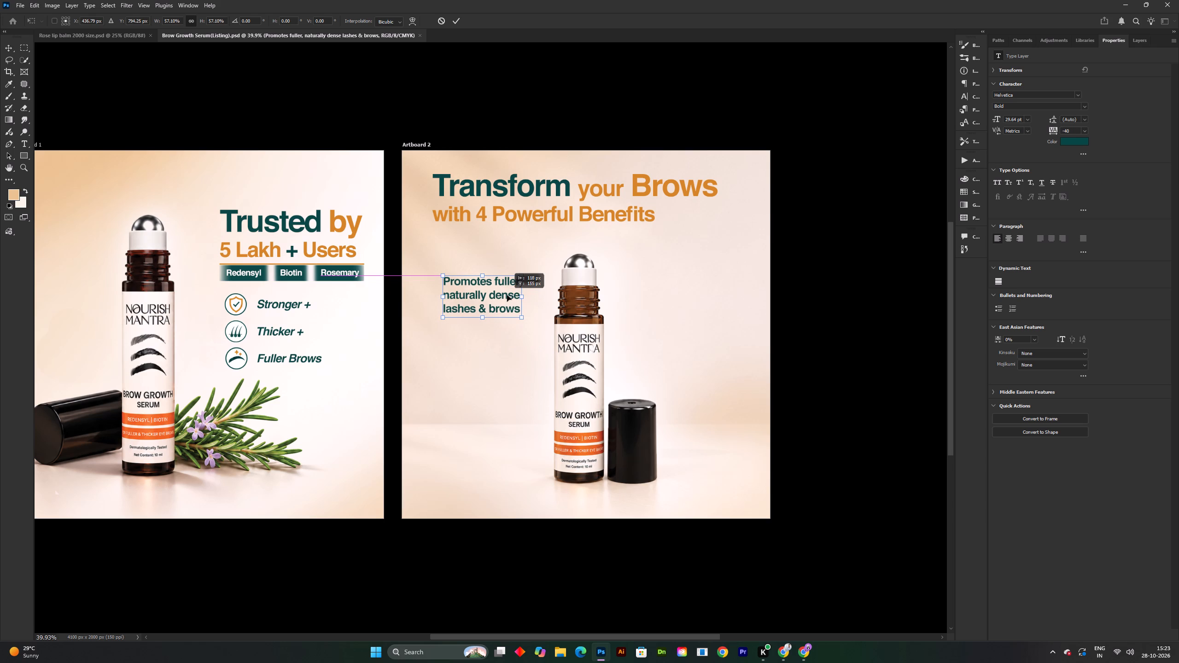
drag(507, 295, 503, 295)
key(ctrl+s)
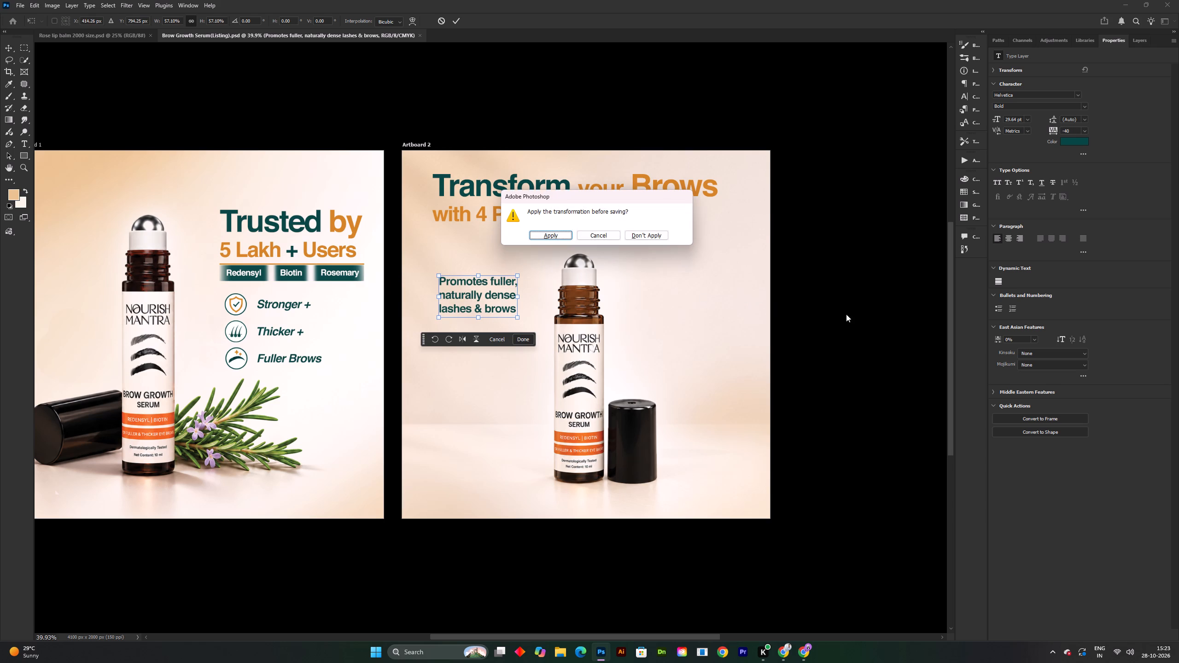
click(561, 235)
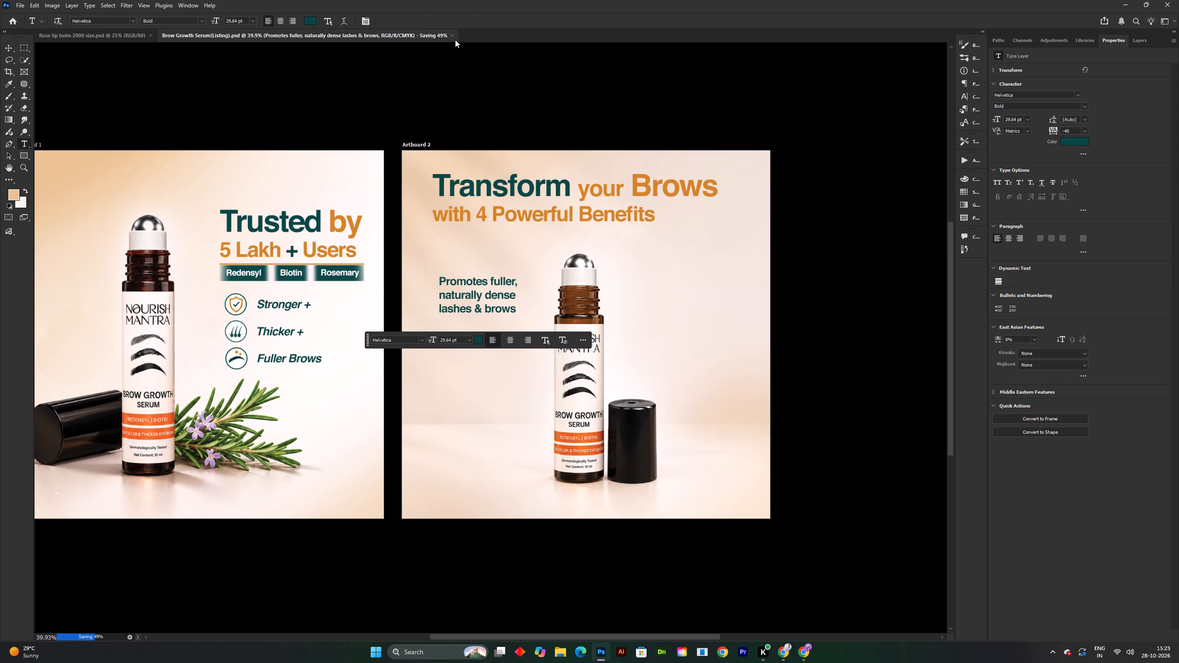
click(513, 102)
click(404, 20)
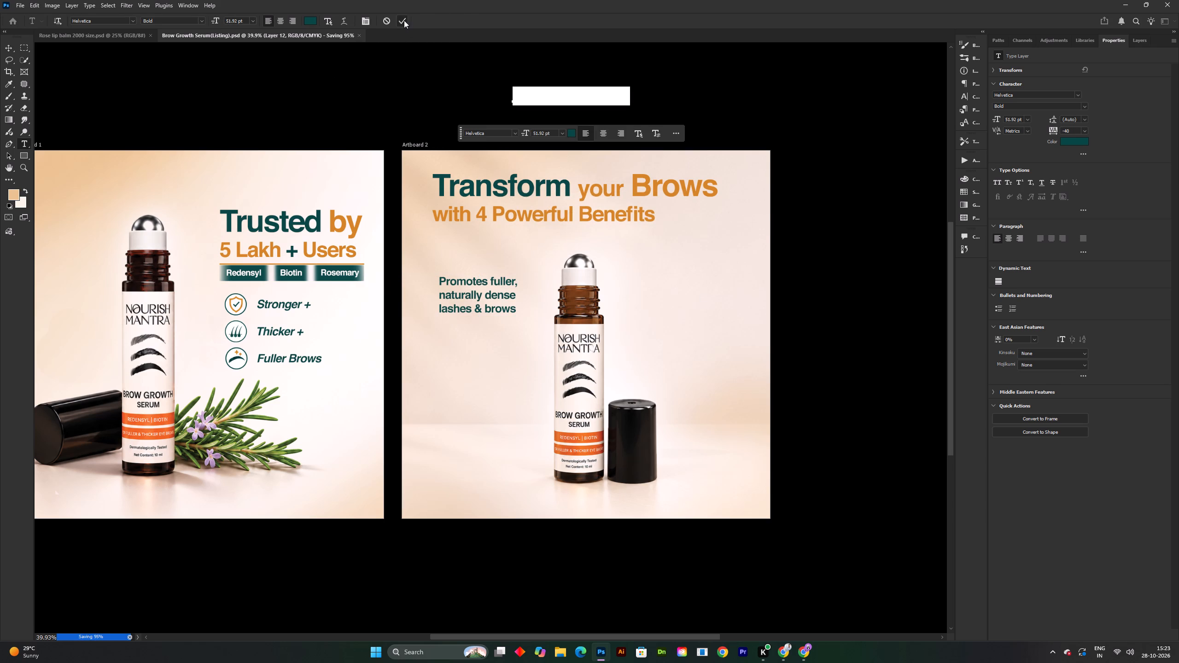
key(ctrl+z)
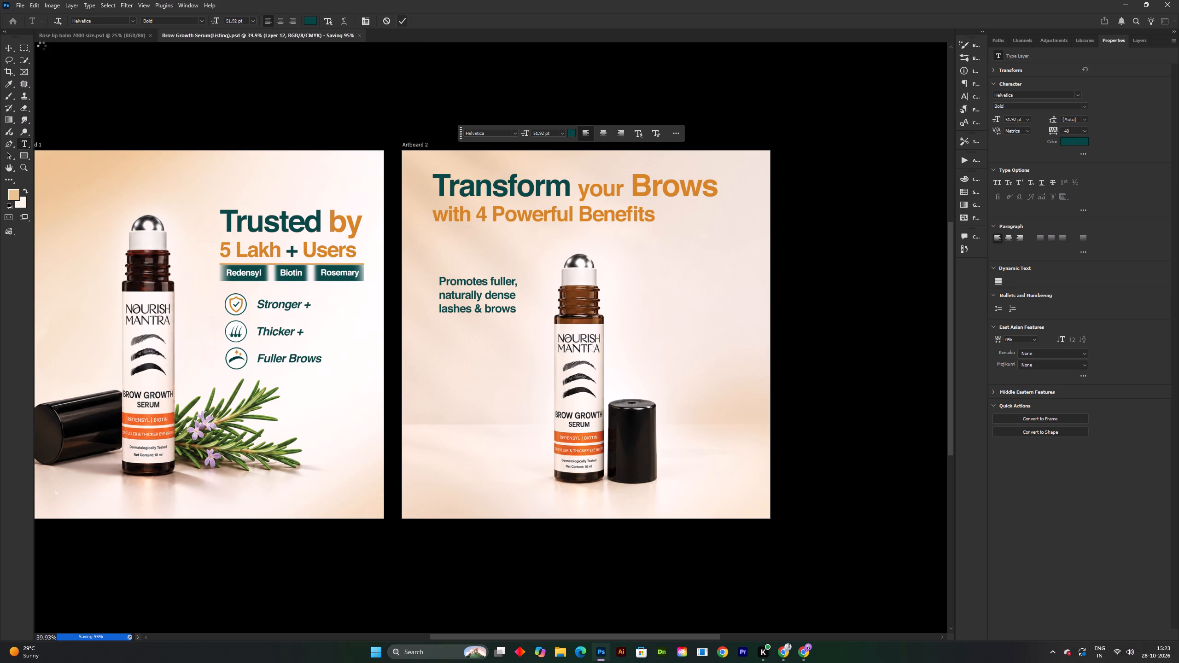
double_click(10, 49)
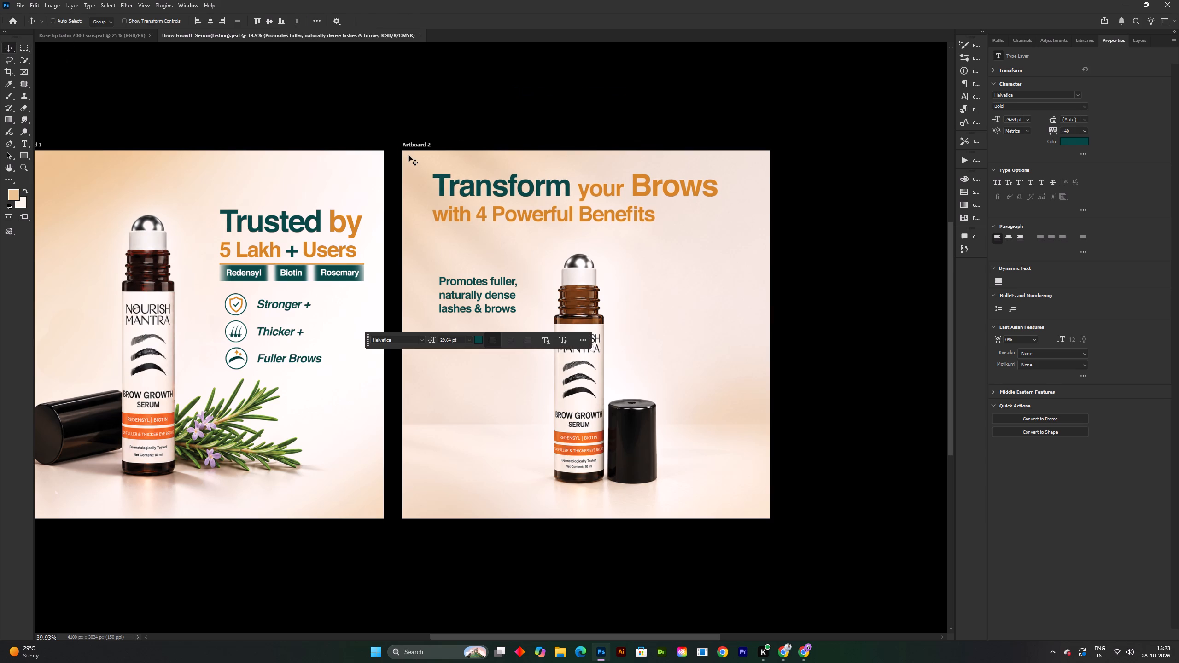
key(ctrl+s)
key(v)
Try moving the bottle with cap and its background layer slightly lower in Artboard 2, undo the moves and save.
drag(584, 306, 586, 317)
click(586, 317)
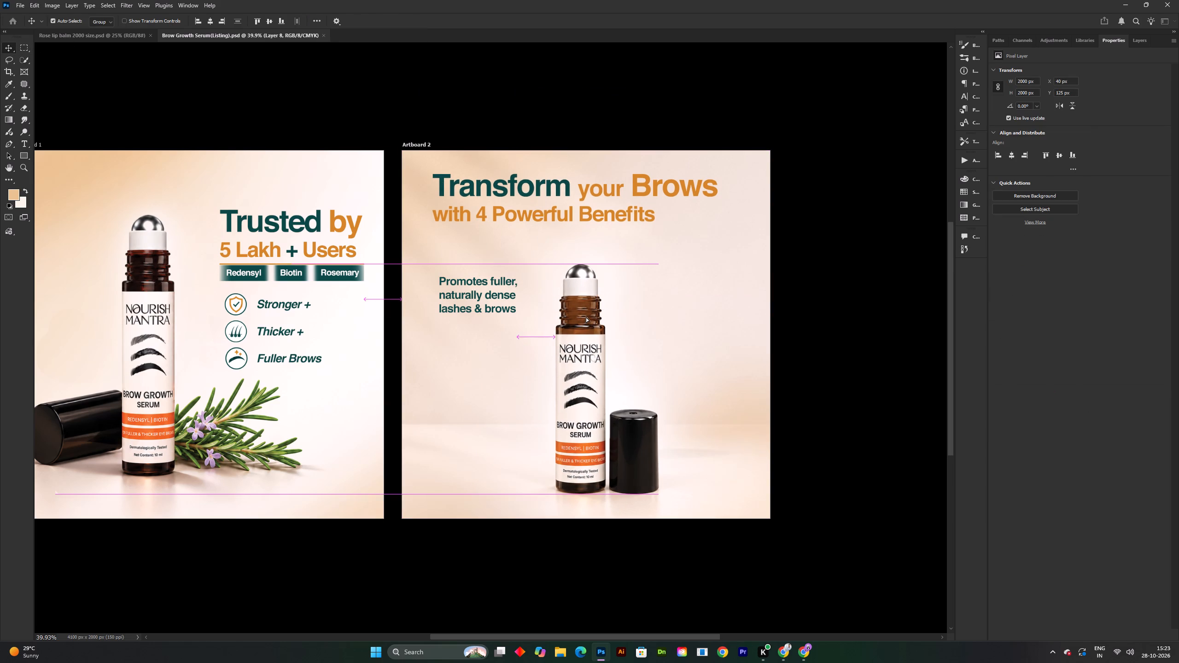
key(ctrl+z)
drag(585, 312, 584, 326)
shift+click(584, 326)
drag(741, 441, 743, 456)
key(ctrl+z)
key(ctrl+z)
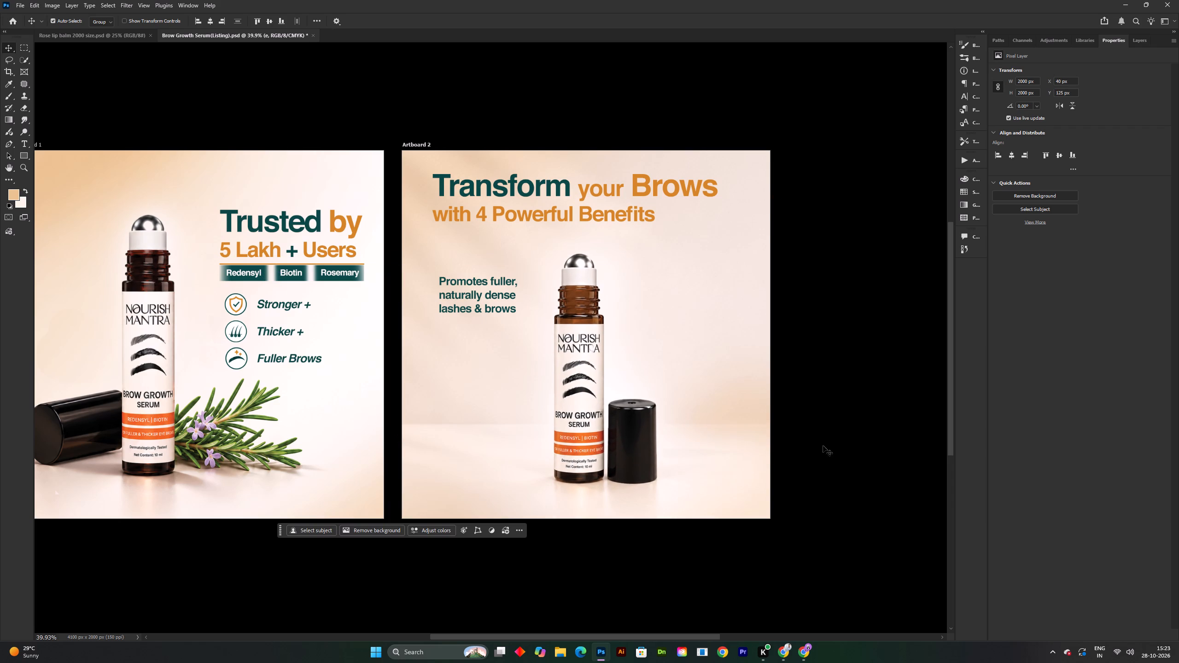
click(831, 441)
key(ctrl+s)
Move the benefit text slightly higher beside the roller ball in Artboard 2.
drag(513, 309, 513, 300)
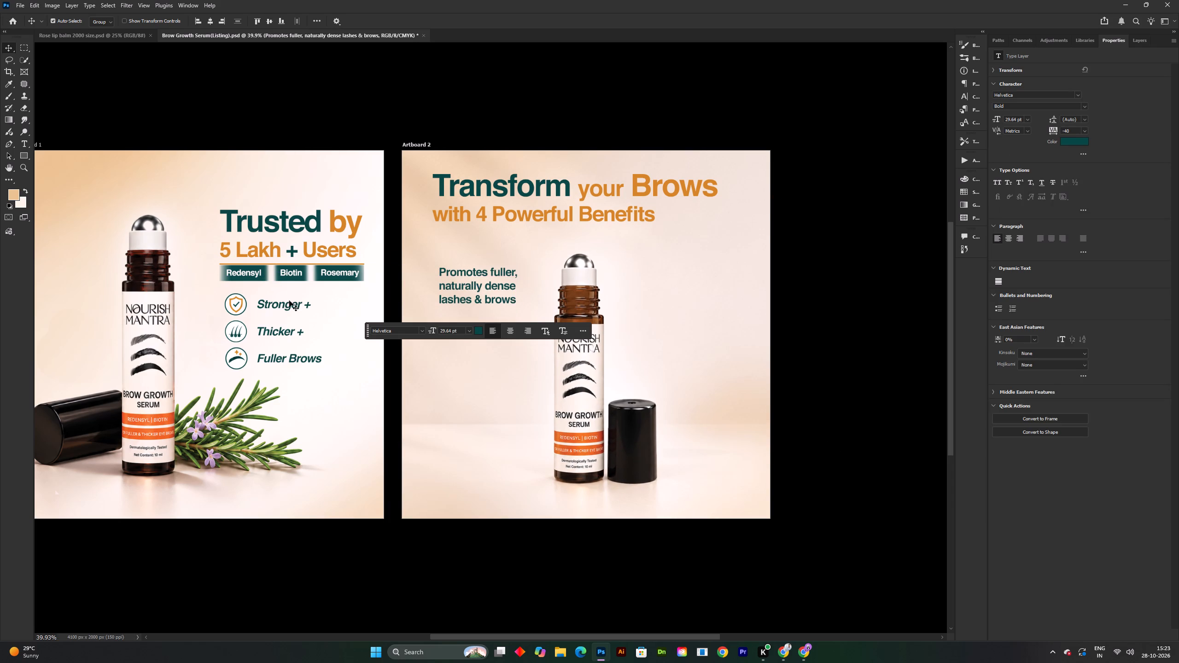
Draw a thin horizontal rectangle about 1561 × 4 px beneath "with 4 Powerful Benefits" in Artboard 2 as the headline underline.
shift+scroll(334, 273, up, 3)
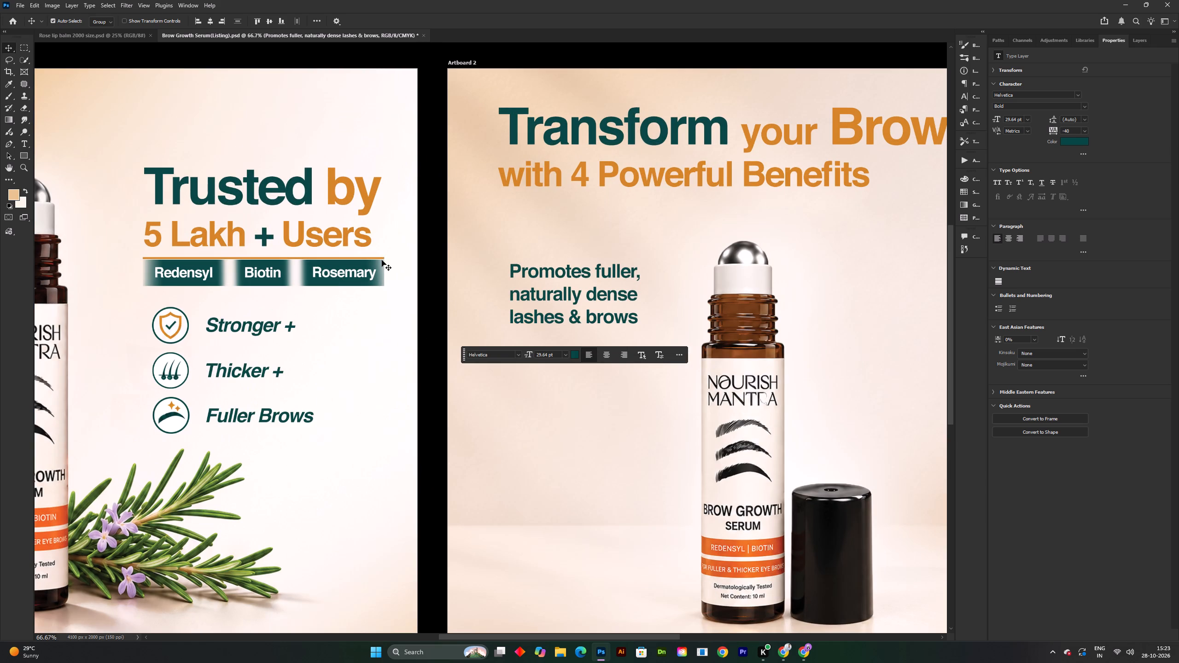
key(space)
key(space)
key(space)
key(space)
key(space)
drag(731, 202, 568, 244)
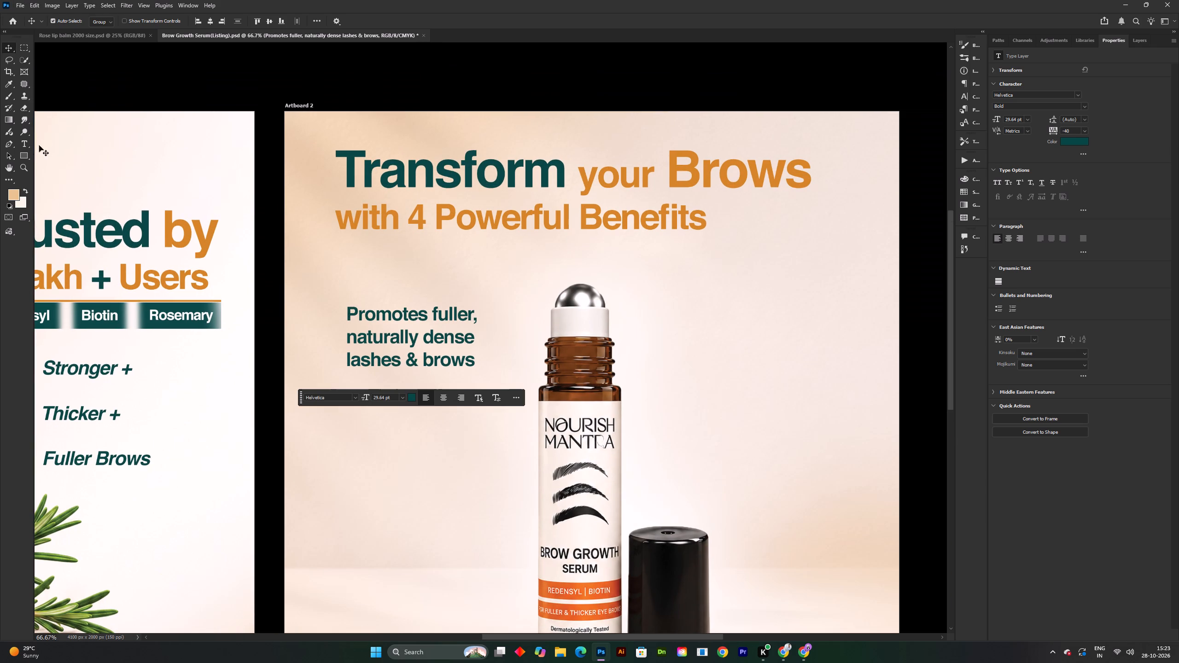
triple_click(28, 151)
click(28, 151)
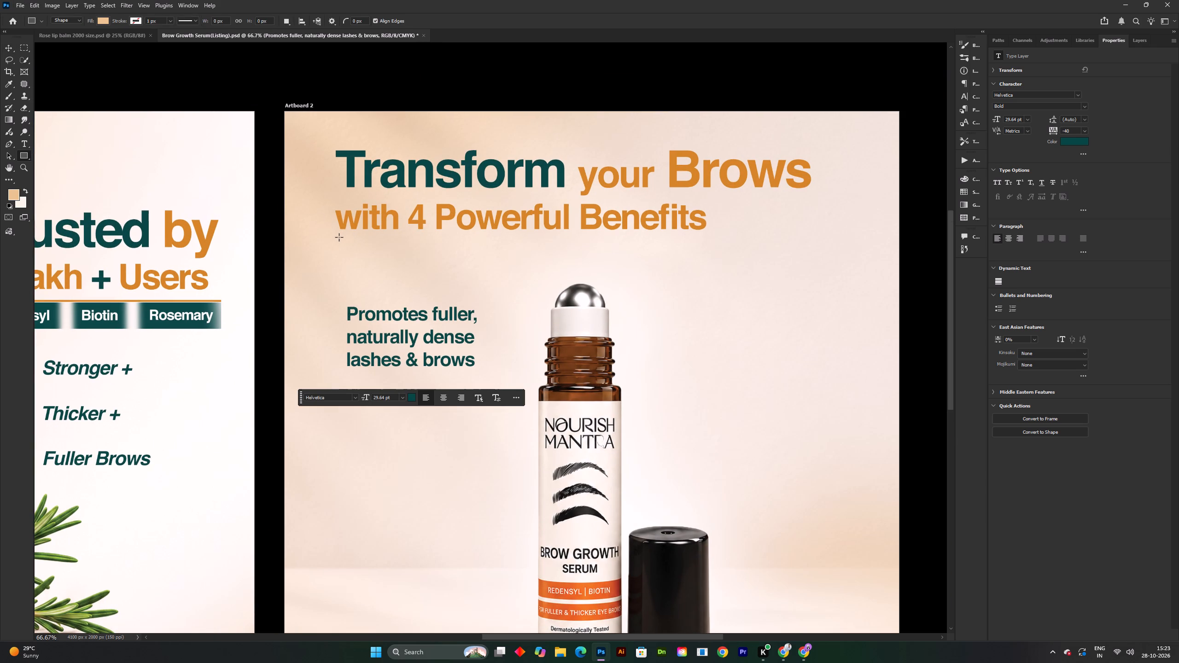
drag(337, 237, 805, 240)
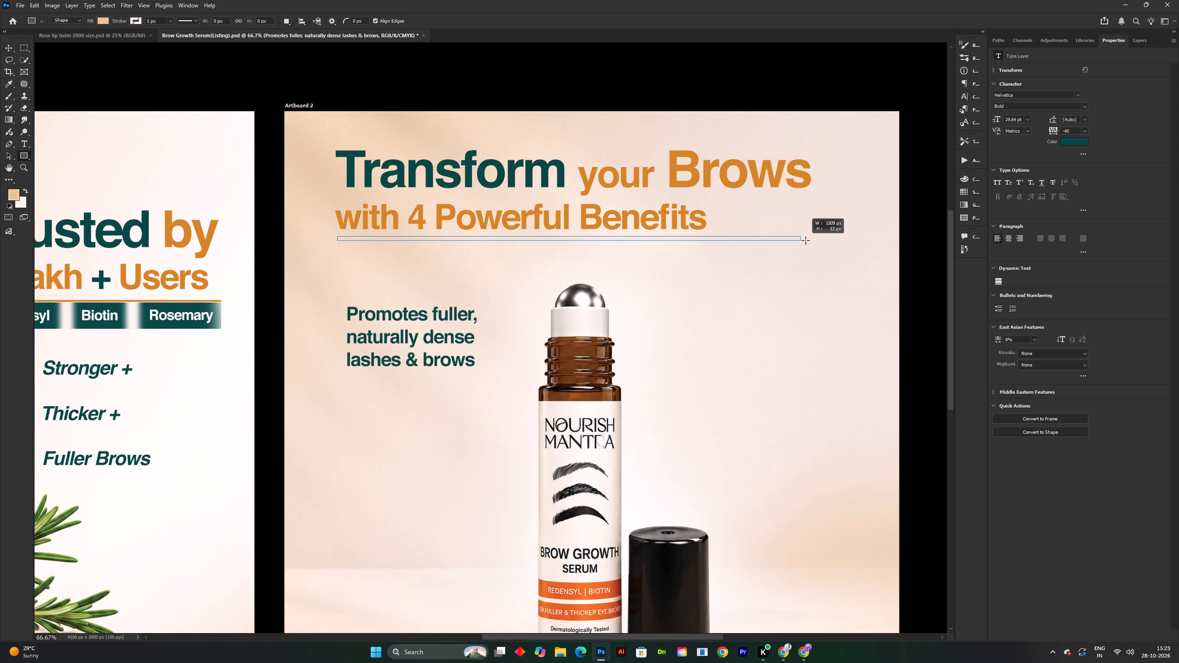
drag(805, 240, 817, 238)
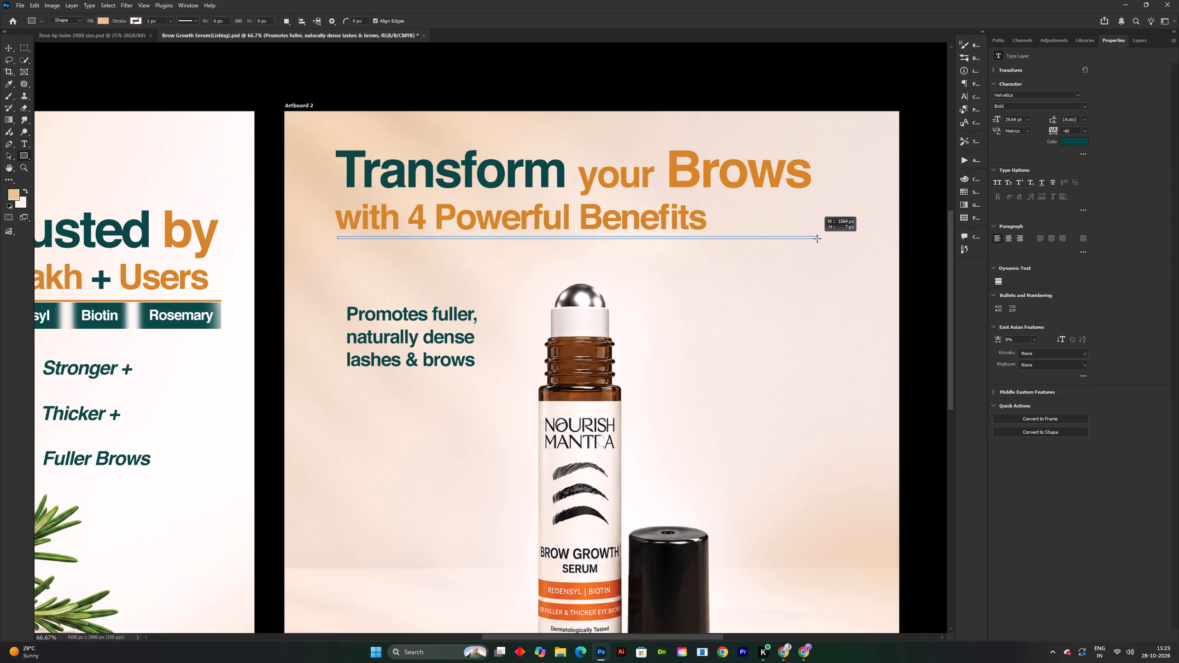
drag(817, 238, 816, 238)
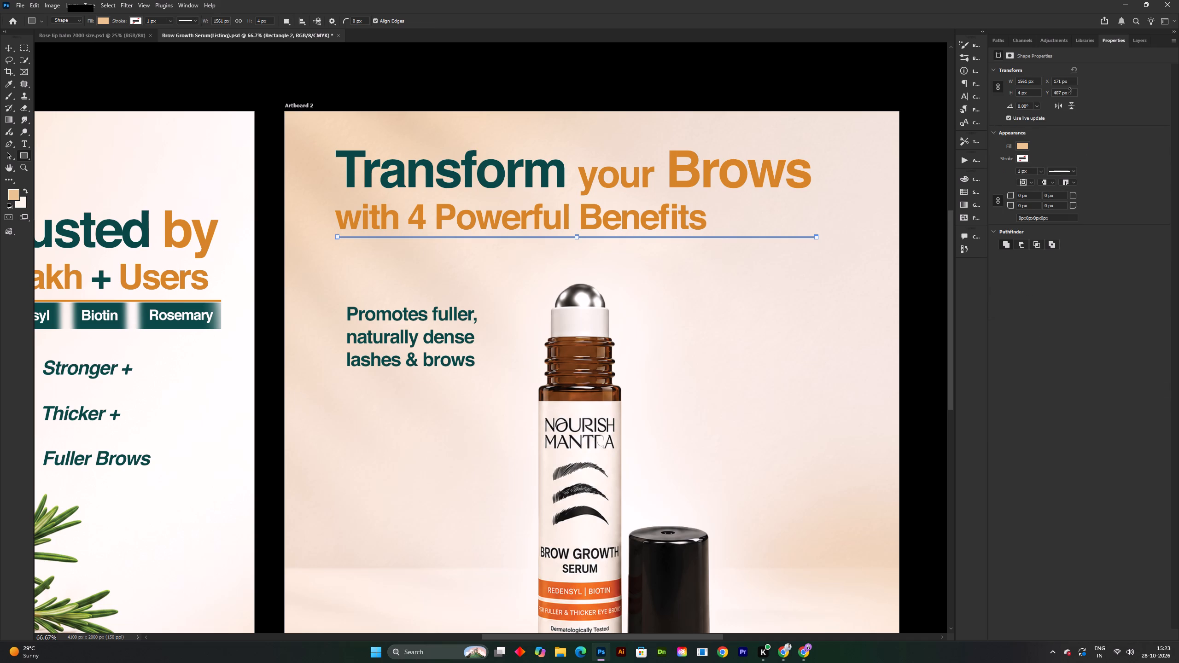
Fill the headline underline with the recently used orange that matches "Brows".
click(1022, 147)
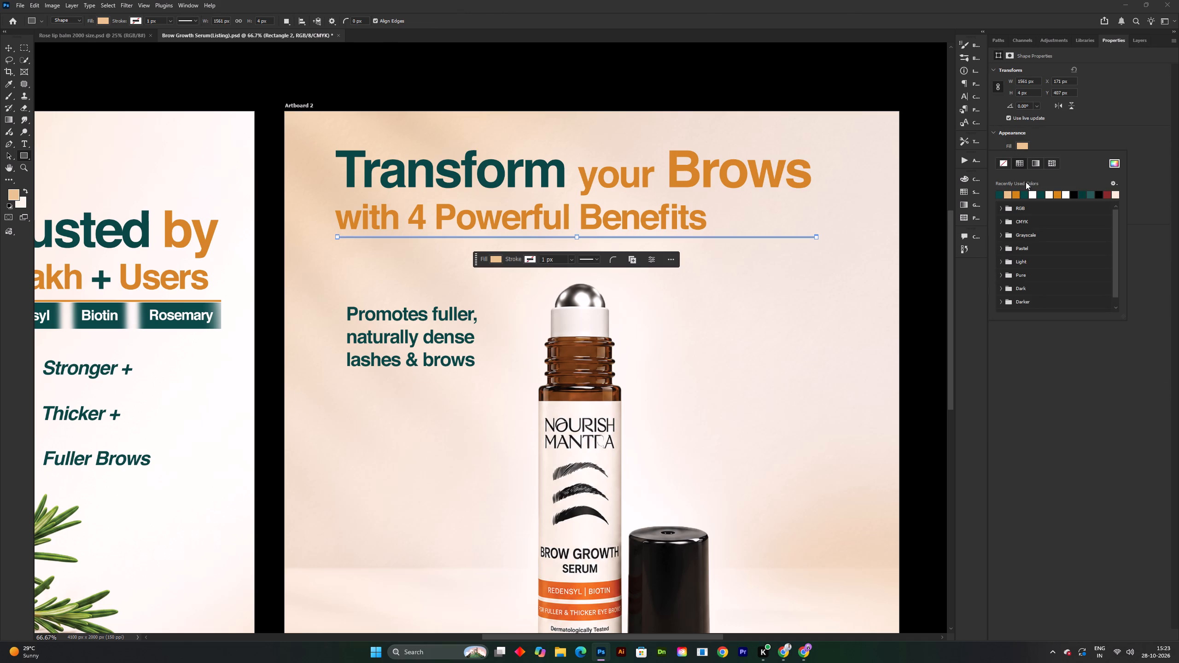
click(1018, 193)
click(2, 50)
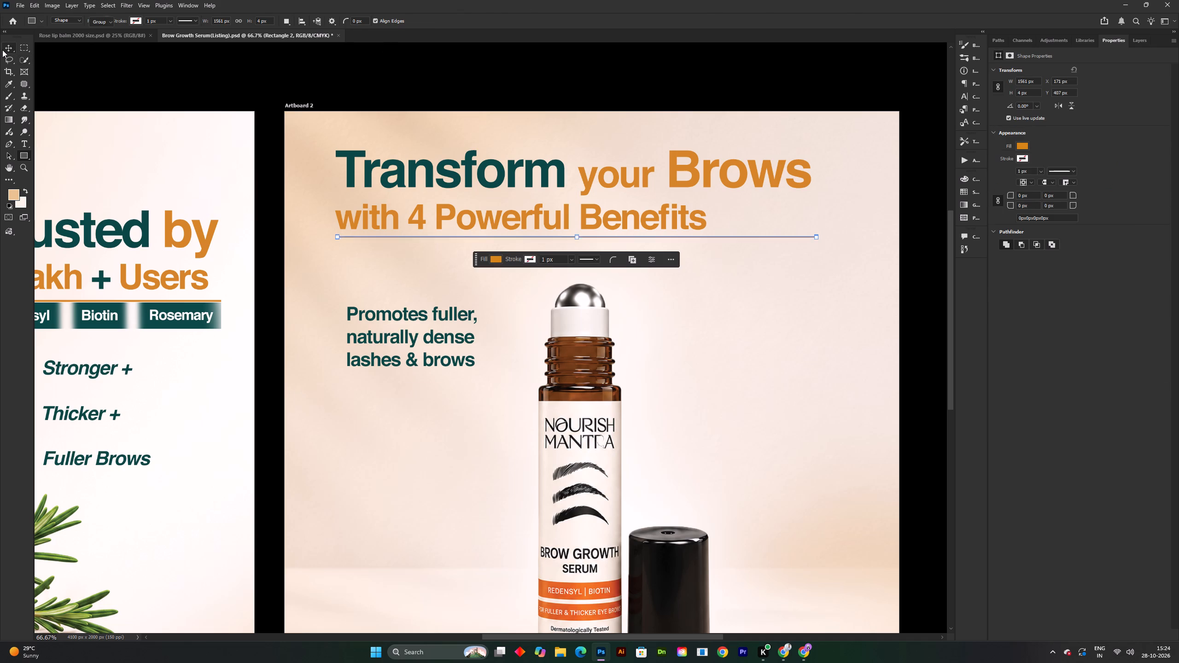
ctrl+scroll(377, 157, down, 1)
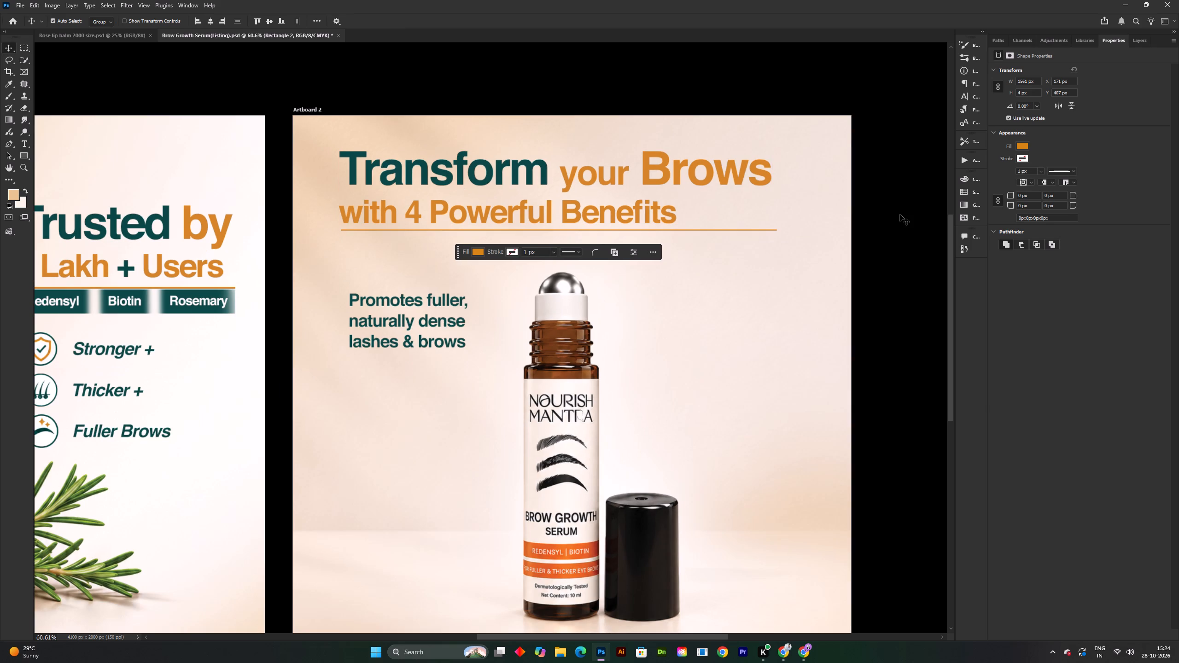
click(900, 215)
Move the "Transform your Brows with 4 Powerful Benefits" headline slightly down, closer to the underline, and save.
shift+scroll(718, 210, down, 1)
key(space)
drag(689, 229, 676, 266)
click(662, 224)
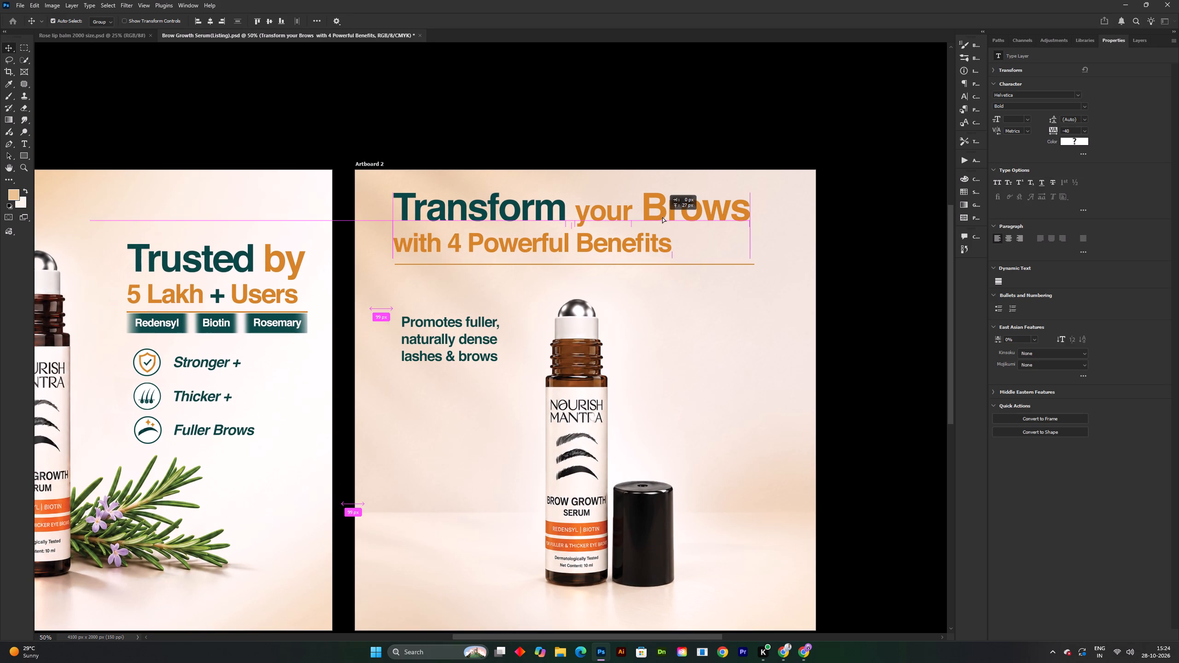
click(695, 112)
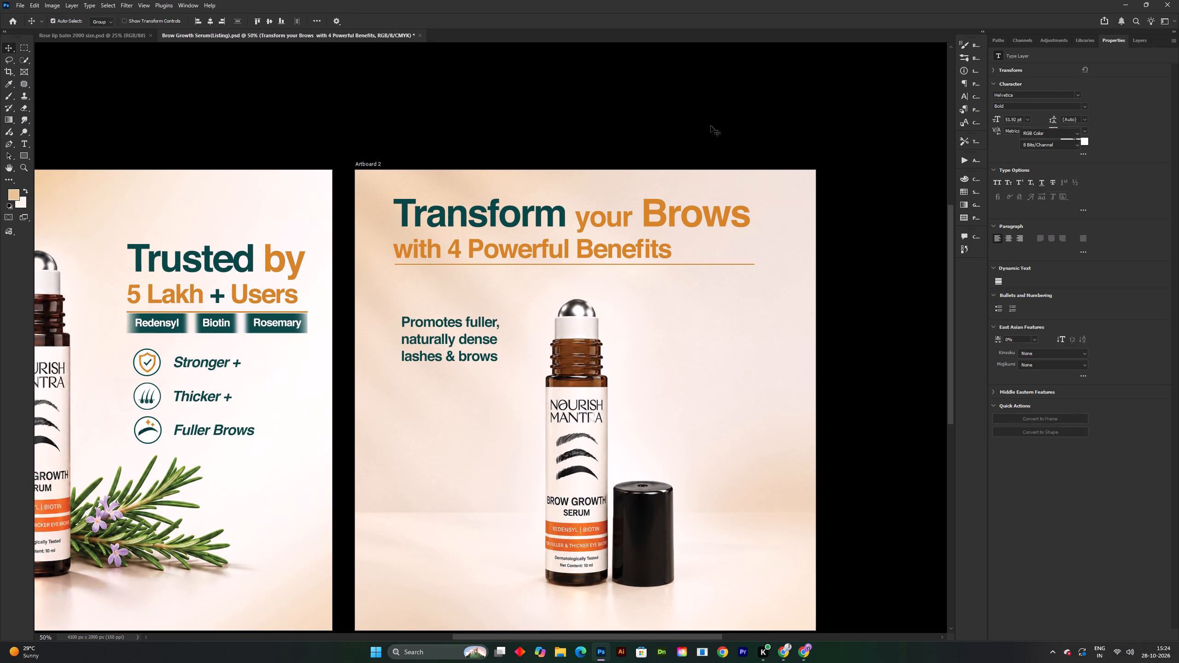
key(ctrl+s)
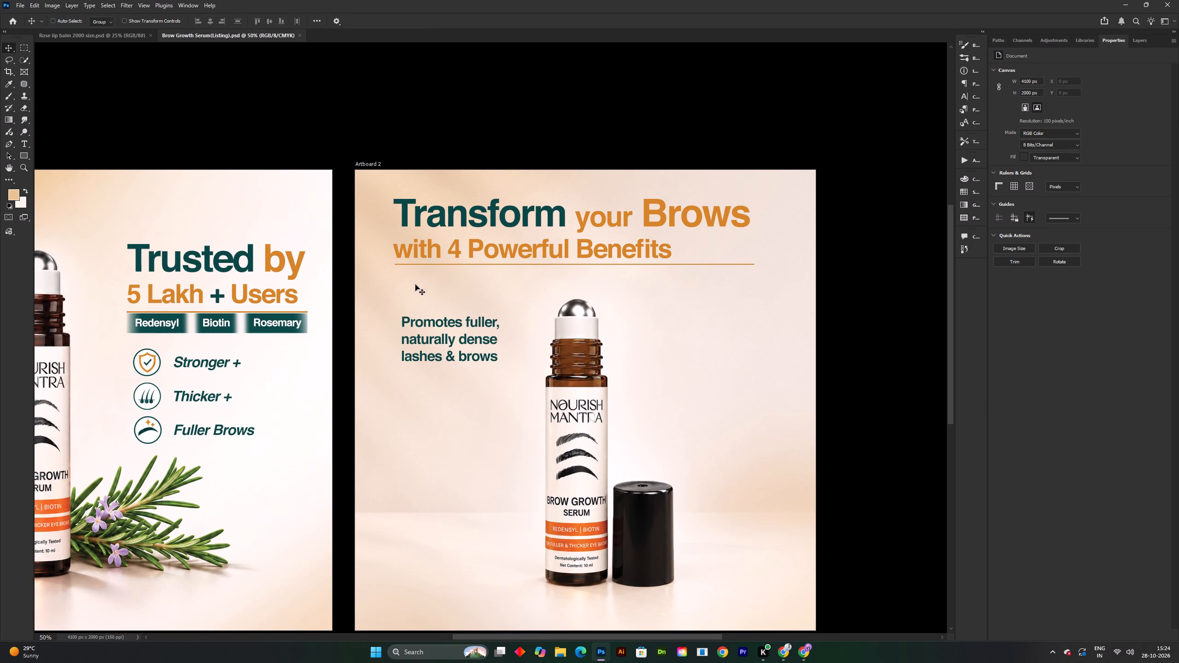
key(ctrl+s)
Scale the "Promotes fuller, naturally dense lashes & brows" text to about 93% in Artboard 2 and save.
key(space)
click(474, 352)
drag(475, 350, 482, 346)
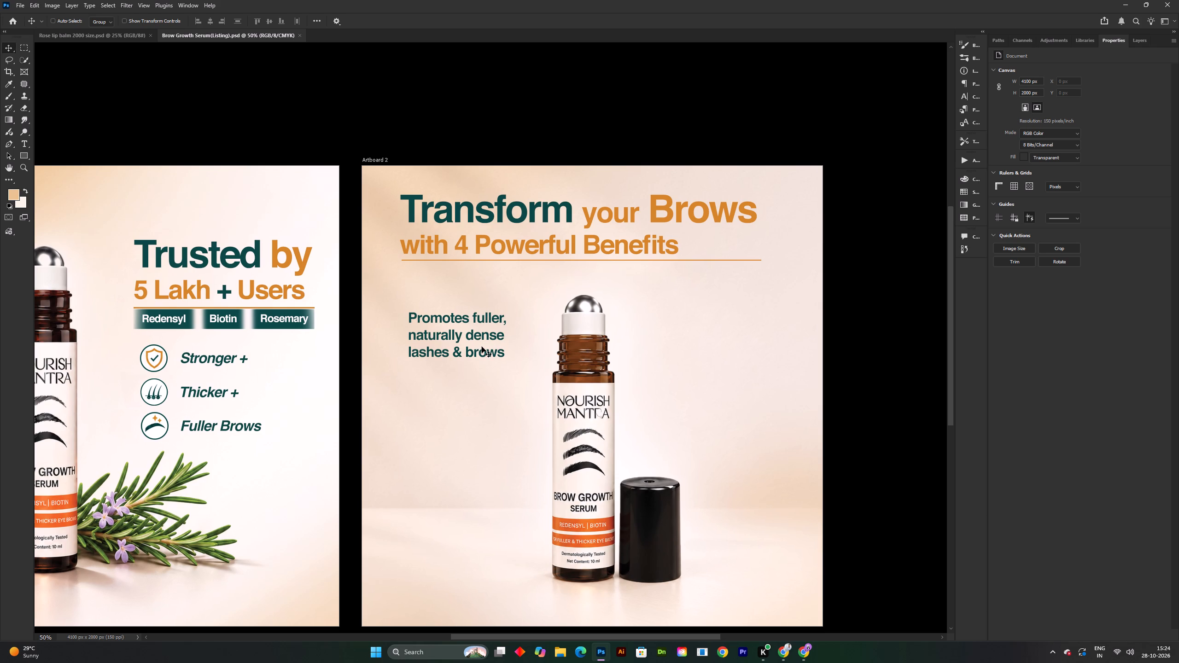
key(ctrl+s)
click(467, 317)
key(ctrl+t)
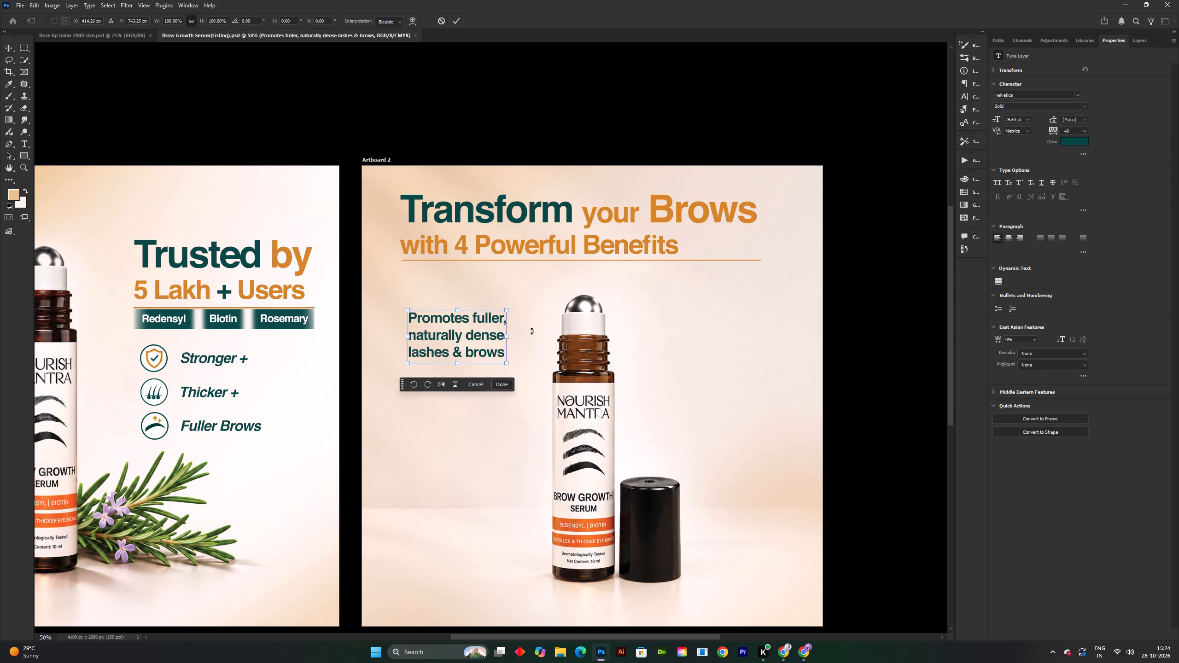
drag(510, 340, 503, 342)
click(457, 20)
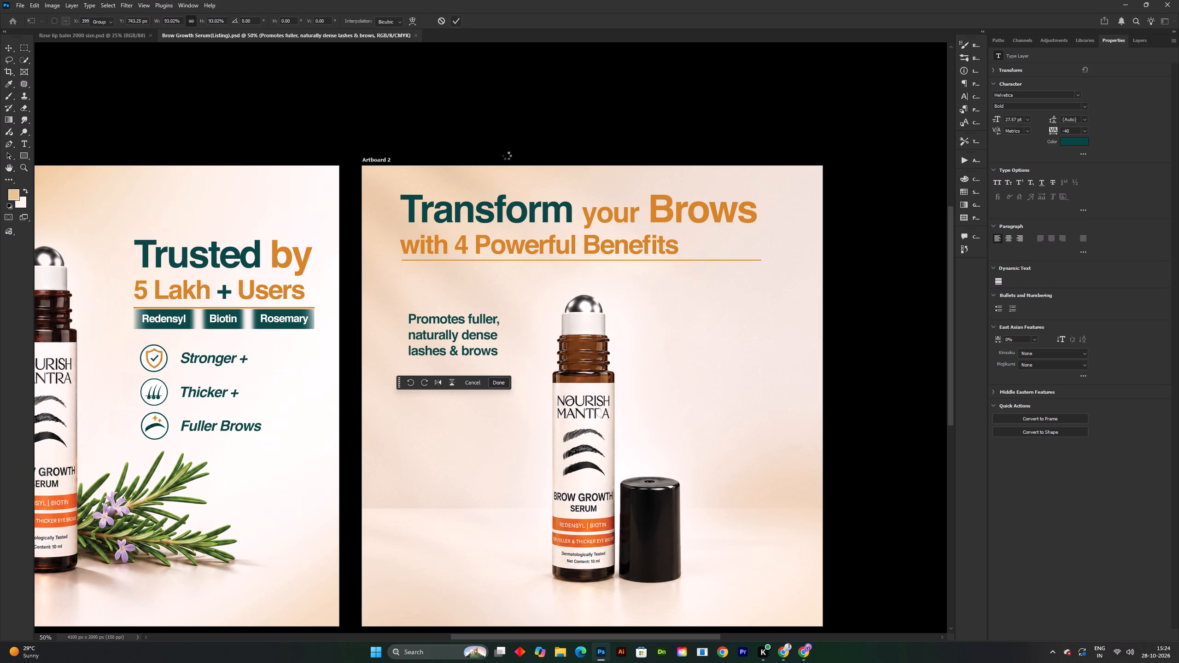
key(ctrl+s)
Edit the benefit text to read "Promotes fuller, naturally dense brows." and save the document.
double_click(455, 356)
double_click(456, 349)
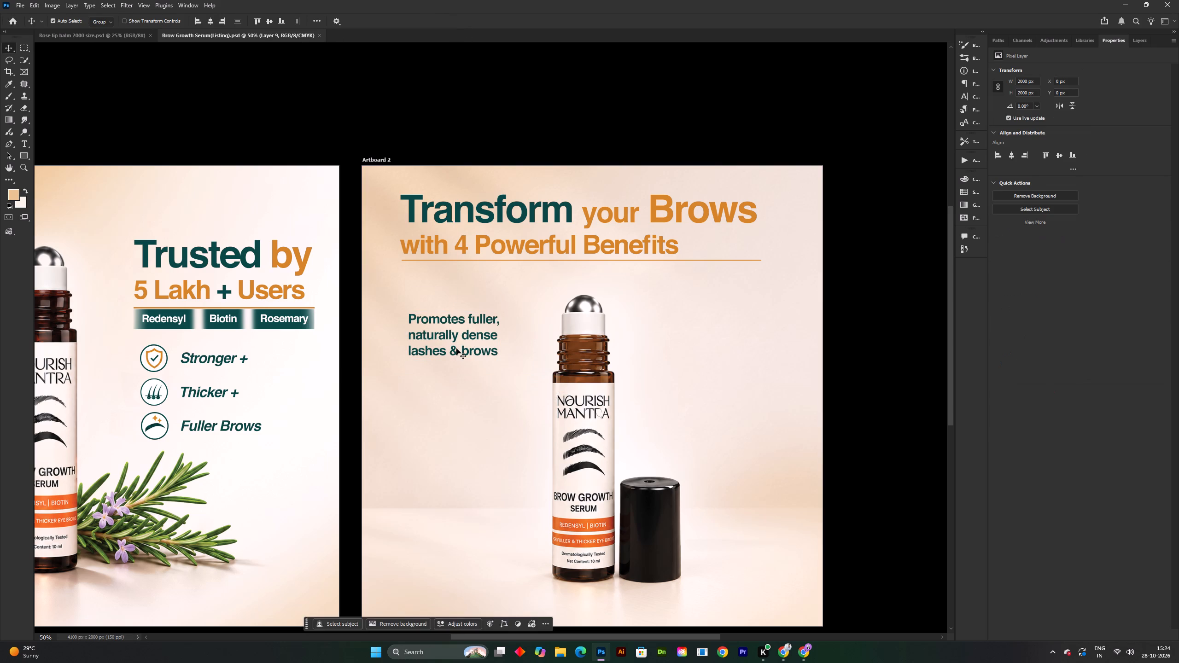
click(456, 349)
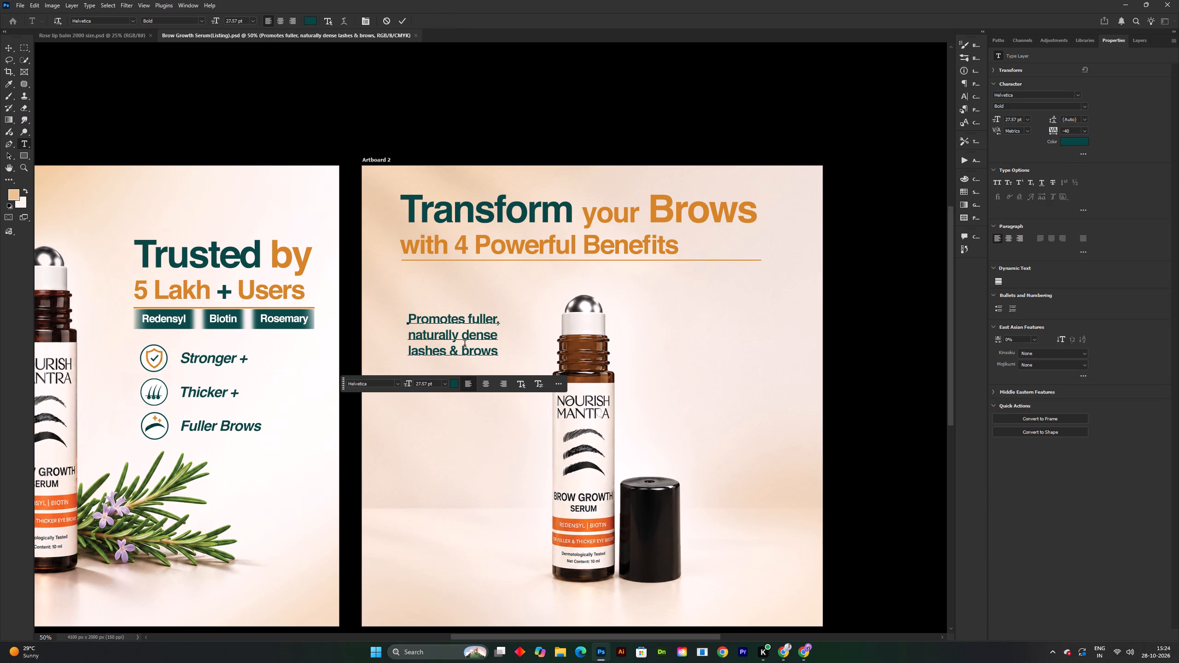
key(BackSpace)
key(BackSpace)
key(BackSpace)
key(BackSpace)
key(BackSpace)
key(BackSpace)
key(BackSpace)
click(418, 354)
click(414, 357)
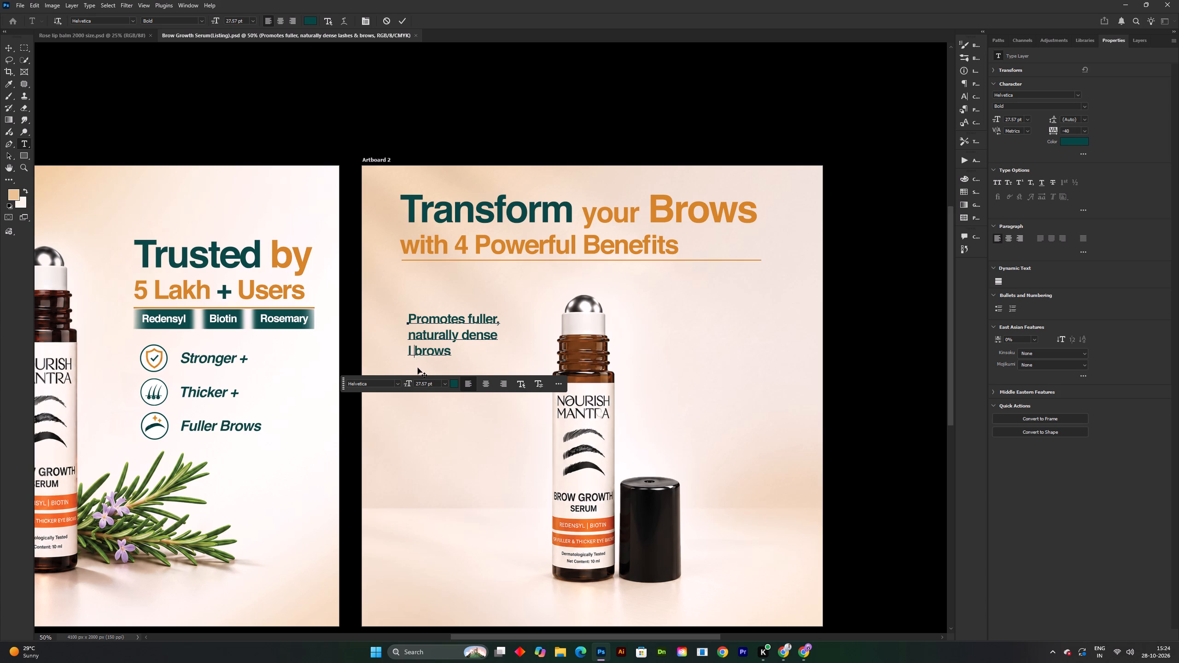
key(BackSpace)
key(BackSpace)
click(446, 354)
key(period)
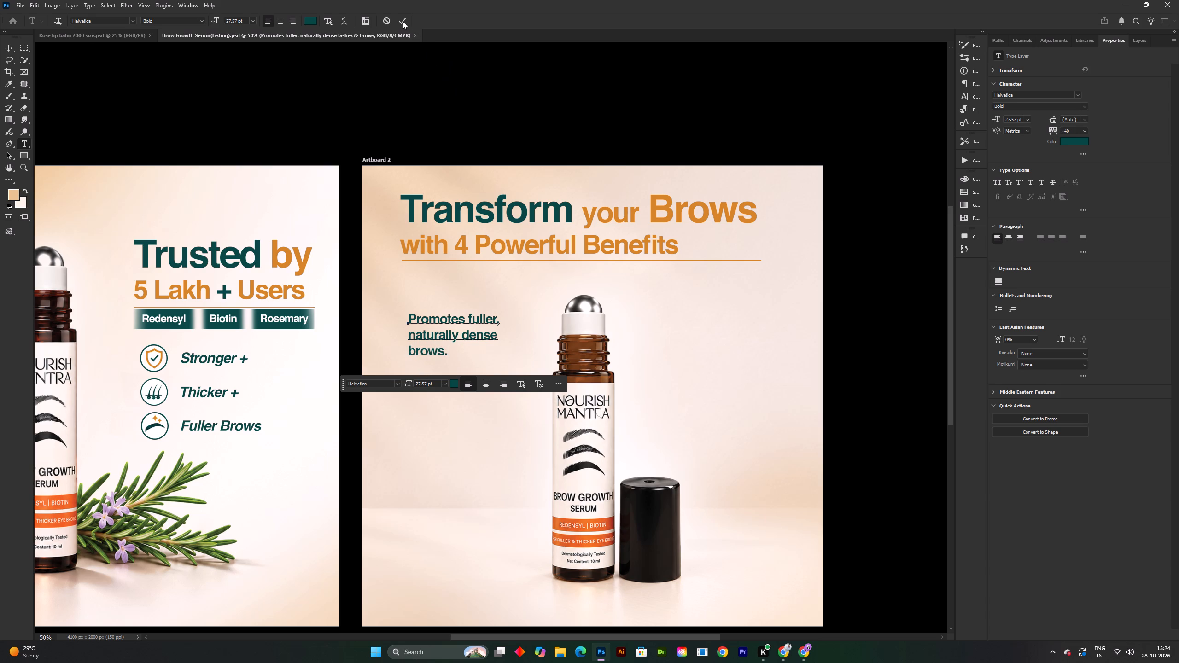
click(403, 21)
key(ctrl+s)
click(898, 349)
key(space)
drag(790, 361, 756, 359)
key(ctrl+s)
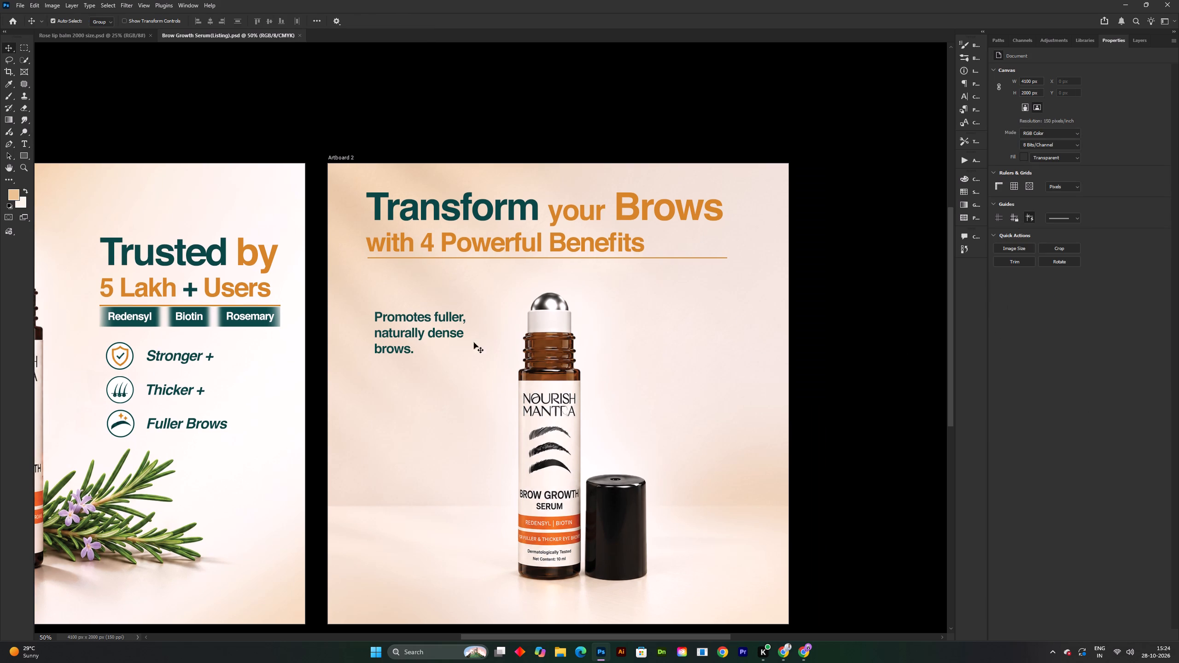
Right-align the benefit text's paragraph, place it beside the bottle neck below the headline, and save.
click(450, 332)
click(222, 15)
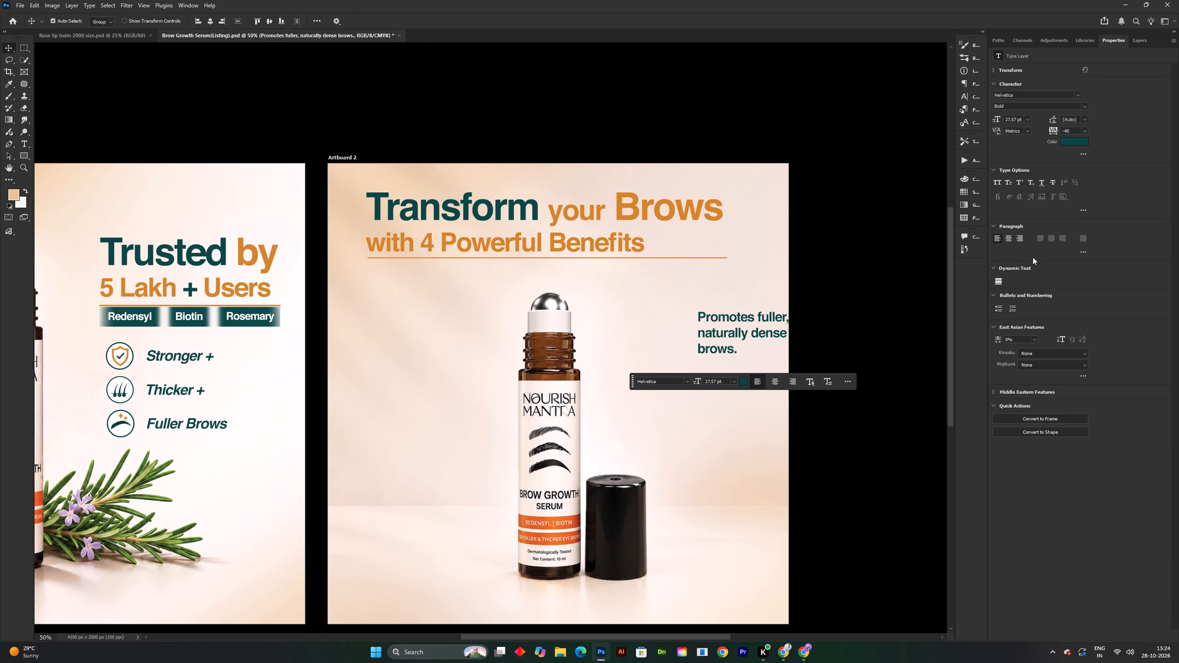
key(ctrl+z)
click(1024, 236)
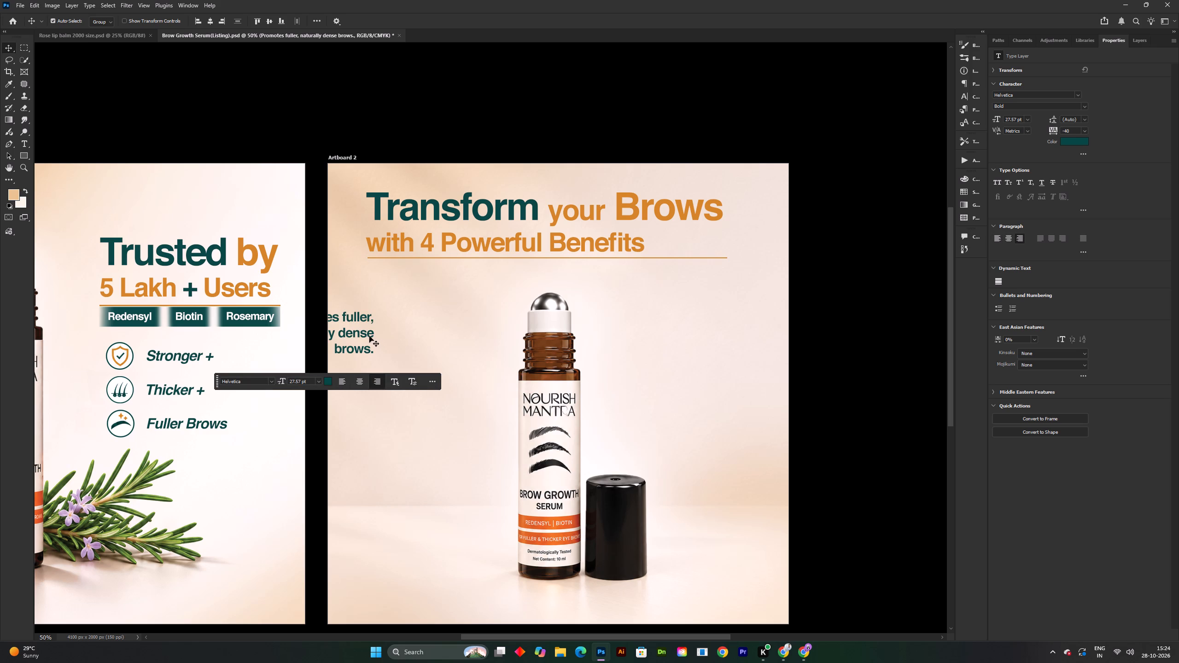
click(220, 20)
drag(781, 318, 462, 317)
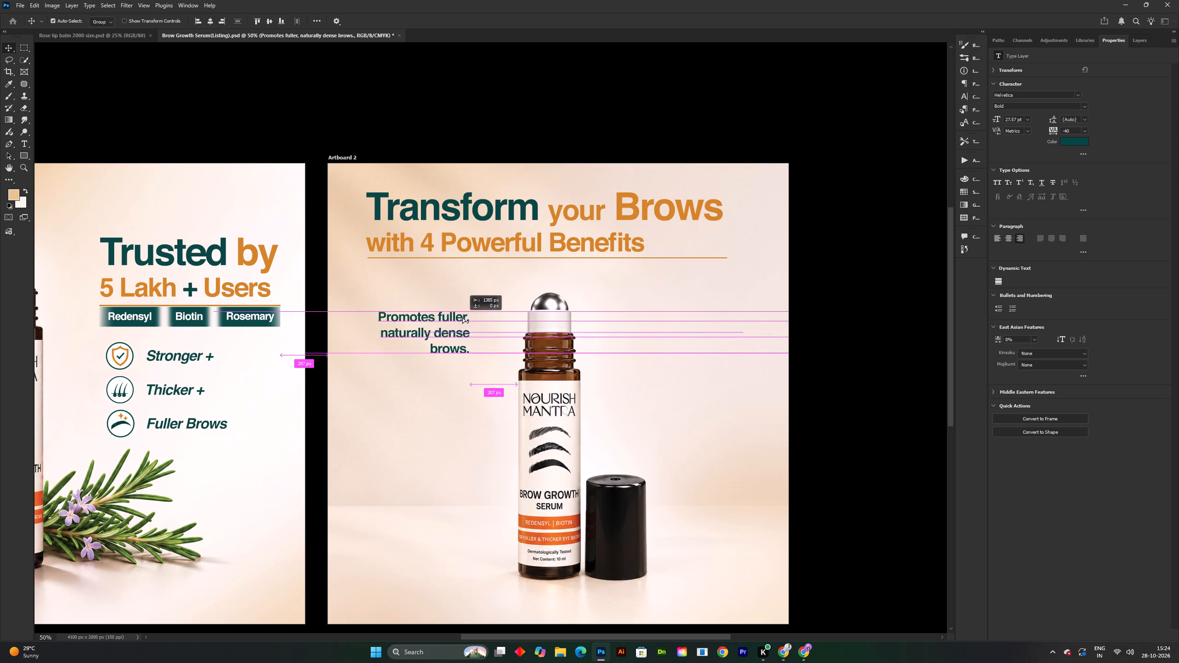
drag(462, 317, 462, 313)
key(ctrl+s)
Duplicate the benefit text straight down, level with the brow artwork on the bottle label, and save.
alt+drag(456, 319, 455, 348)
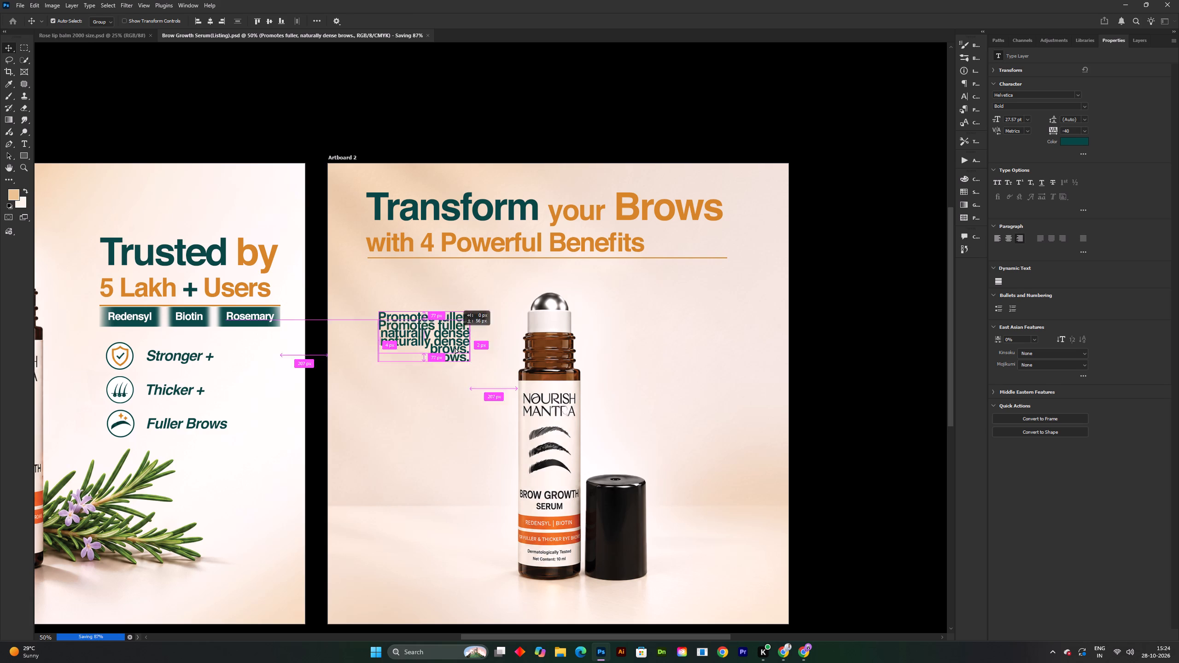
alt+drag(455, 348, 451, 422)
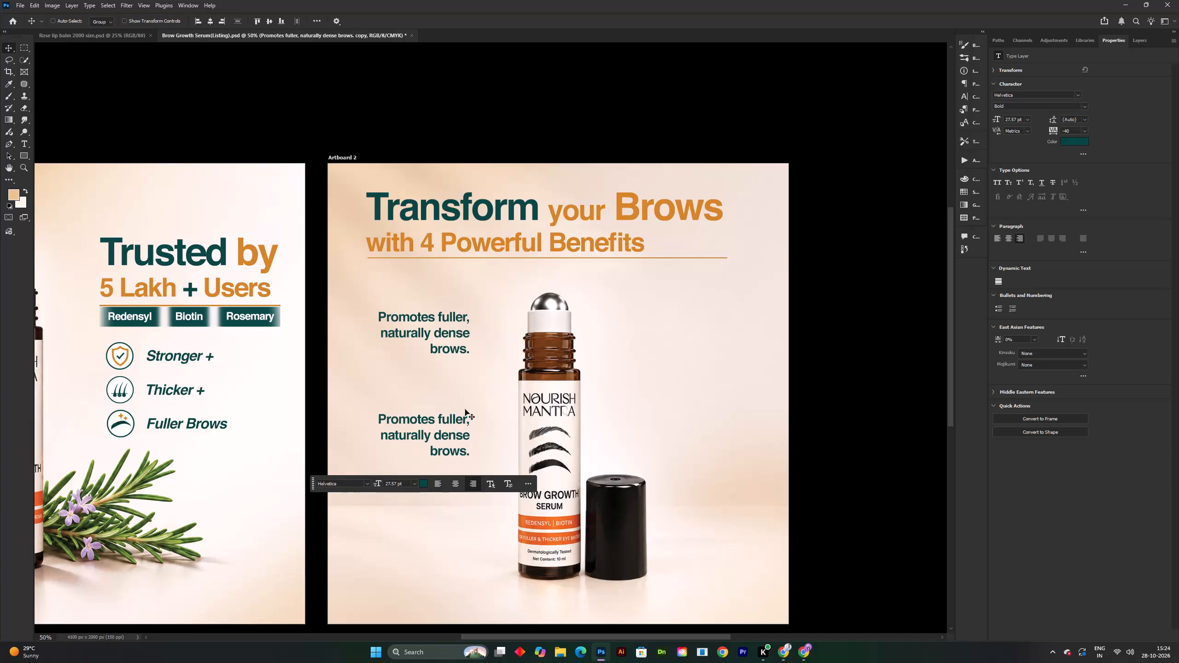
key(ctrl+s)
key(space)
key(space)
key(space)
key(space)
key(space)
key(space)
click(631, 392)
drag(631, 392, 619, 389)
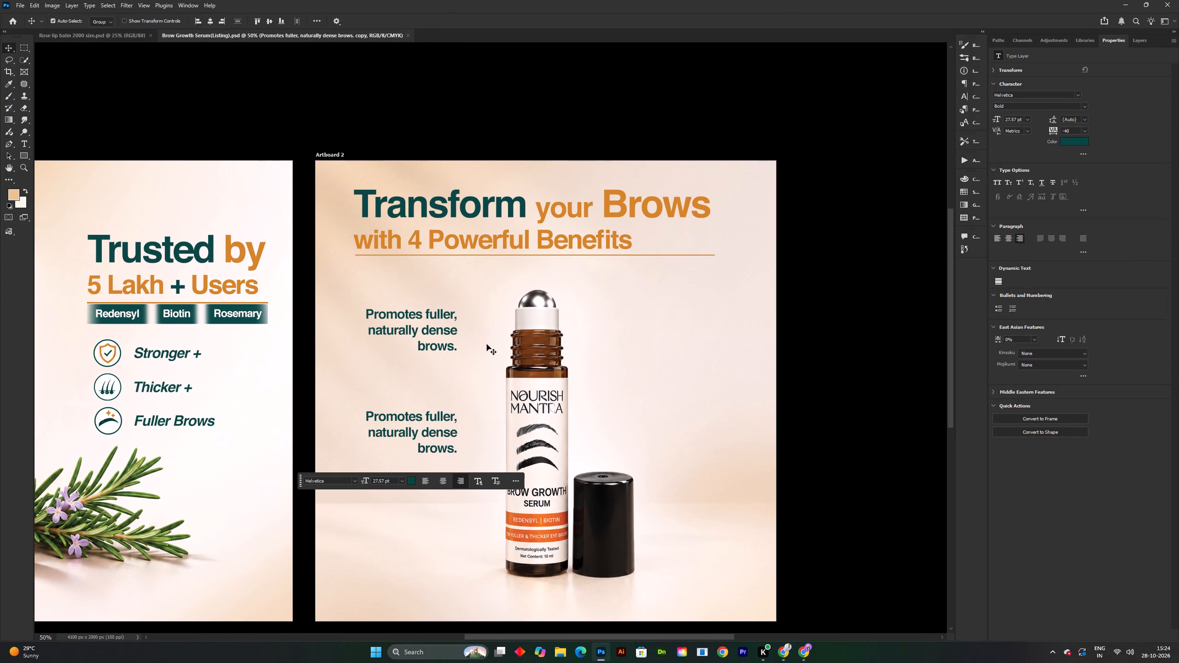
Shift the lower copy of the benefit text slightly right towards the bottle, keeping its height, and save.
click(434, 417)
drag(434, 417, 451, 419)
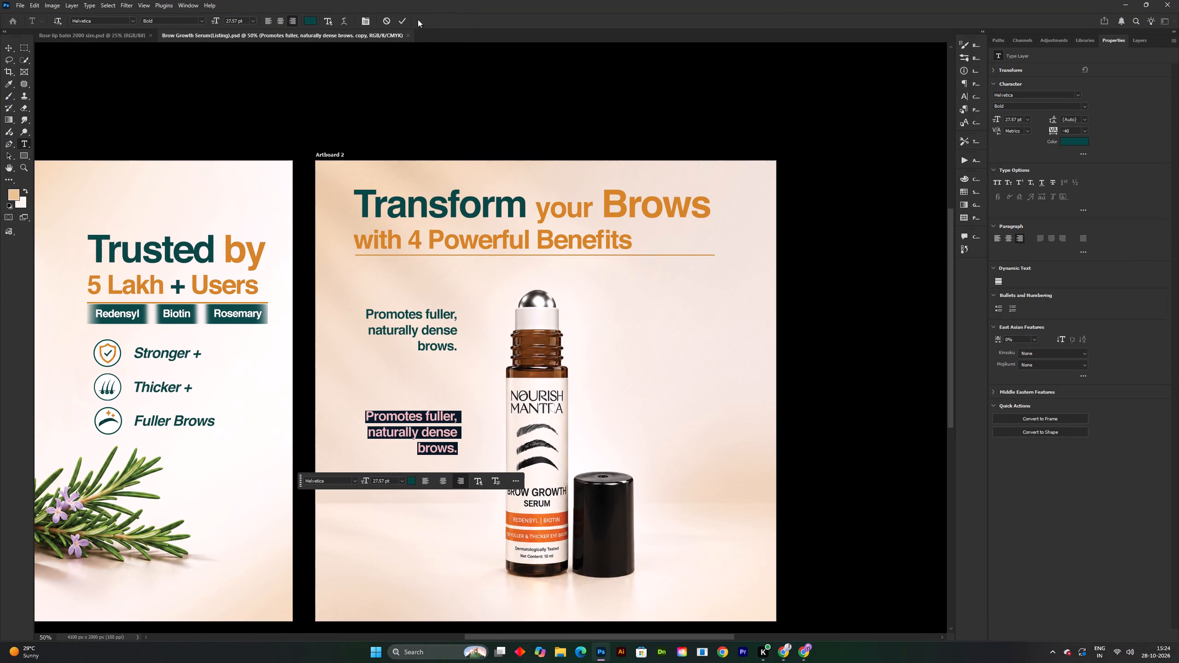
click(403, 19)
drag(449, 420, 471, 420)
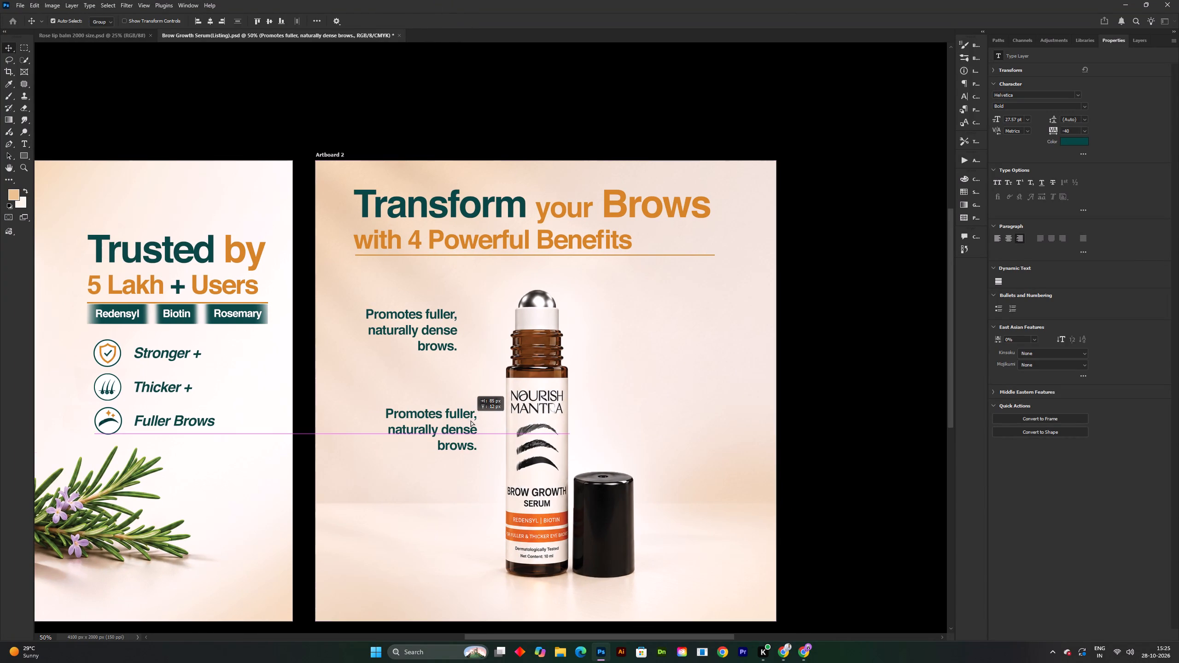
drag(471, 420, 471, 421)
key(ctrl+z)
drag(447, 420, 463, 422)
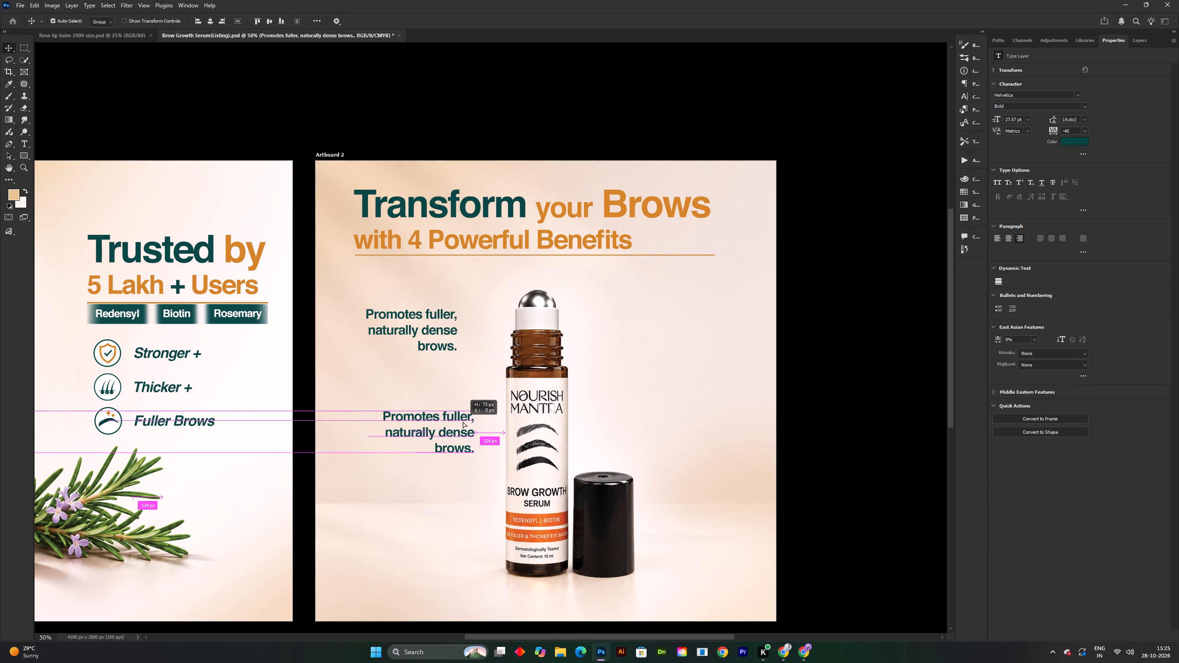
drag(463, 422, 457, 421)
key(ctrl+s)
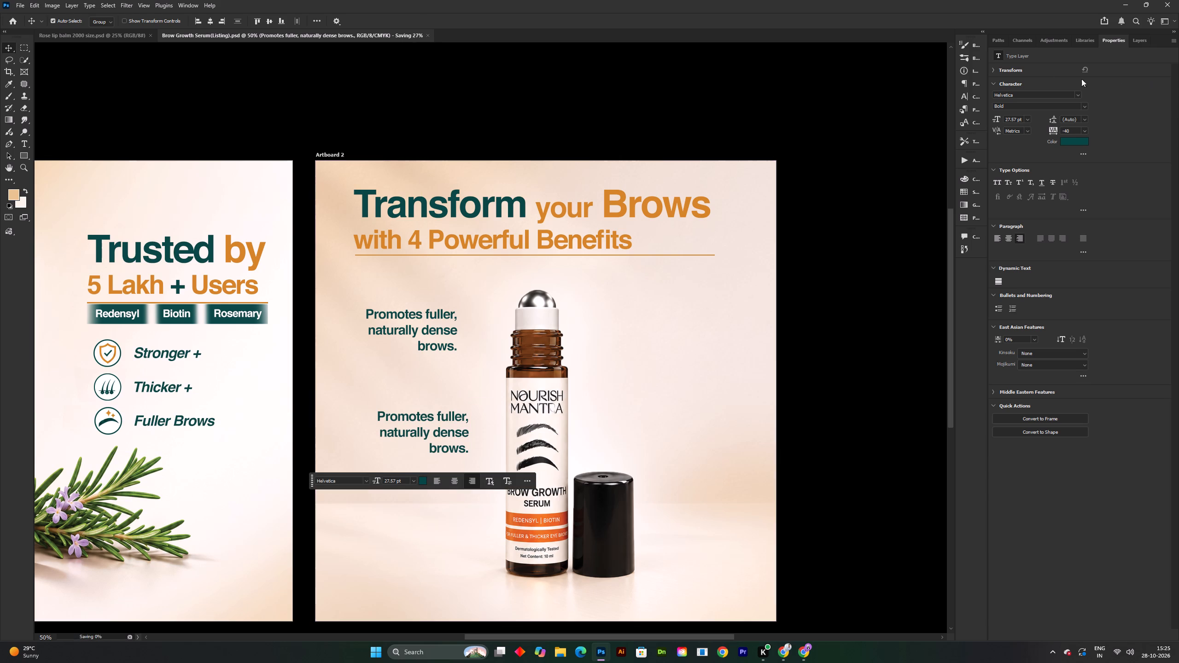
Bring the lash serum reference, Layer 6, to the top of Artboard 2's layers and show it.
click(1146, 39)
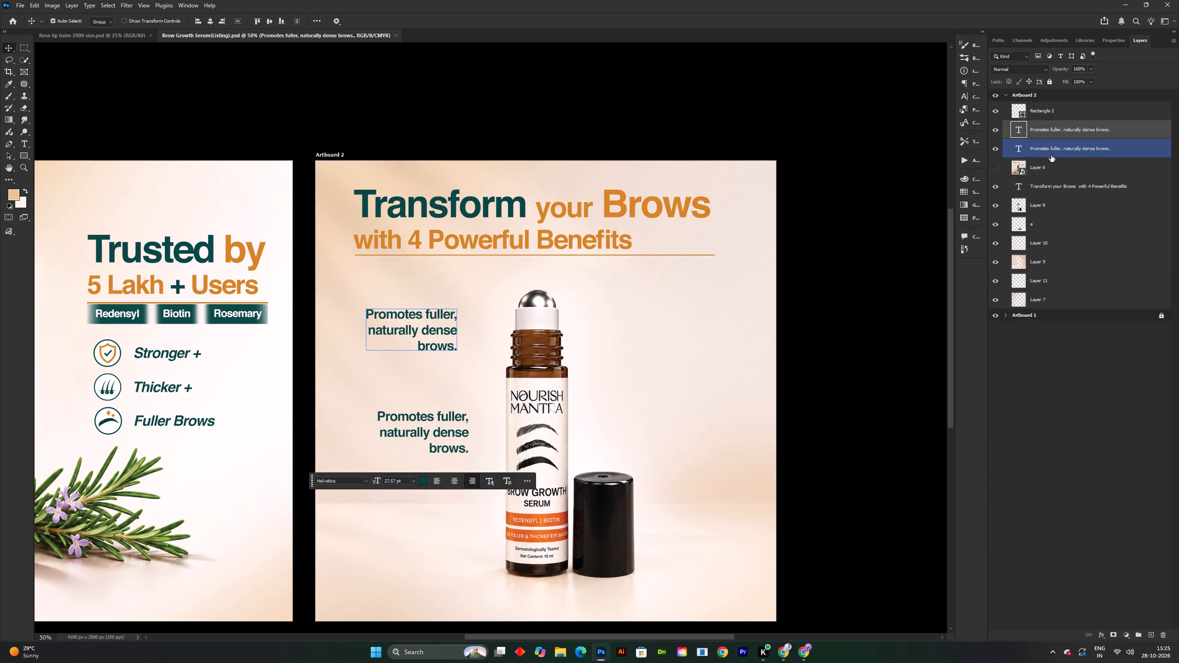
click(1054, 166)
key(ctrl+shift+bracketright)
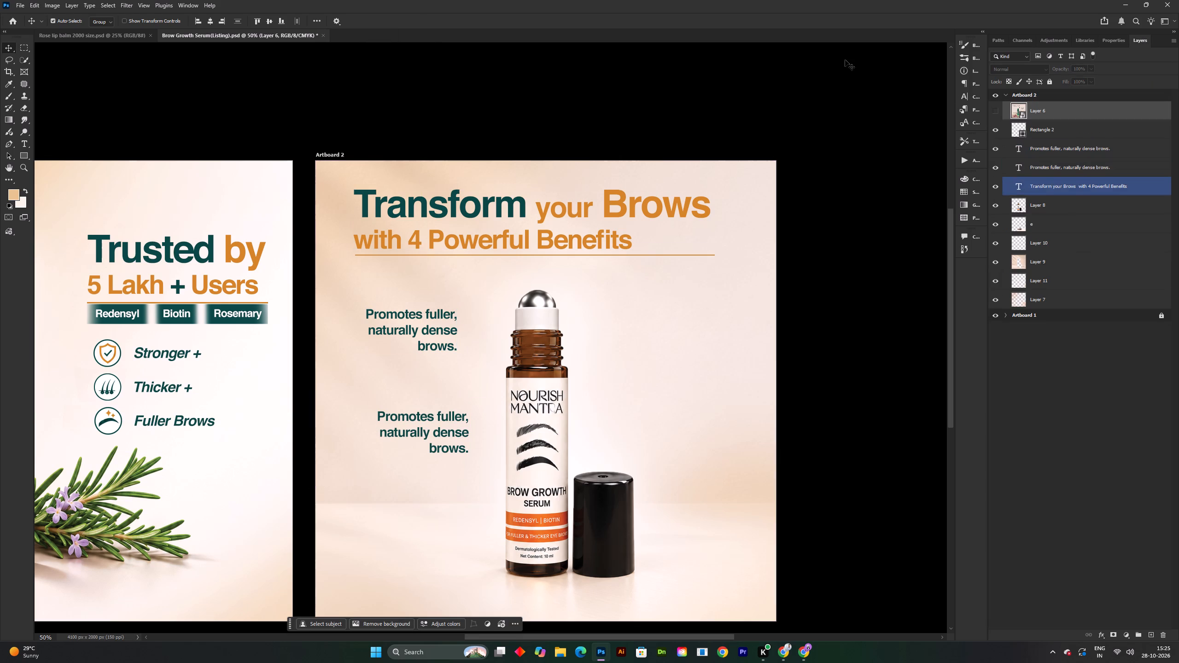
click(999, 110)
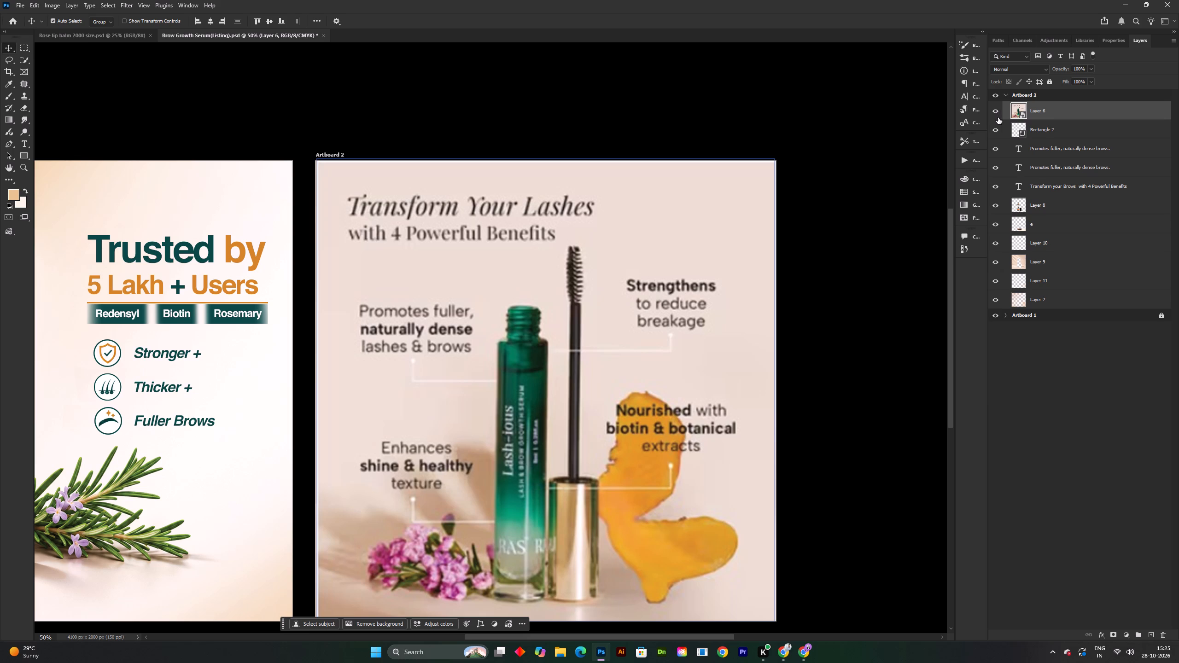
Copy the "Strengthens to reduce breakage" wording from the reference with screen text extraction, hide the reference and save.
key(shift+super+t)
drag(608, 242, 743, 360)
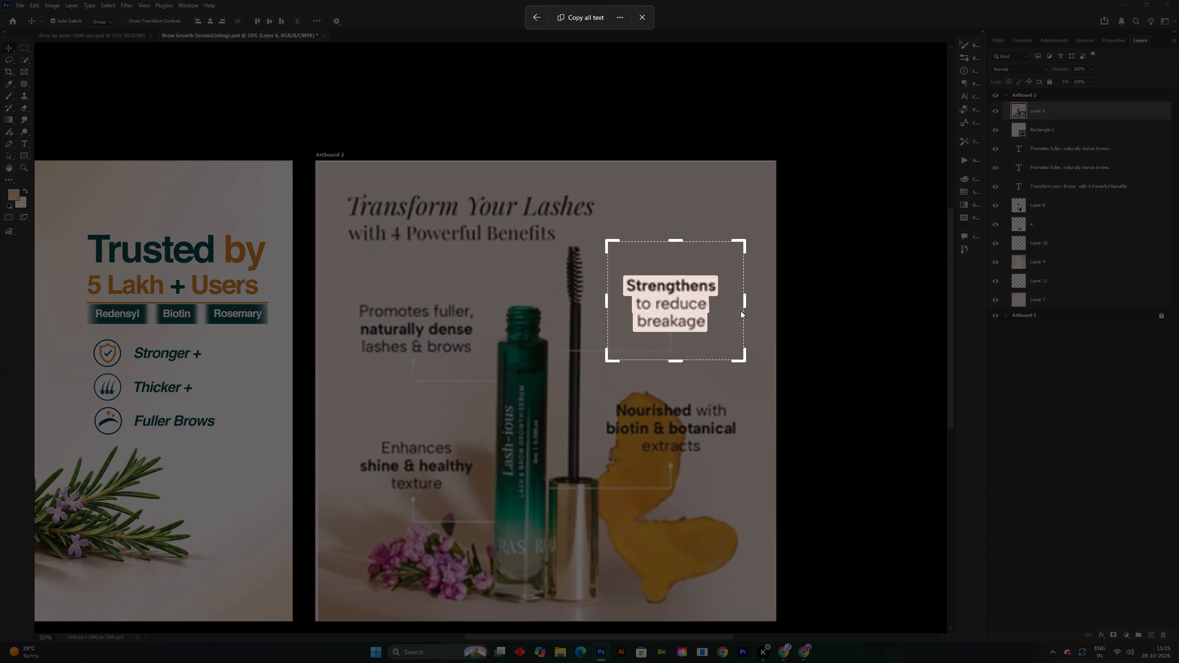
double_click(585, 21)
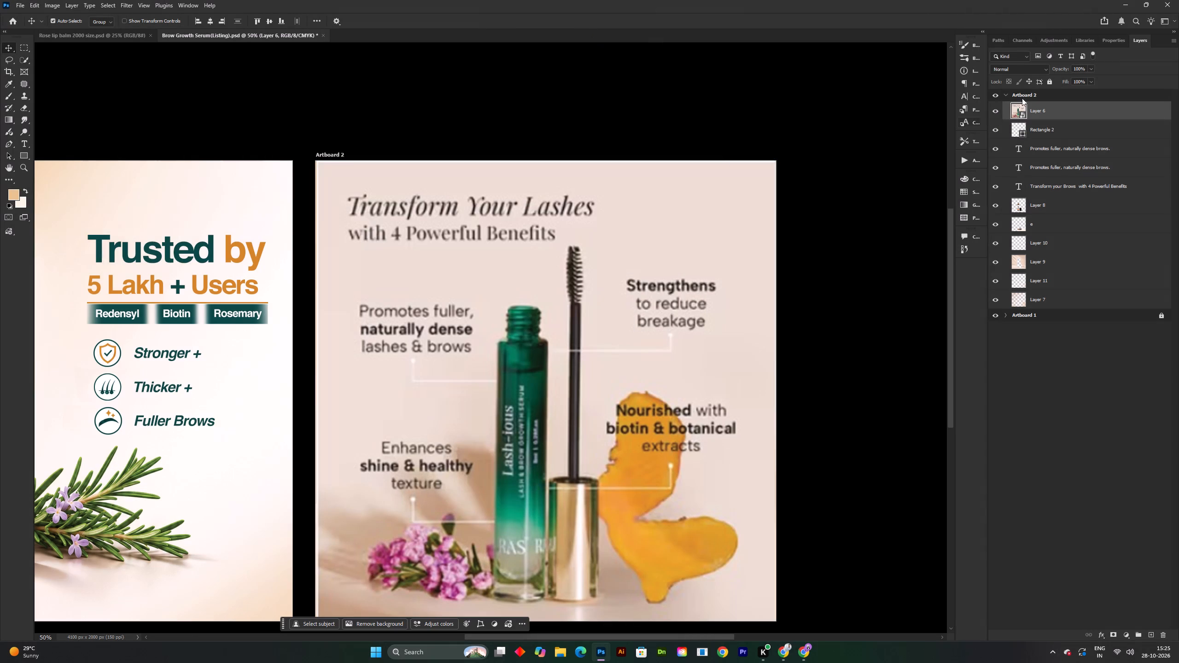
click(999, 110)
key(ctrl+s)
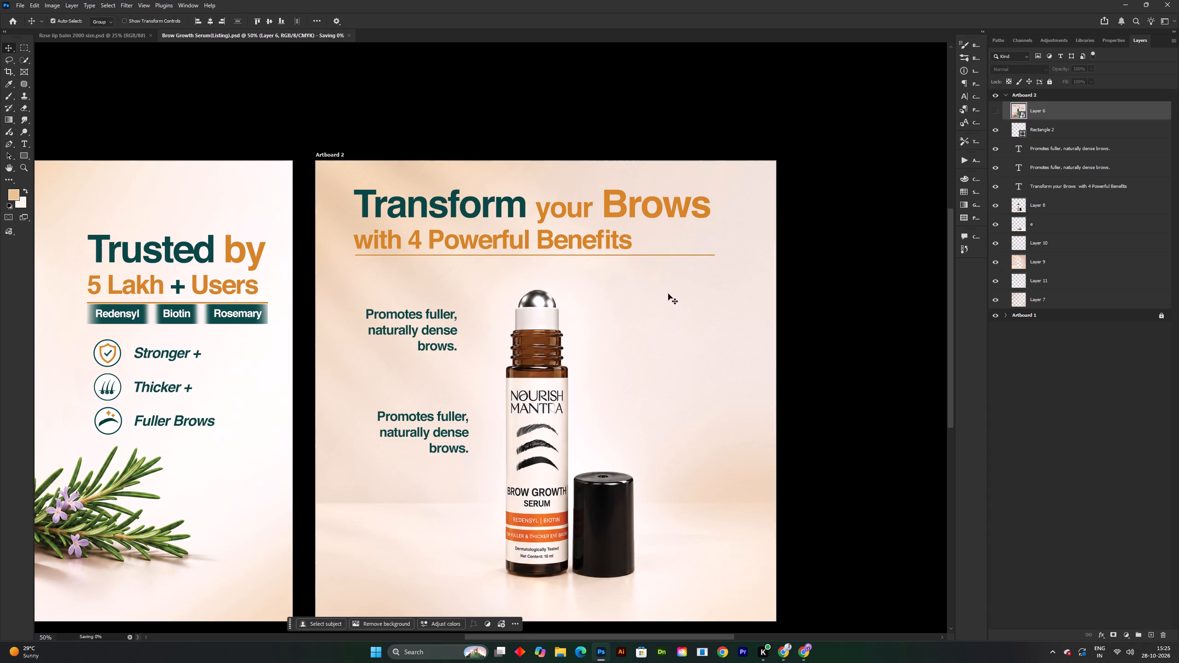
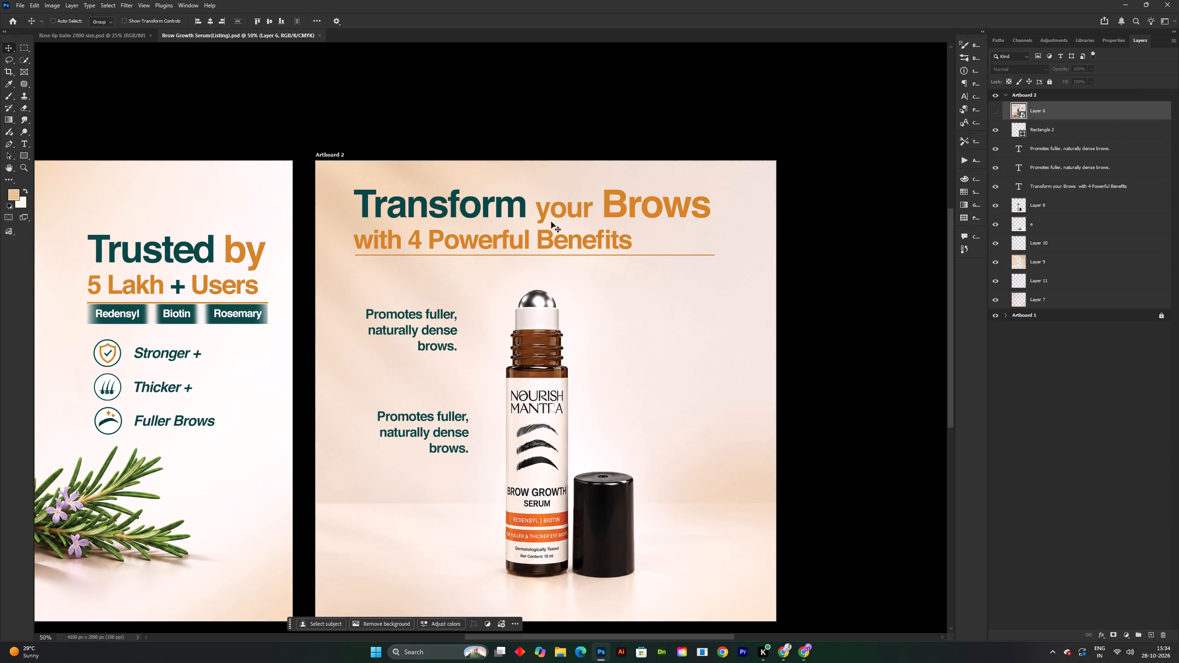
Save the file and shift the upper "Promotes fuller, naturally dense brows." text about 85 px right towards the bottle, keeping its height.
key(ctrl+s)
drag(446, 336, 466, 334)
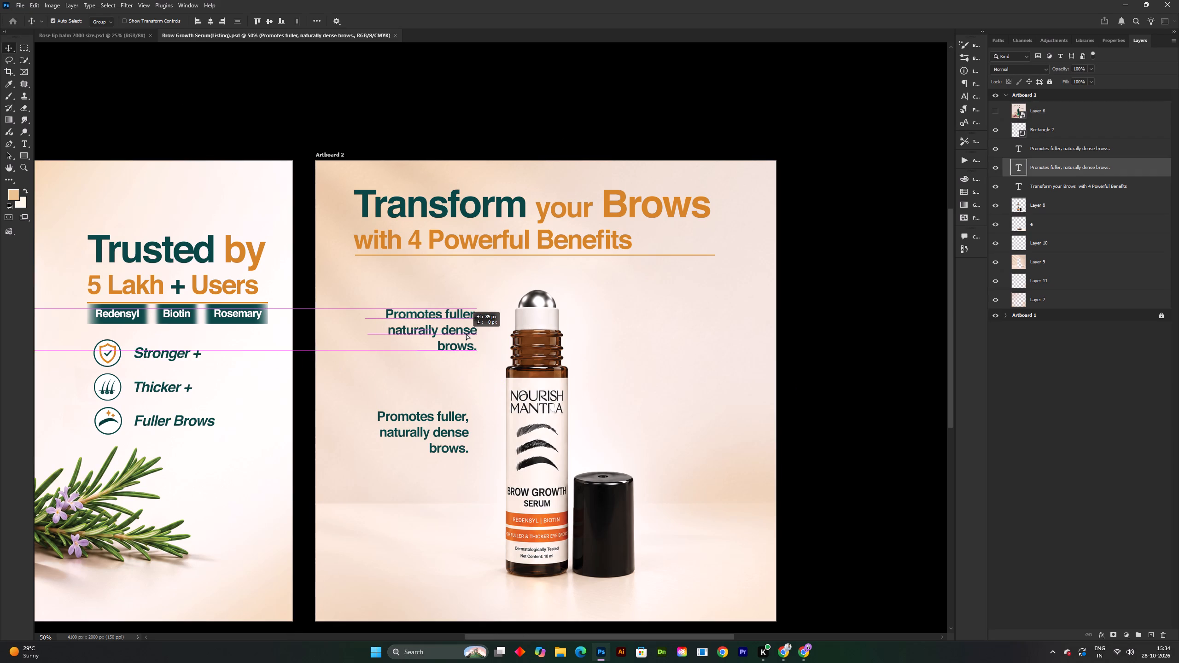
Shift the upper "Promotes fuller, naturally dense brows." text slightly towards the bottle and save.
drag(466, 334, 467, 332)
key(ctrl+s)
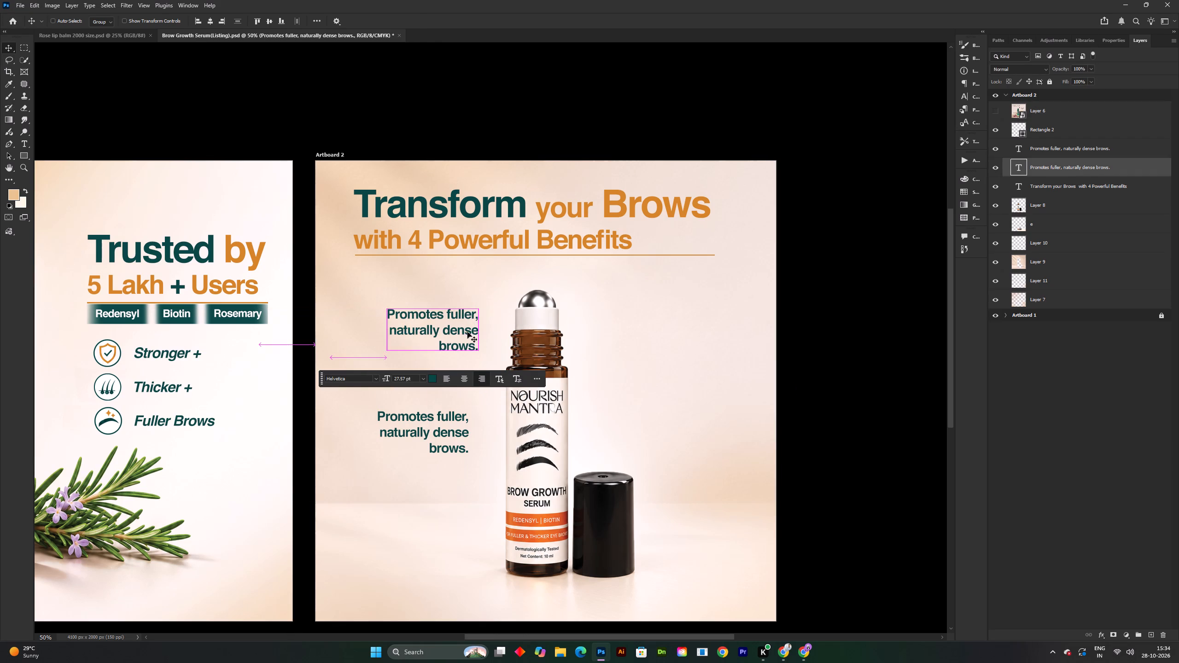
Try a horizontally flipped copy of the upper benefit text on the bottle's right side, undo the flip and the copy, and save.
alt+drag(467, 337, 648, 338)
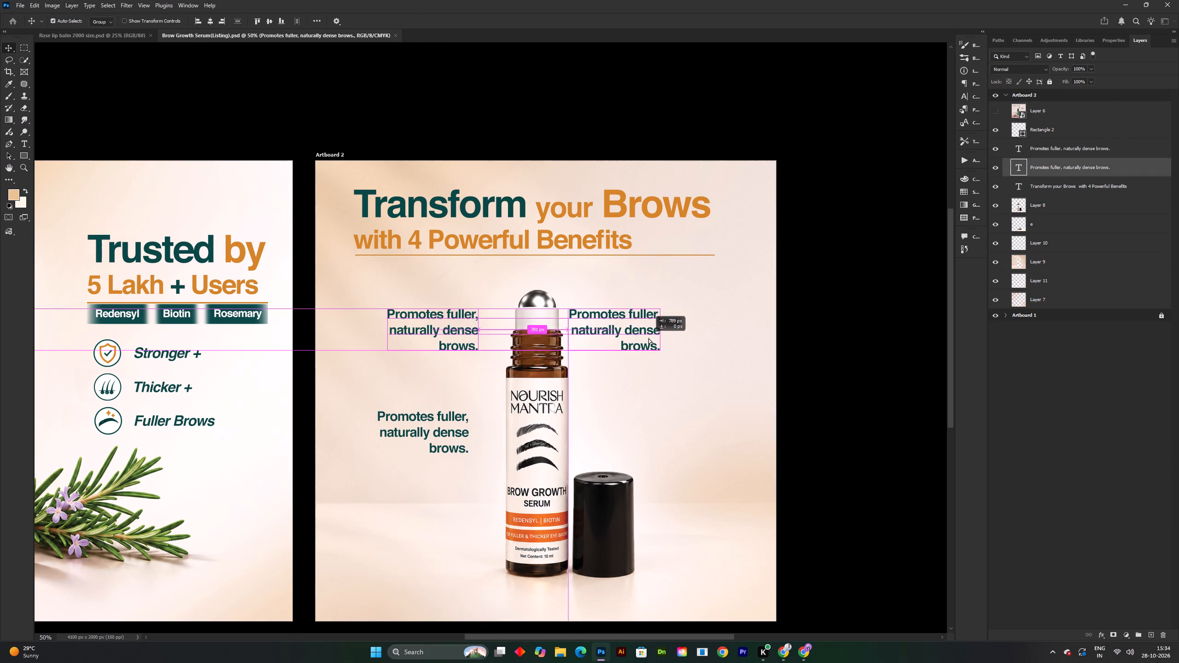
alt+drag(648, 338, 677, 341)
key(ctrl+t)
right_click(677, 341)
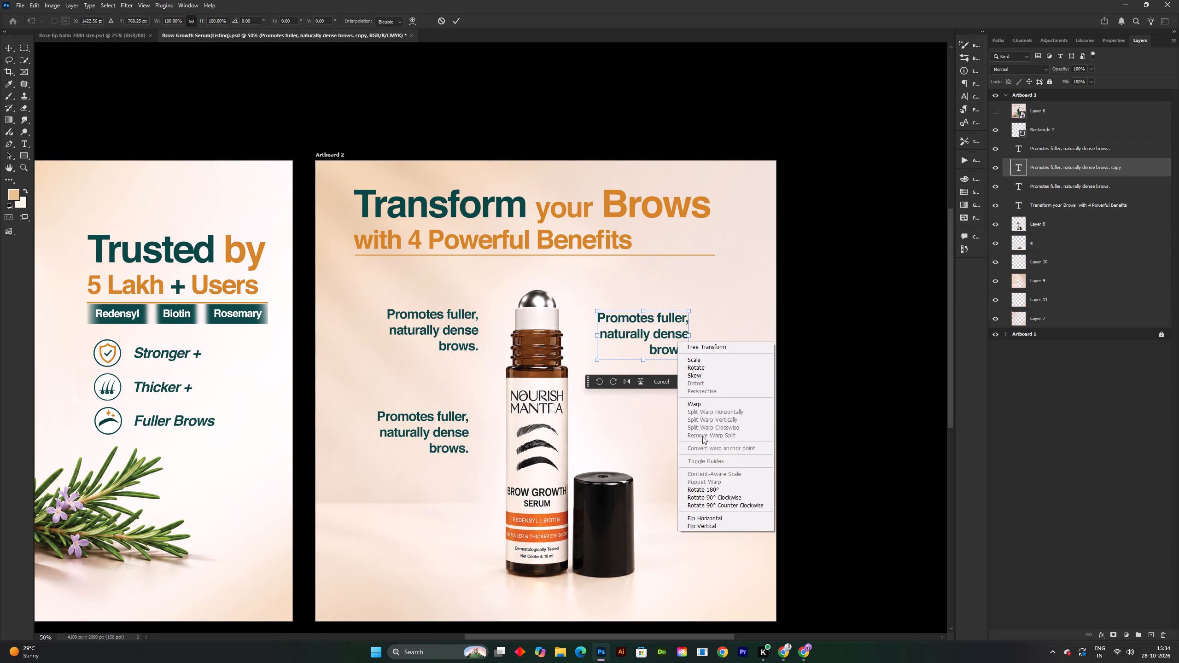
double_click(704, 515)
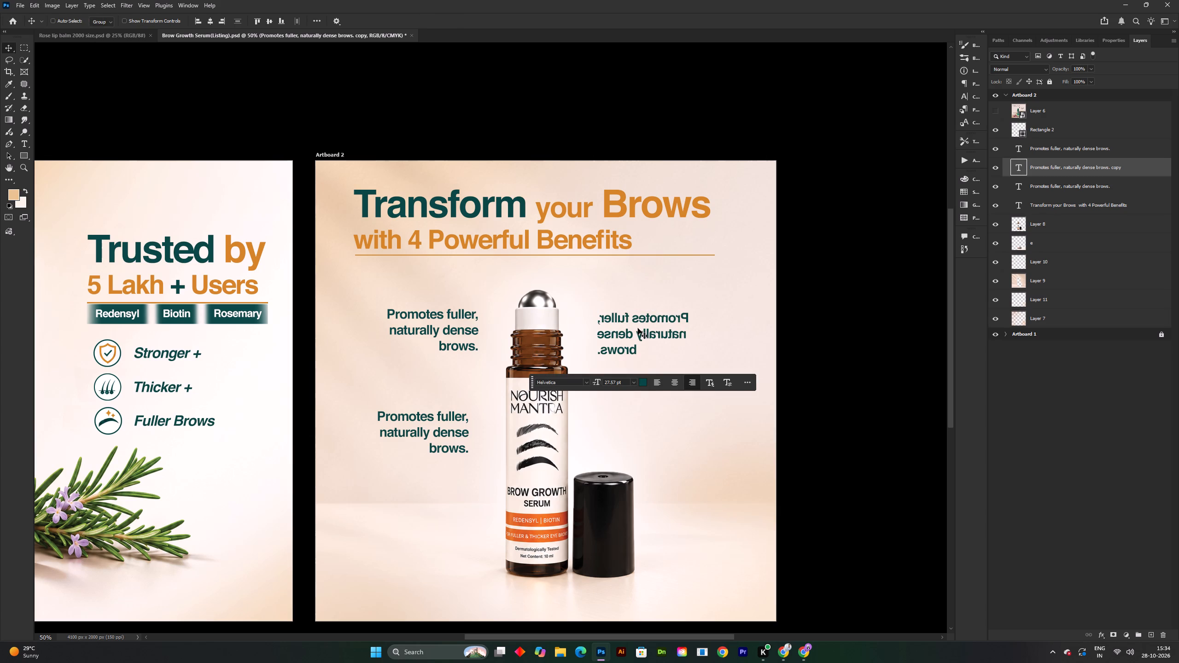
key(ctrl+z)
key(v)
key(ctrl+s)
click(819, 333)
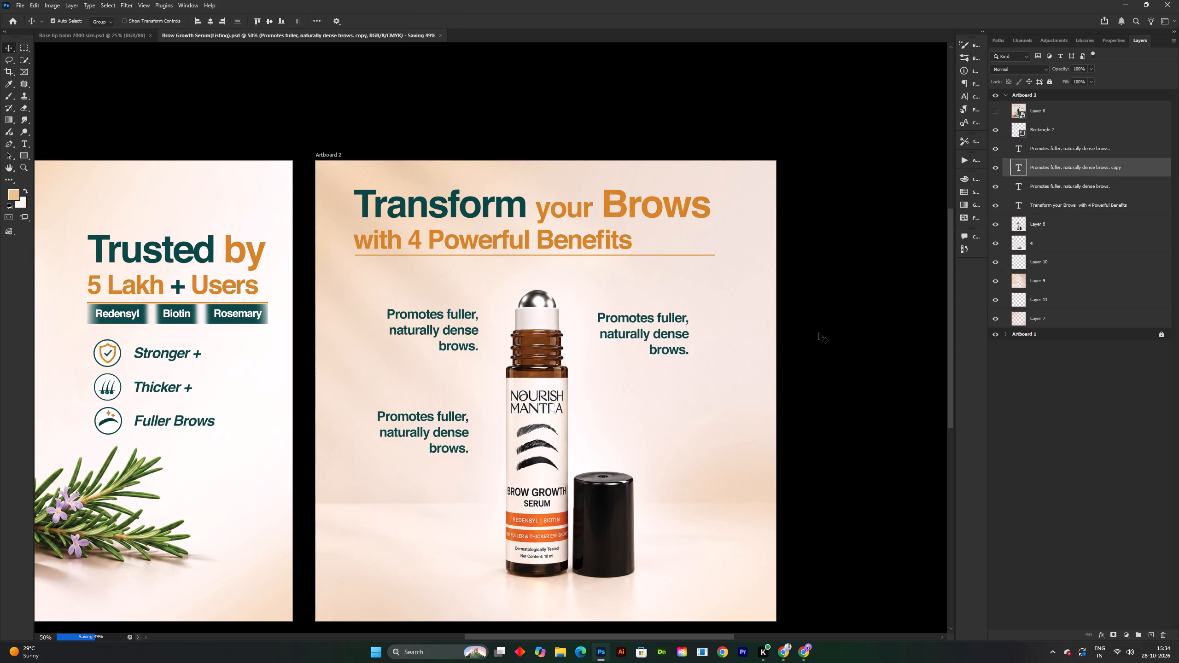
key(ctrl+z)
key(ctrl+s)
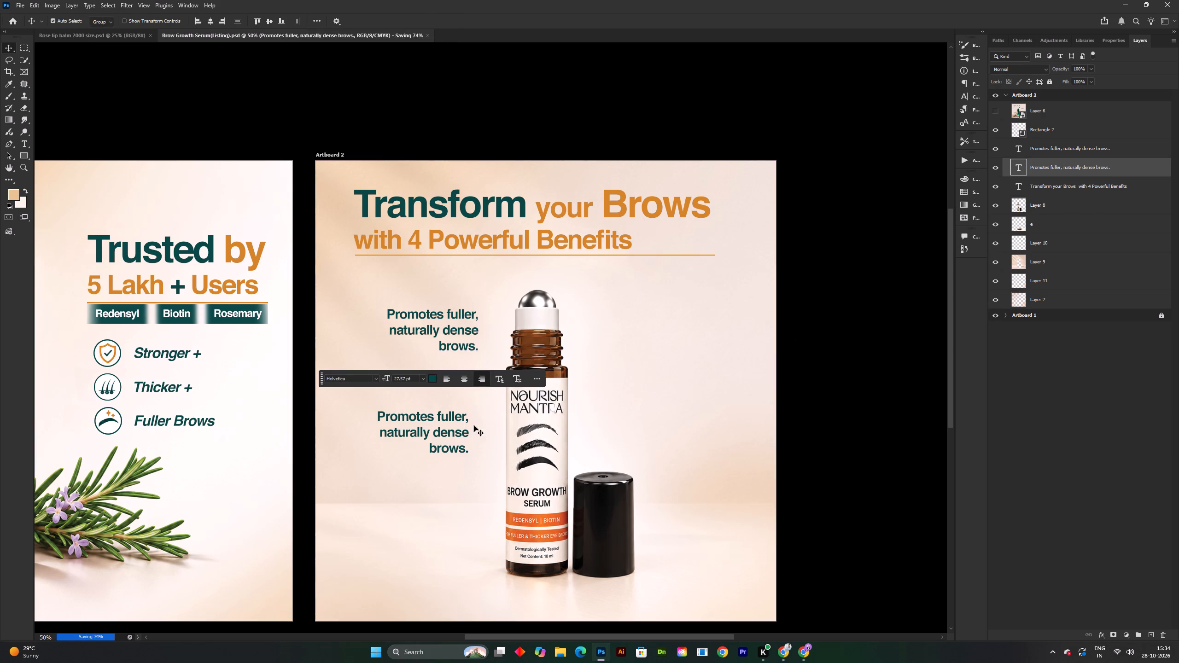
Replace the wording of the lower benefit text with the copied "Strengthens to reduce breakage".
triple_click(444, 414)
key(BackSpace)
key(ctrl+v)
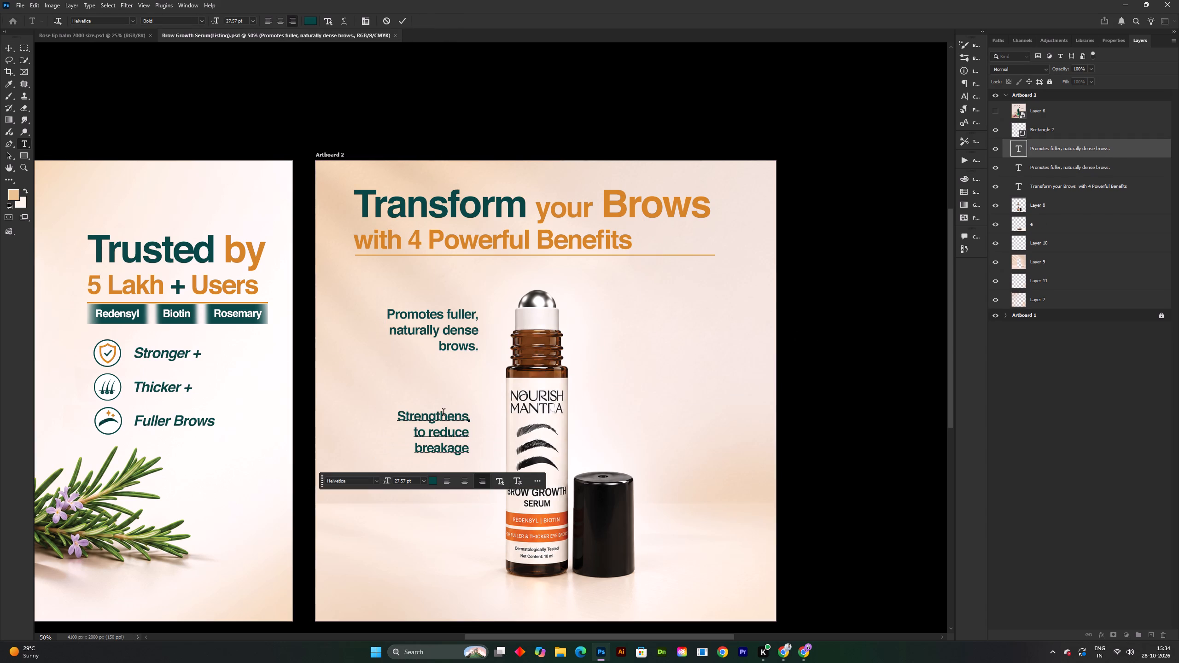
click(398, 21)
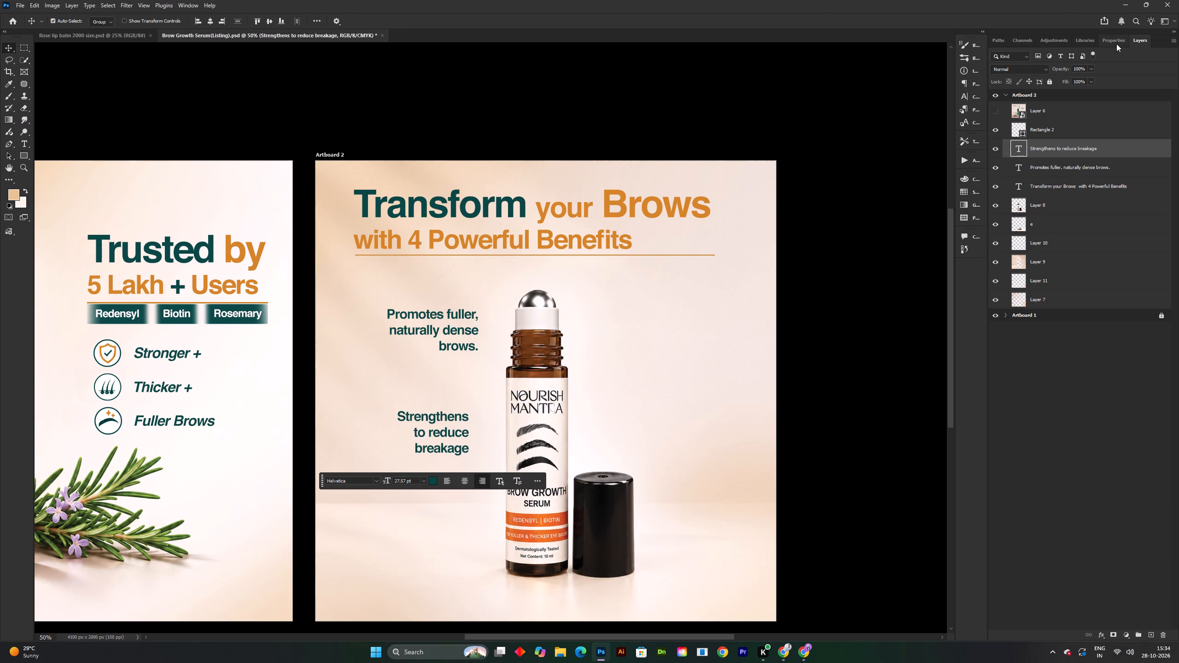
Left-align the "Strengthens to reduce breakage" text and move it to the bottle's right side, beside the bottle neck.
click(1105, 41)
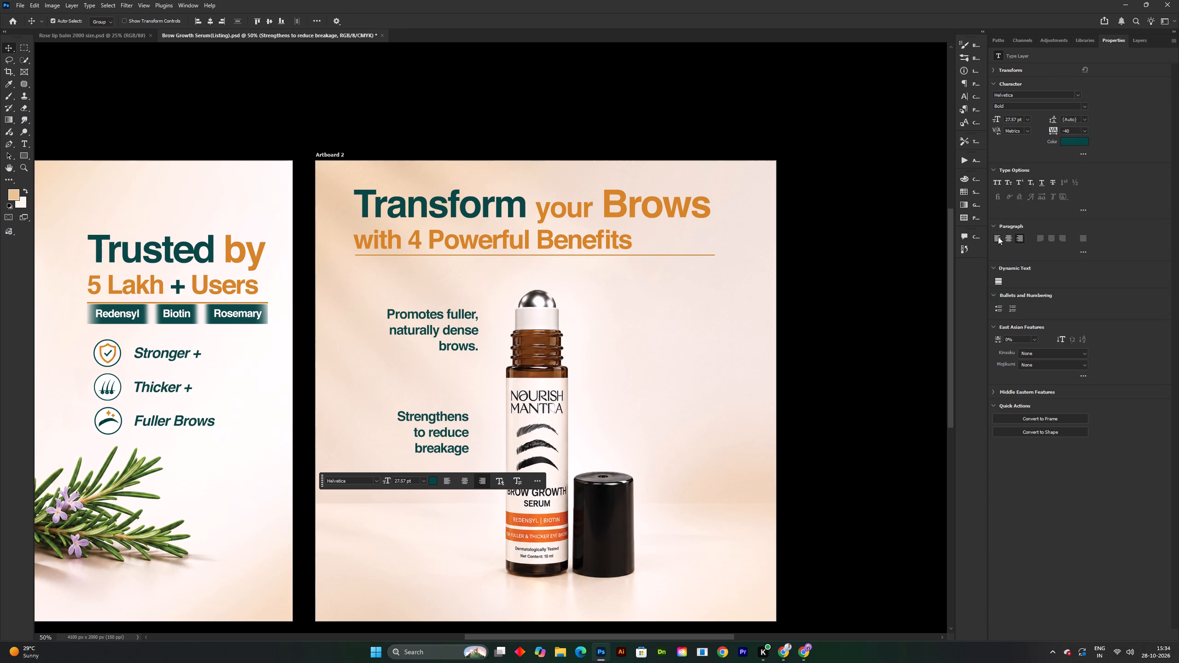
double_click(998, 238)
drag(496, 417, 626, 321)
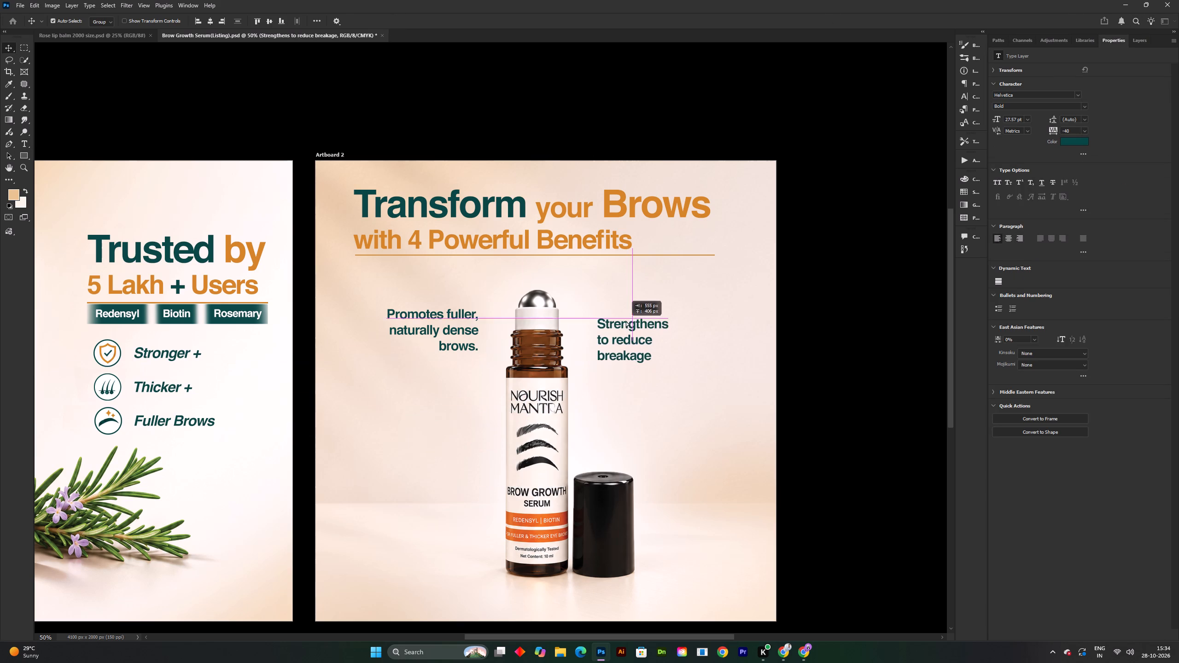
drag(626, 321, 654, 312)
Align the "Promotes fuller" and "Strengthens" texts with each other by their vertical centres and save.
shift+click(469, 315)
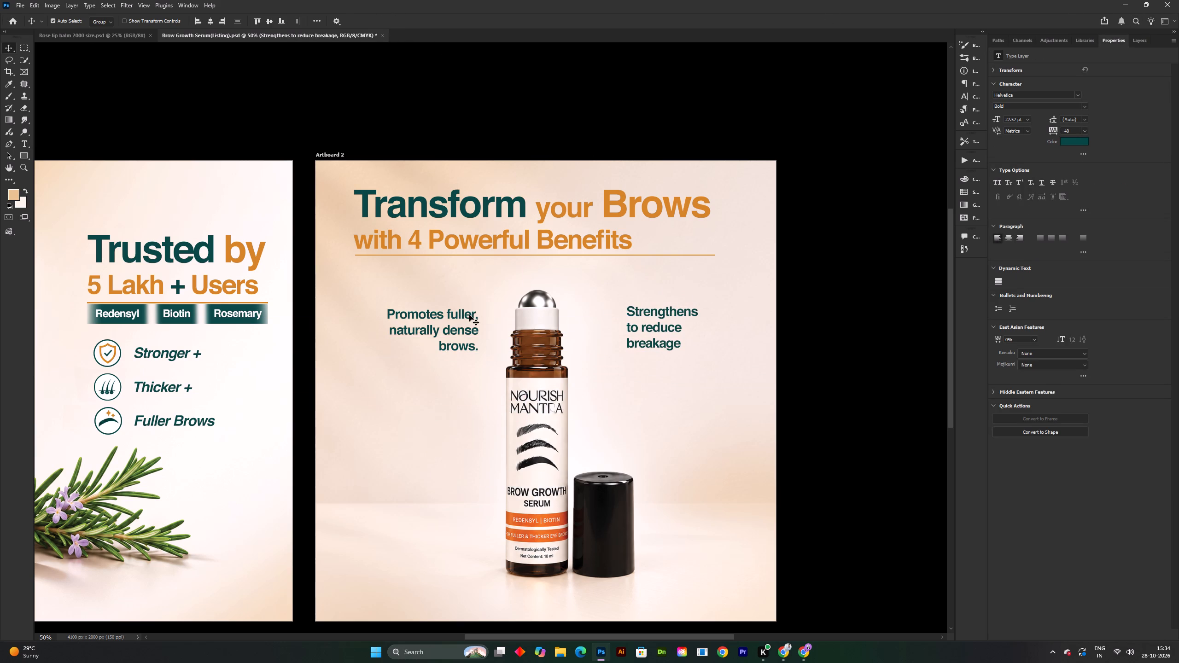
click(258, 19)
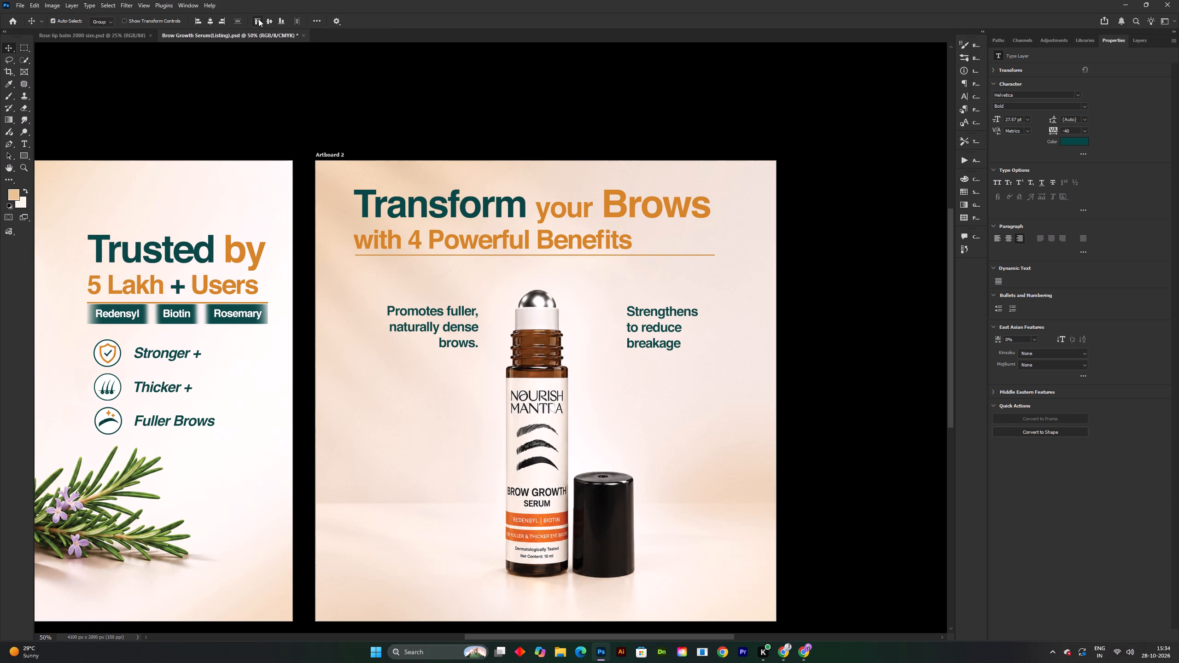
click(271, 20)
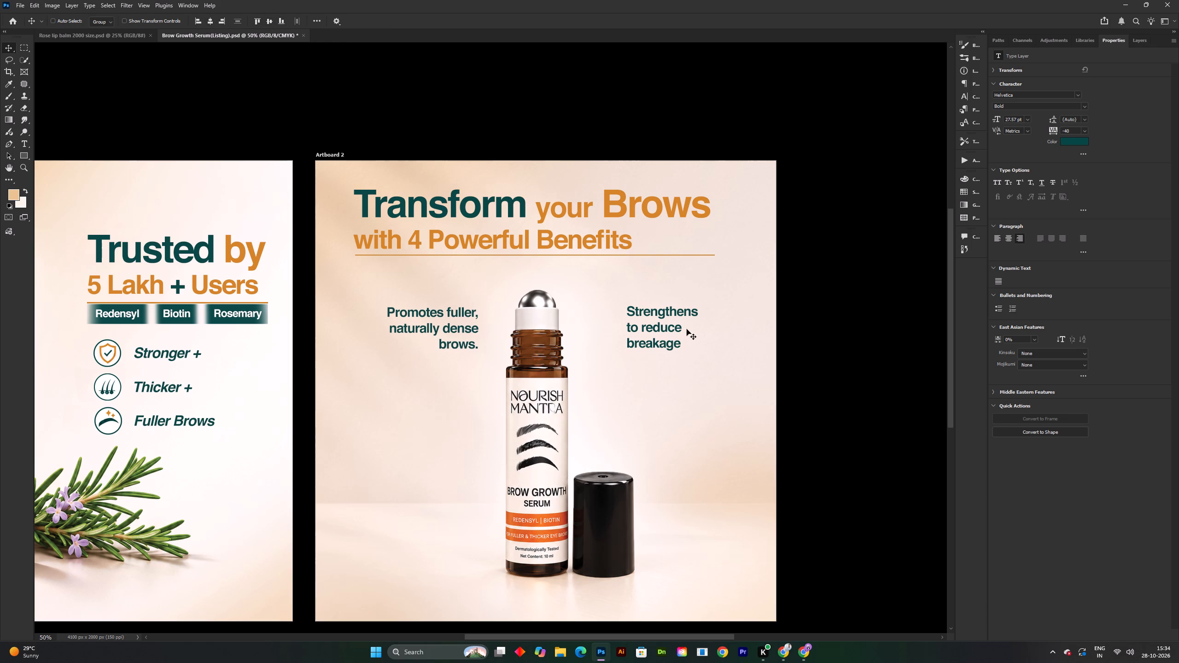
key(ctrl+s)
Shift the "Promotes fuller, naturally dense brows." text slightly left, away from the bottle, keeping its height.
click(847, 352)
drag(467, 313, 455, 312)
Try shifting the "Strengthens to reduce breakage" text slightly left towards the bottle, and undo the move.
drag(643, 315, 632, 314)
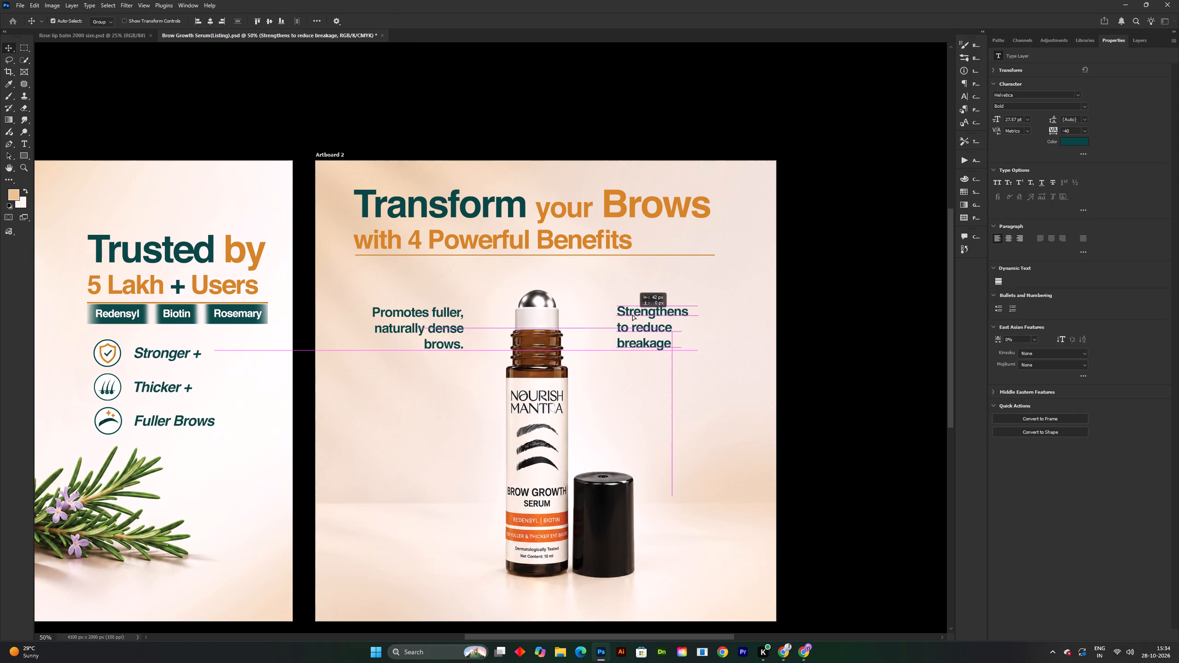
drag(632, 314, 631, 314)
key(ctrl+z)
Raise the "Promotes fuller, naturally dense brows." text slightly, keeping its horizontal position, and save.
click(876, 326)
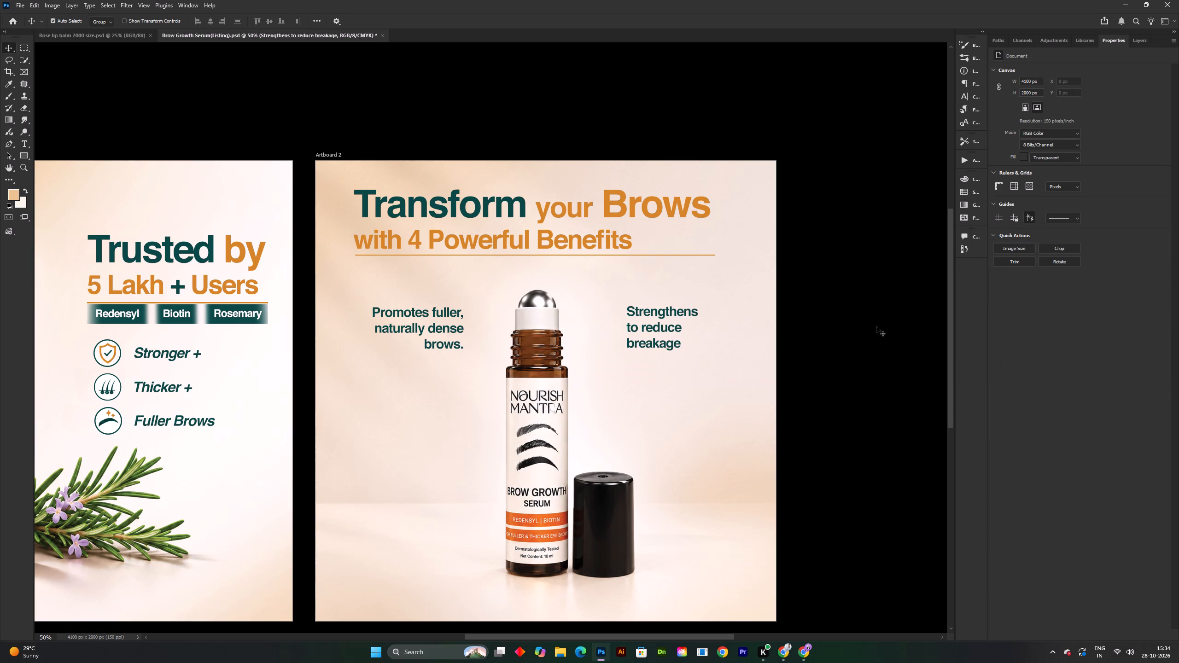
key(ctrl+s)
click(443, 314)
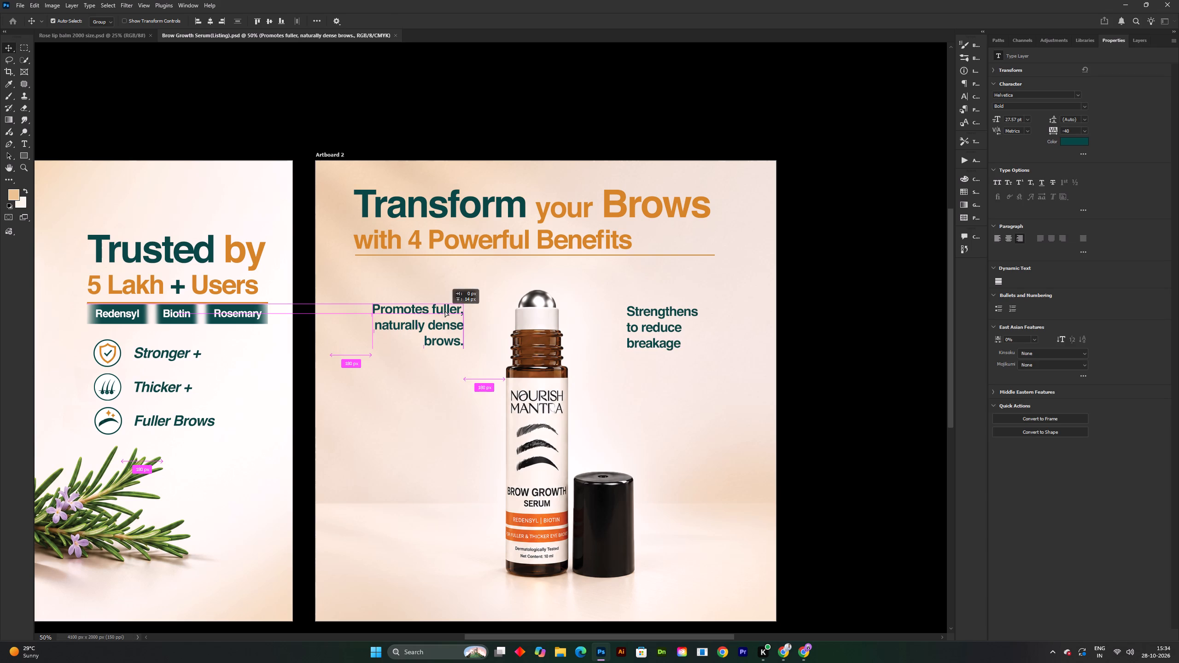
click(849, 353)
key(ctrl+s)
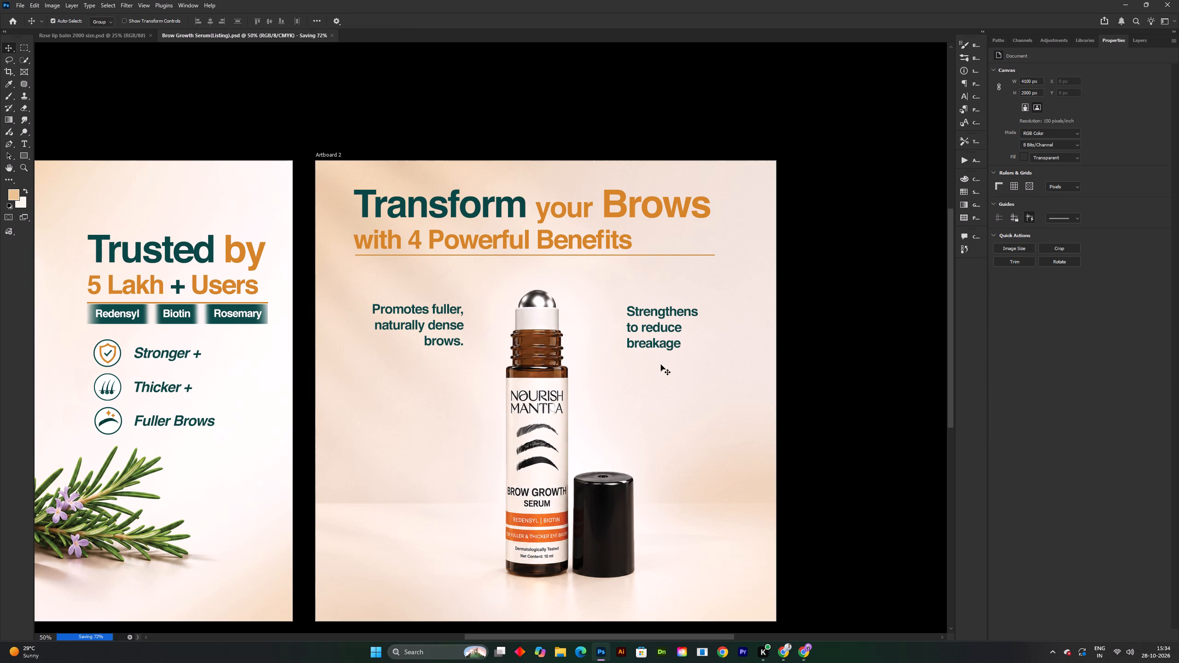
Duplicate the "Promotes fuller, naturally dense brows." text straight down, beside the top half of the bottle label, and save.
alt+drag(452, 344, 453, 435)
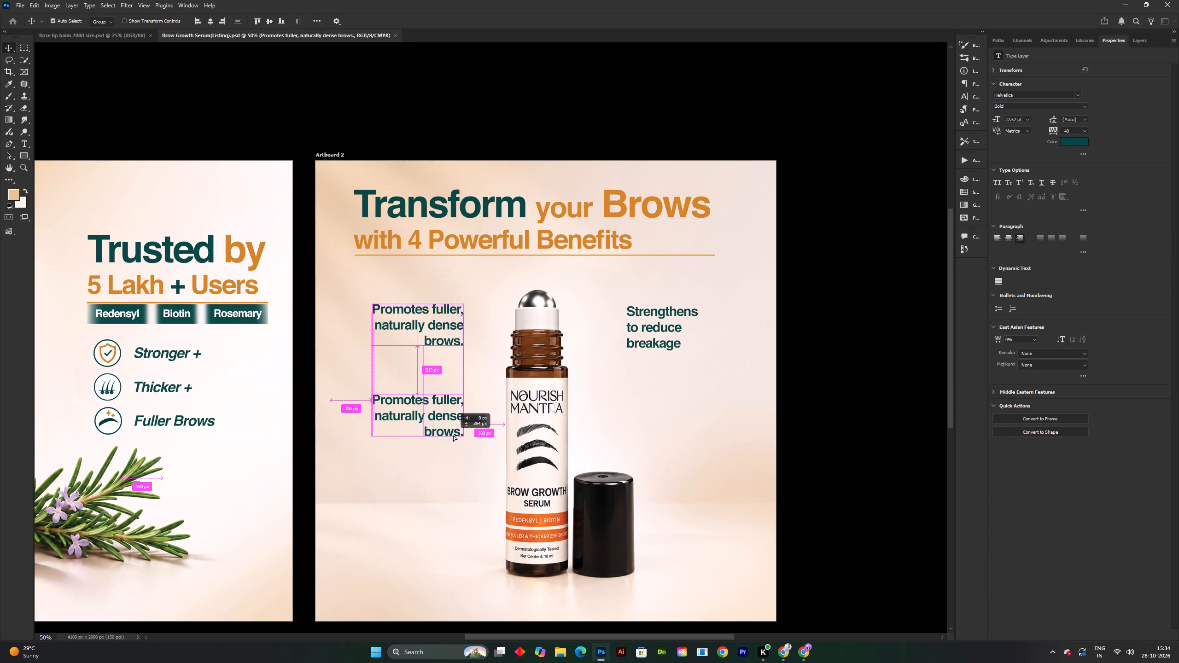
alt+drag(453, 435, 453, 441)
key(ctrl+s)
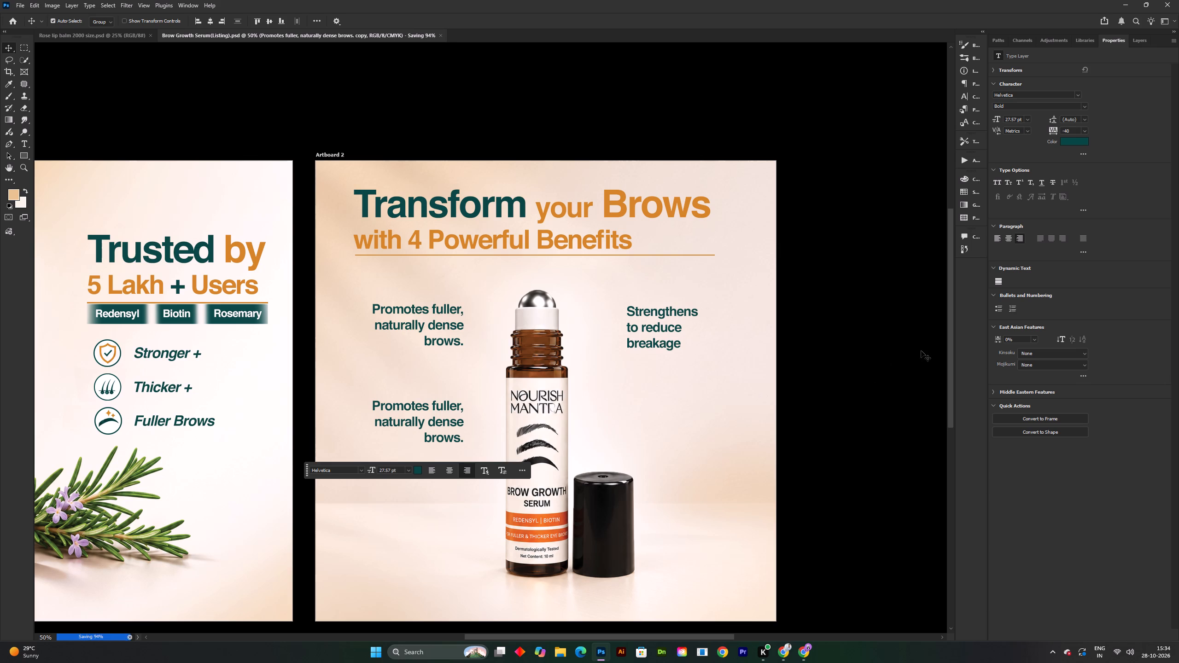
click(921, 345)
key(ctrl+s)
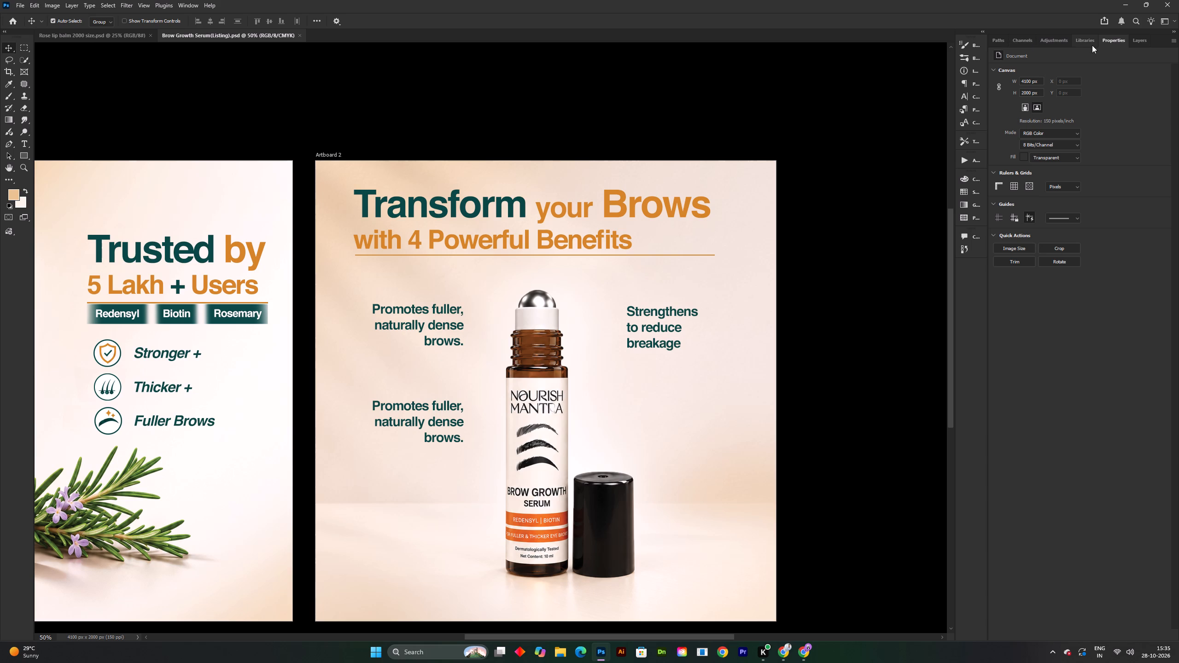
key(ctrl+s)
Show the Layer 6 reference, copy its "Enhances shine & healthy texture" wording with screen text extraction, and hide it again.
click(1139, 44)
click(996, 107)
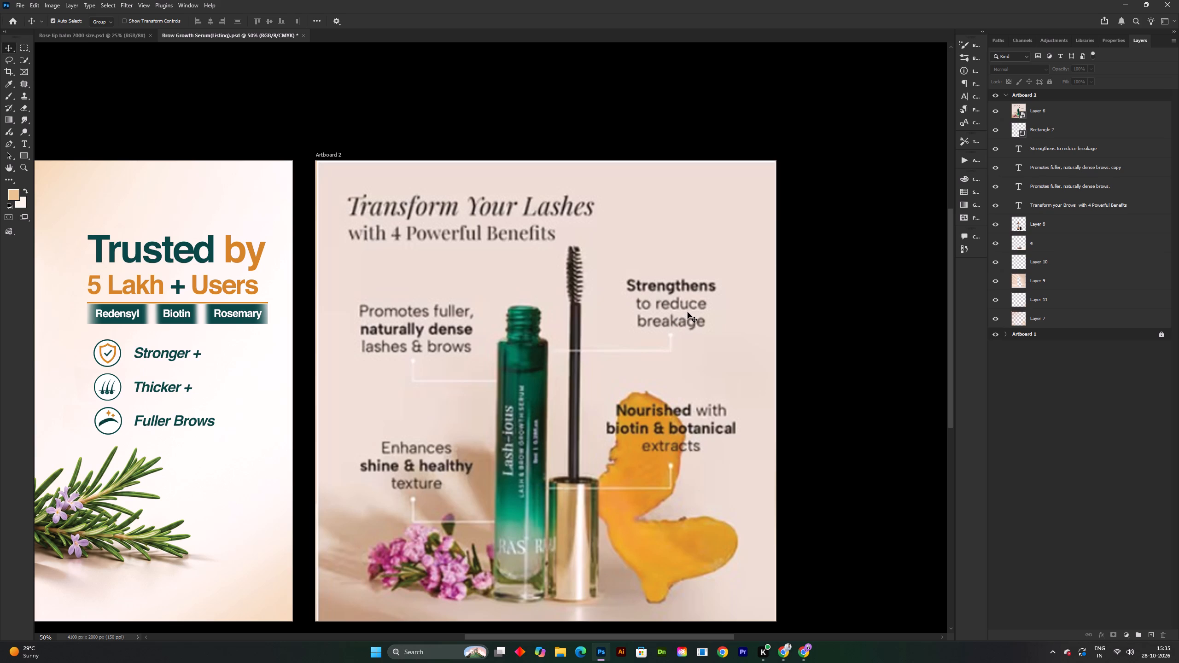
key(shift+super+t)
drag(335, 420, 461, 510)
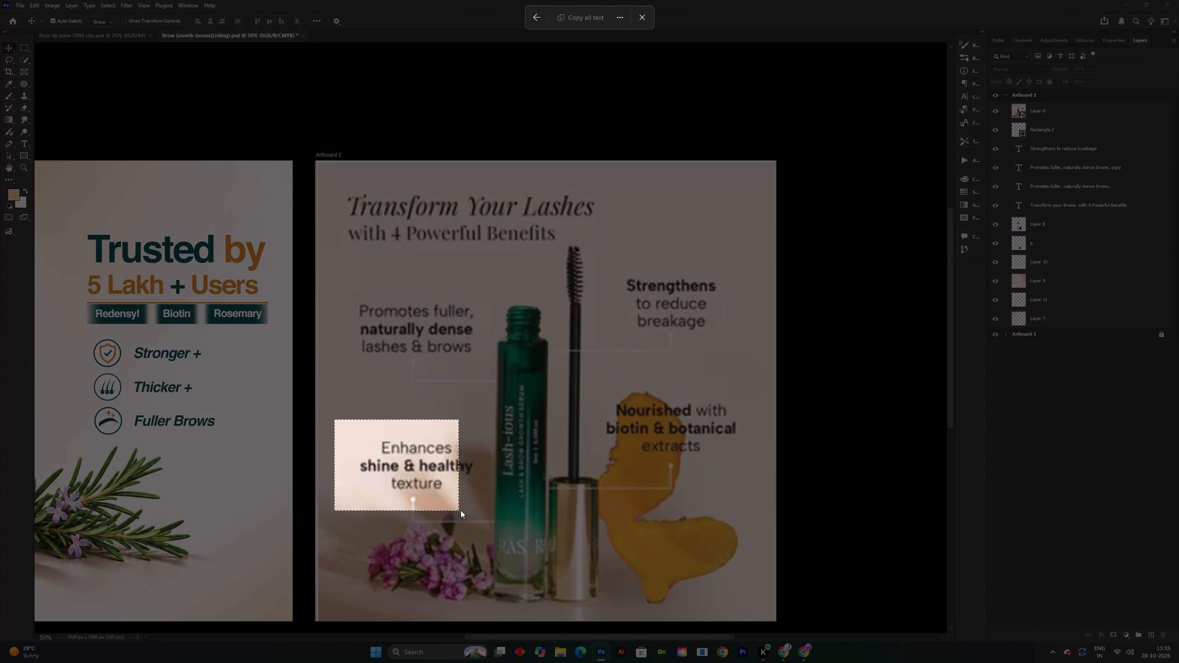
drag(461, 510, 490, 513)
click(595, 19)
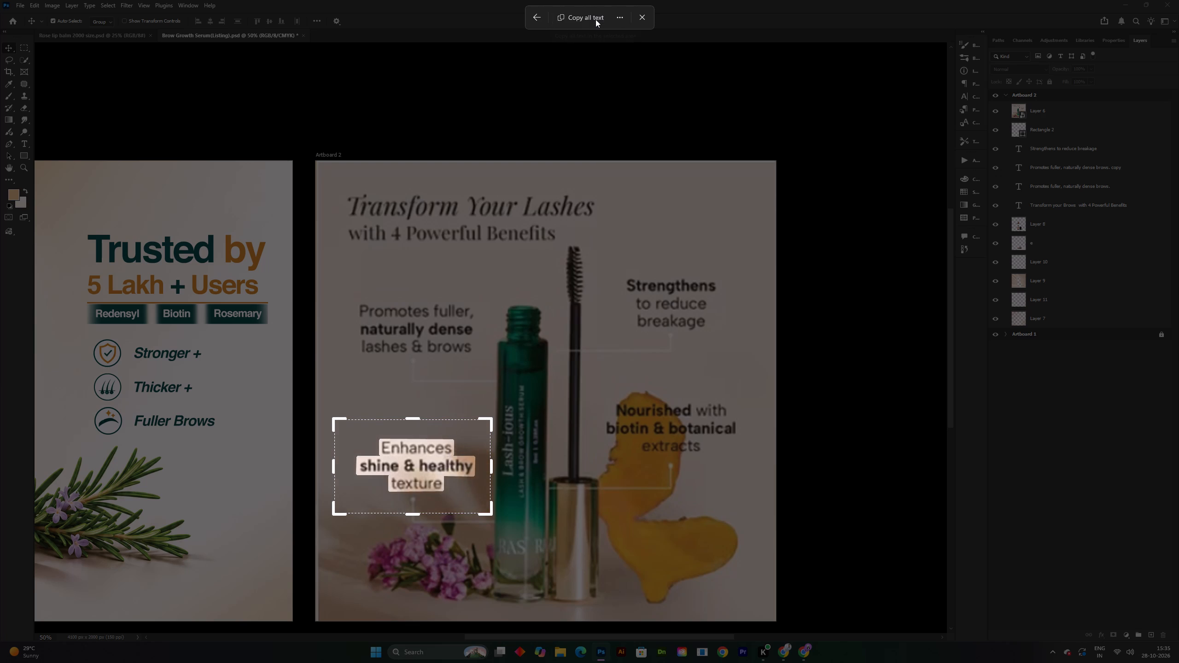
click(996, 107)
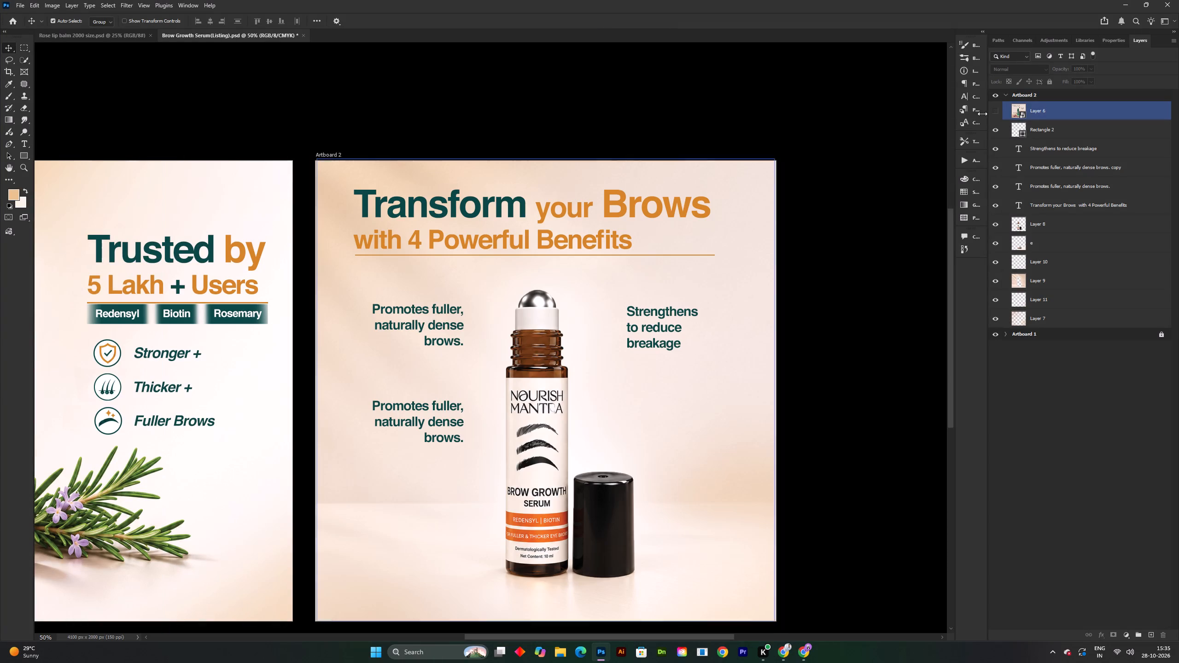
Replace the lower-left benefit text with the copied "Enhances shine & healthy texture" and save.
double_click(449, 411)
triple_click(449, 411)
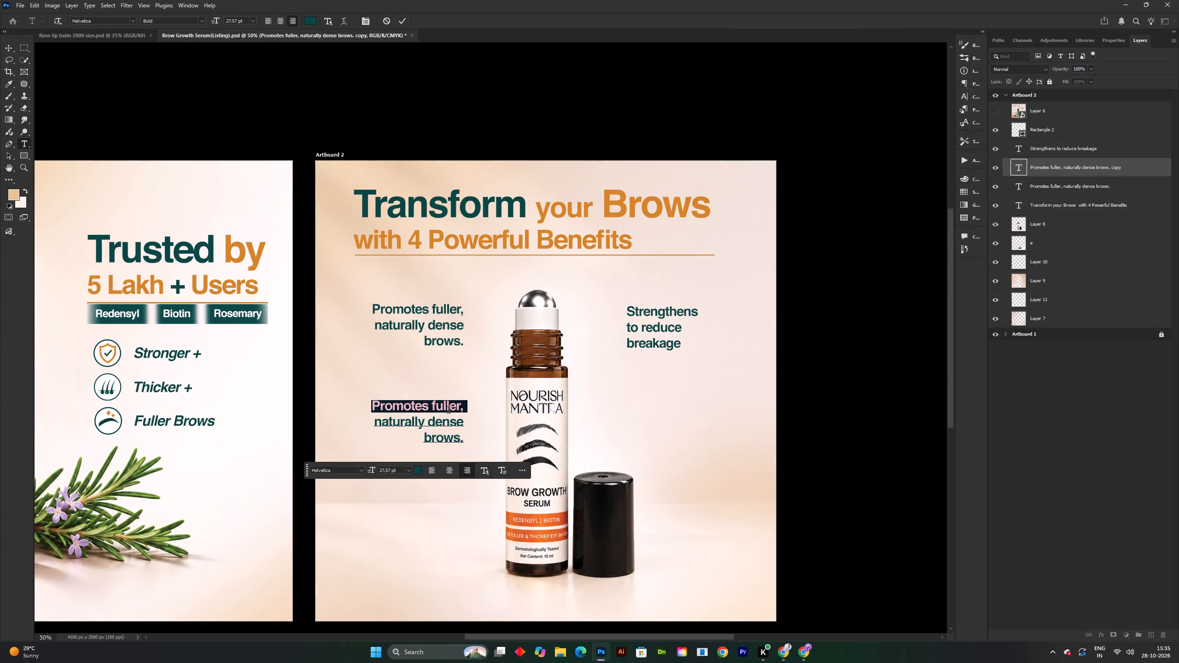
key(ctrl+v)
click(403, 22)
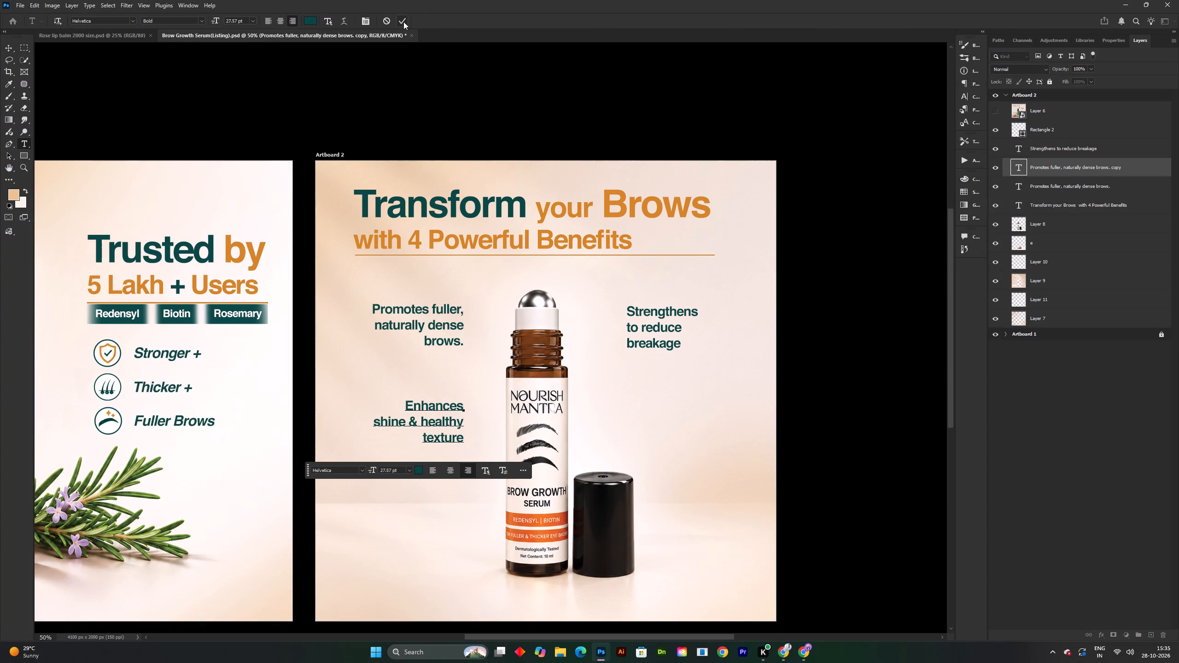
key(ctrl+s)
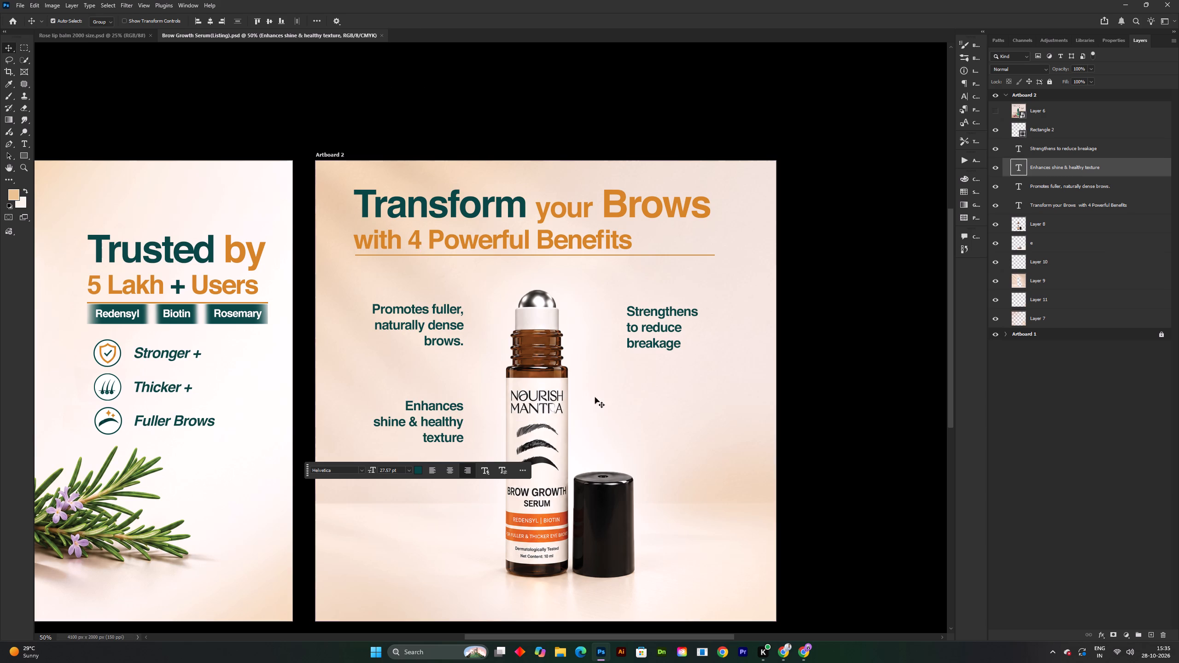
Duplicate the "Strengthens to reduce breakage" text straight down, level with the "Enhances shine & healthy texture" text, and save.
alt+drag(655, 345, 658, 441)
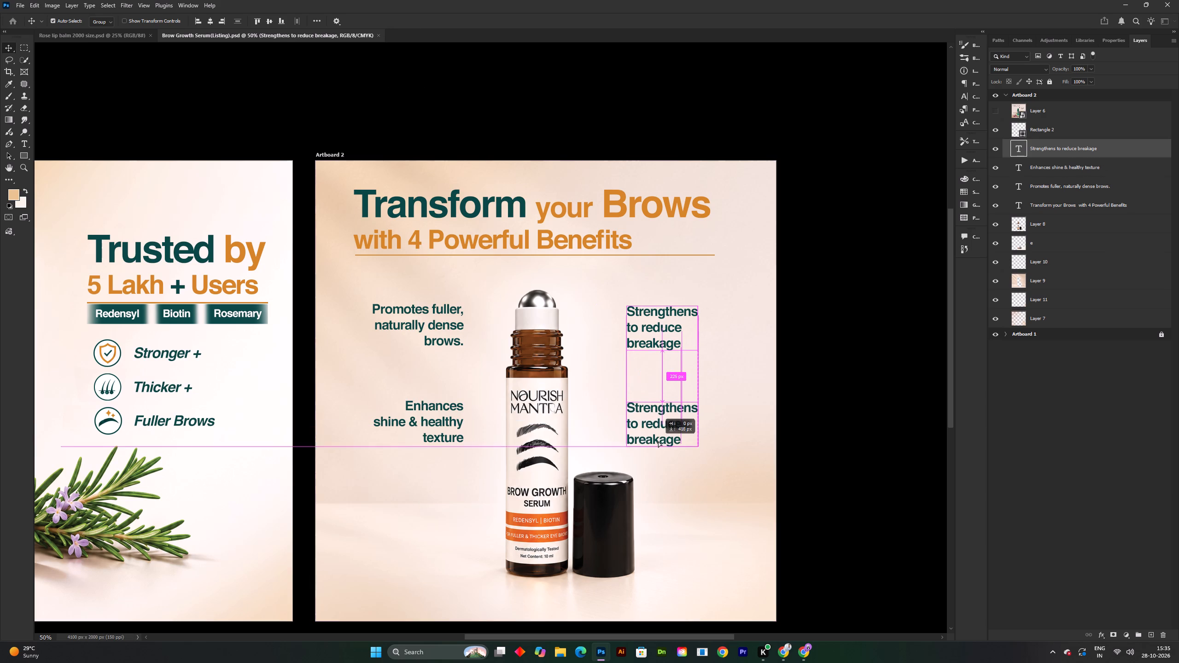
alt+drag(658, 441, 658, 442)
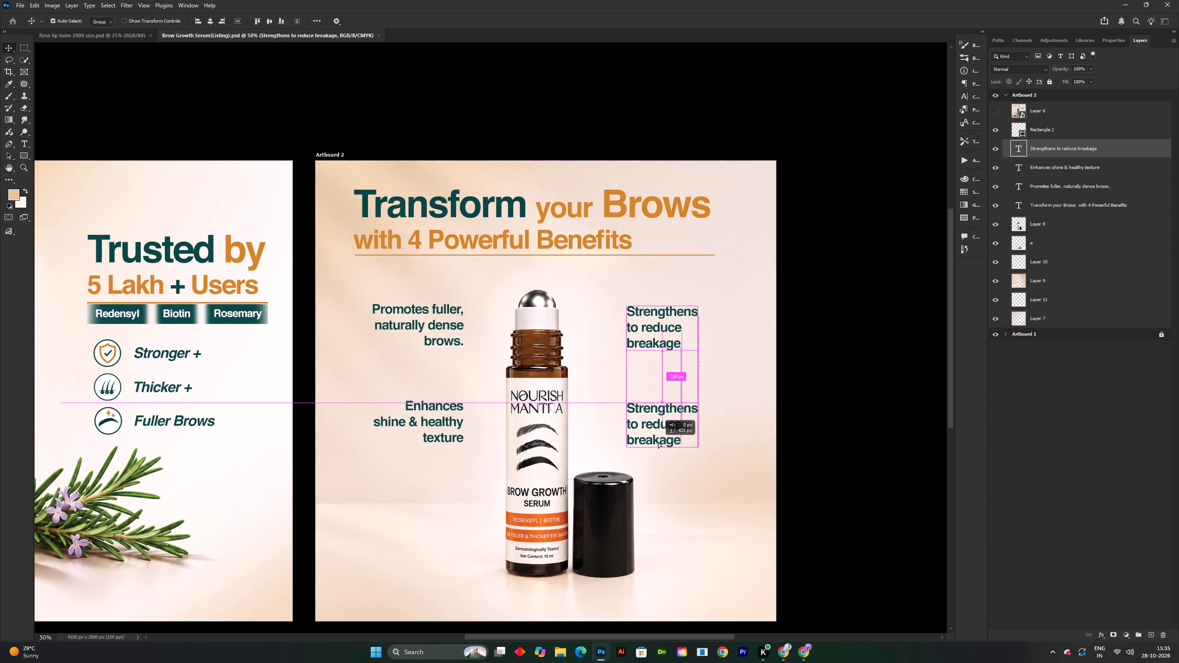
alt+drag(658, 442, 659, 442)
alt+drag(659, 442, 661, 439)
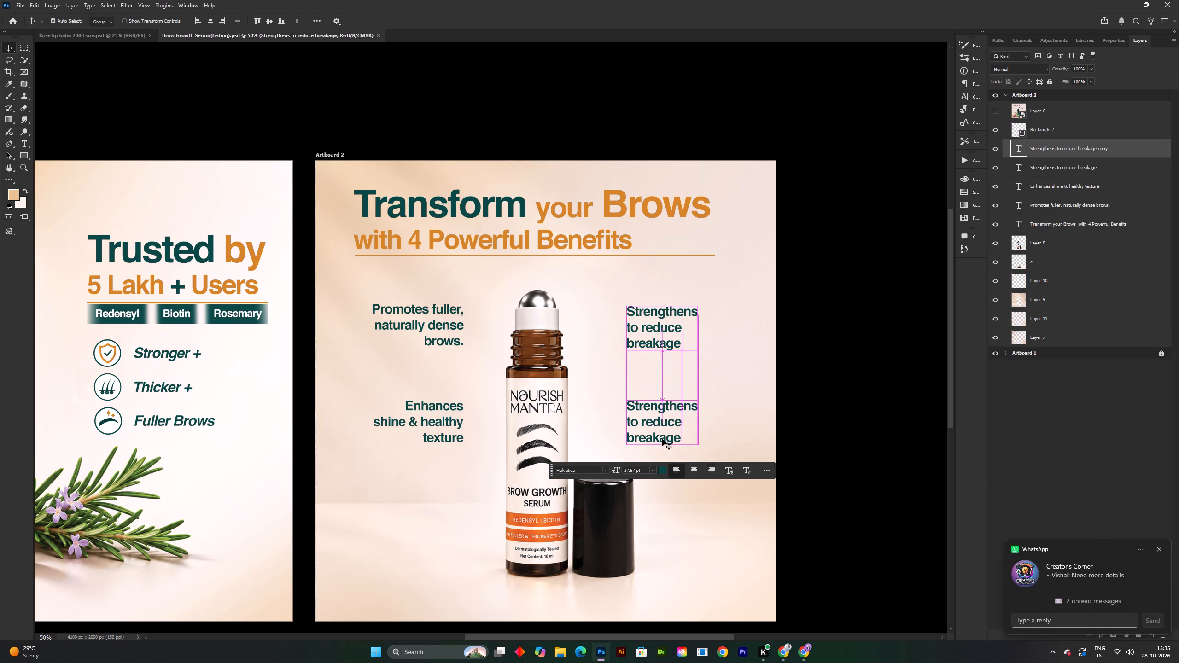
key(ctrl+s)
triple_click(875, 383)
key(ctrl+s)
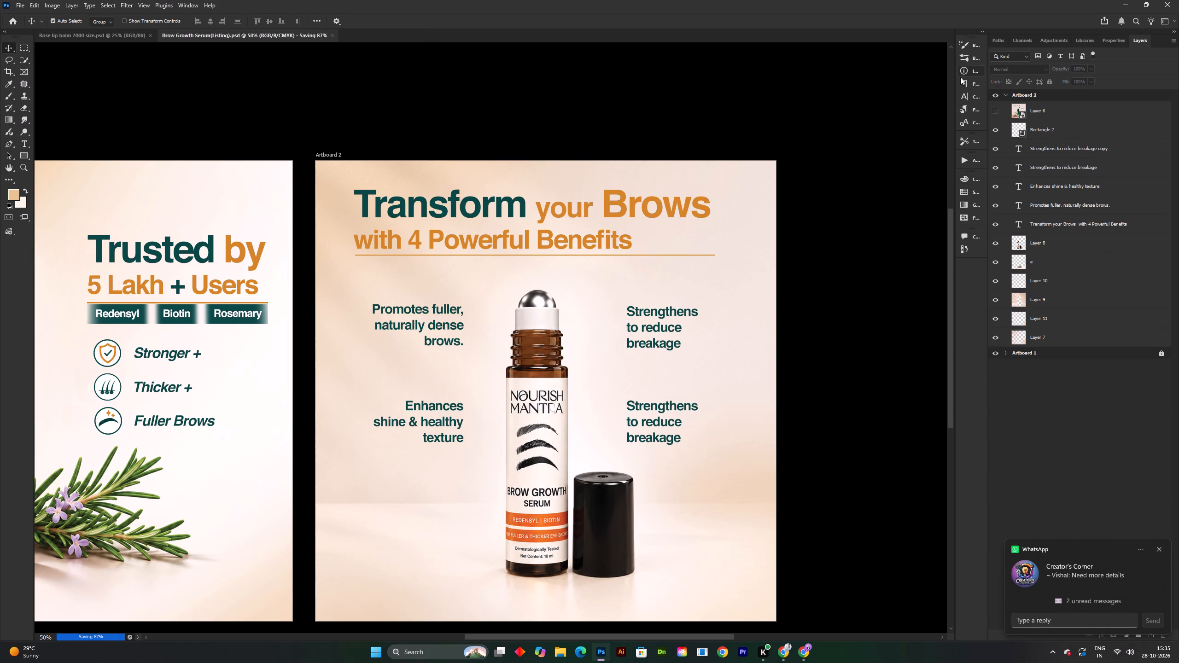
Show the Layer 6 reference, copy its "Nourished with biotin & botanical extracts" wording with screen text extraction, and hide it again.
double_click(999, 109)
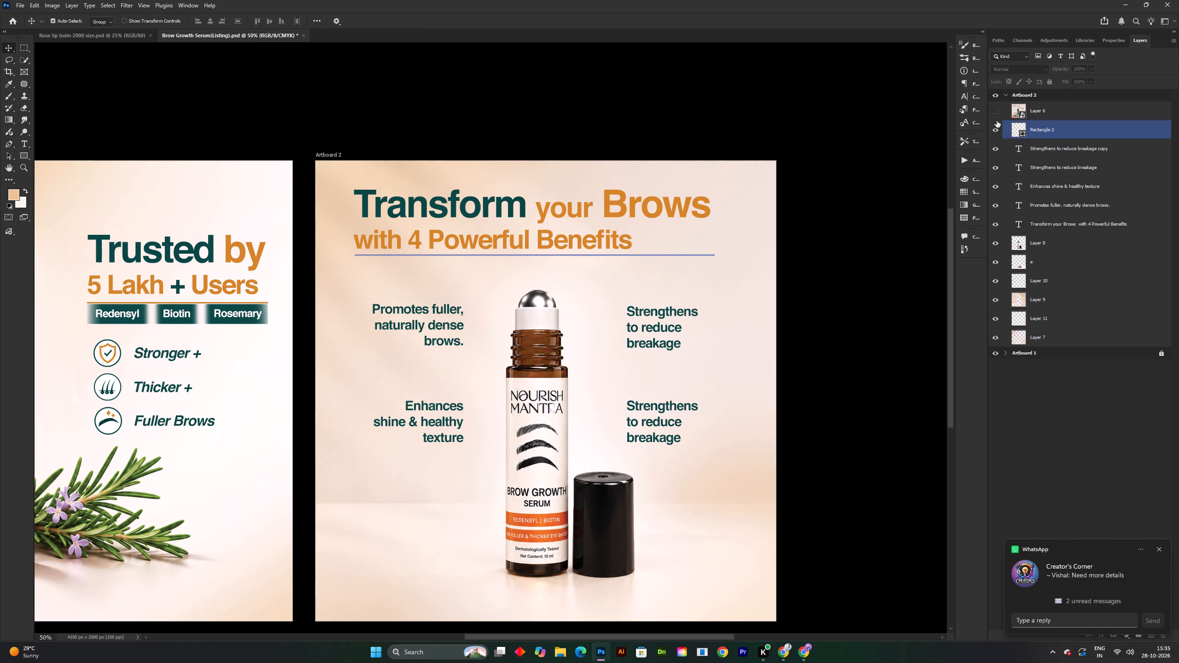
click(992, 118)
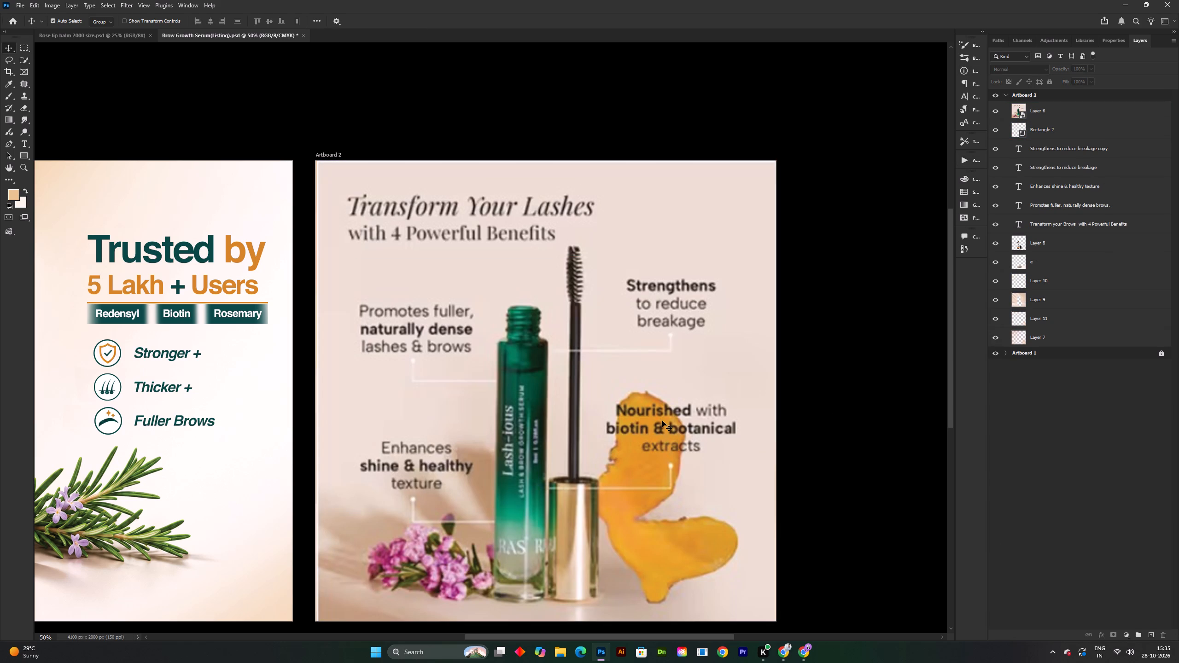
key(shift+super+t)
click(605, 384)
drag(607, 390, 759, 466)
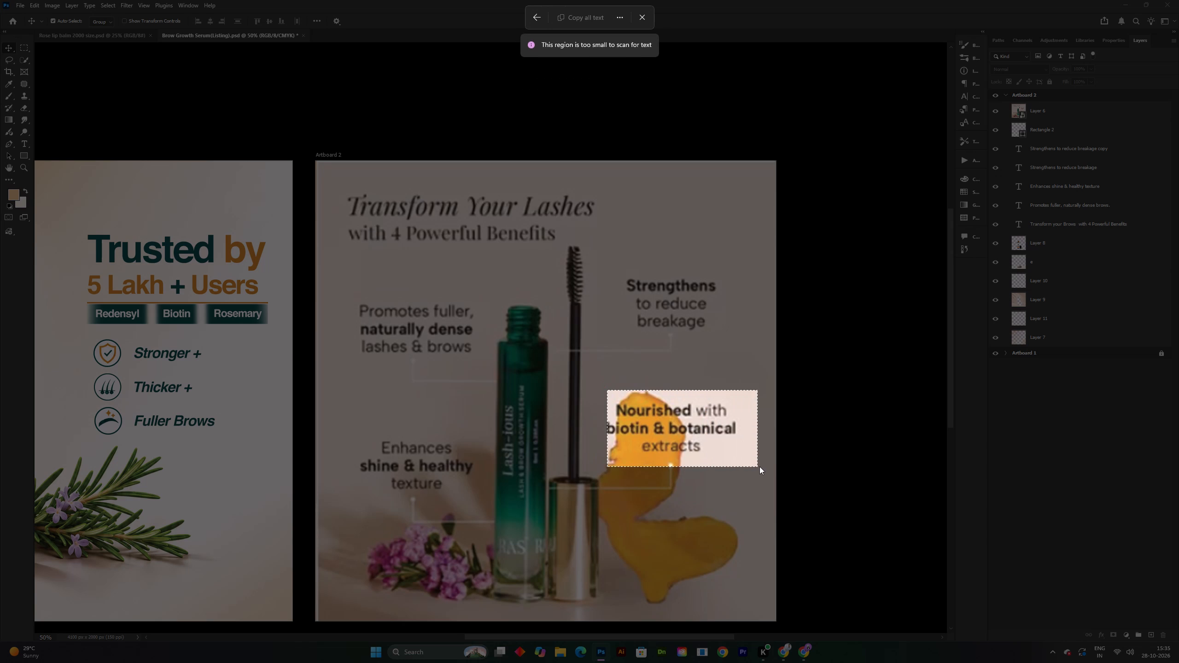
drag(759, 466, 726, 481)
key(Escape)
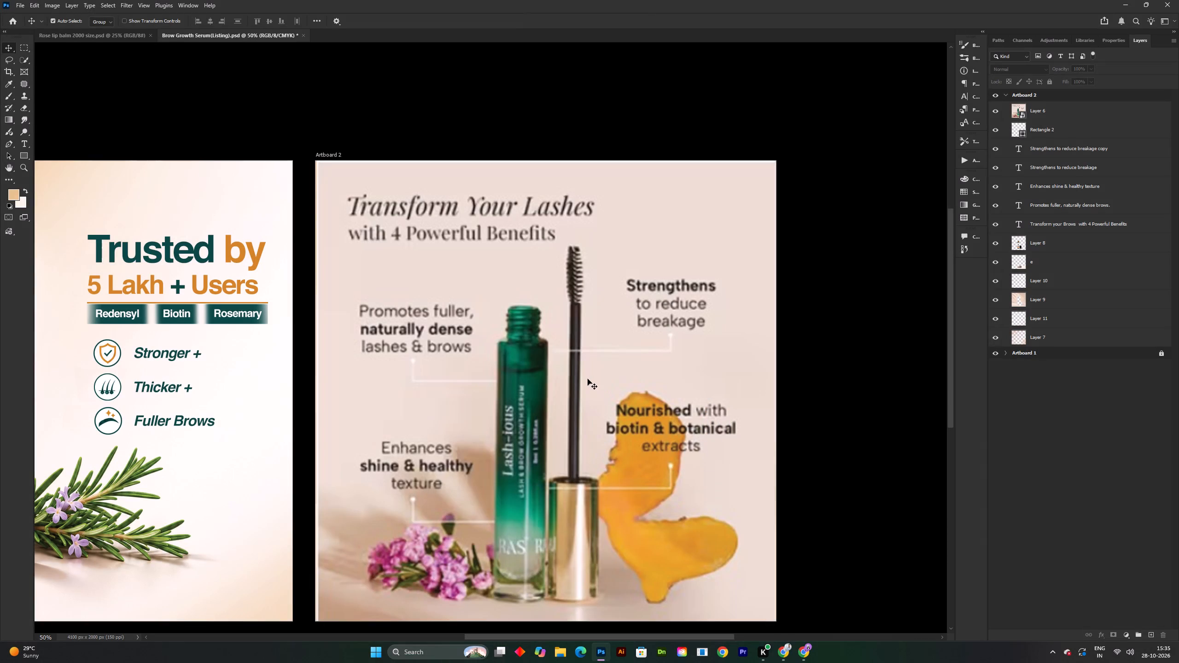
key(shift+super+t)
drag(578, 378, 640, 436)
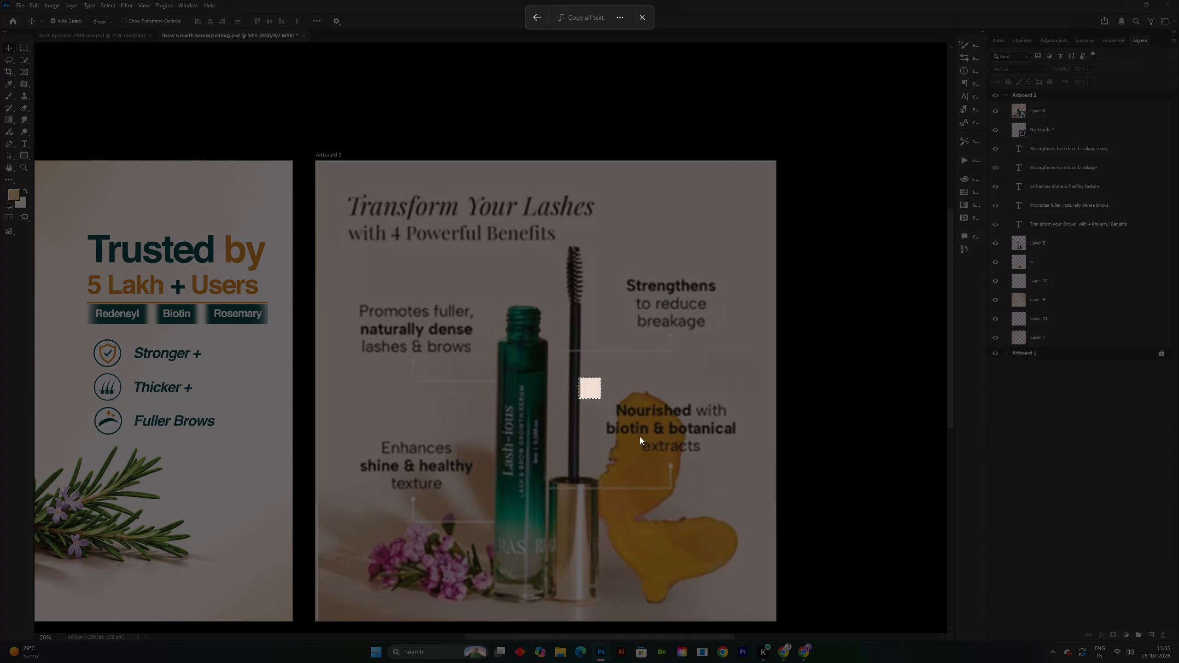
drag(640, 436, 765, 479)
double_click(578, 21)
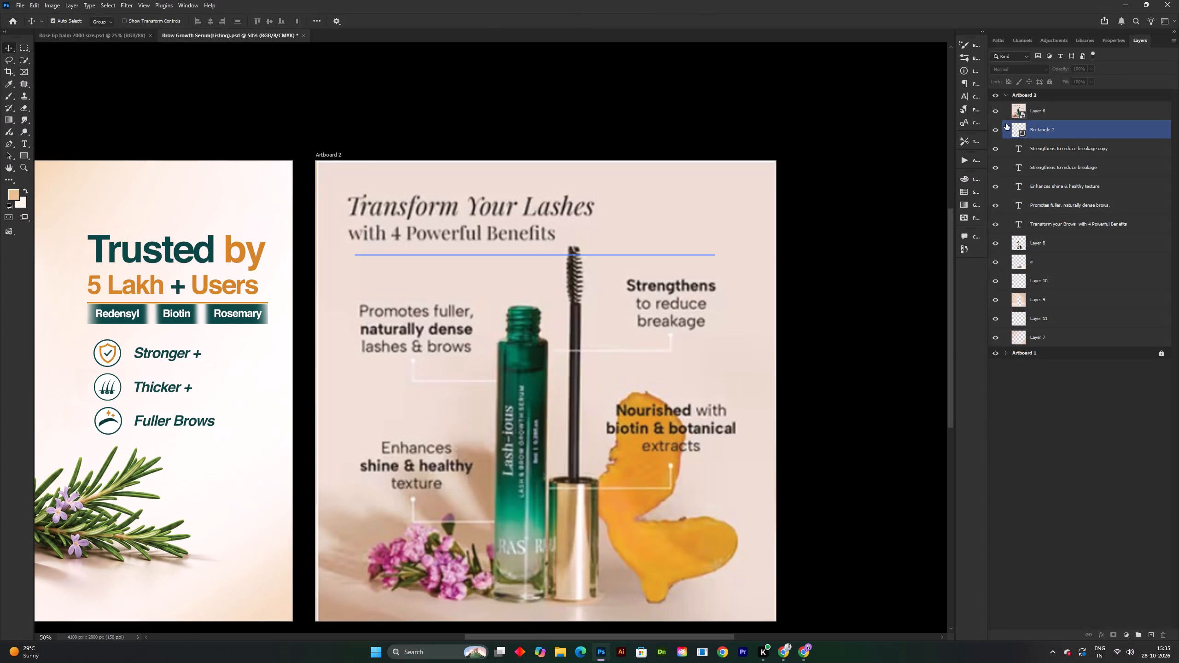
click(998, 114)
Replace the duplicated "Strengthens to reduce breakage" text beside the bottle label with the copied "Nourished with biotin & botanical extracts" and save.
double_click(637, 404)
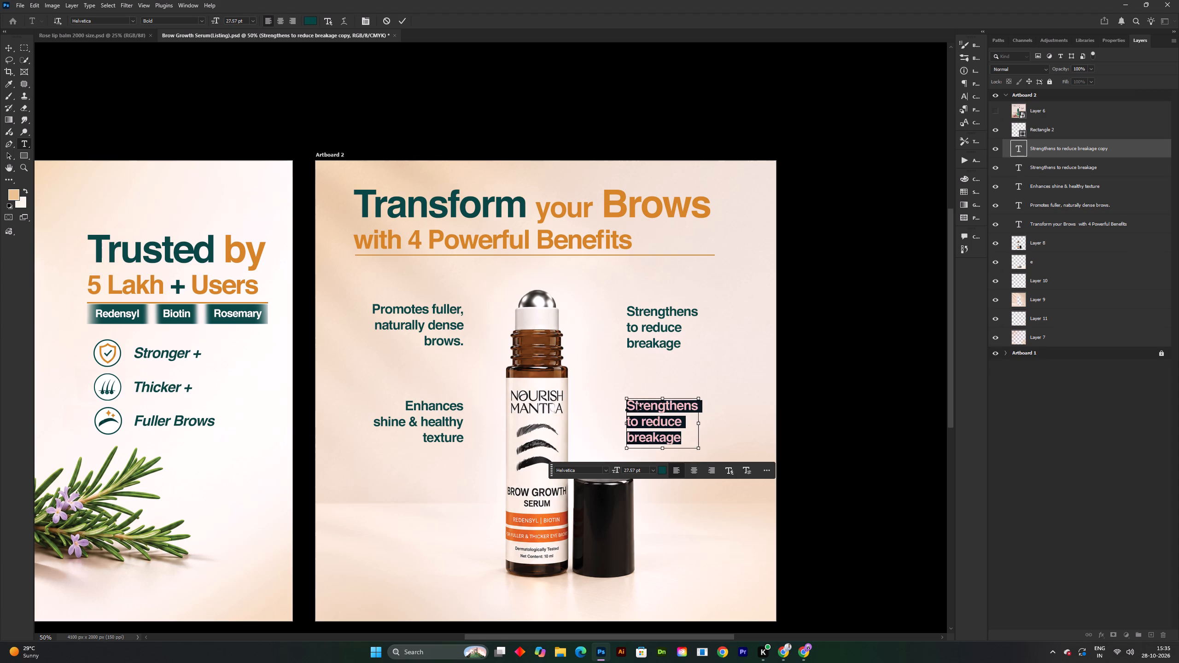
key(ctrl+v)
click(407, 20)
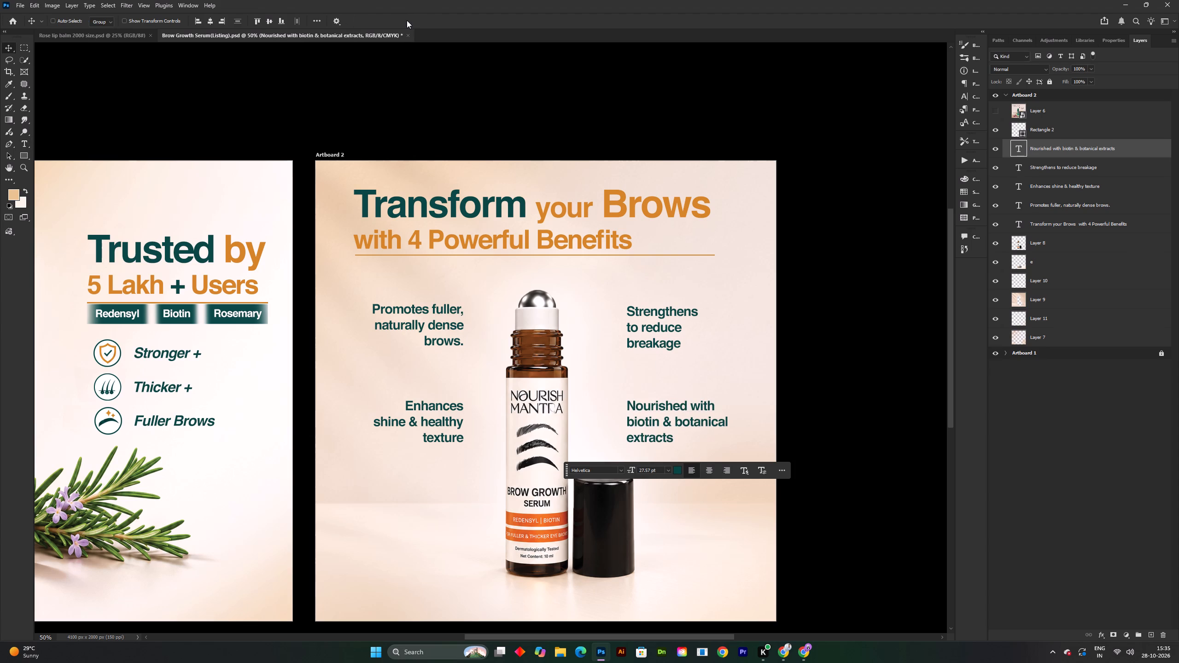
key(ctrl+s)
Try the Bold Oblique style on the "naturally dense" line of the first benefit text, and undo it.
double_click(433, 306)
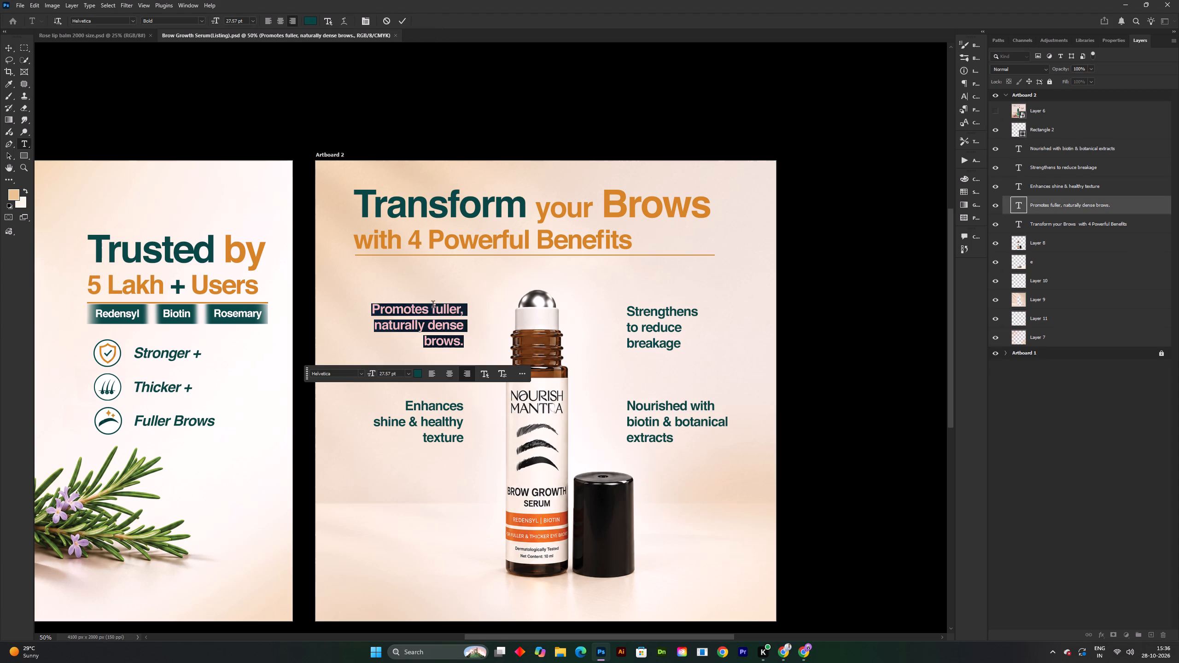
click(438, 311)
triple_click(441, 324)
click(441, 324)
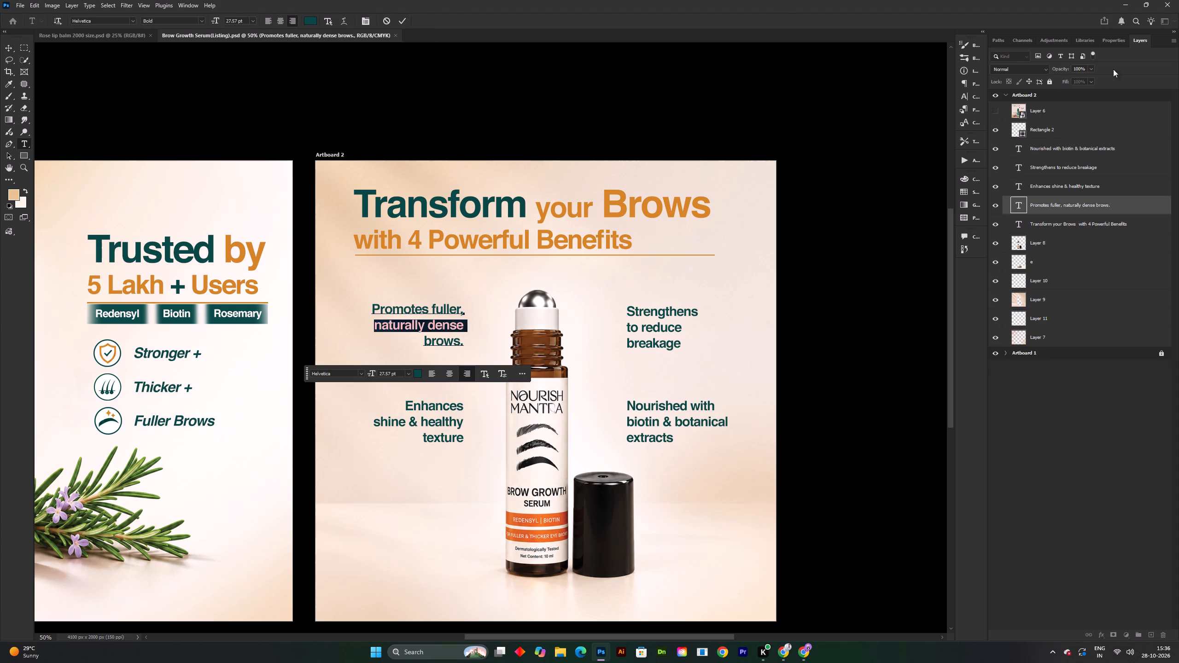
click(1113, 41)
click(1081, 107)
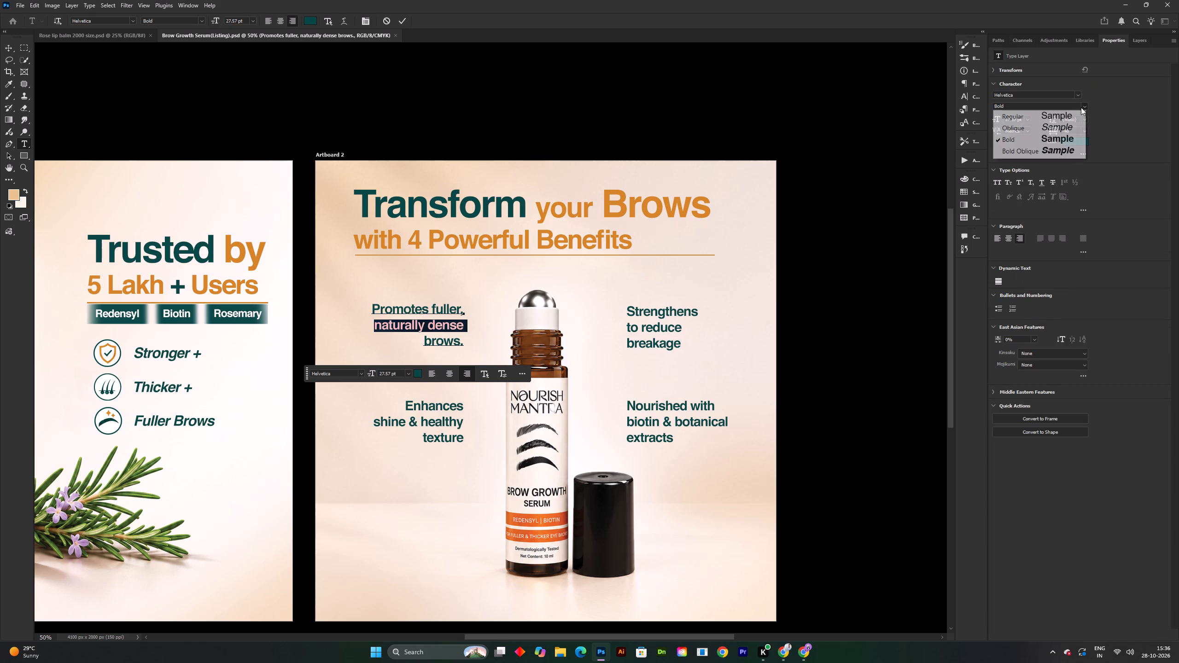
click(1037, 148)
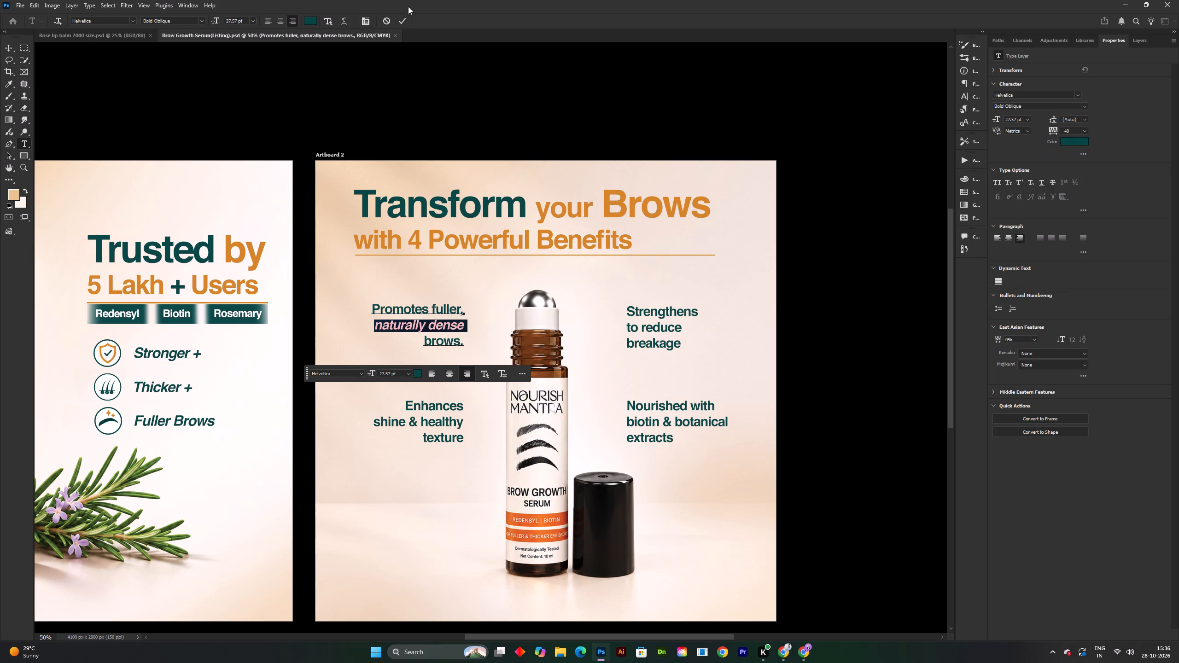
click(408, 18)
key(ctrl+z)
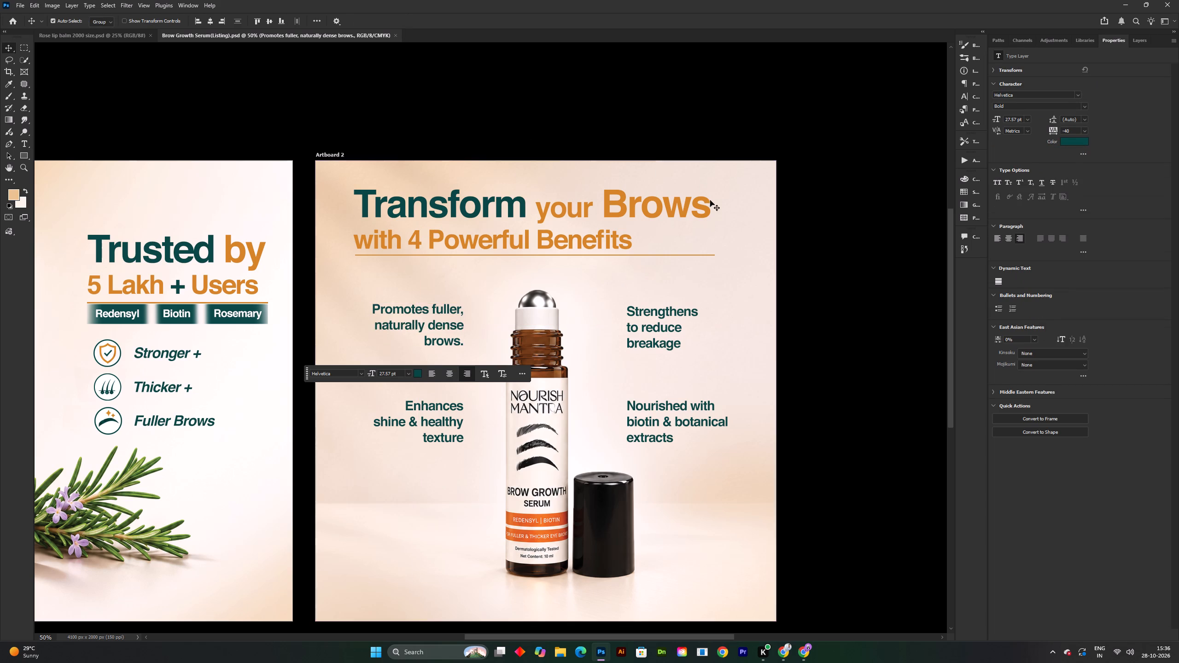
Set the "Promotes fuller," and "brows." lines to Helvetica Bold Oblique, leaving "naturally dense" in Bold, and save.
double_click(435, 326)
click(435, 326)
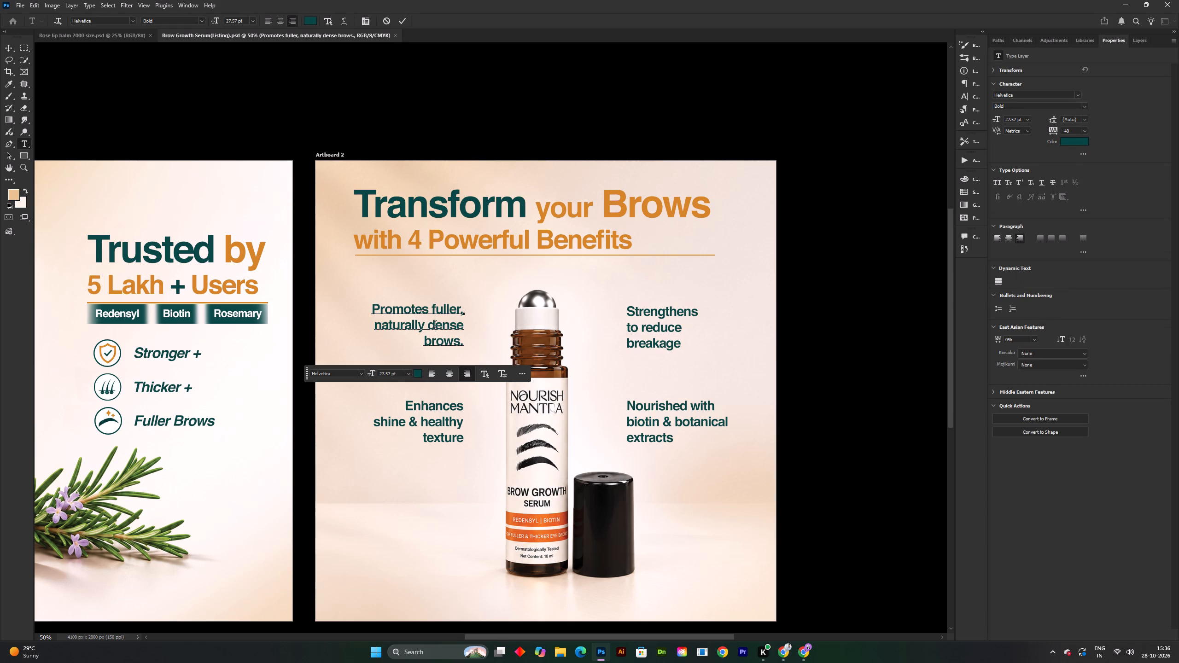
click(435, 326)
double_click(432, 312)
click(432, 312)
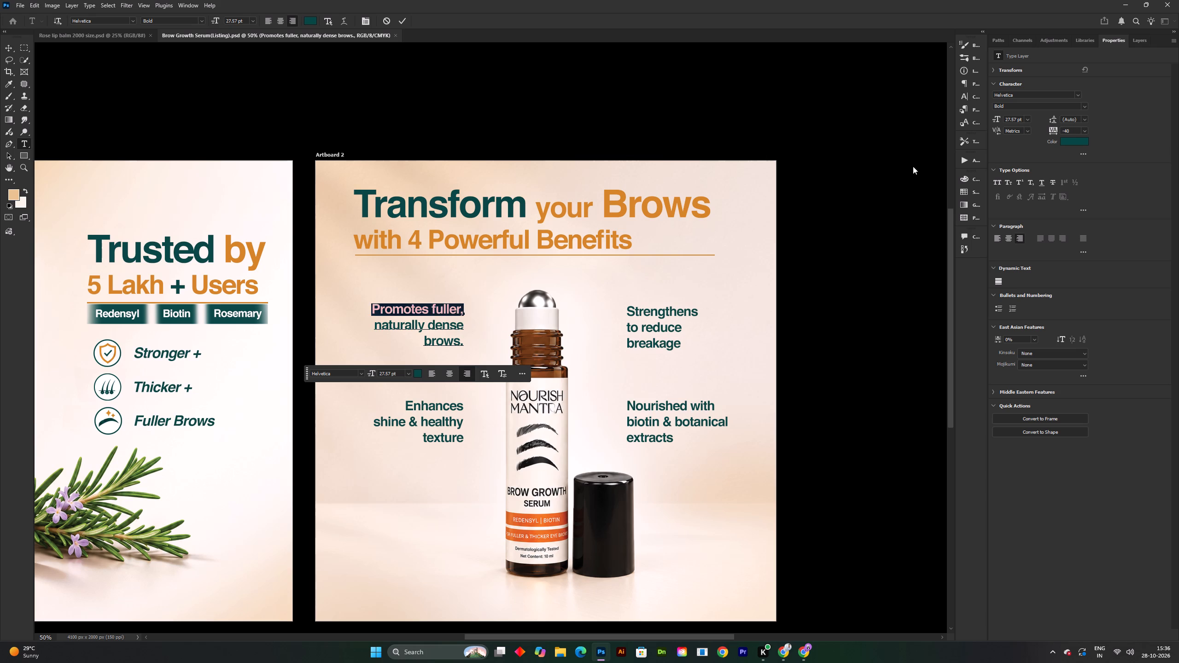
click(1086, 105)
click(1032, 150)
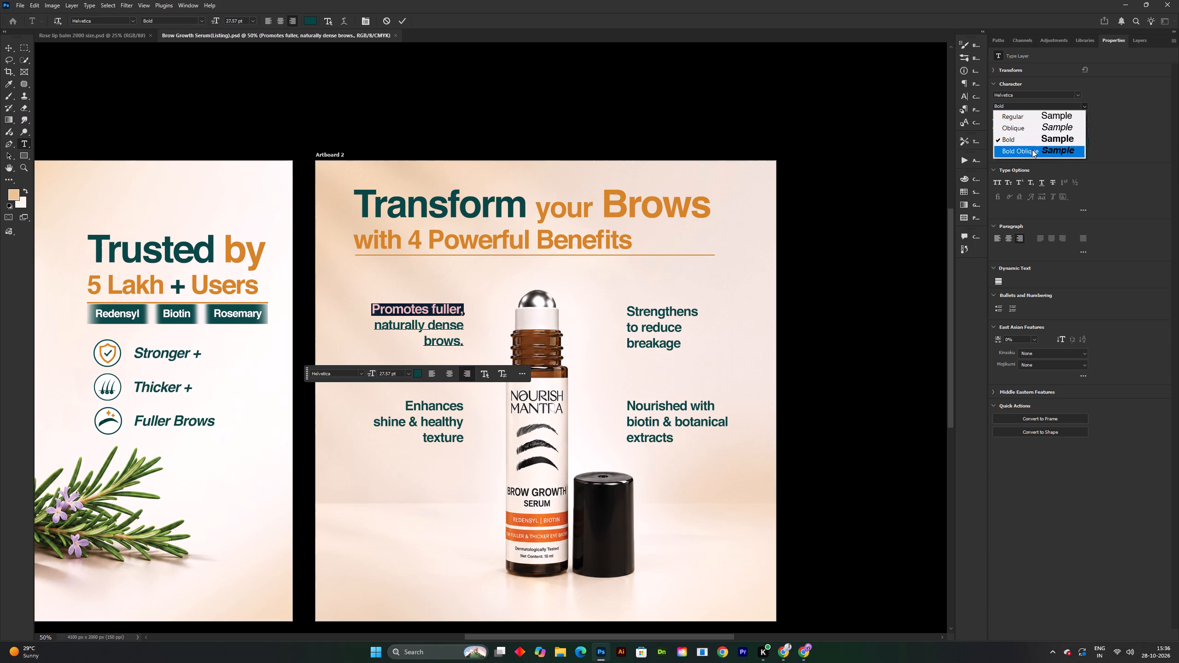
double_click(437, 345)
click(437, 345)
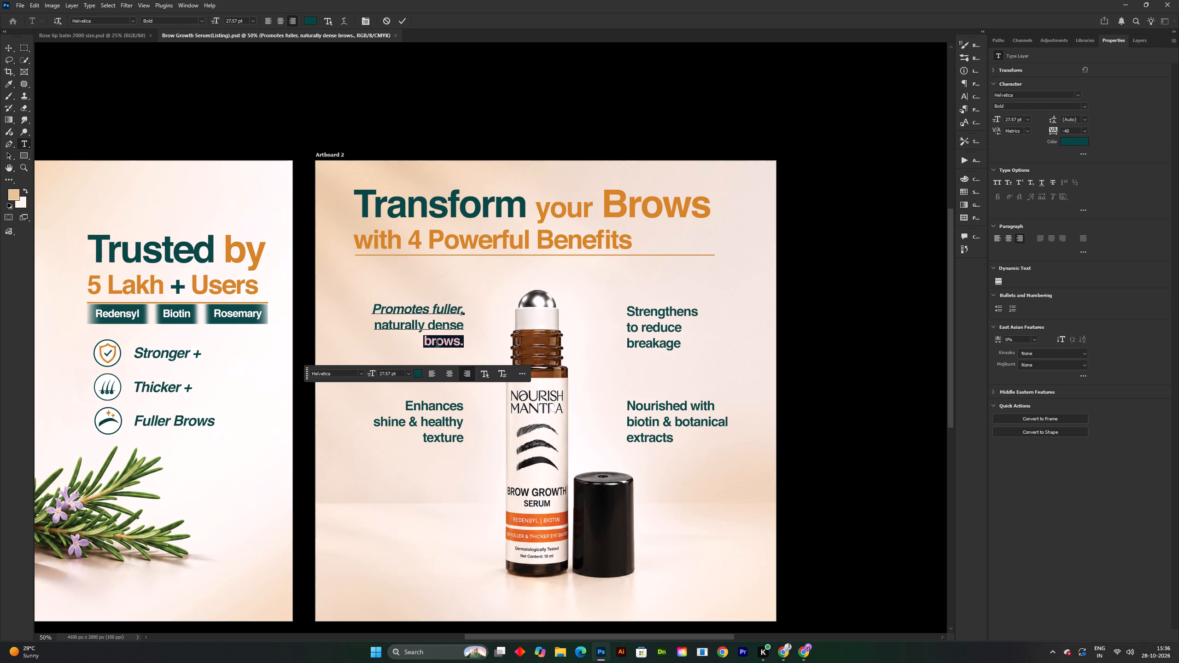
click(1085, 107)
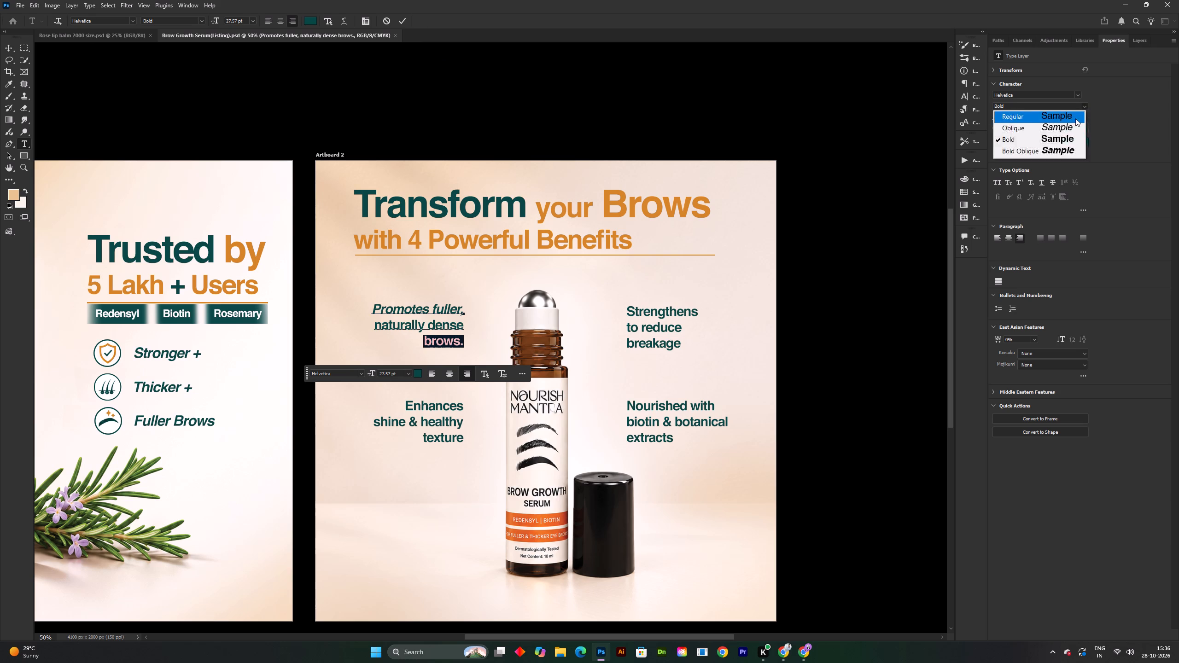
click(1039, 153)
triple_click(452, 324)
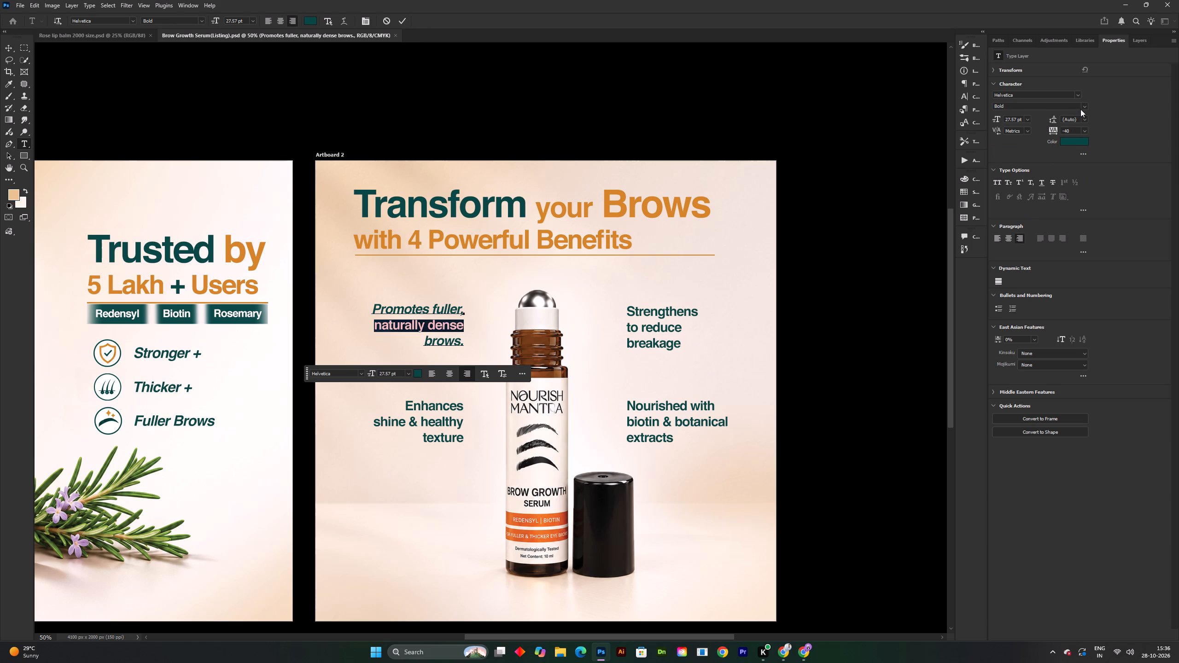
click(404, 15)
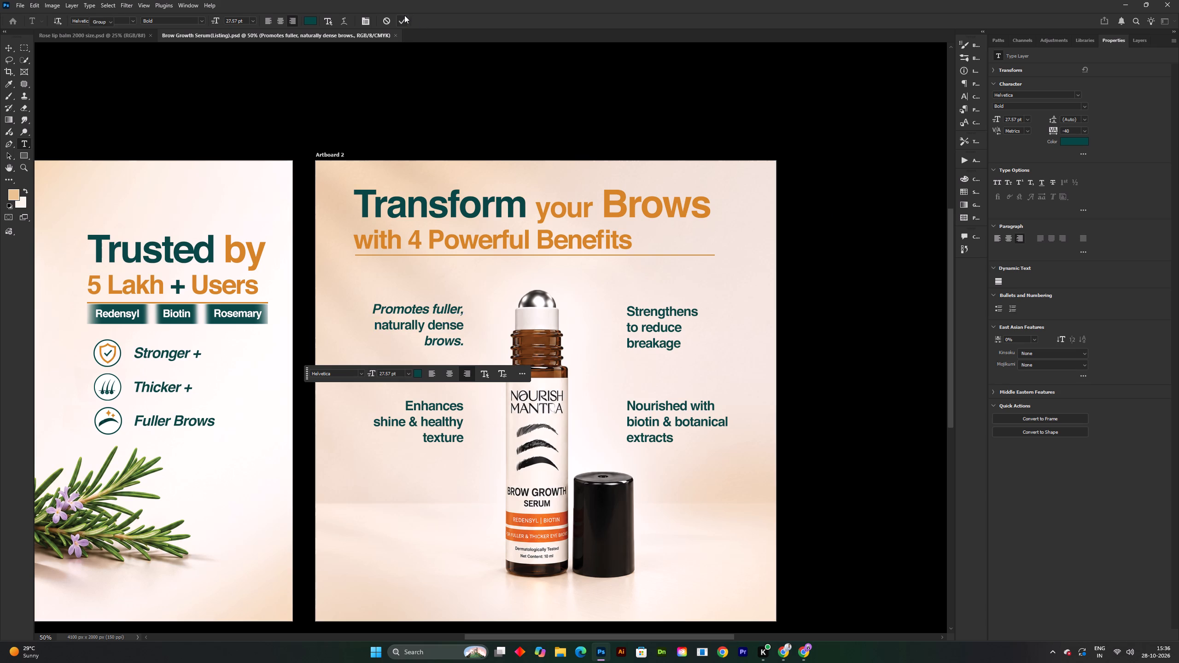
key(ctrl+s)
Set the "Promotes fuller," and "brows." lines of the first benefit text to Helvetica Oblique and save.
double_click(436, 310)
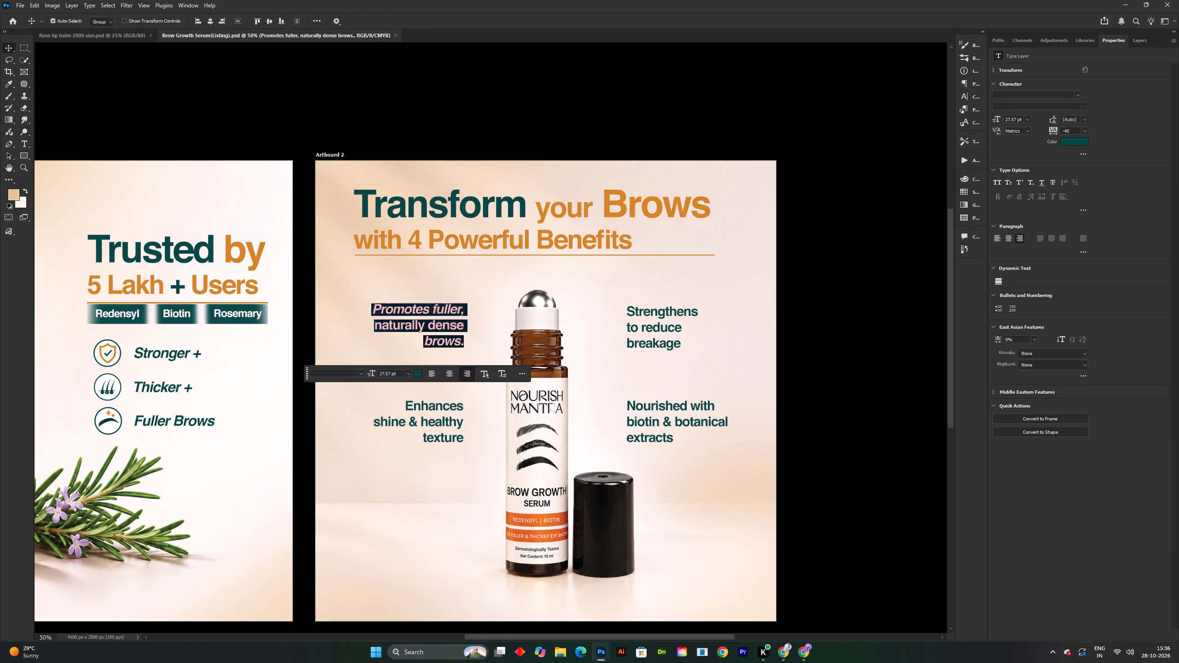
triple_click(414, 305)
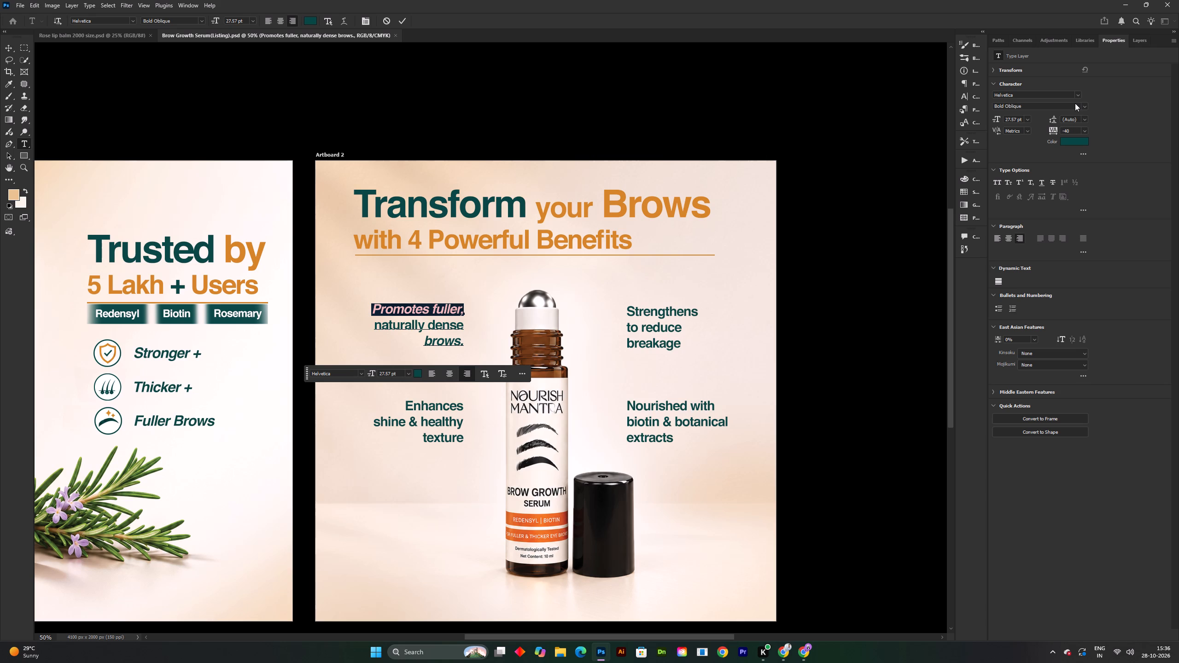
double_click(1086, 105)
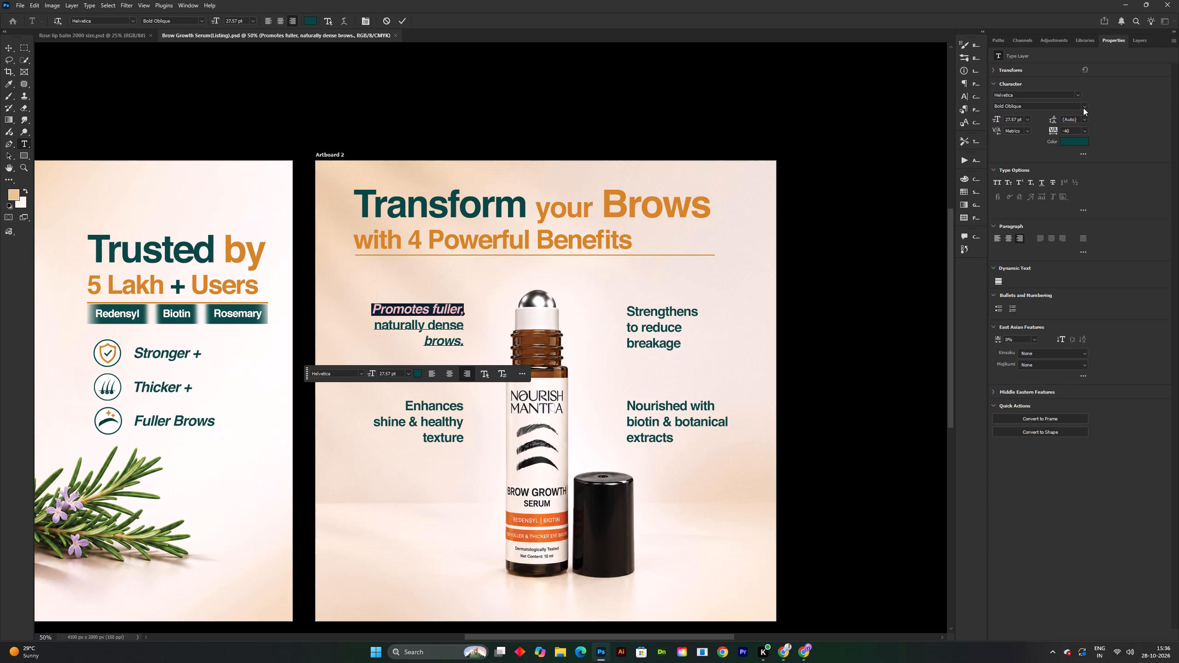
click(1083, 108)
drag(1065, 120, 1061, 139)
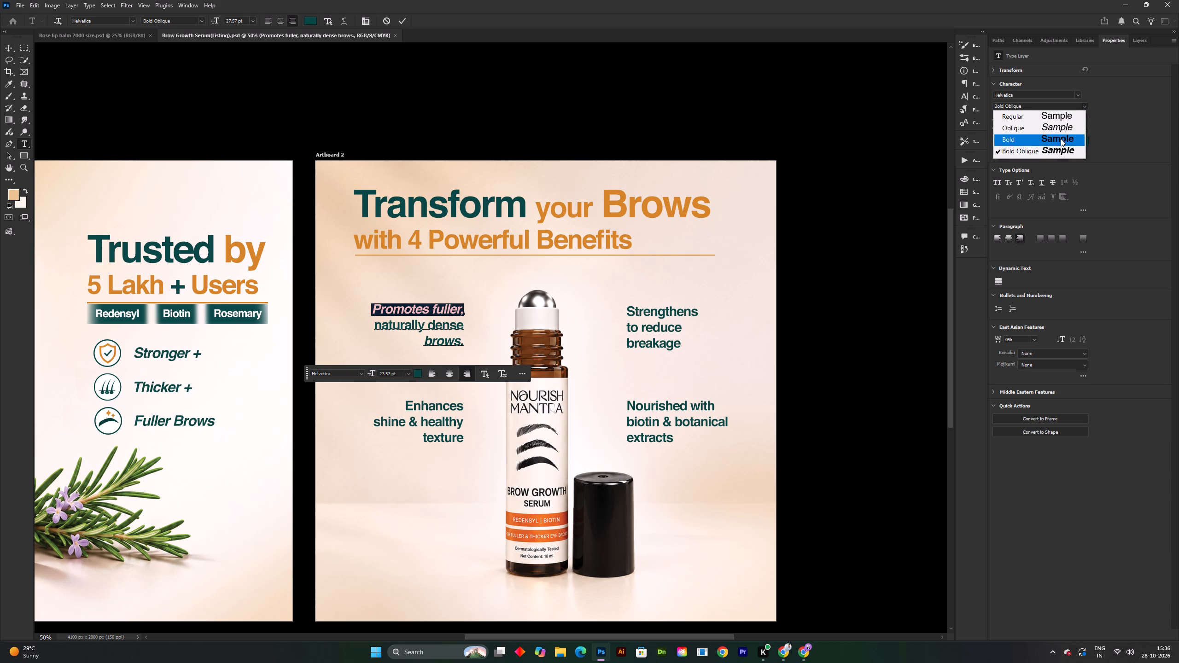
drag(1061, 139, 1060, 130)
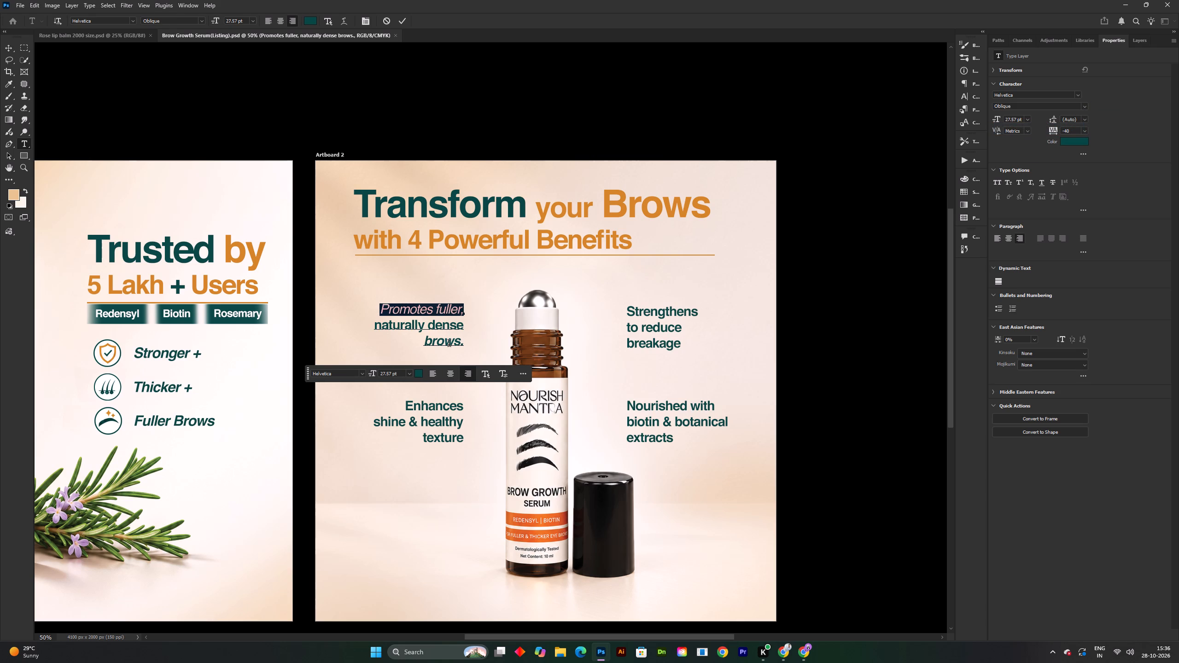
triple_click(449, 344)
click(449, 344)
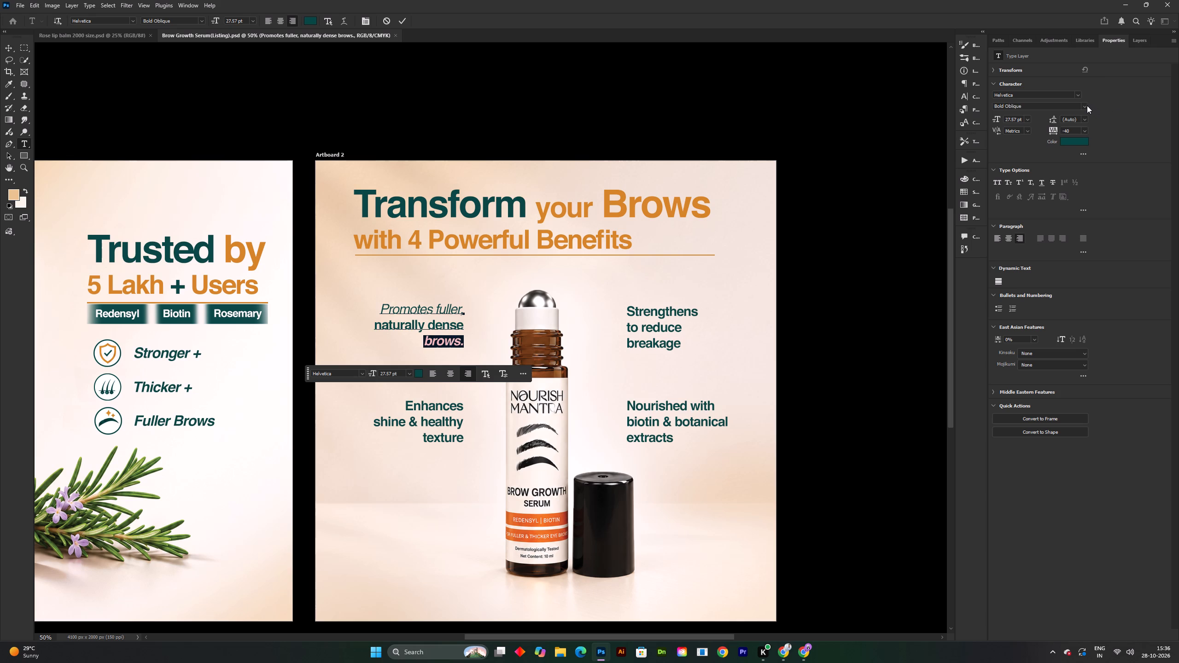
click(1086, 105)
click(1051, 126)
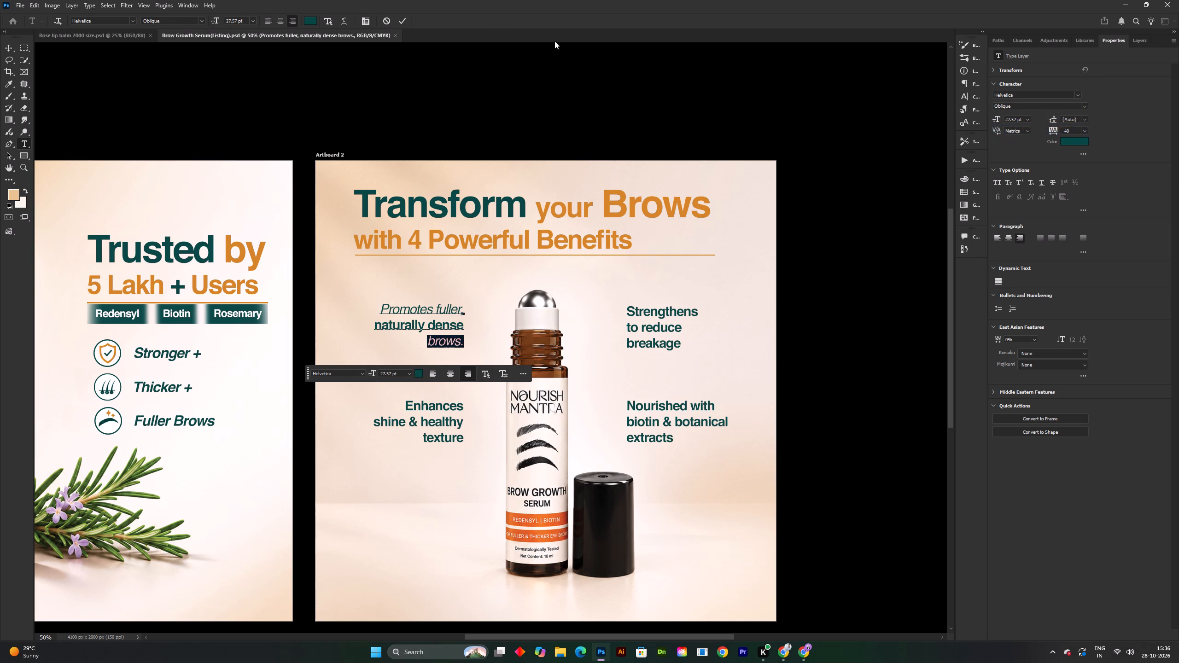
double_click(409, 20)
key(ctrl+s)
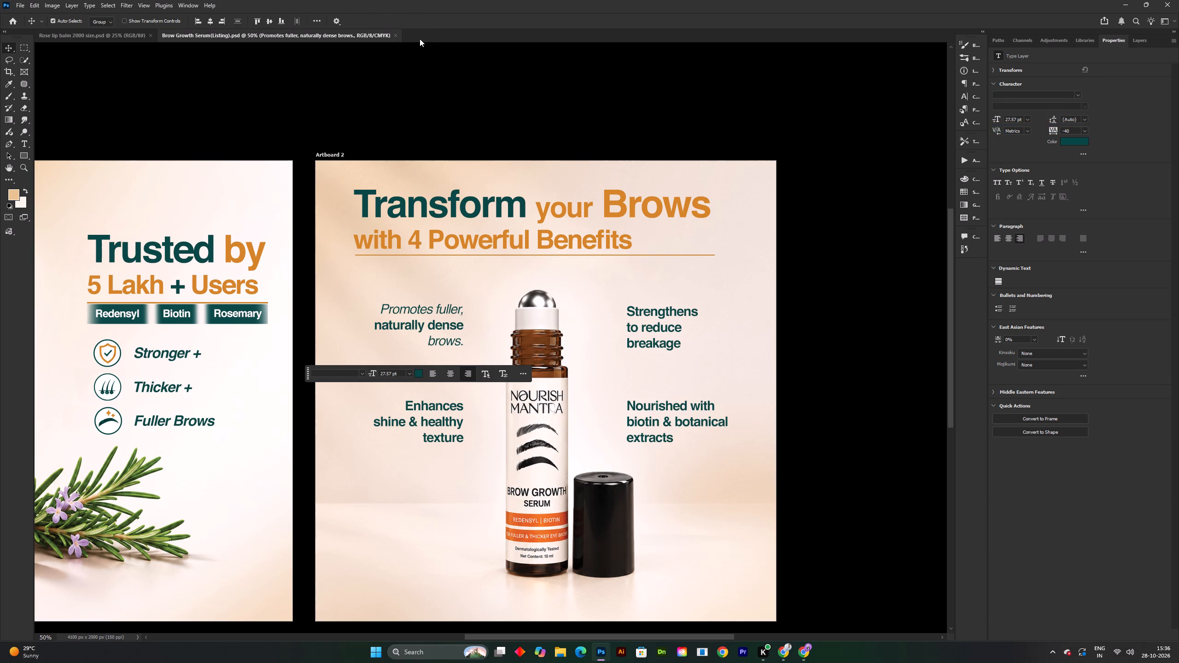
key(ctrl+s)
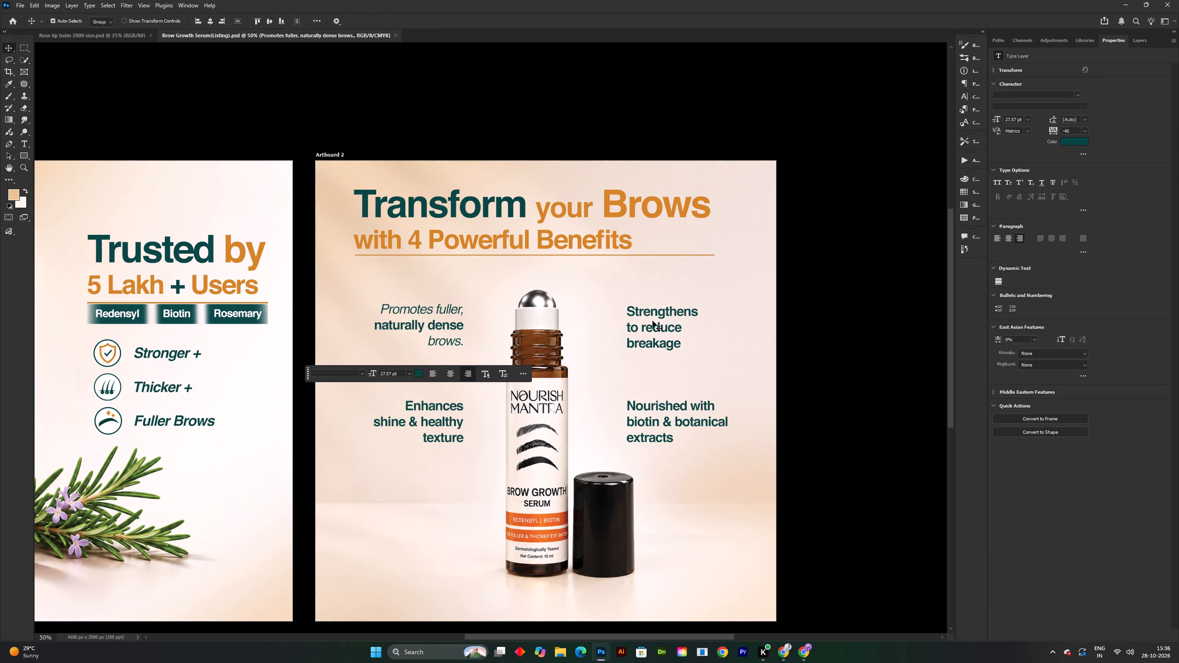
Set the "to reduce breakage" lines under "Strengthens" to Helvetica Oblique and save.
double_click(653, 314)
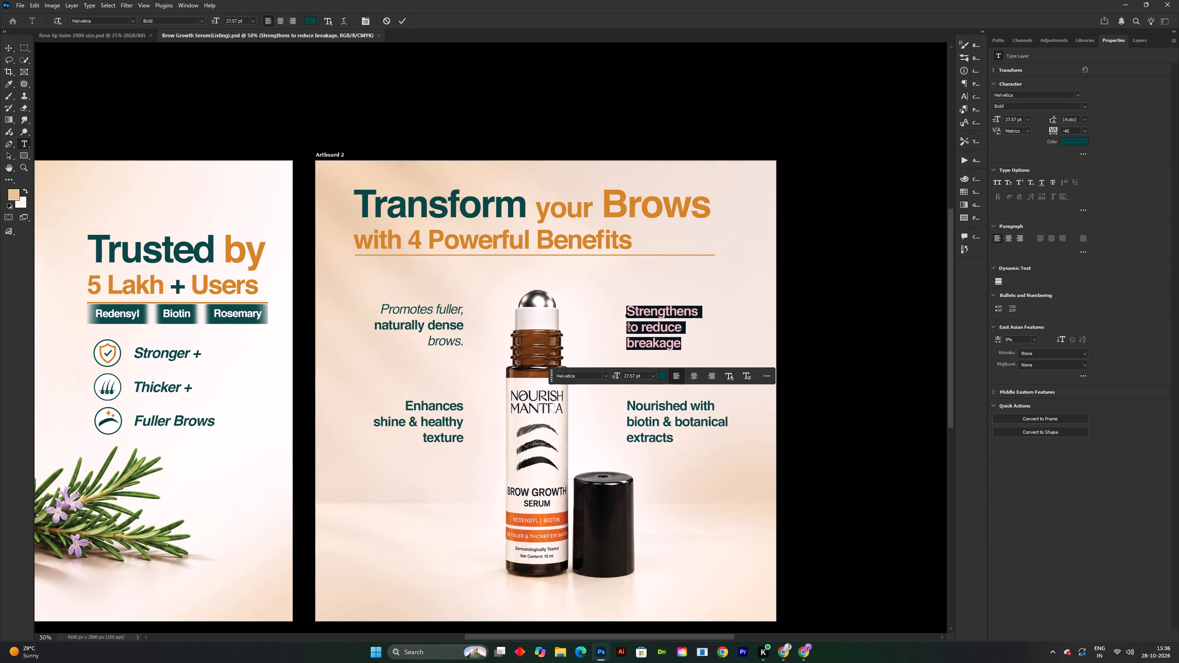
drag(626, 328, 685, 344)
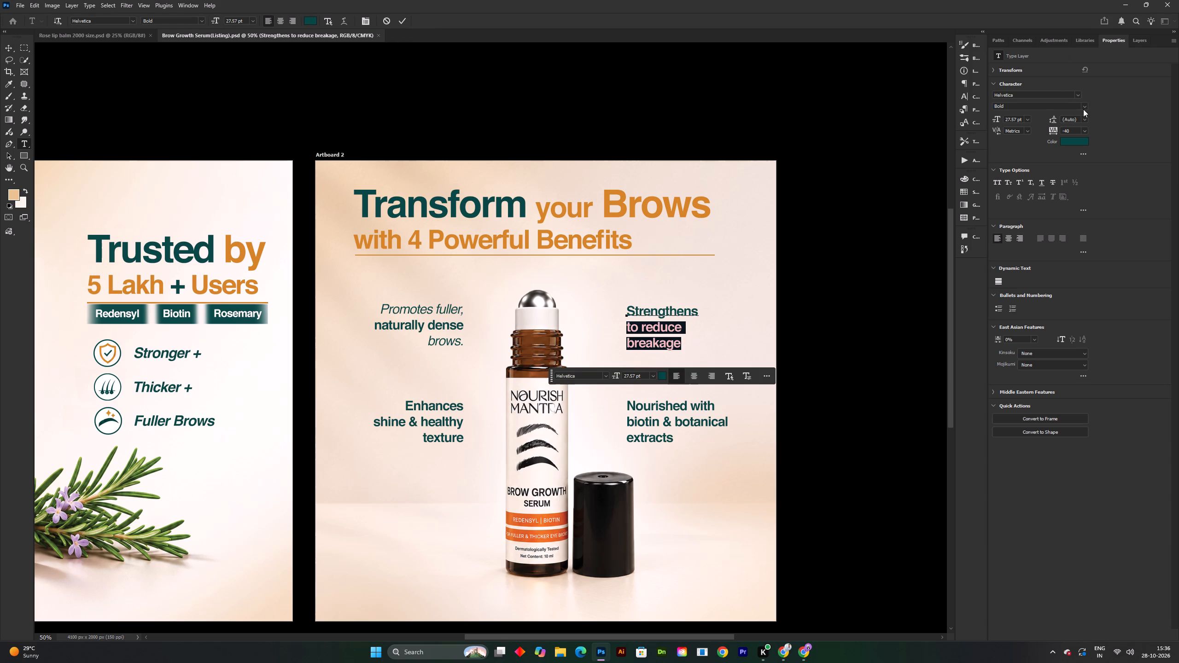
click(1083, 109)
click(1049, 116)
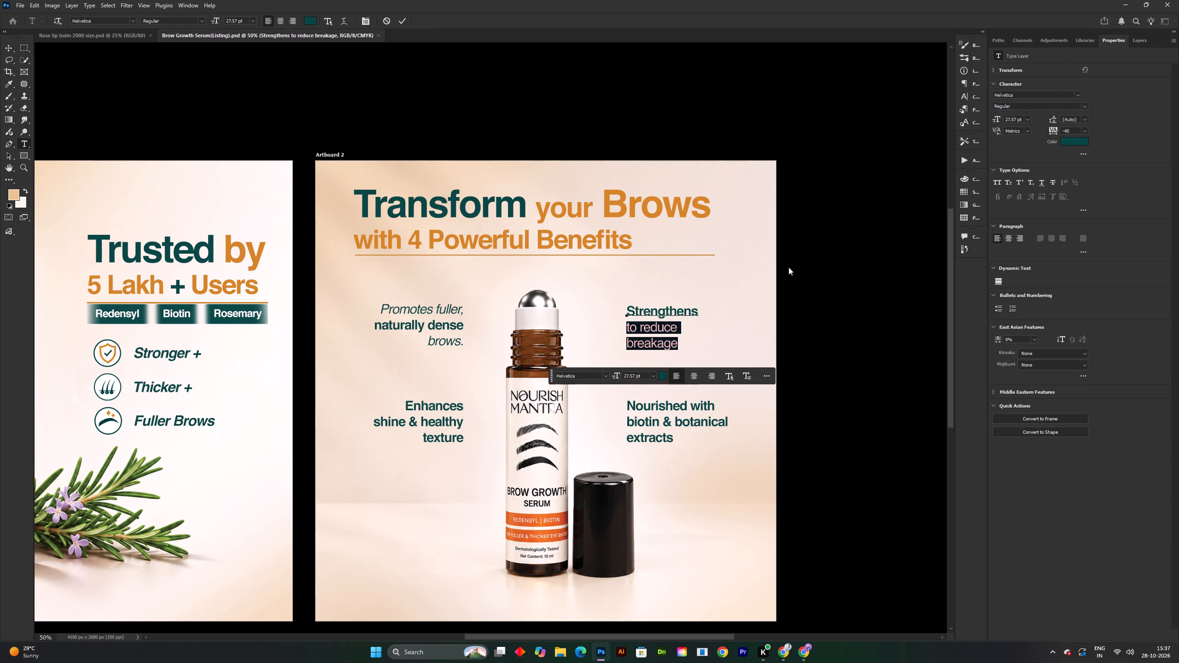
click(1086, 106)
click(1045, 125)
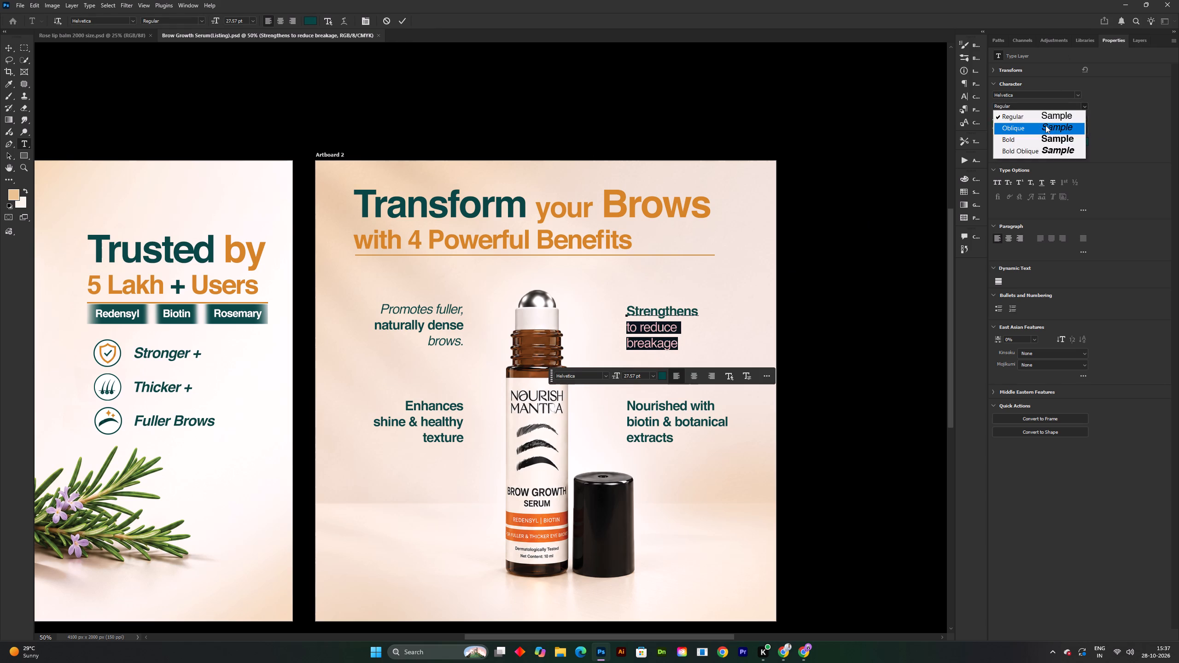
click(400, 16)
key(ctrl+s)
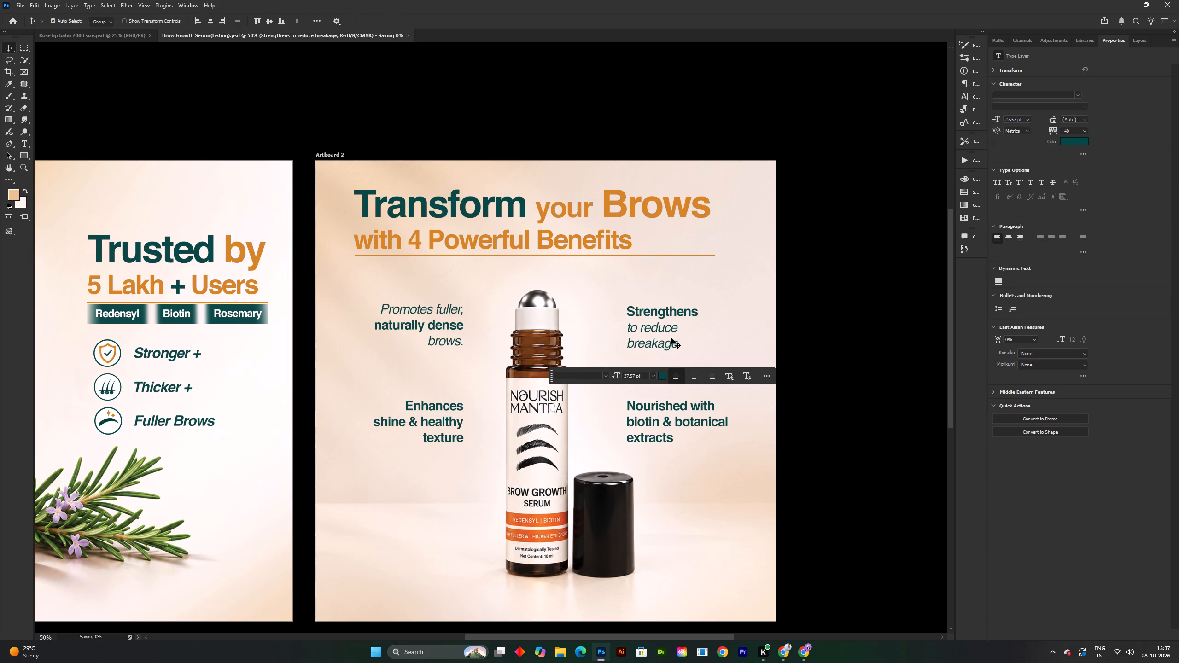
Deselect the "Strengthens to reduce breakage" text layer and save the document.
key(space)
key(space)
key(space)
drag(821, 298, 815, 252)
click(823, 248)
key(ctrl+s)
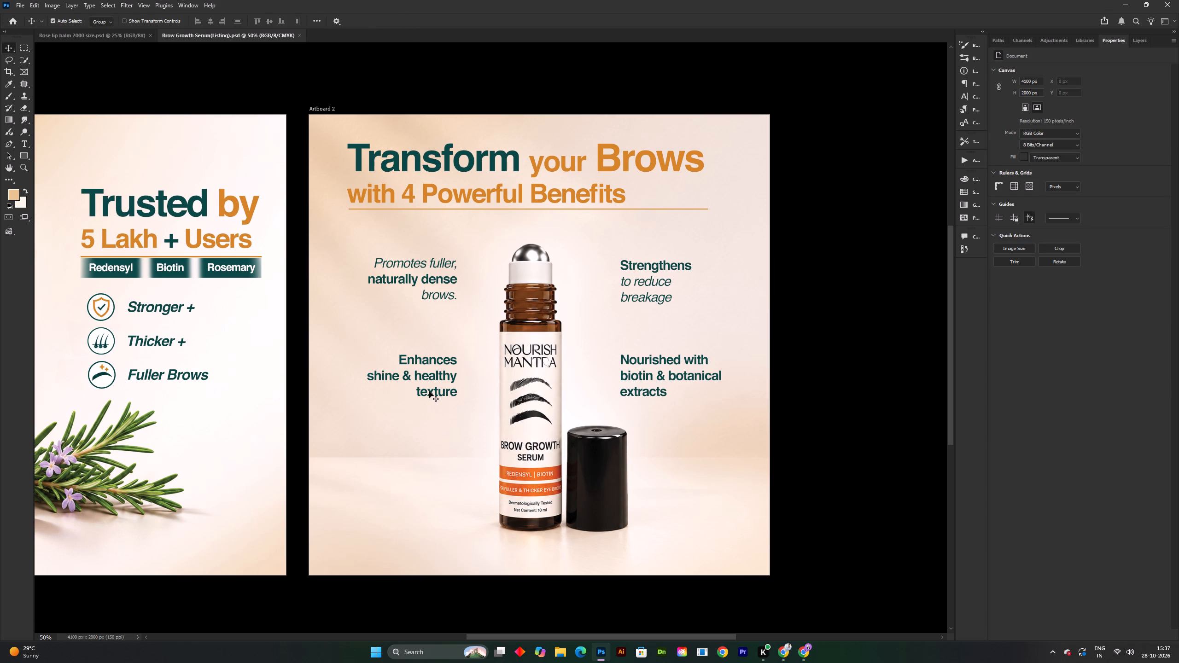
Set the "Enhances shine & healthy texture" text to Helvetica Oblique with "shine & healthy" in Bold Oblique, and save.
click(429, 391)
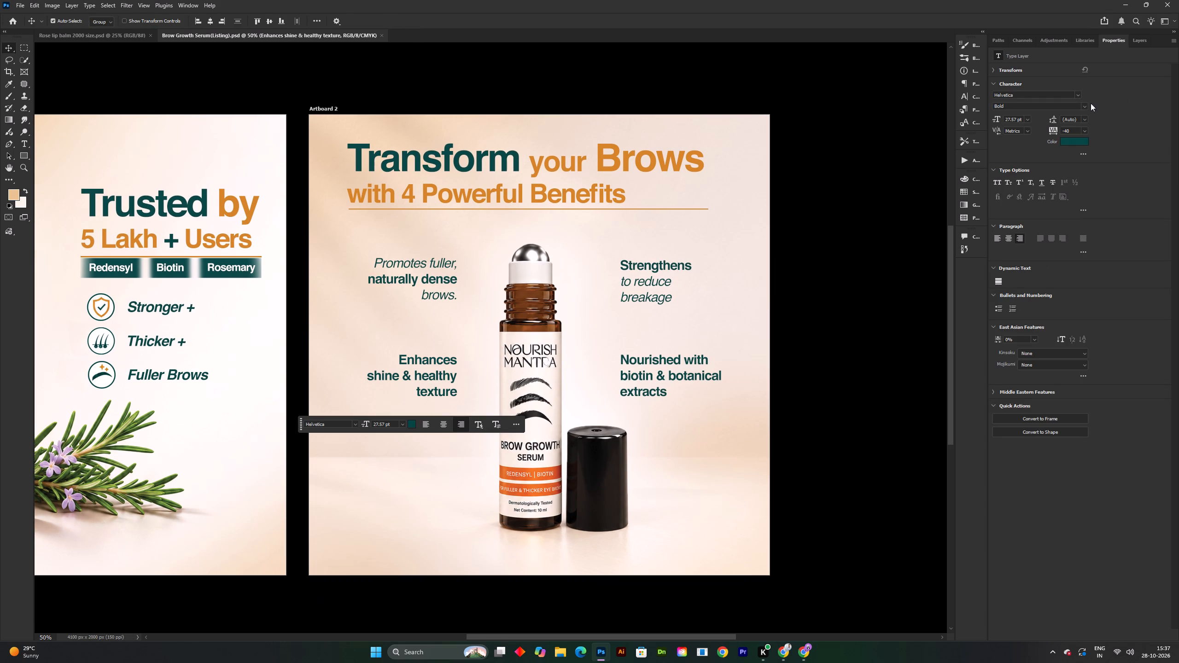
click(1089, 104)
click(1086, 109)
click(1051, 123)
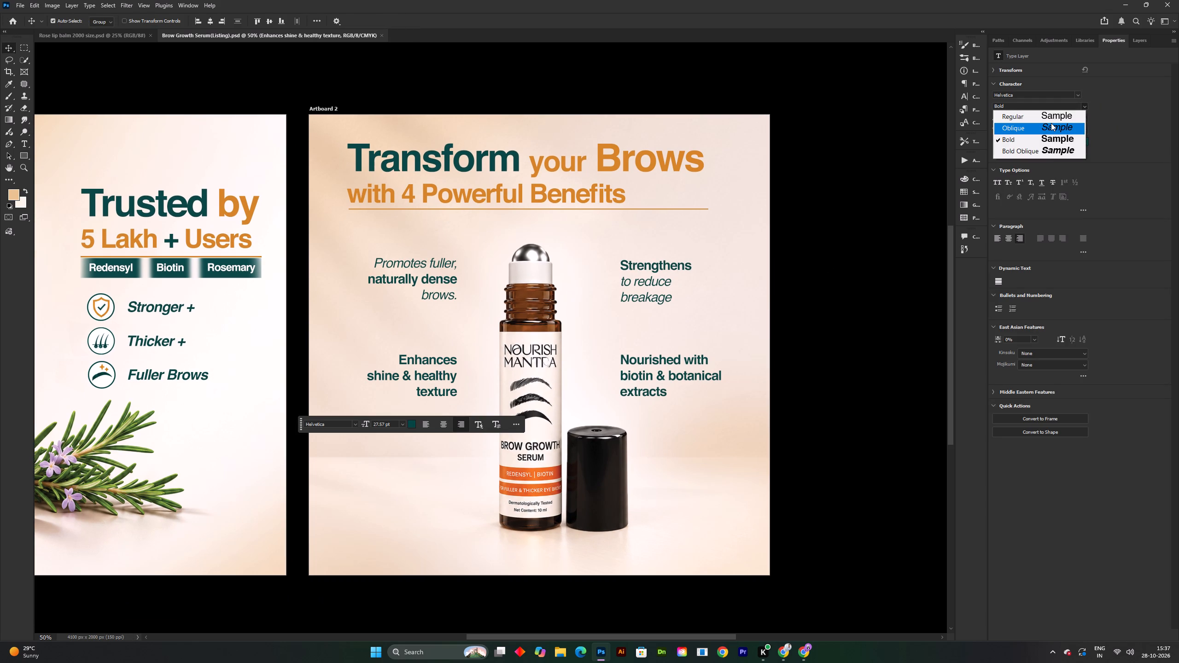
double_click(438, 374)
triple_click(435, 378)
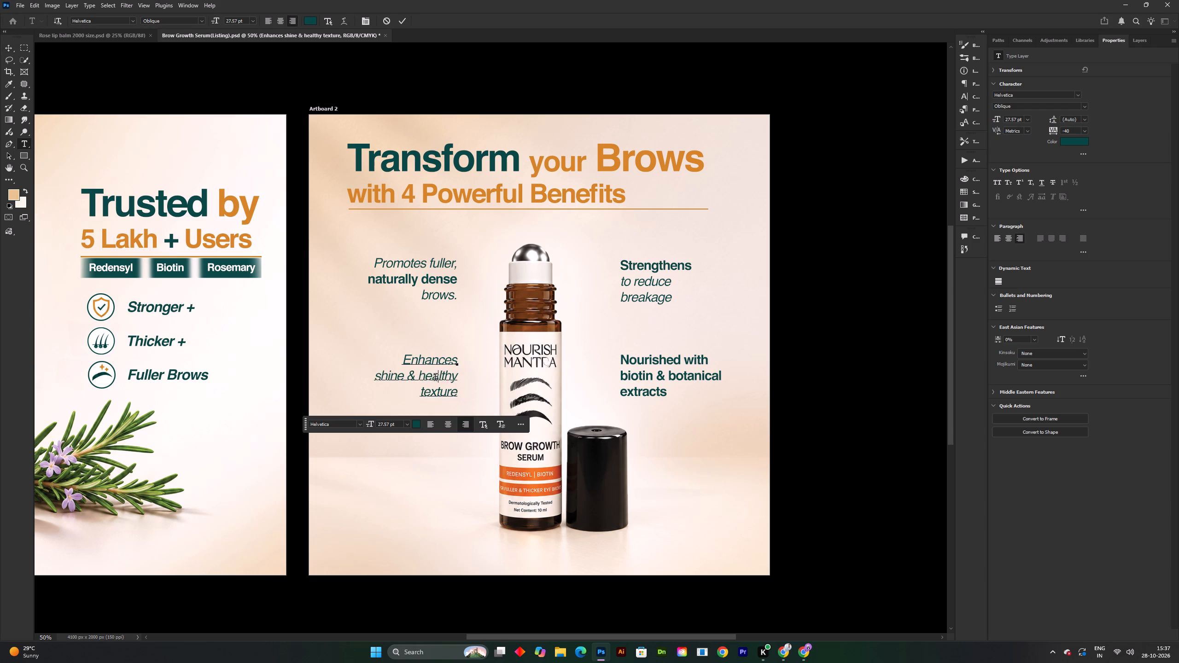
click(435, 378)
double_click(1083, 105)
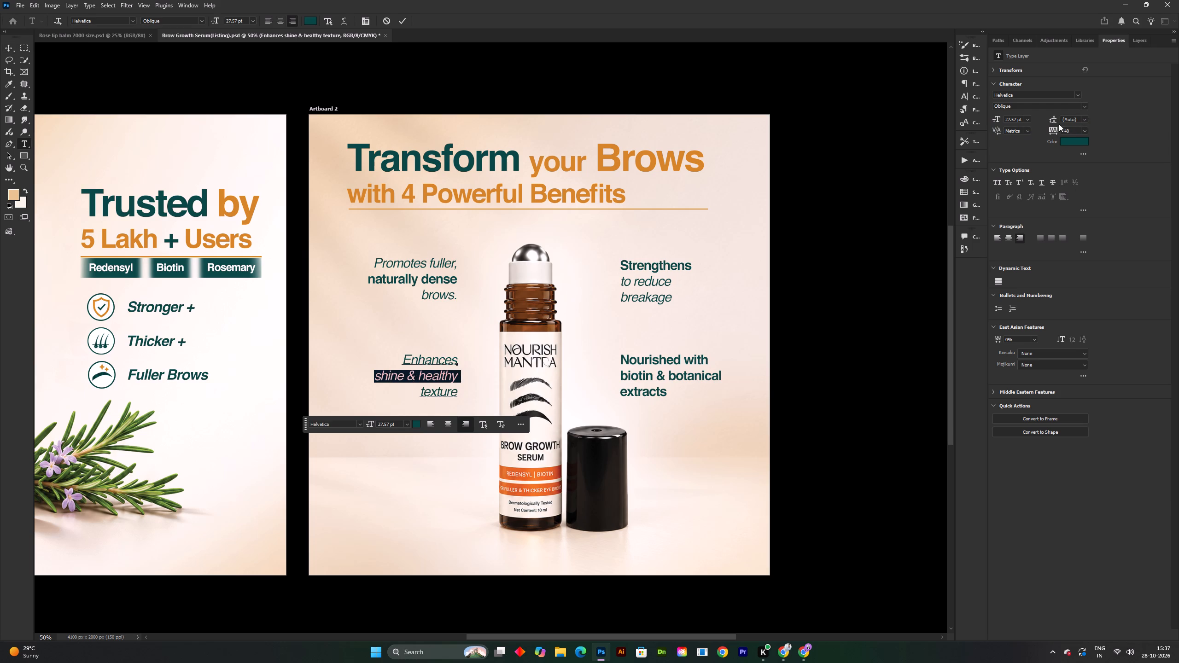
click(1085, 103)
click(1042, 149)
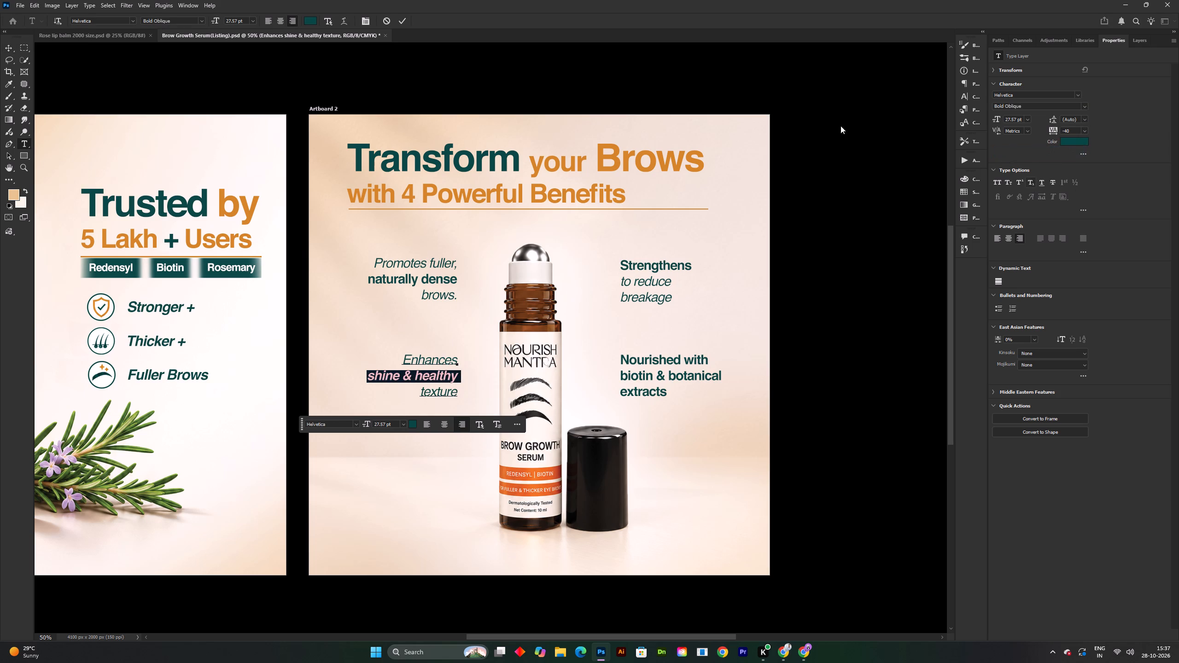
click(409, 15)
click(407, 20)
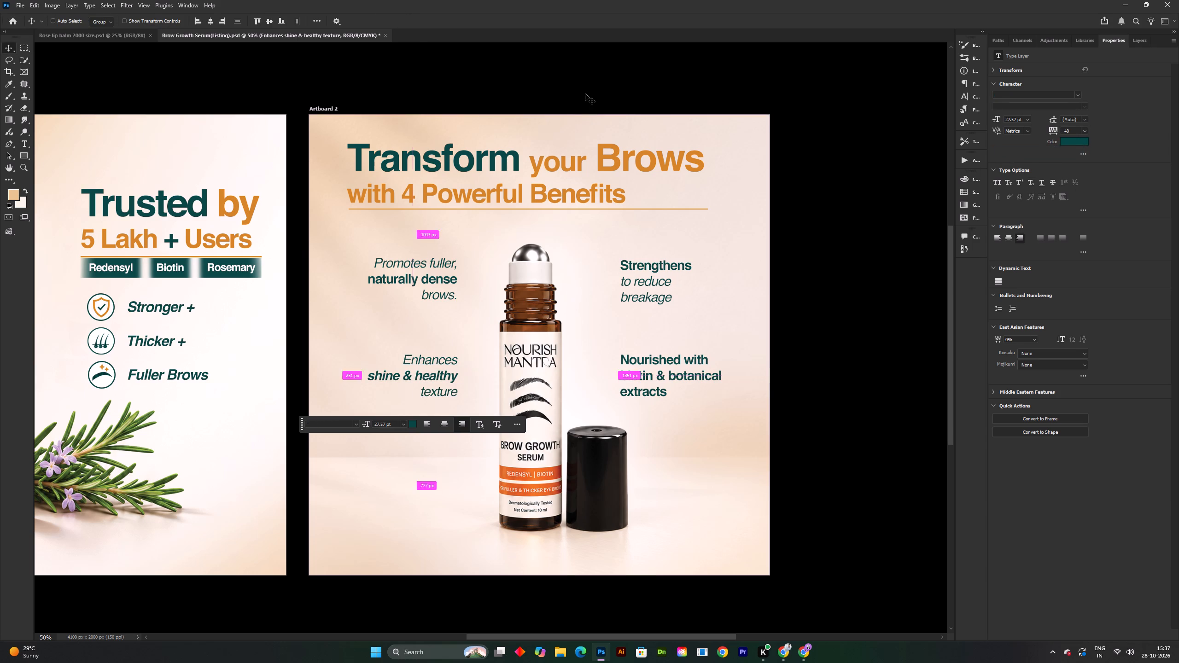
key(ctrl+s)
Check the fourth benefit against the Layer 6 reference and set "with" after "Nourished" to Helvetica Oblique.
click(646, 360)
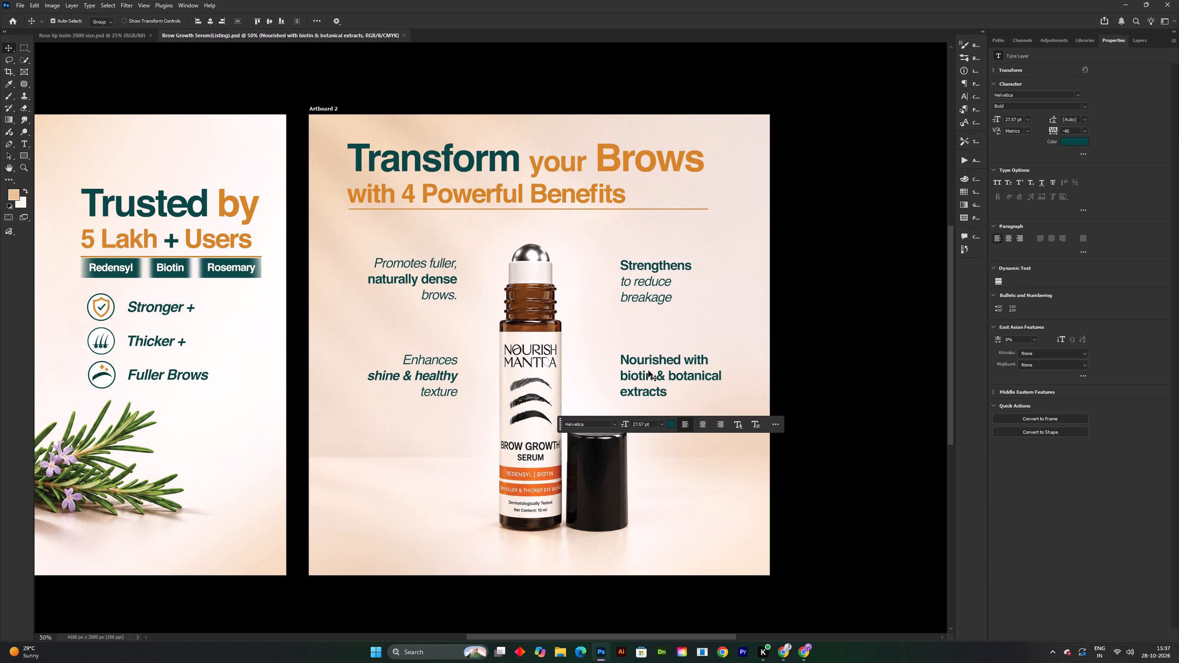
click(1149, 41)
click(996, 108)
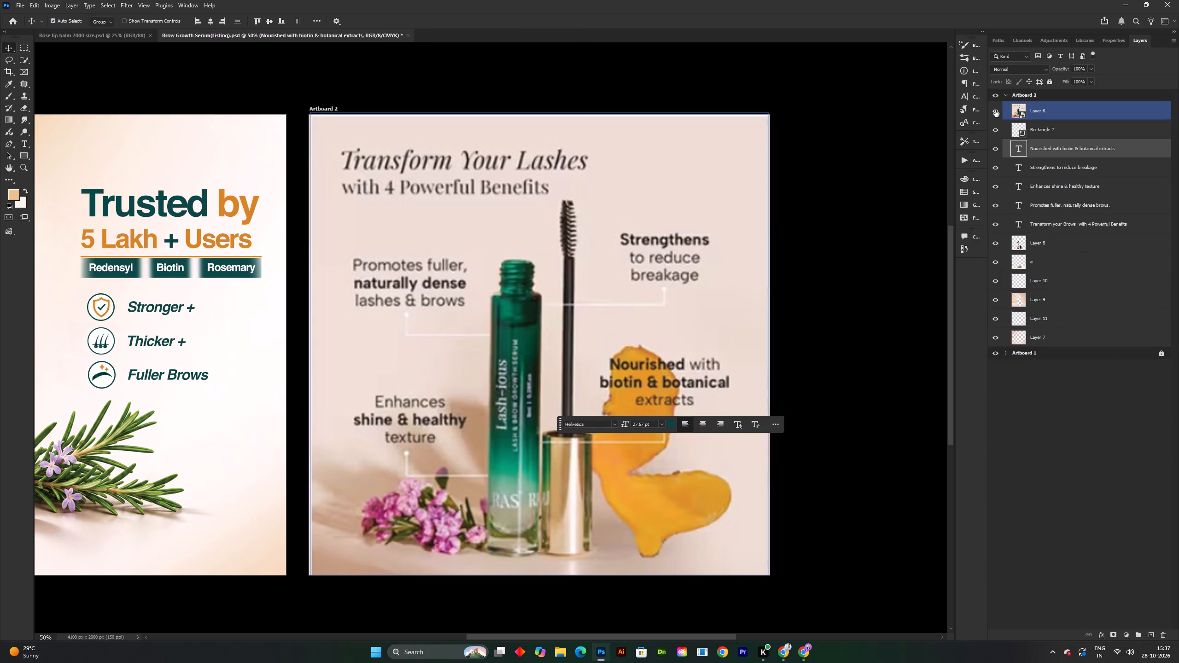
click(995, 110)
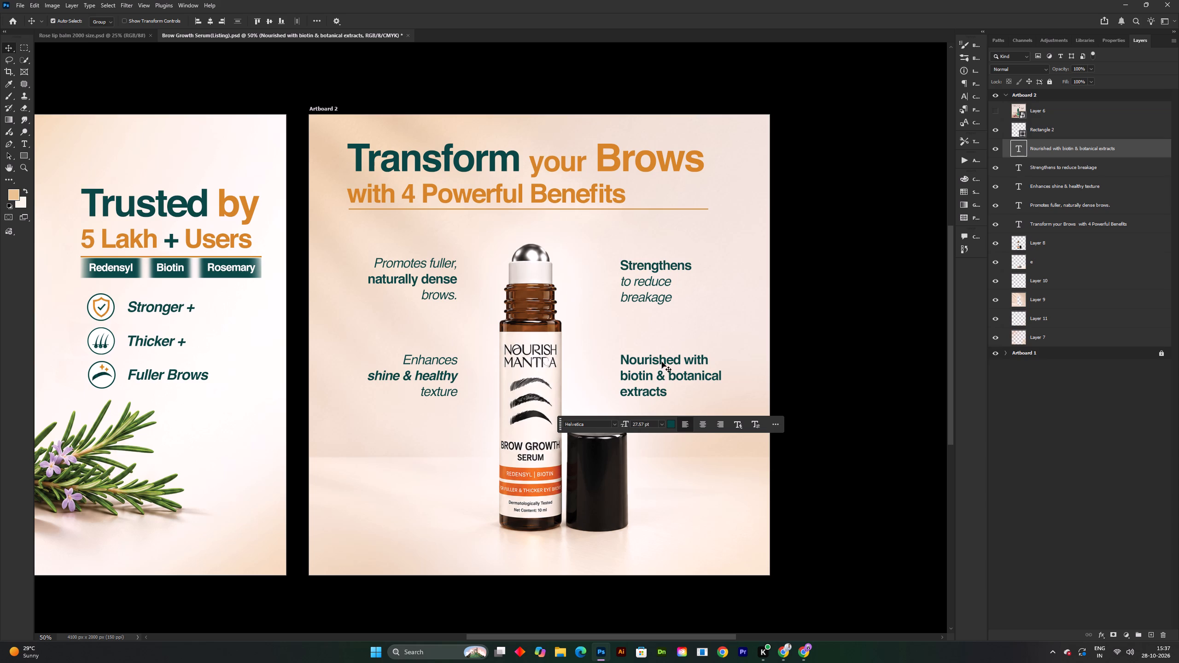
click(662, 362)
double_click(698, 362)
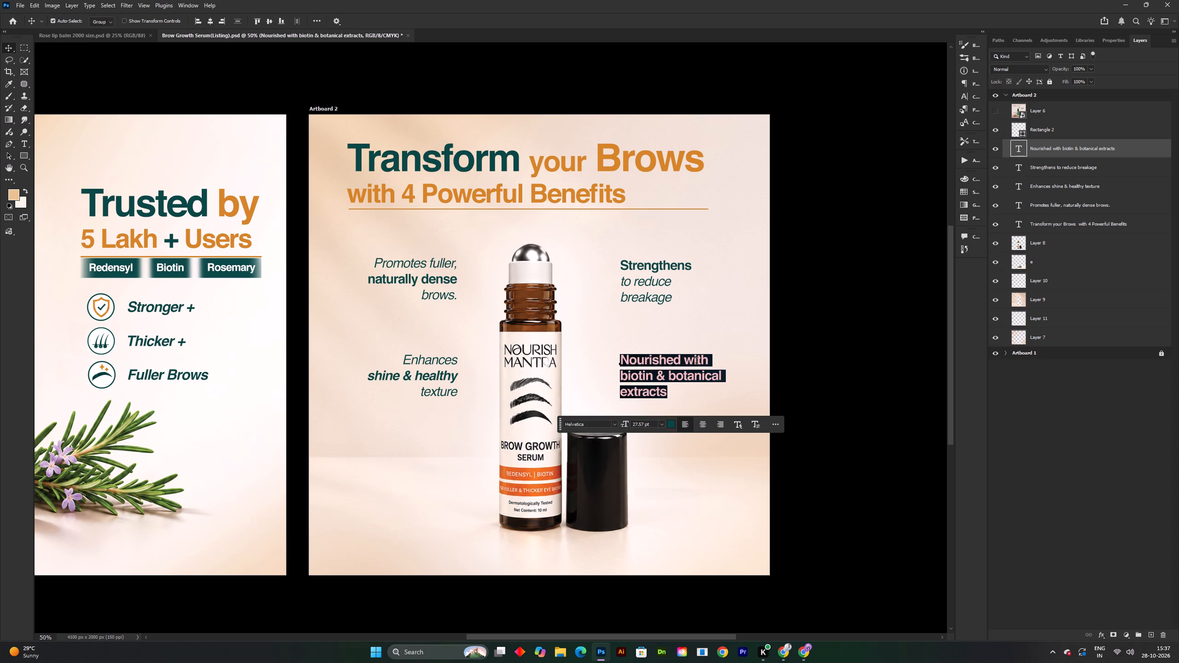
drag(683, 362, 708, 363)
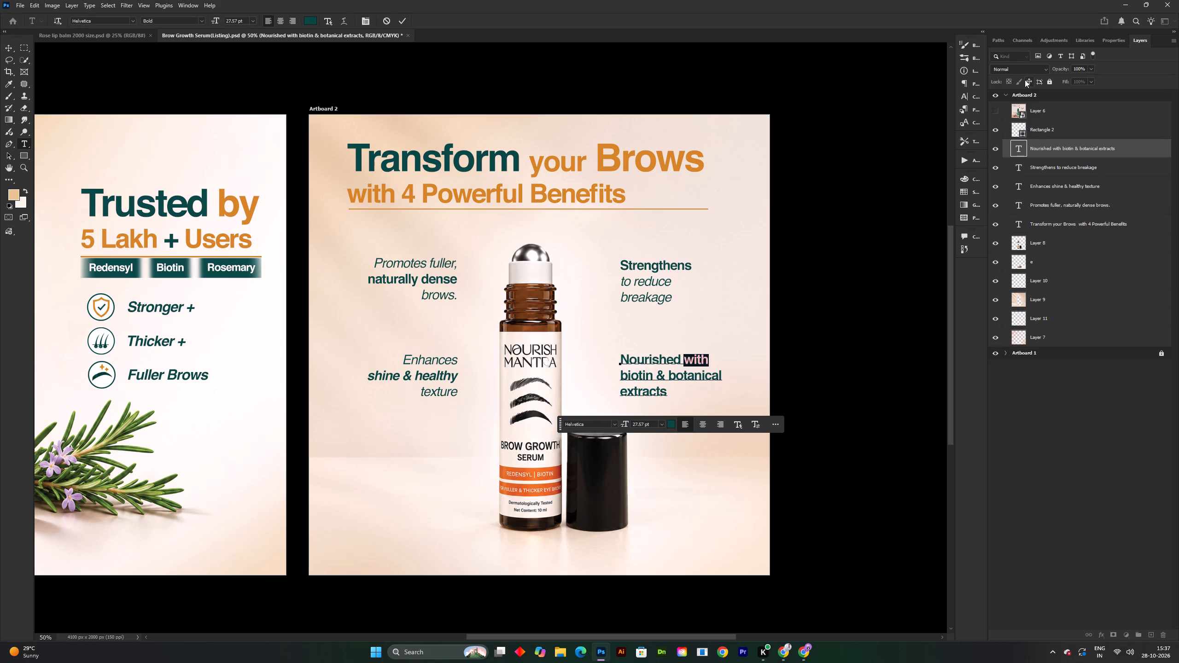
click(1109, 43)
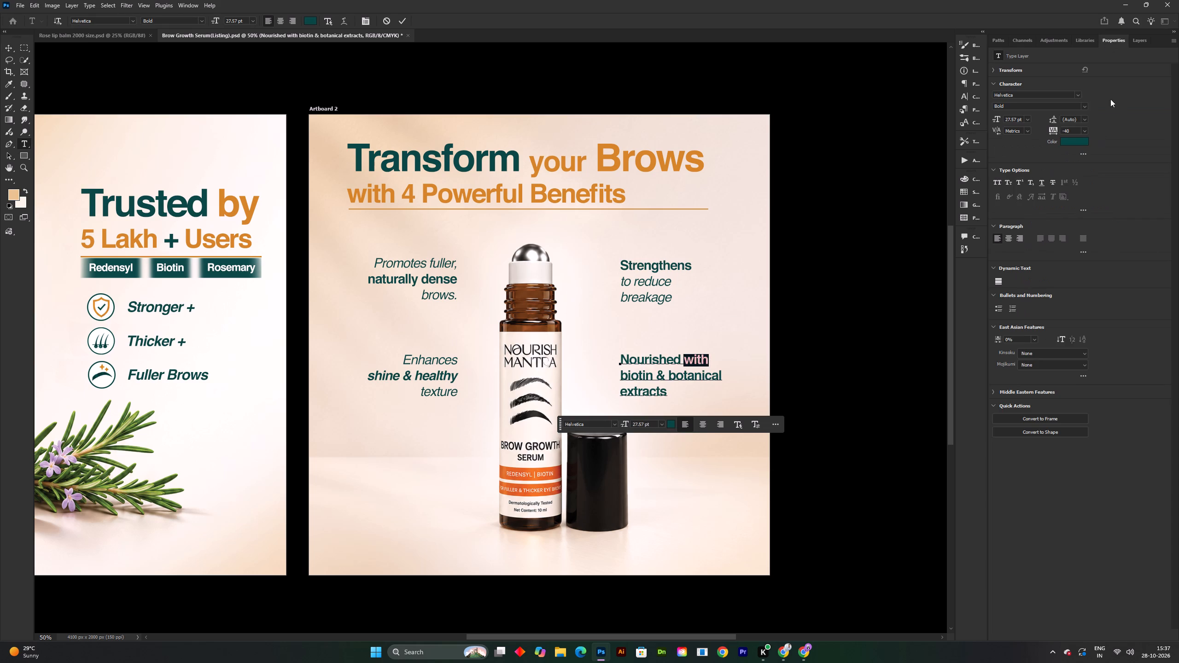
click(1084, 106)
click(1034, 126)
Set "extracts" in the "Nourished with biotin & botanical extracts" text to Helvetica Oblique and save.
drag(624, 395, 675, 395)
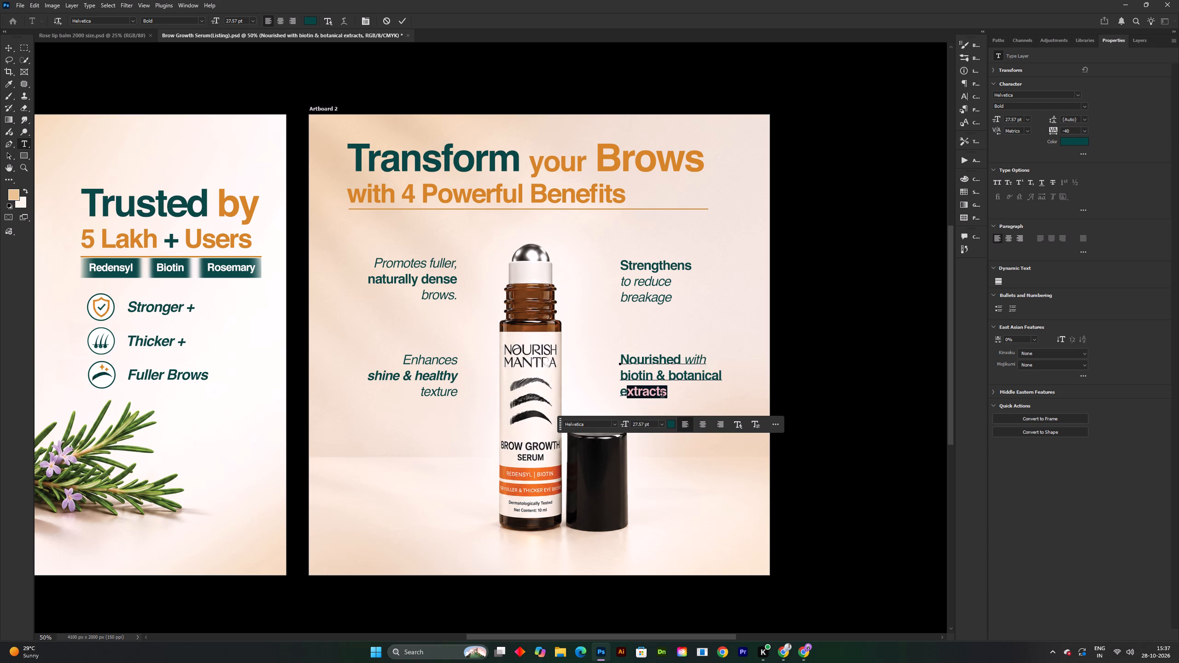
drag(621, 396, 683, 395)
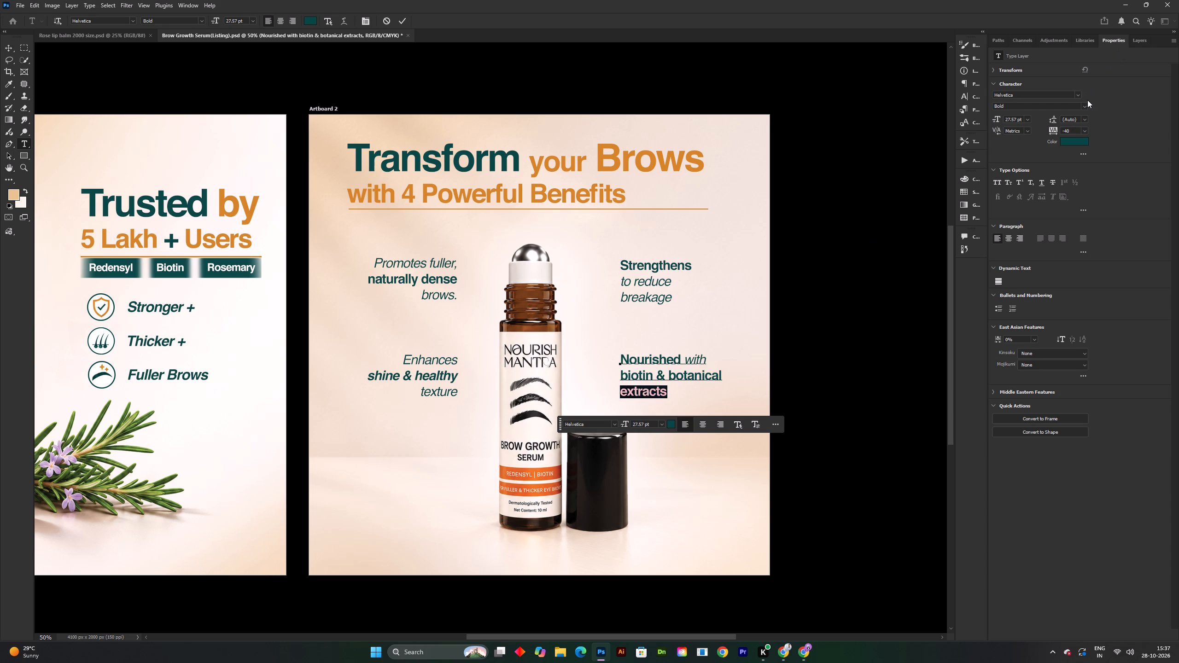
click(1084, 105)
click(1042, 129)
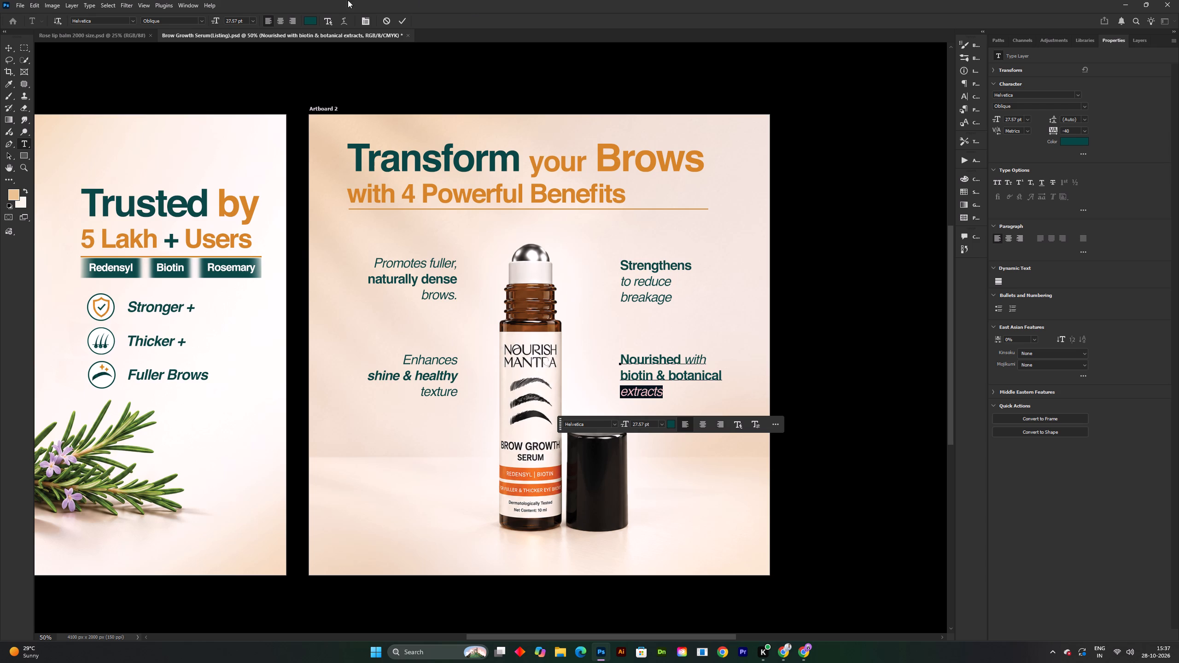
double_click(404, 21)
key(ctrl+s)
Bring both artboards into view, deselect the "Nourished with biotin & botanical extracts" text layer and save the document.
key(ctrl+0)
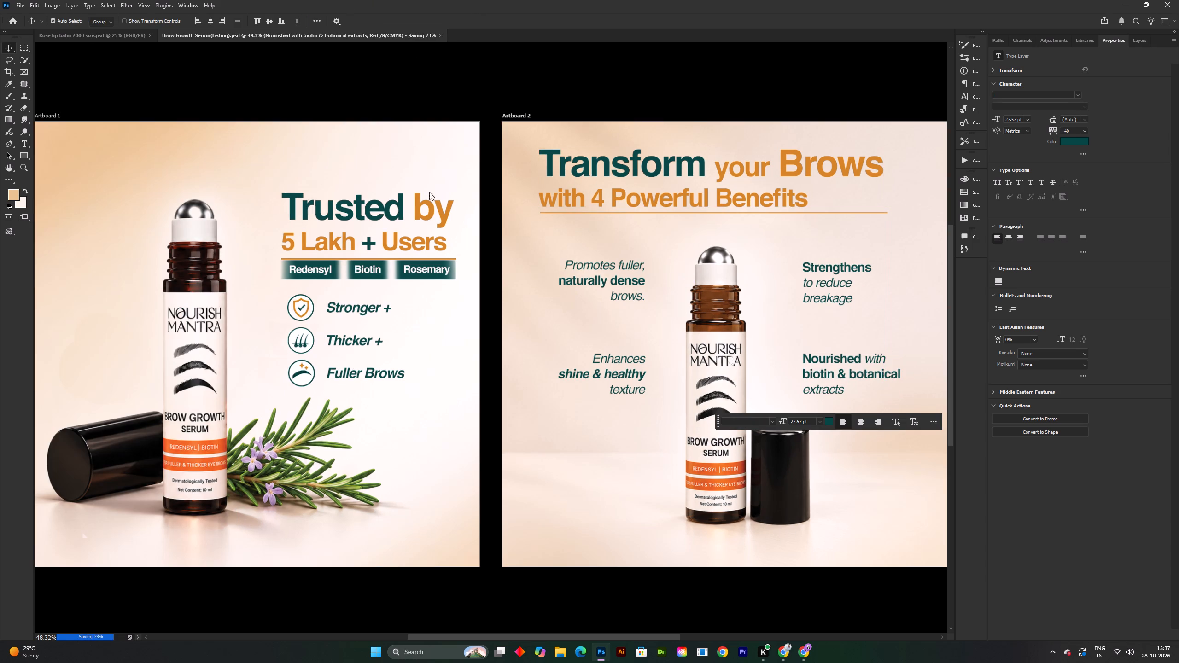
shift+scroll(580, 359, down, 3)
key(space)
drag(621, 380, 582, 366)
shift+scroll(574, 363, up, 2)
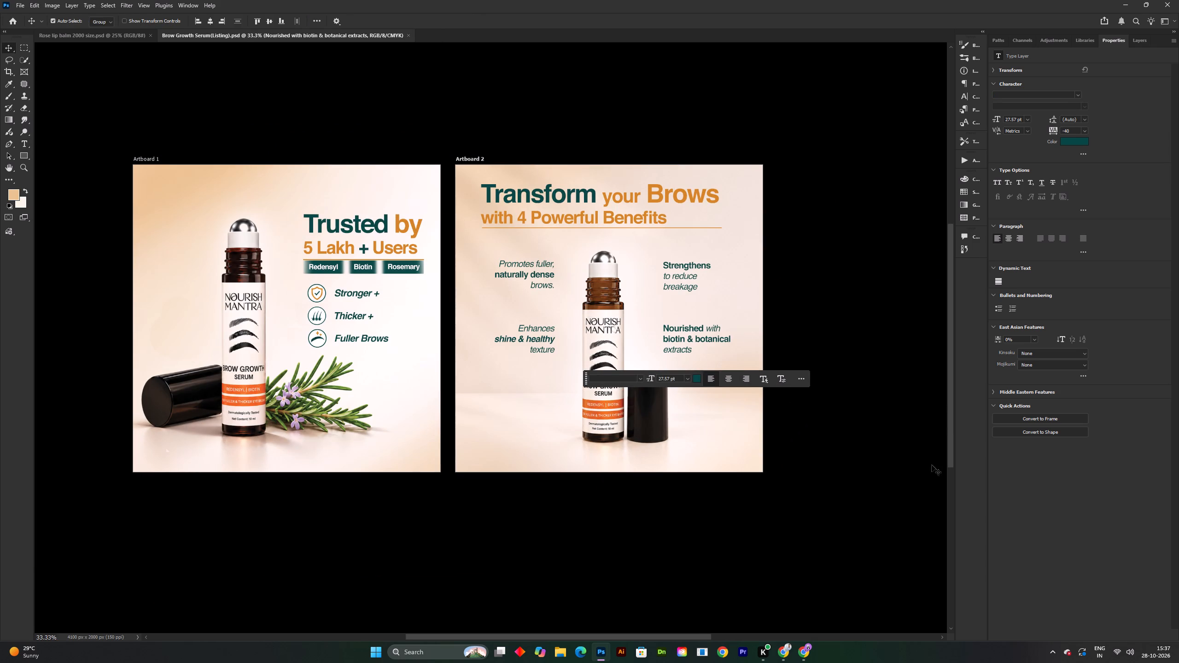
click(958, 478)
click(866, 477)
key(ctrl+s)
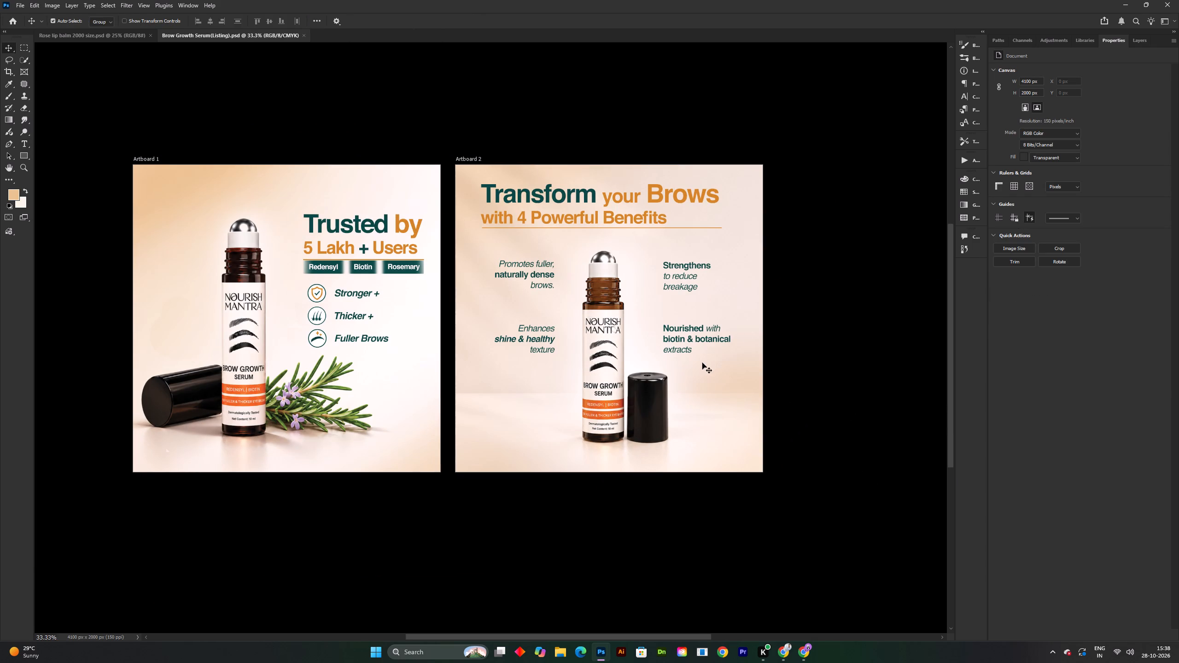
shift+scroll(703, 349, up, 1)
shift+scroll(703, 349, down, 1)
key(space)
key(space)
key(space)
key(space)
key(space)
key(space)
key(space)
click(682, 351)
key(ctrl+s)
Move the "Promotes fuller" and "Enhances" texts outward from the bottle, saving the moves, and align their right edges.
shift+scroll(534, 274, up, 1)
key(space)
drag(624, 272, 615, 289)
key(ctrl+s)
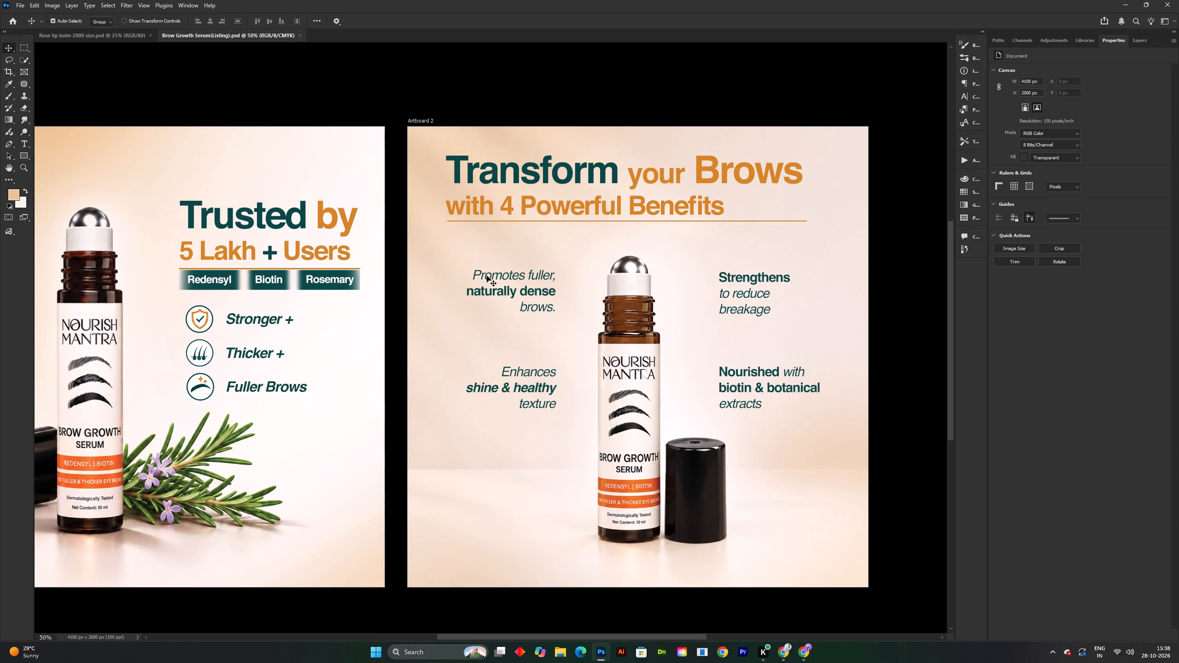
drag(486, 275, 471, 274)
key(ctrl+z)
drag(541, 278, 526, 277)
key(ctrl+s)
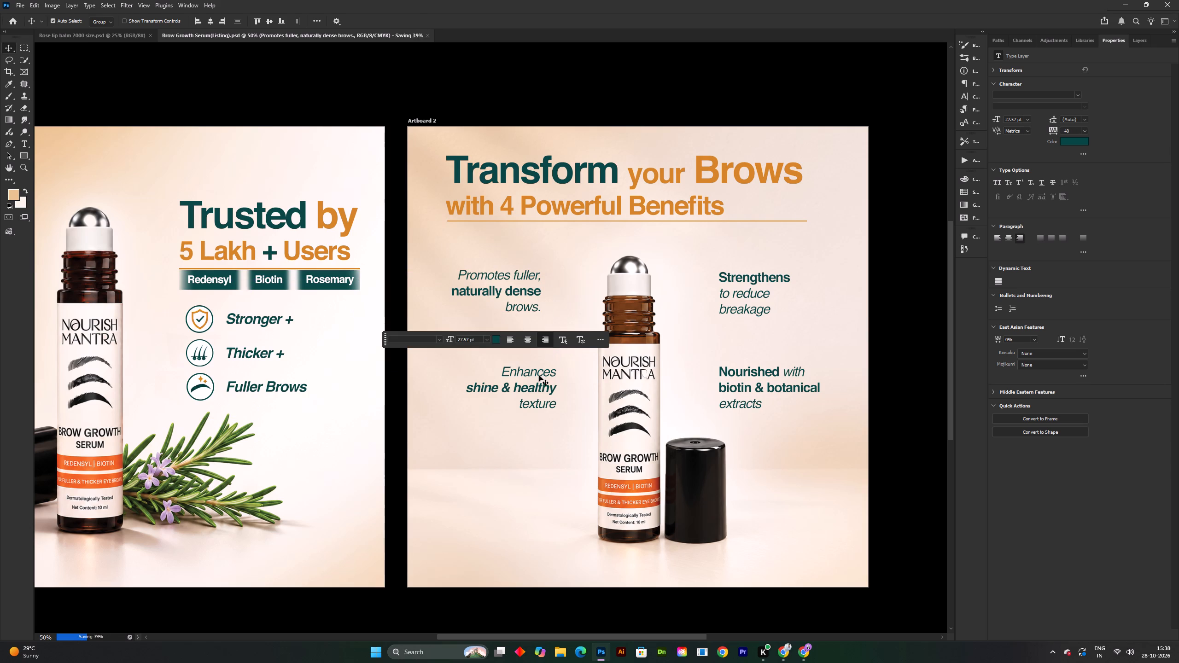
drag(539, 375, 528, 378)
key(ctrl+s)
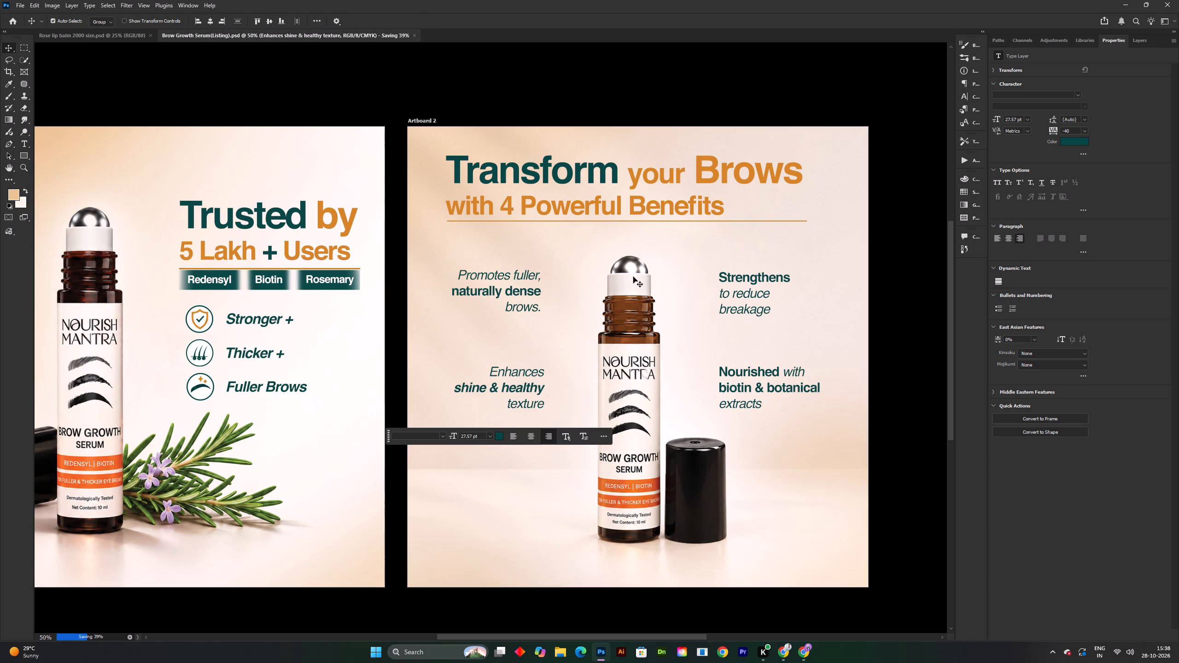
shift+click(532, 294)
click(224, 18)
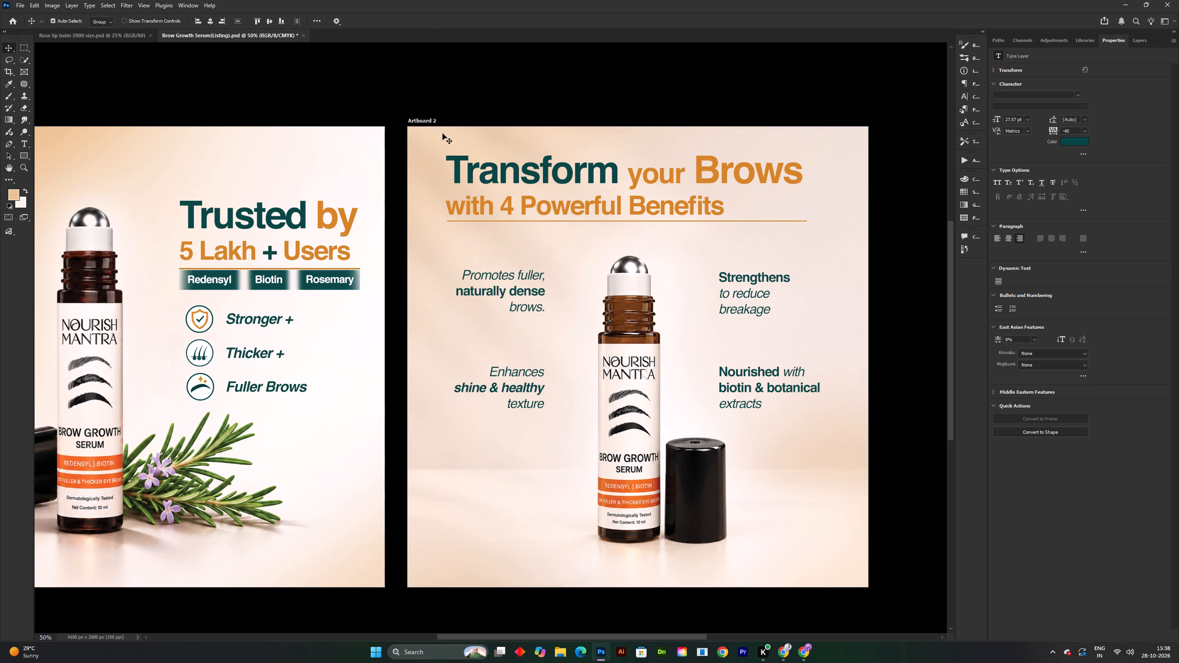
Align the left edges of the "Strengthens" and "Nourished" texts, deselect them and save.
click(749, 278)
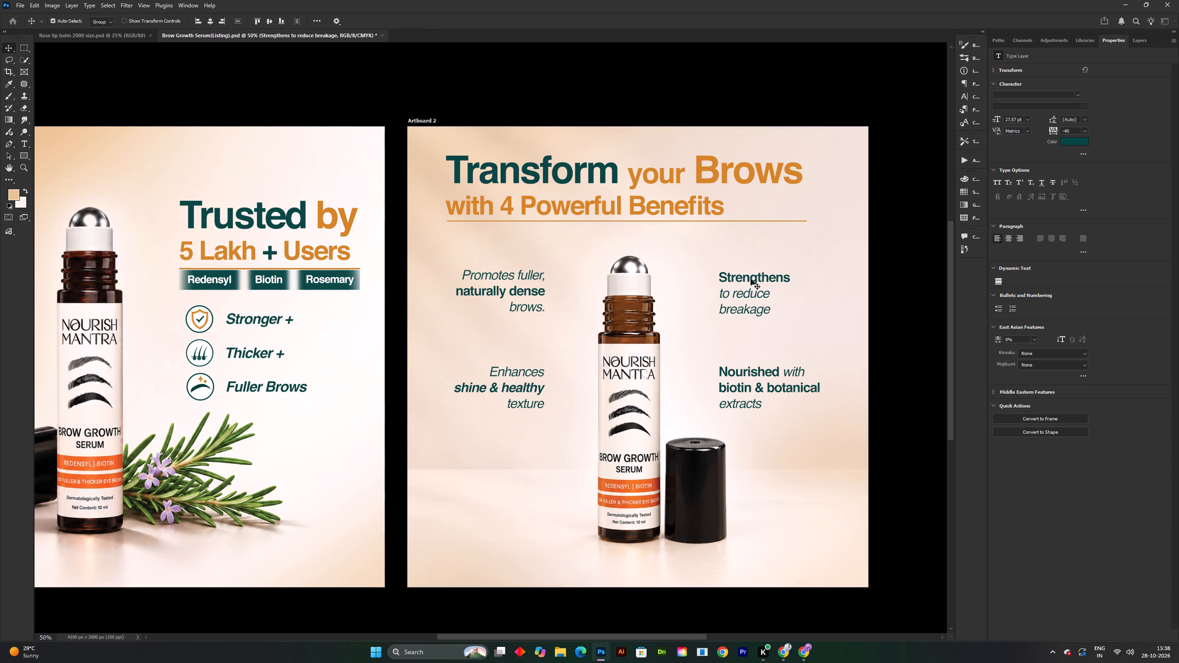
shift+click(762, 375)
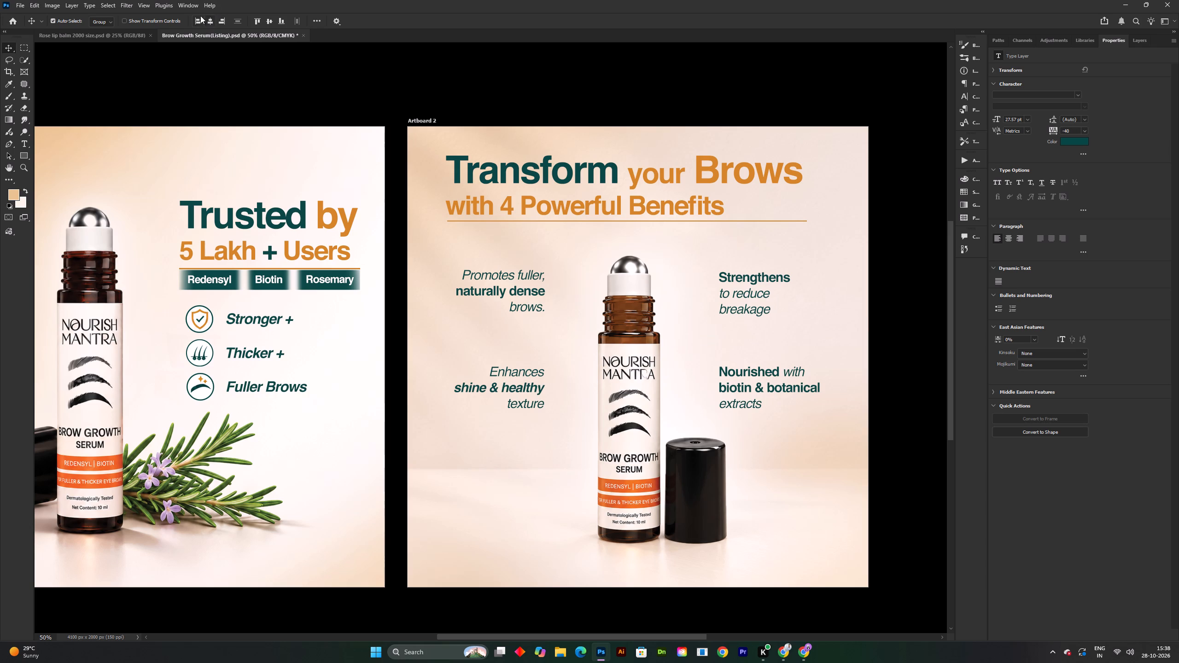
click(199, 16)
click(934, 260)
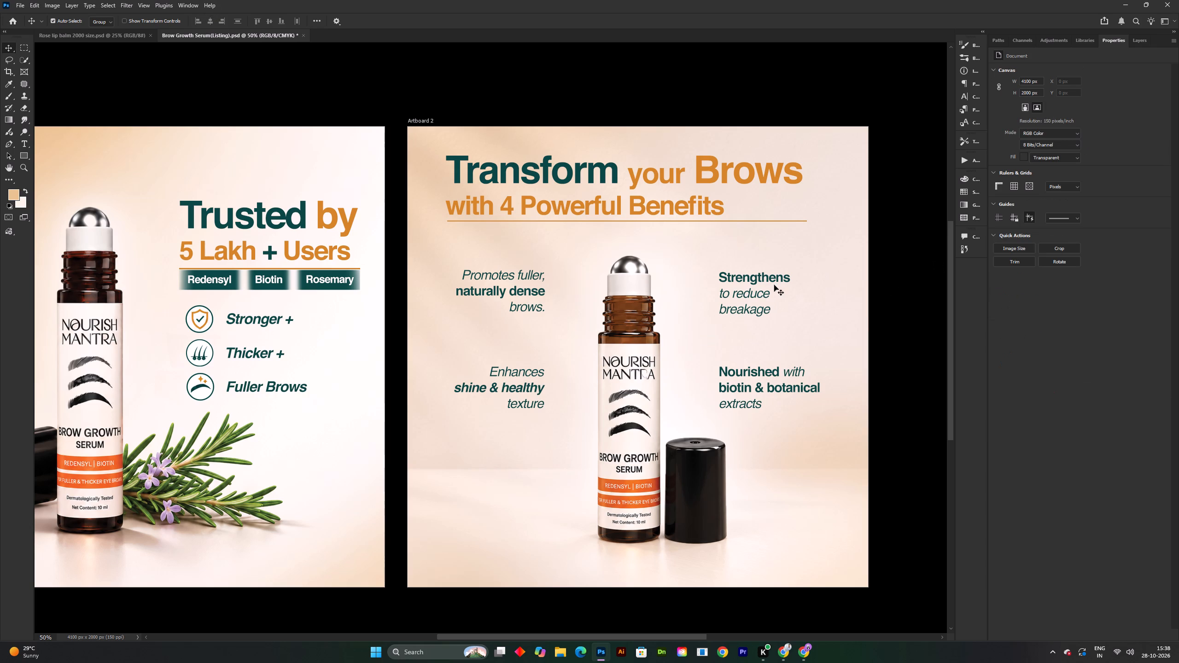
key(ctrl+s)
Move the "Strengthens" and "Nourished" texts horizontally outward from the bottle, deselect and save.
drag(769, 279, 795, 279)
drag(757, 372, 770, 372)
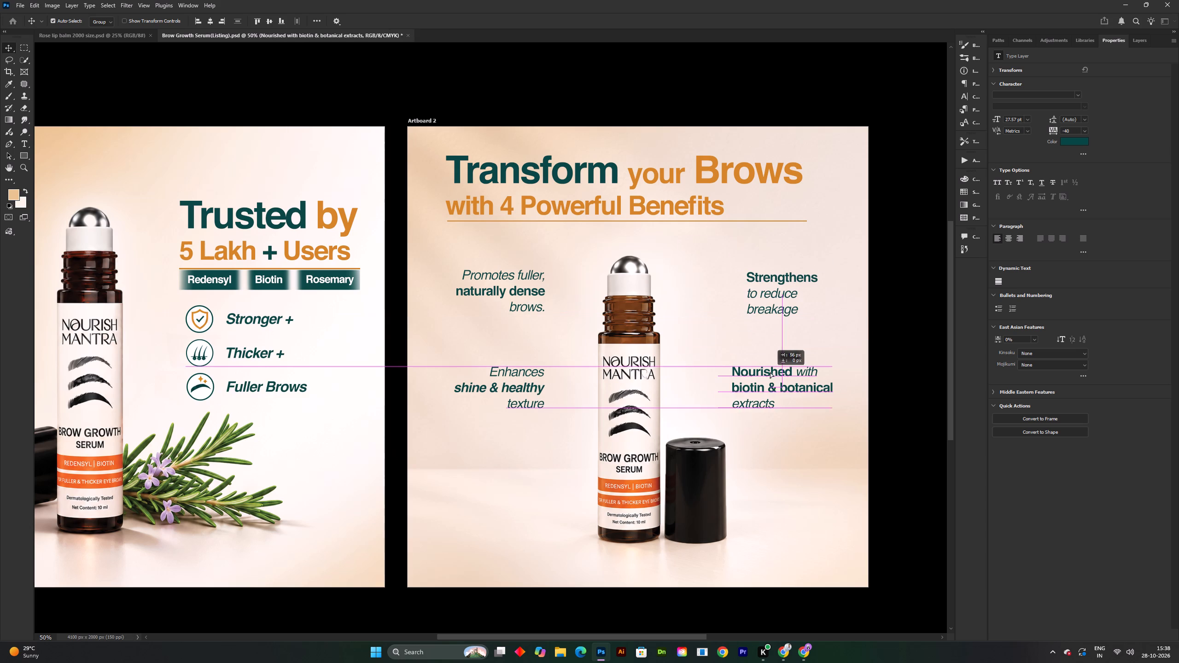
drag(770, 372, 781, 373)
click(897, 296)
key(ctrl+s)
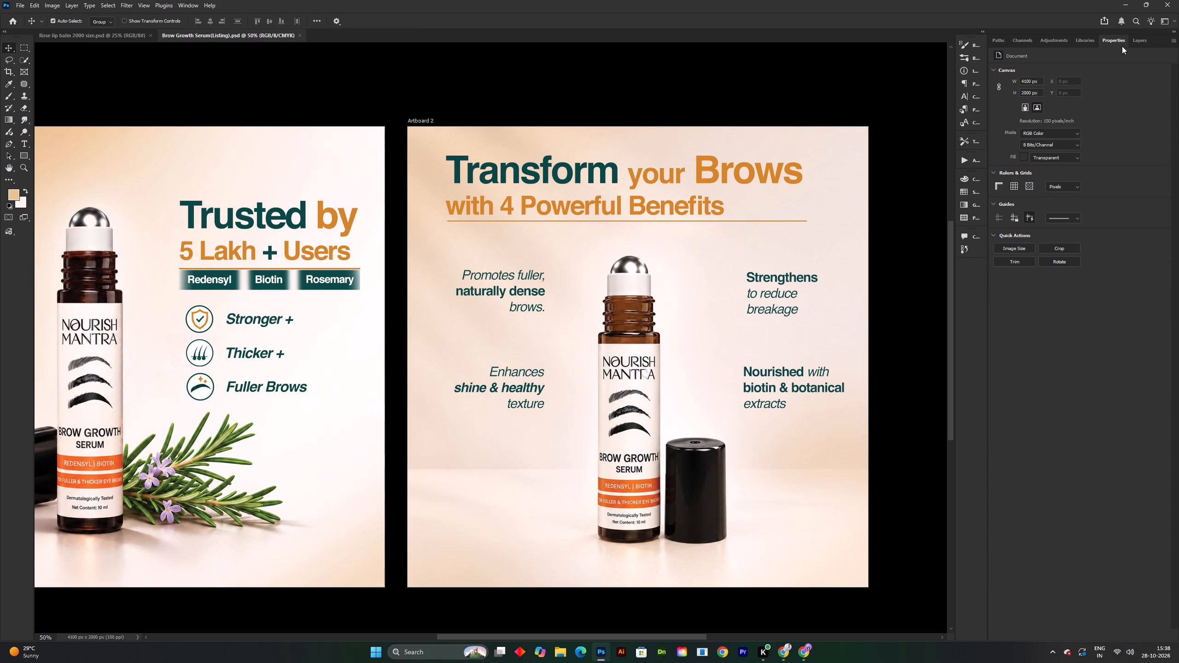
Compare Artboard 2's callout layout with the Layer 6 reference image, hide the reference again and save.
click(1134, 44)
click(999, 111)
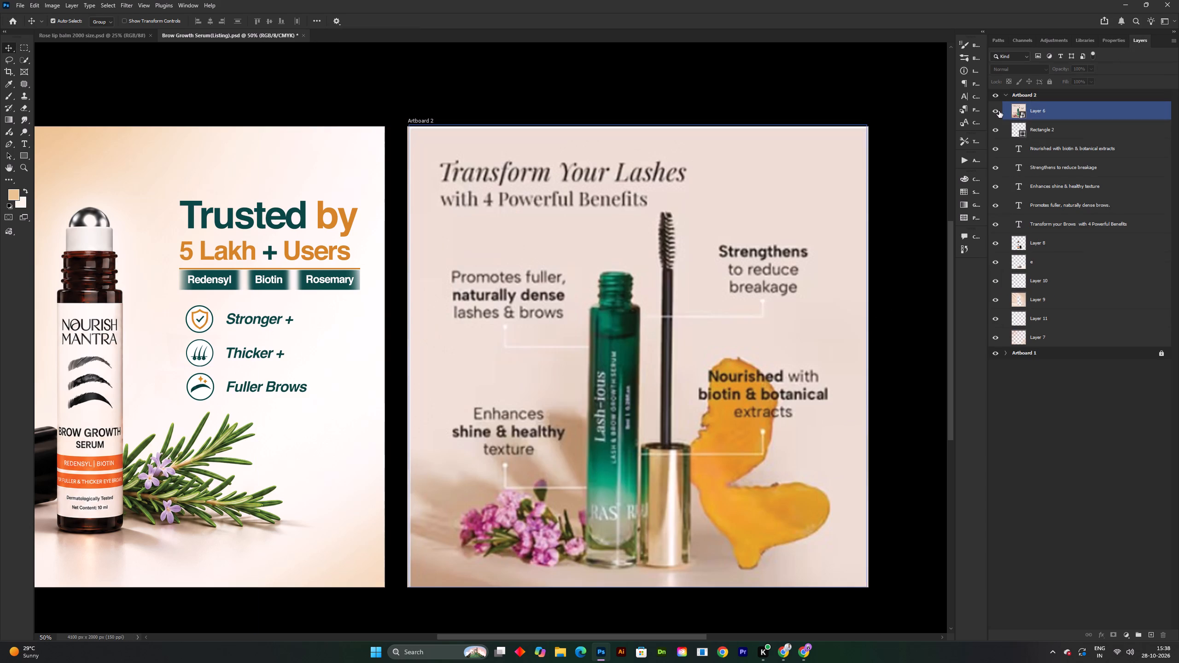
click(999, 111)
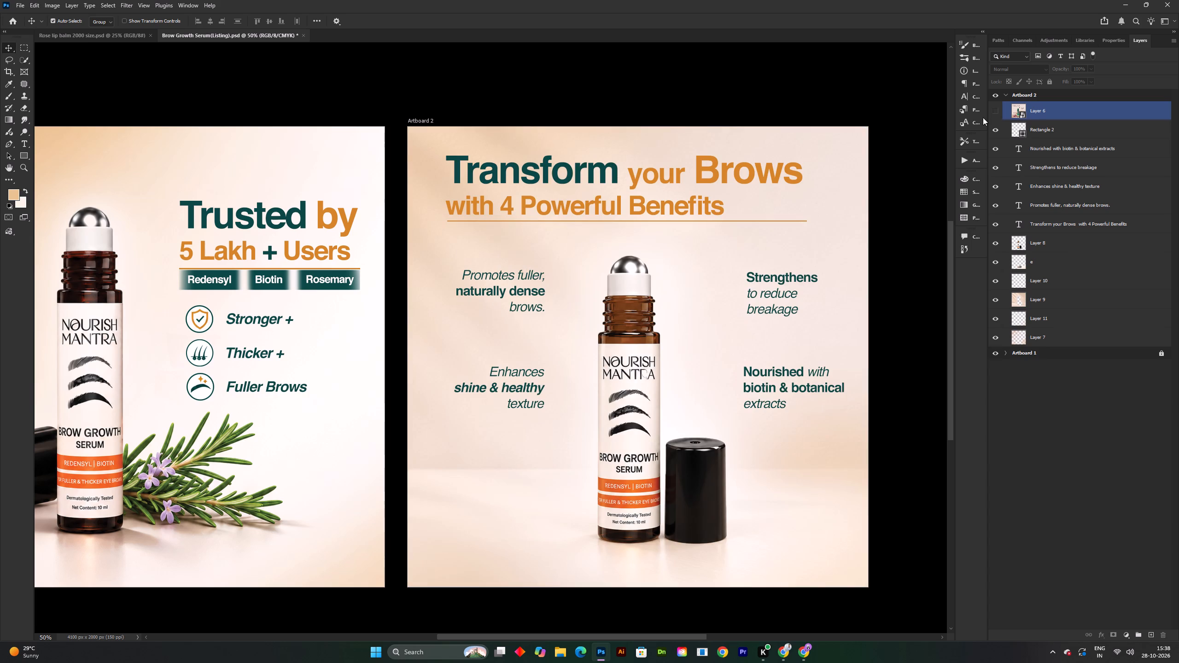
key(ctrl+s)
Add a new empty layer above the hidden Layer 6 in Artboard 2.
key(space)
key(space)
key(space)
key(space)
drag(728, 467, 707, 469)
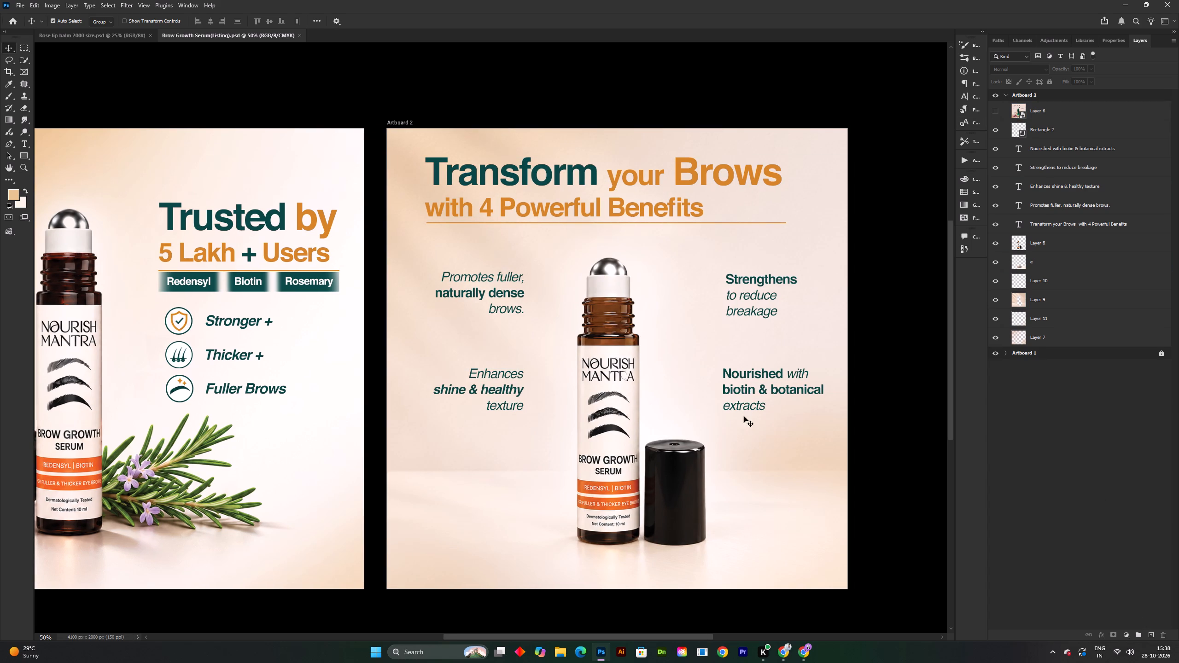
key(p)
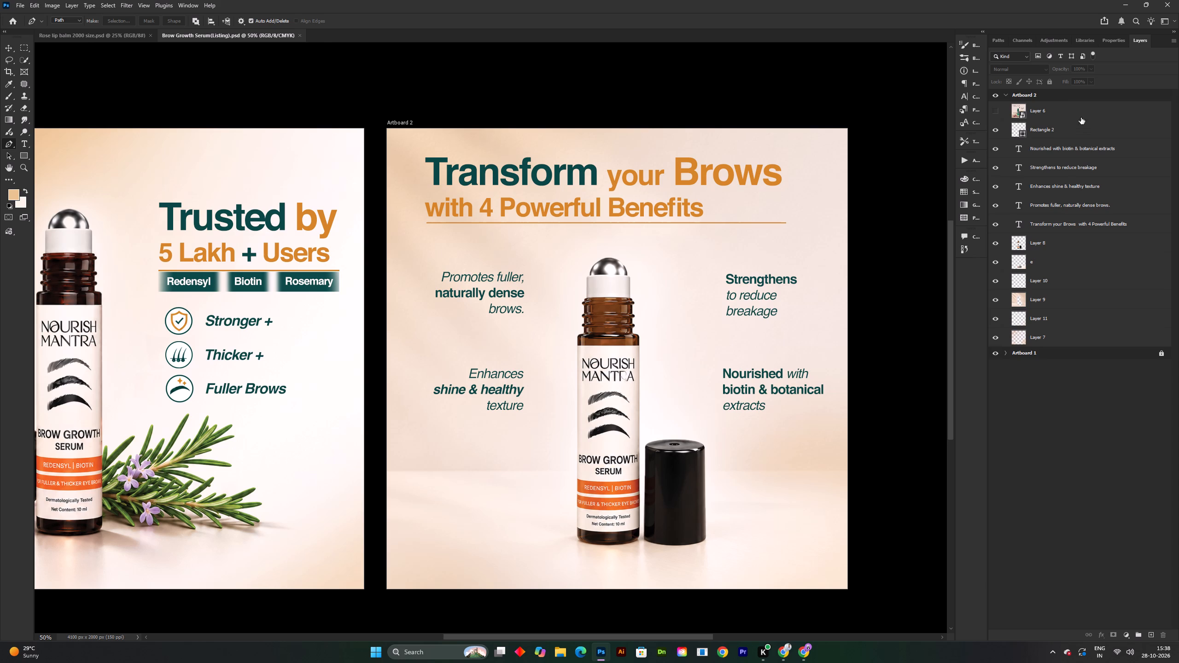
click(1082, 110)
click(1151, 634)
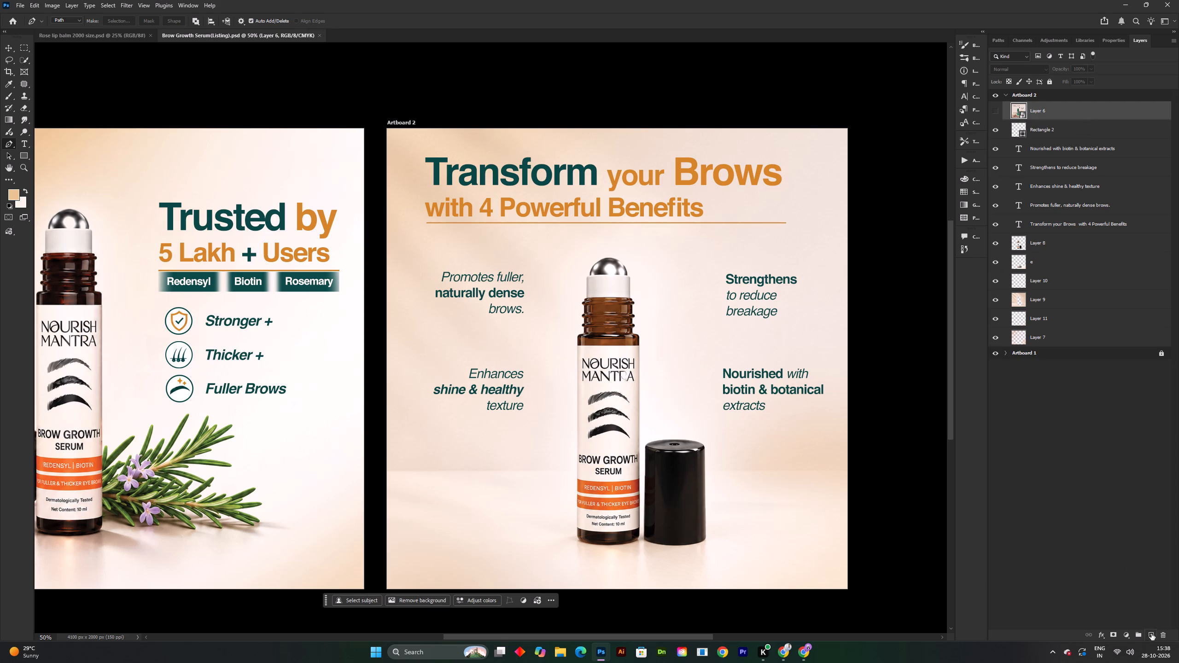
Set the Pen tool to Shape mode with no fill and the recently used orange as stroke colour.
key(p)
key(p)
key(p)
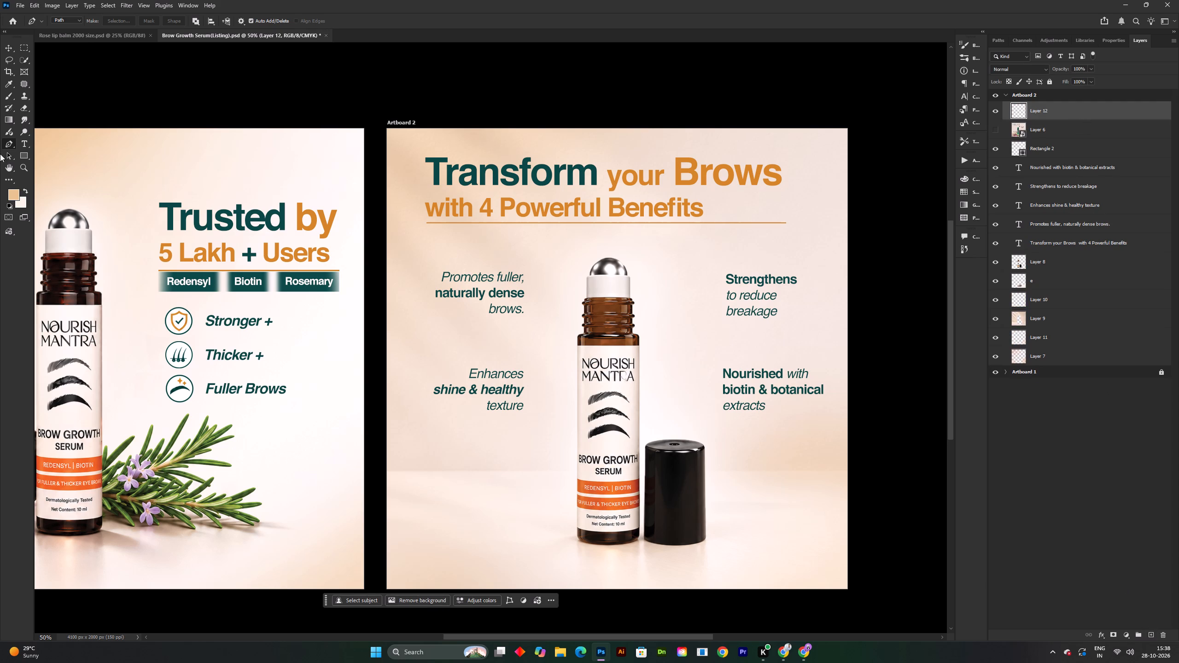
key(p)
key(p)
key(p)
key(p)
key(p)
click(75, 21)
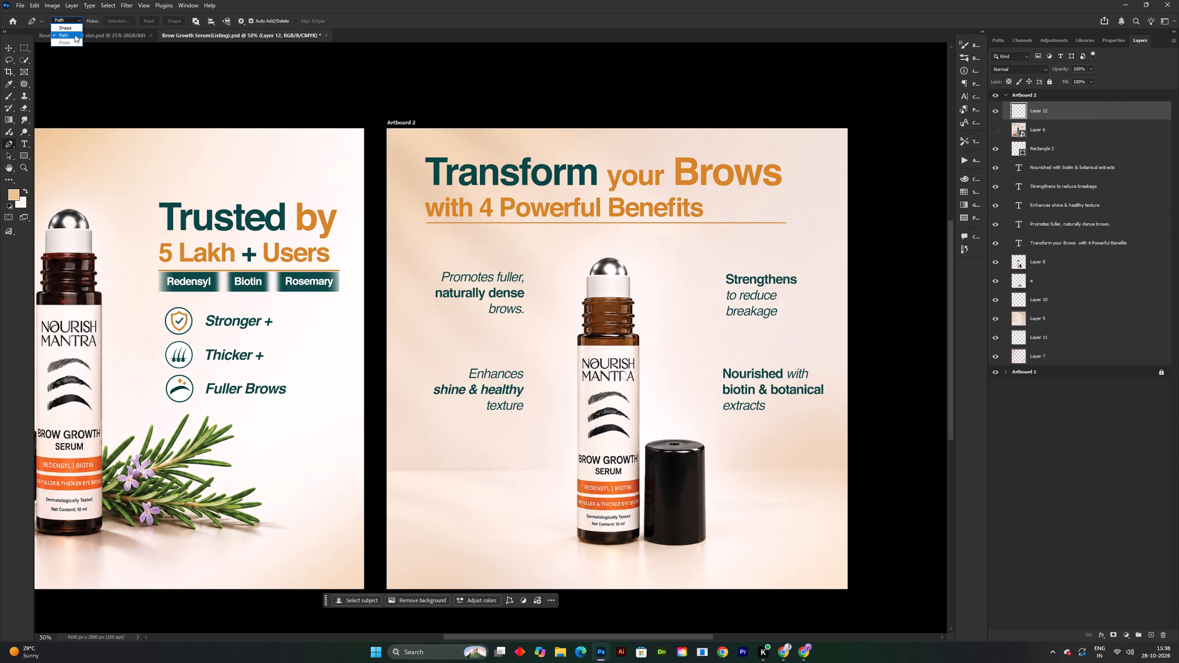
click(73, 30)
click(103, 18)
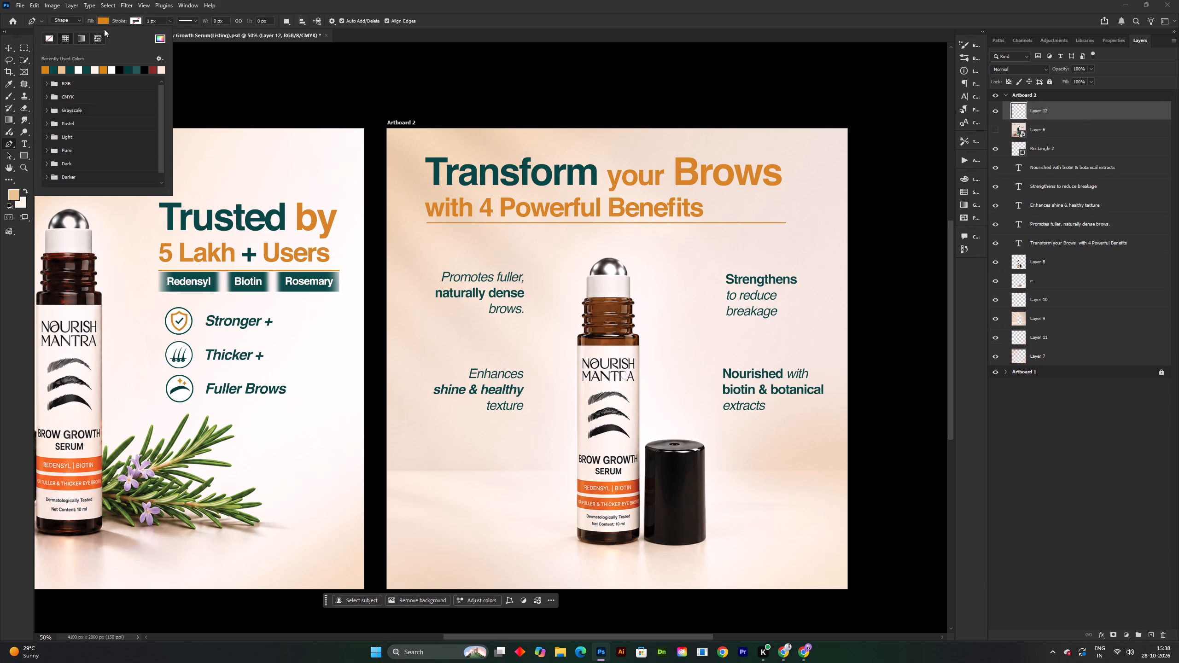
click(49, 41)
click(134, 21)
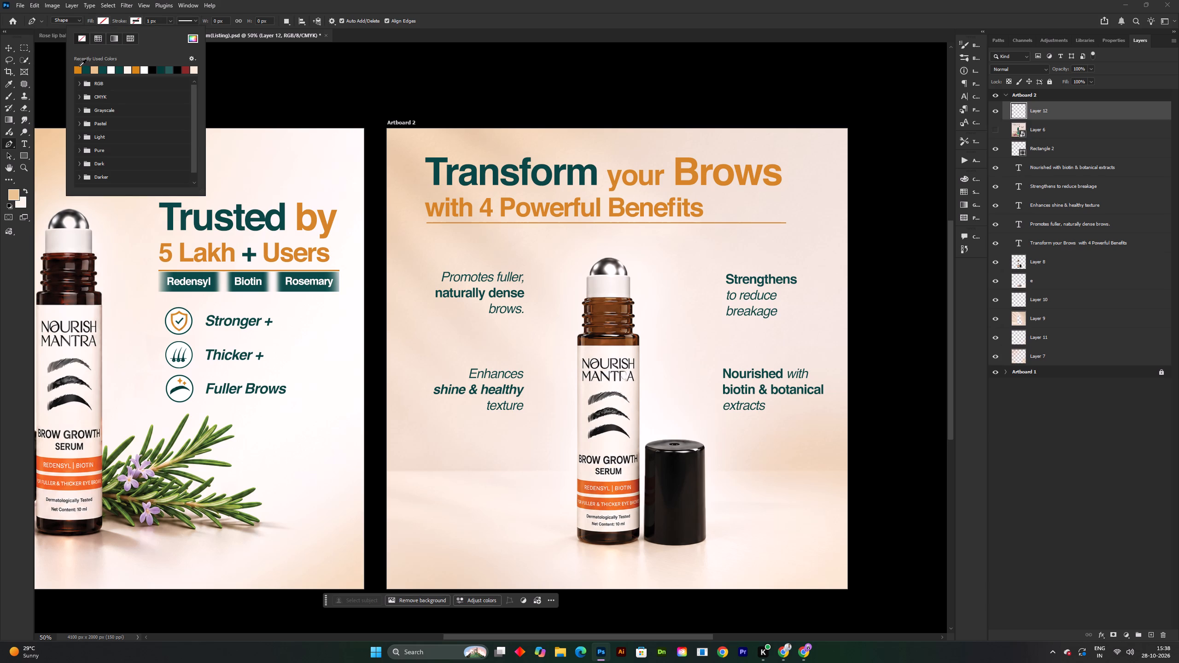
click(79, 67)
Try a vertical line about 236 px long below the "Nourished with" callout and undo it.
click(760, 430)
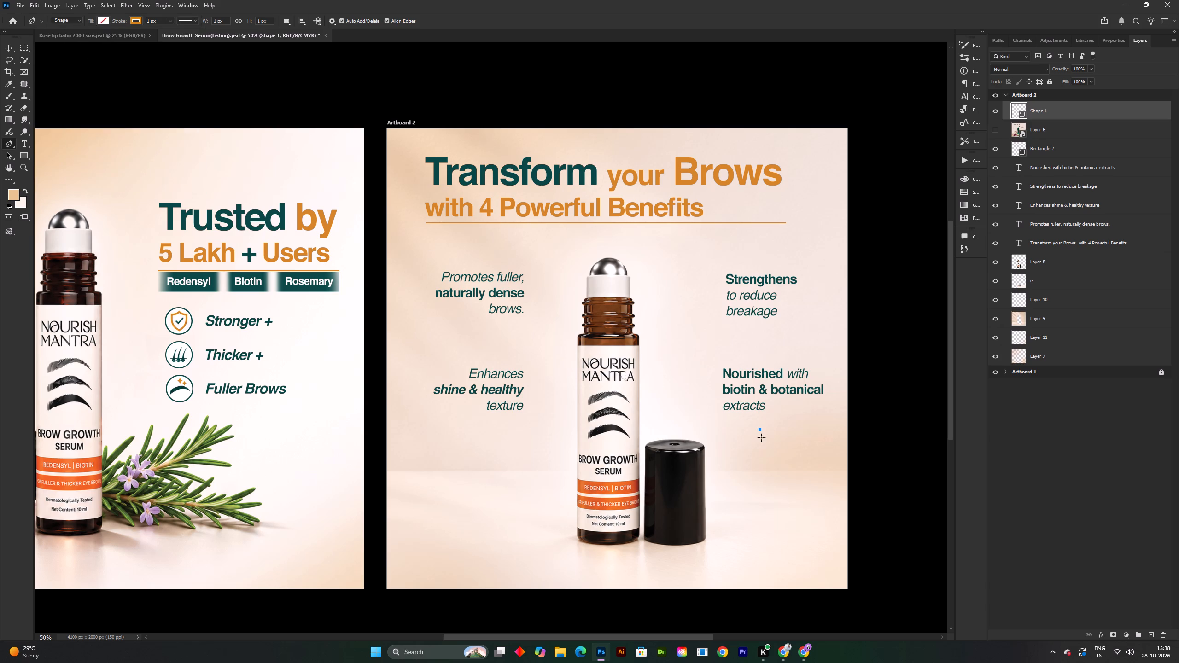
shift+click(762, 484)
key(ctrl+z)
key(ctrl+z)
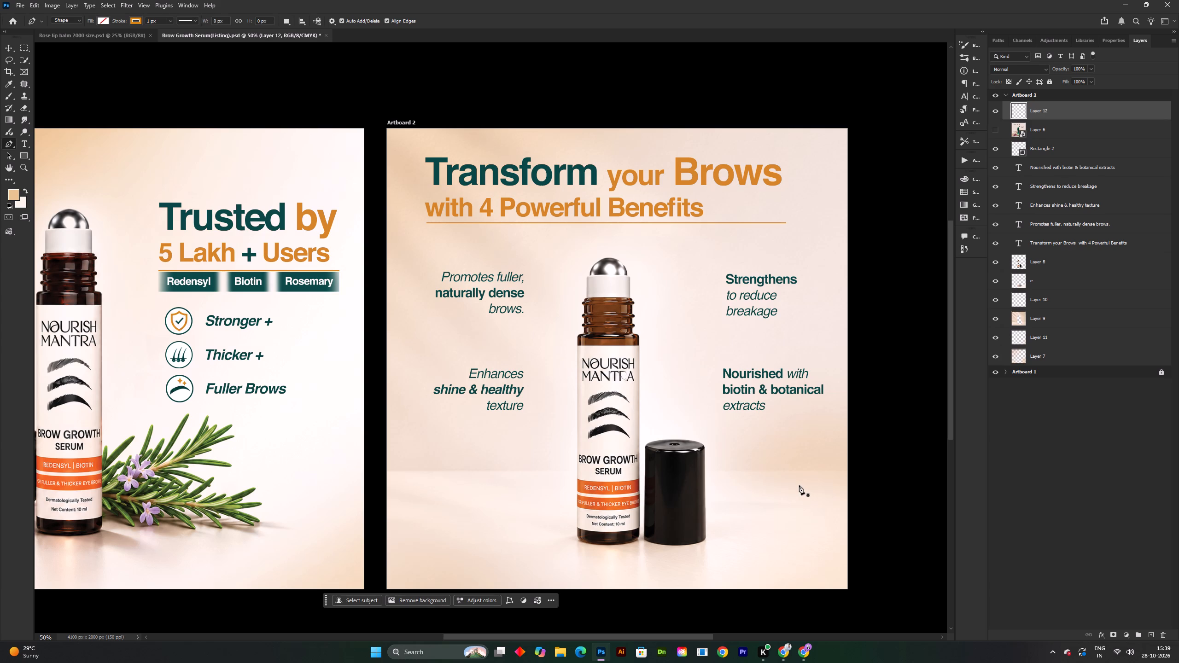
Replace "botanical" with "rosemary" in the "Nourished with biotin & botanical extracts" callout and save the document.
key(v)
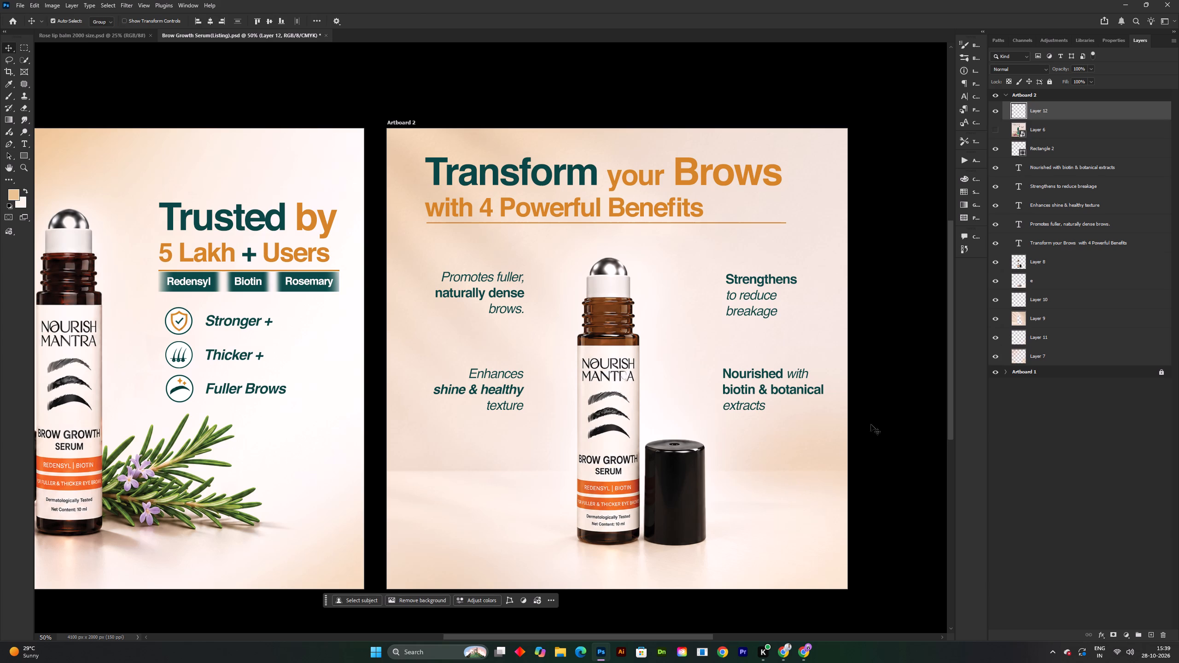
click(916, 380)
double_click(790, 388)
drag(766, 395, 767, 395)
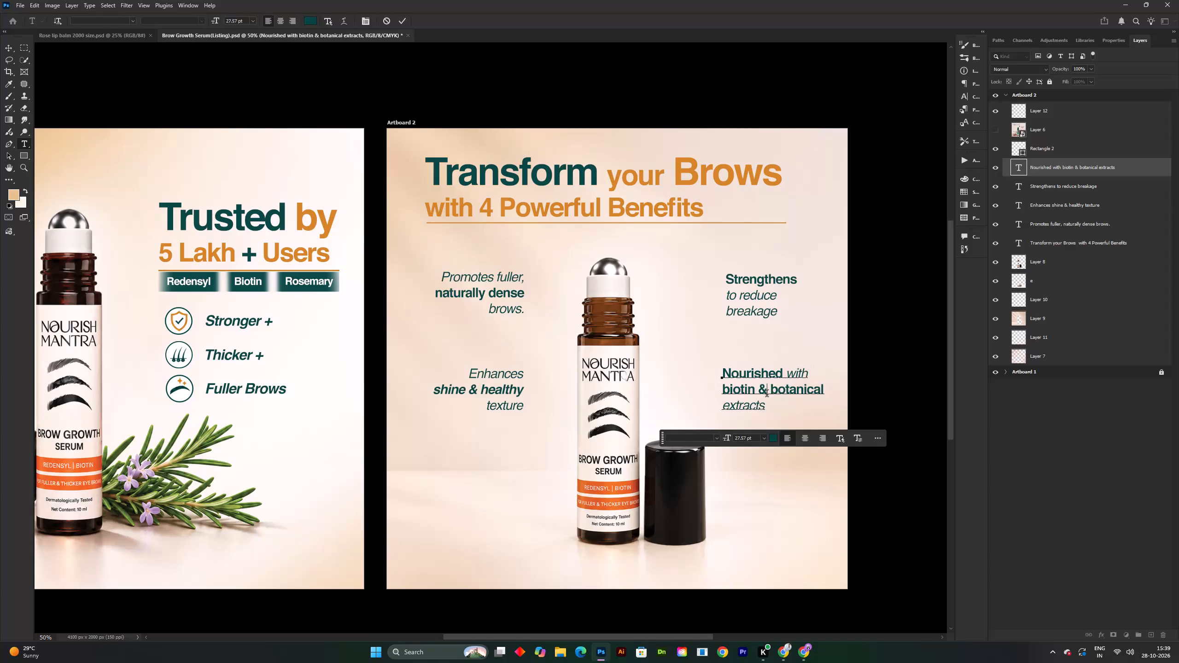
drag(767, 395, 778, 395)
click(775, 394)
drag(769, 391, 817, 394)
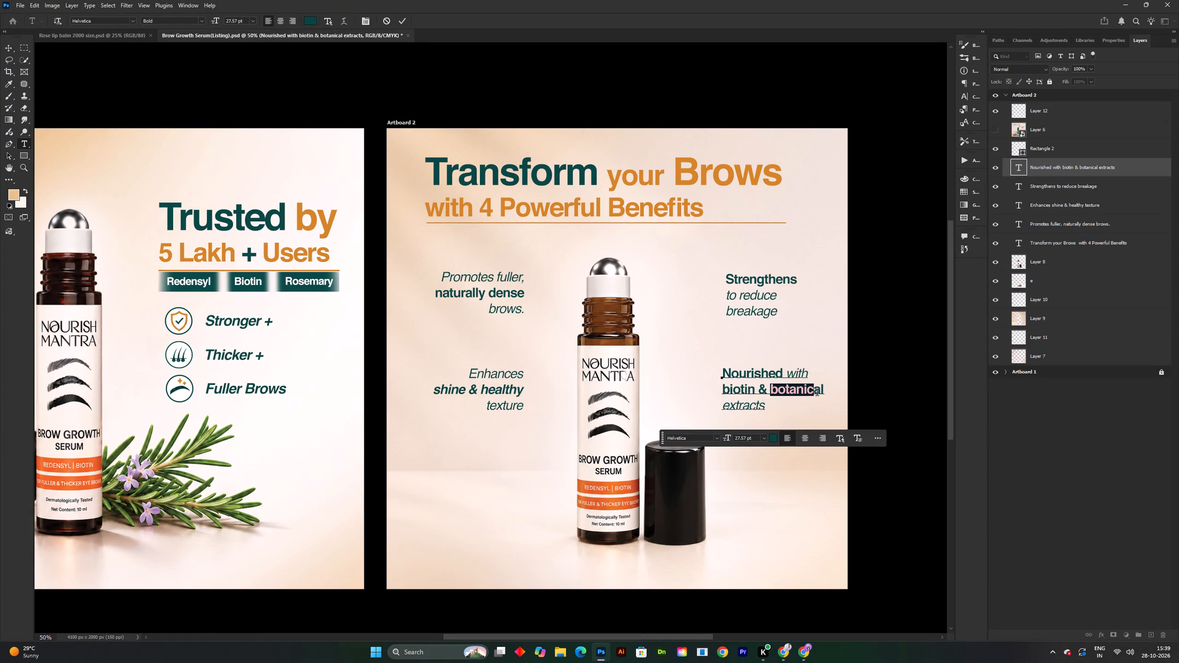
drag(817, 394, 824, 393)
key(BackSpace)
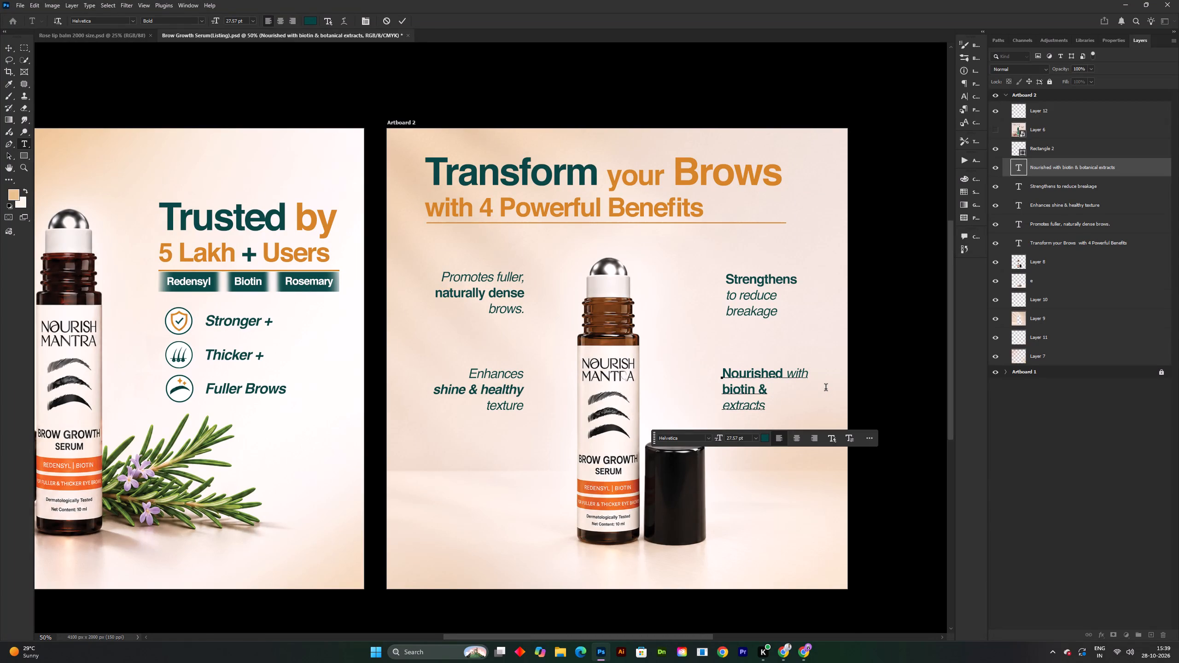
key(r)
text(os)
key(BackSpace)
key(BackSpace)
key(BackSpace)
text(ro)
text(sm)
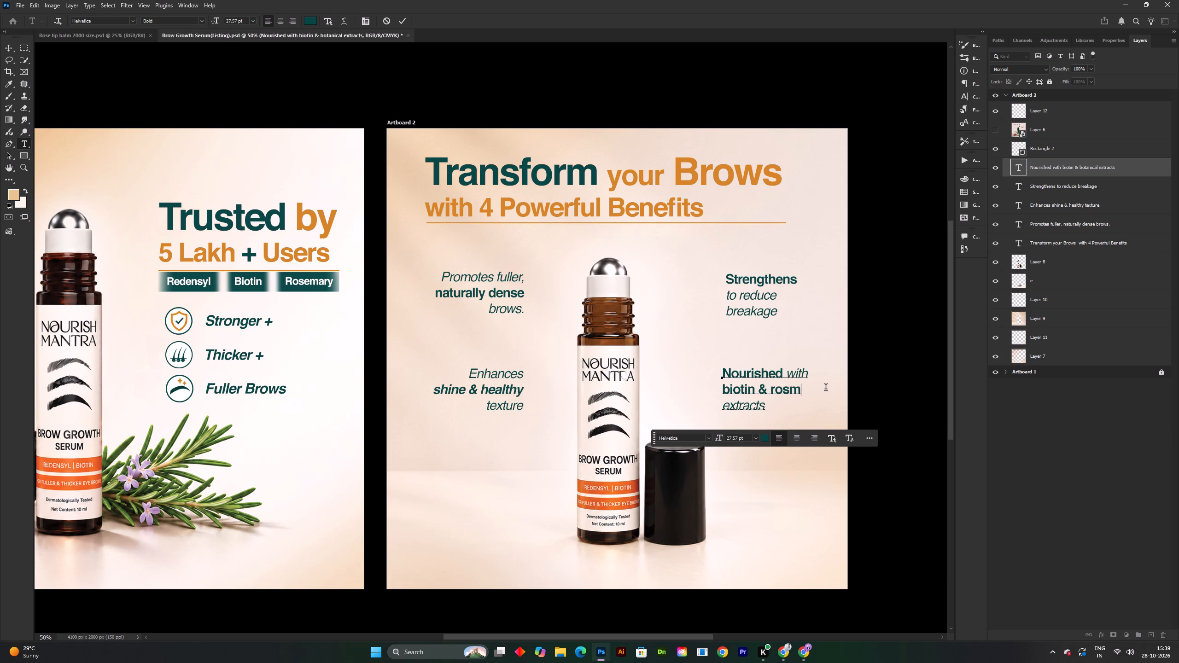
key(BackSpace)
text(ema)
text(ry)
click(397, 21)
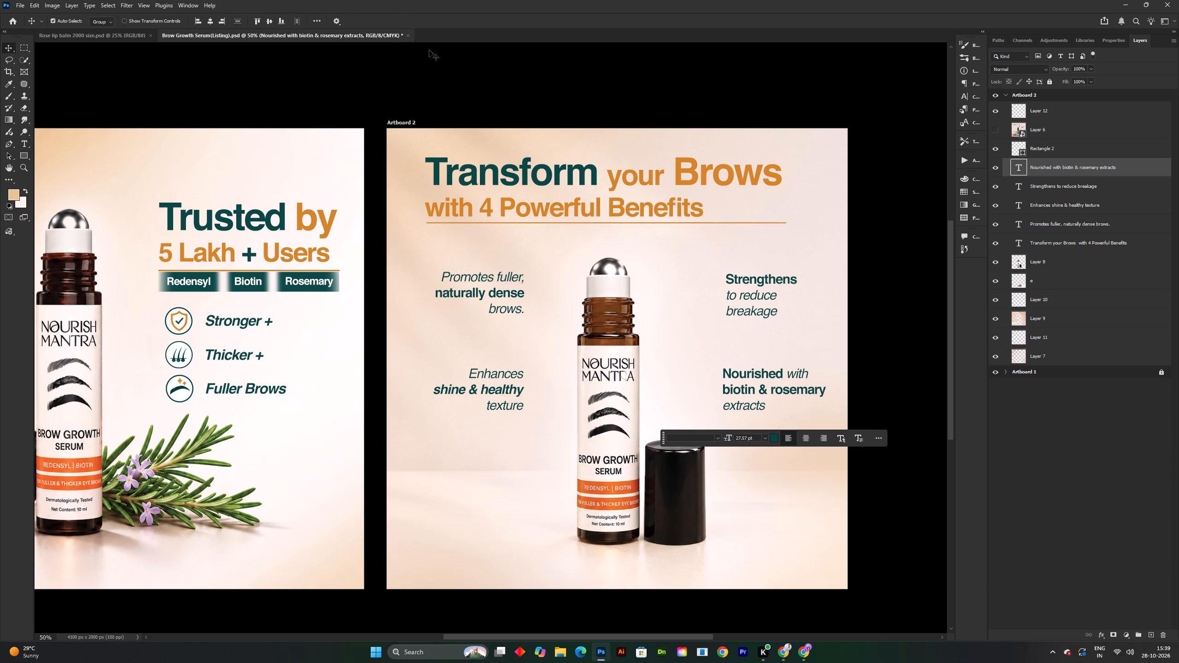
key(ctrl+s)
key(ctrl+s)
key(ctrl+s)
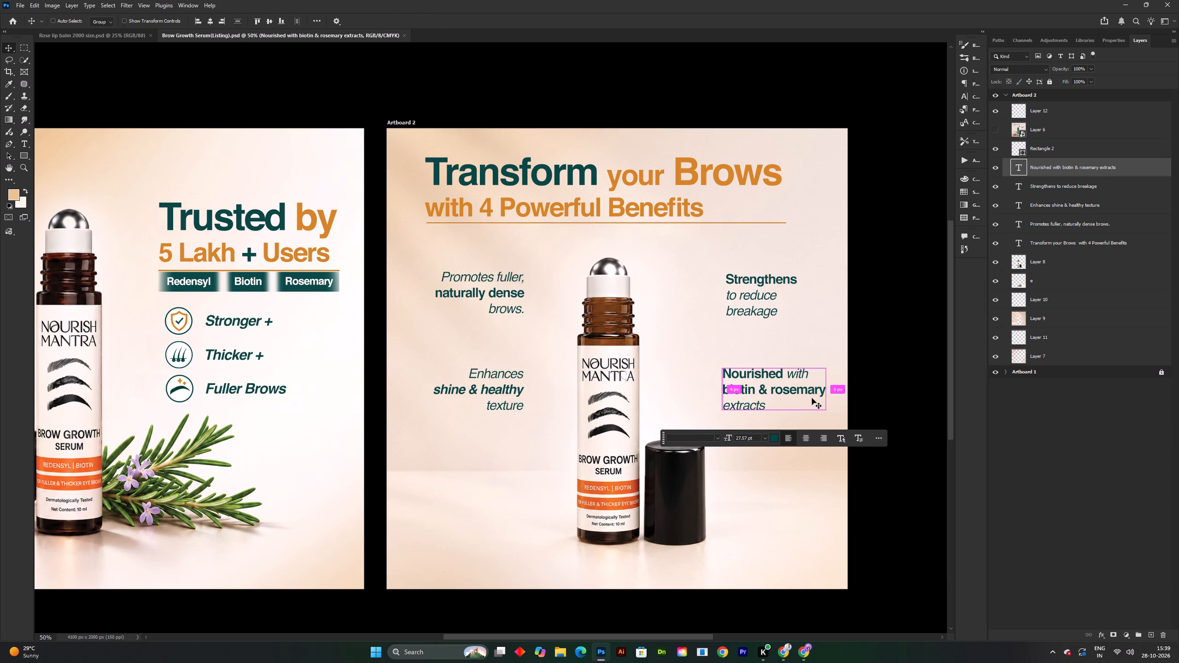
On Layer 12, draw an L-shaped connector about 540 by 318 px from the bottle's "Redensyl | Biotin" band to just below "extracts".
click(1085, 104)
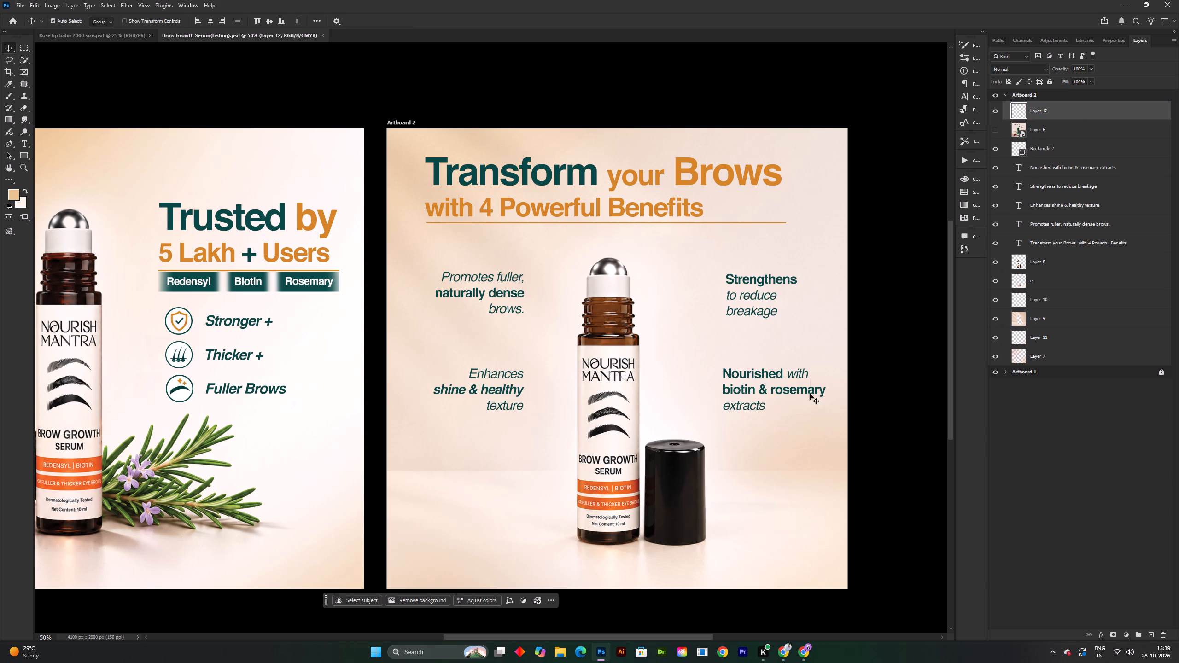
key(p)
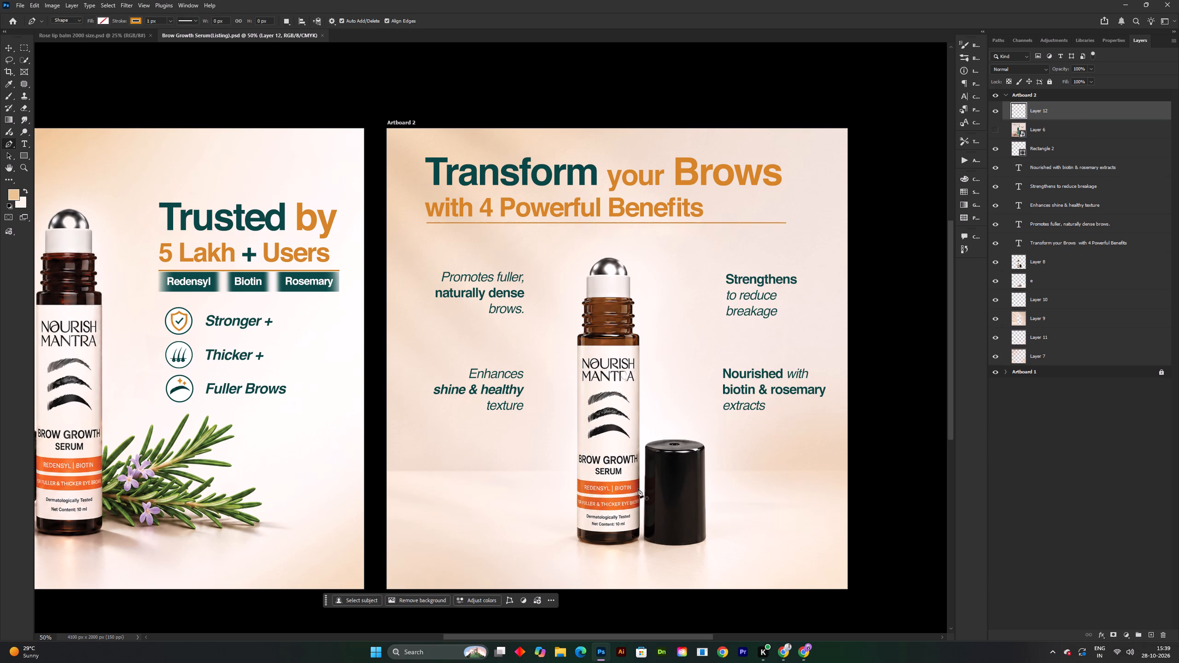
click(638, 488)
shift+click(762, 482)
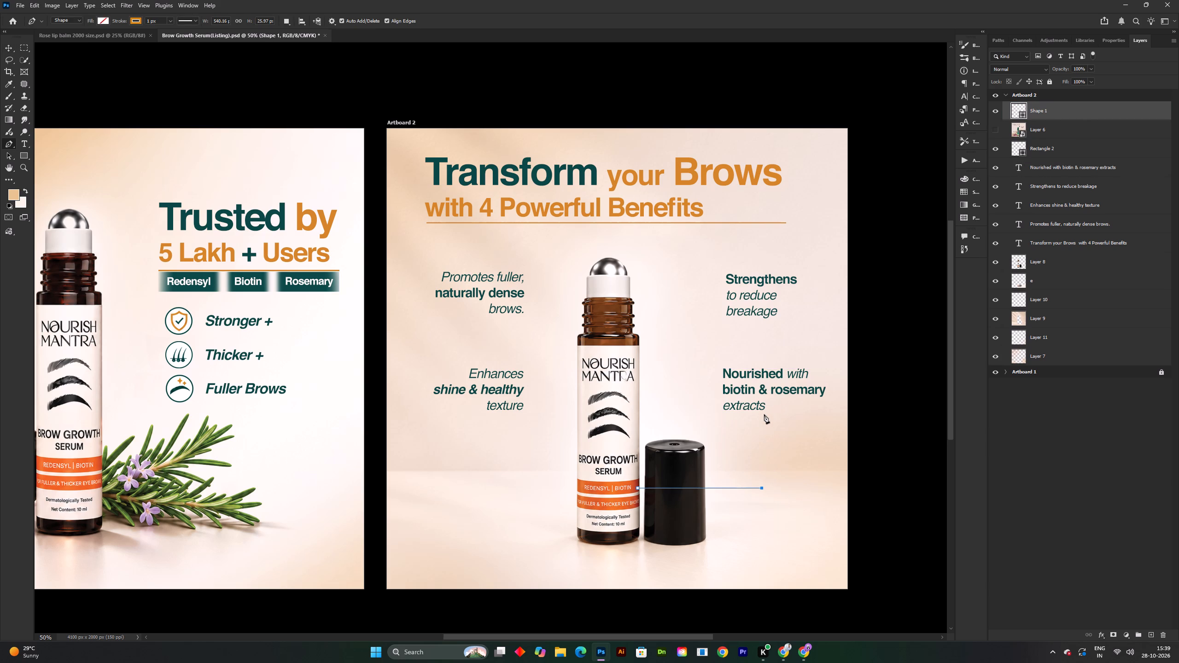
shift+click(764, 415)
Set the connector line's stroke width to 4 px, deselect it and save the document.
ctrl+click(149, 20)
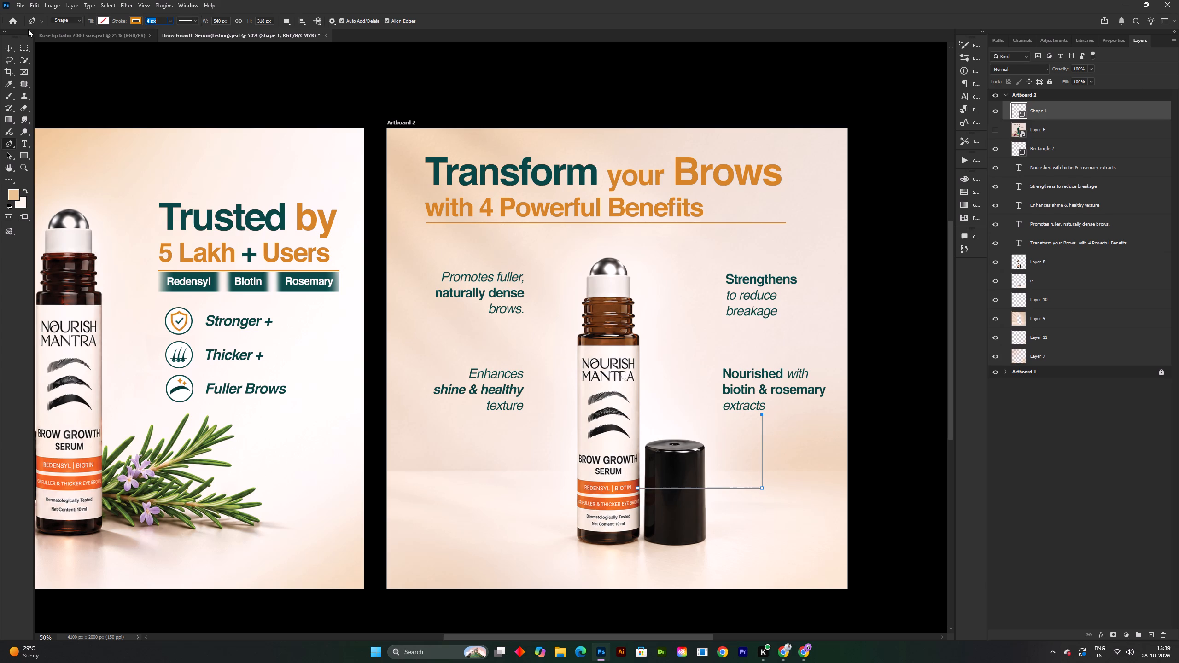
double_click(13, 48)
click(227, 72)
key(ctrl+s)
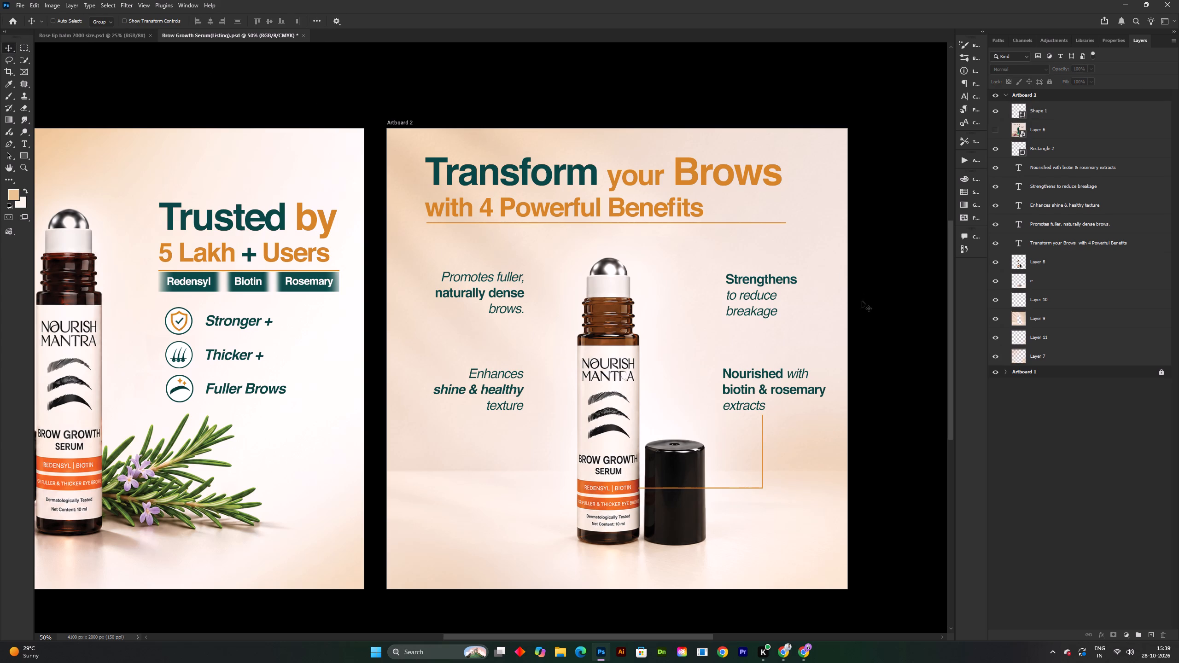
key(ctrl+s)
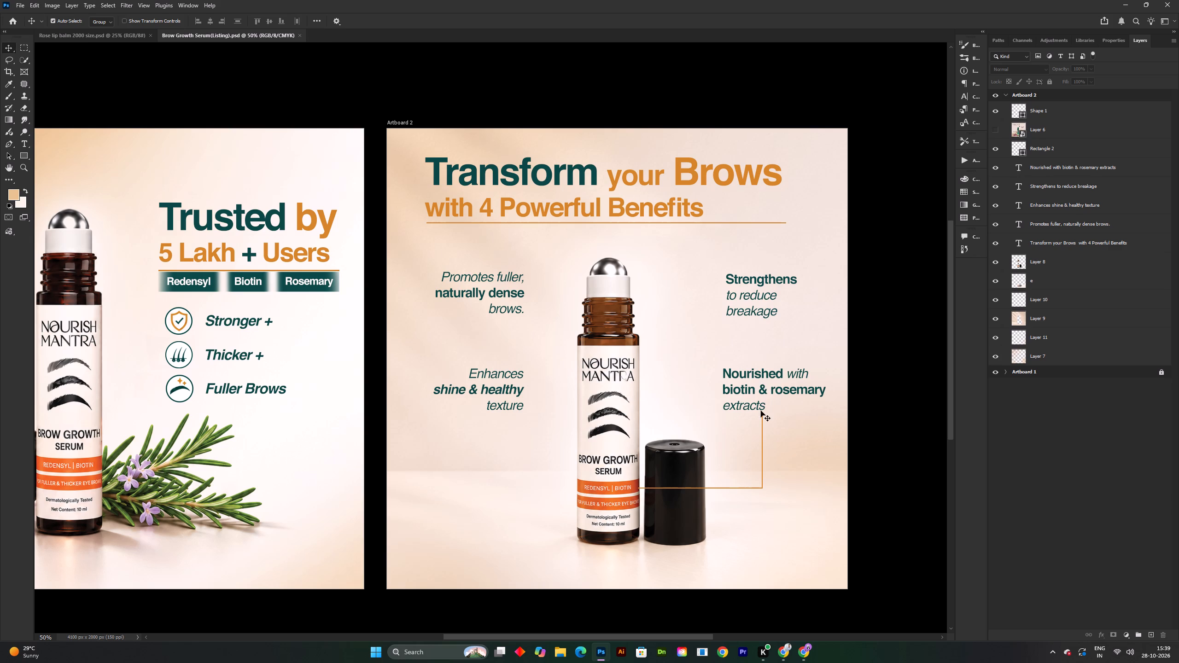
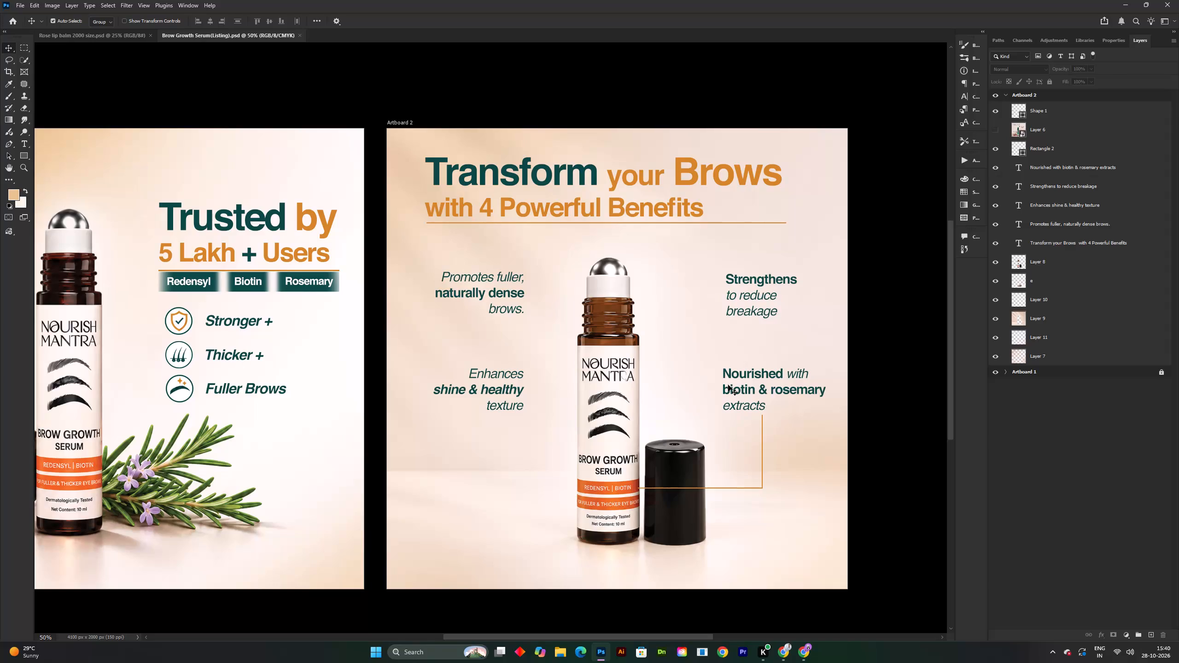
Save the document and add a new empty layer above the connector line's layer in Artboard 2.
key(ctrl+s)
alt+scroll(790, 425, up, 2)
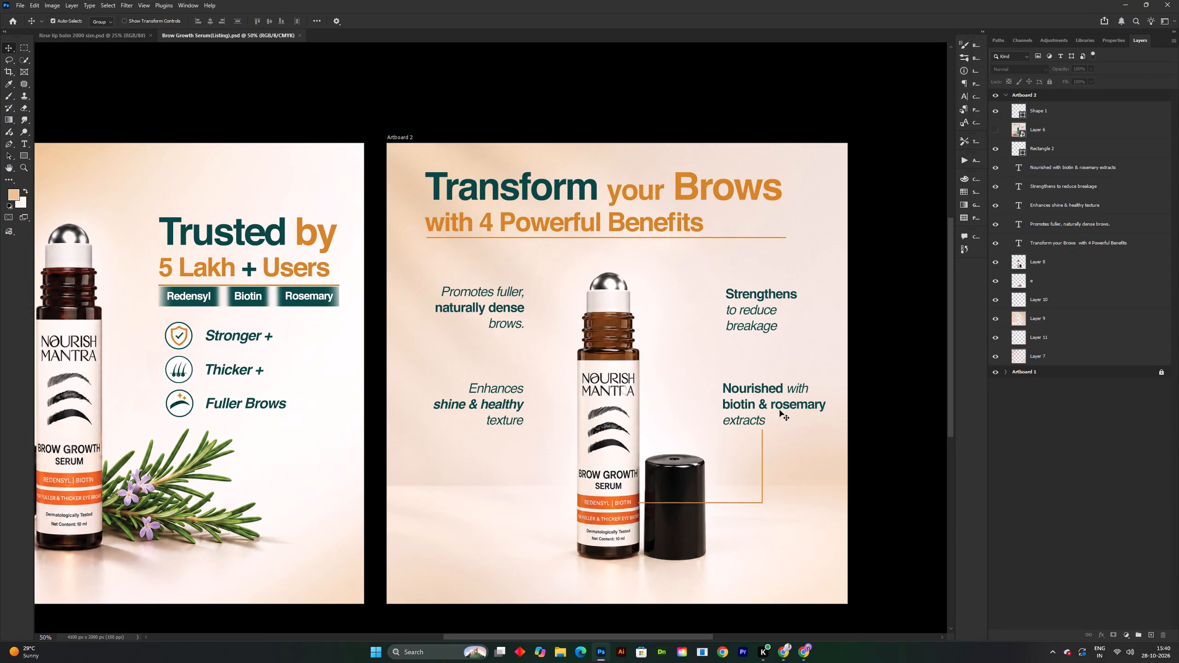
key(ctrl+s)
click(1057, 106)
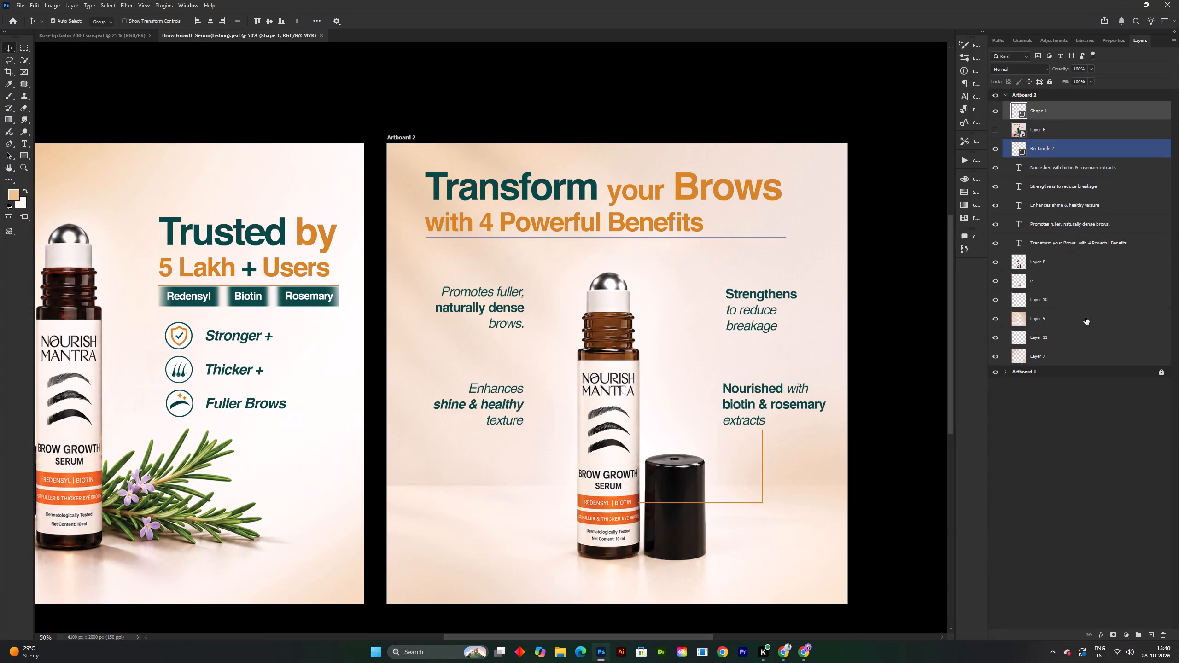
click(1151, 636)
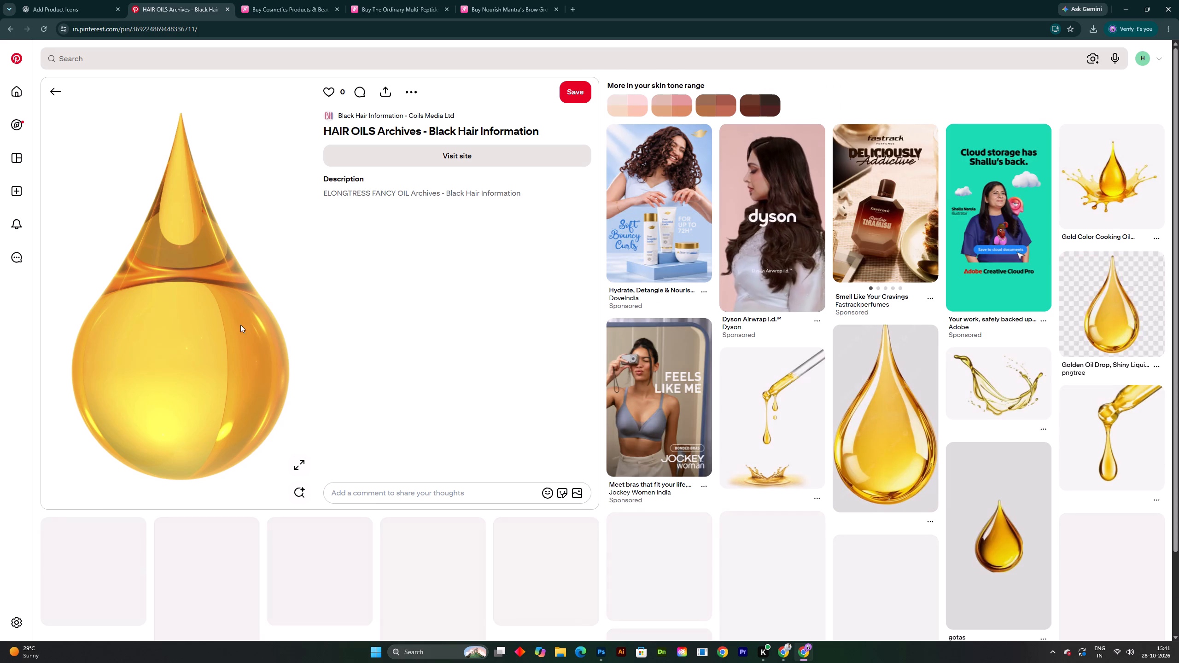
right_click(245, 315)
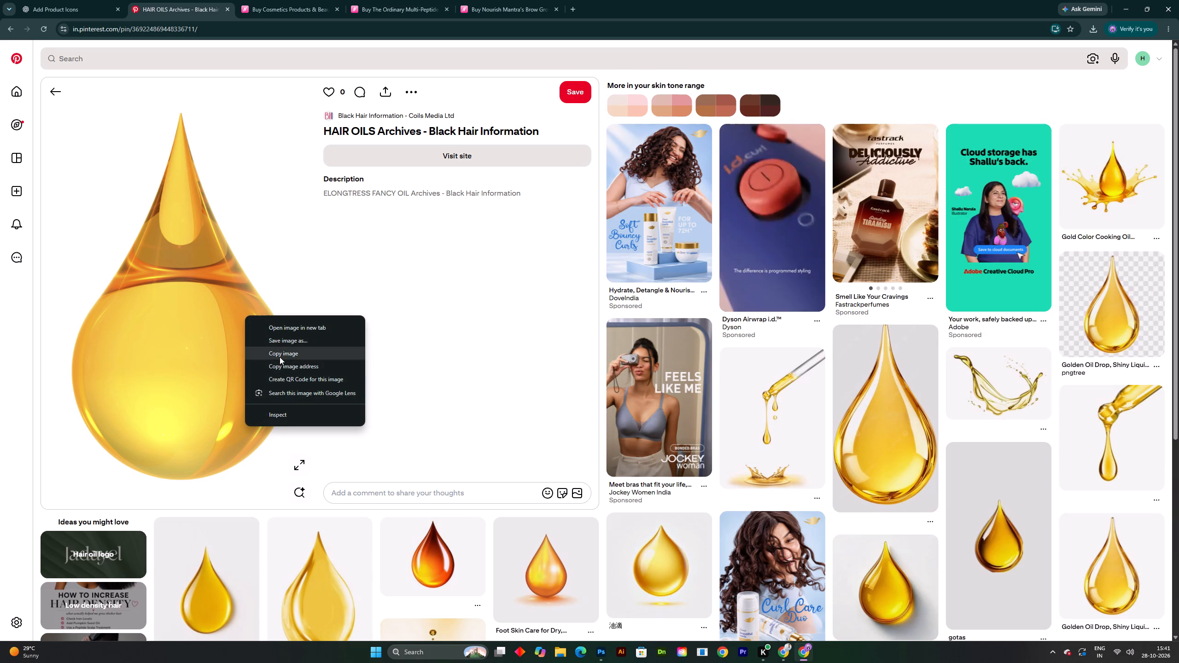
click(280, 356)
scroll(1086, 555, down, 2)
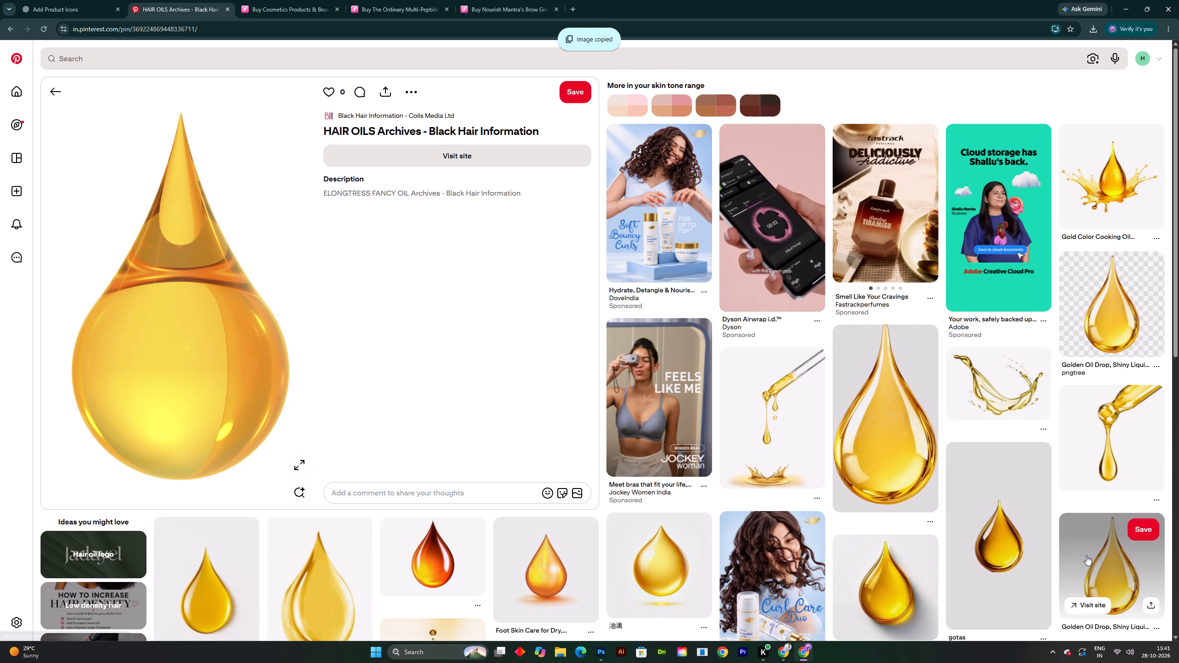
click(1092, 489)
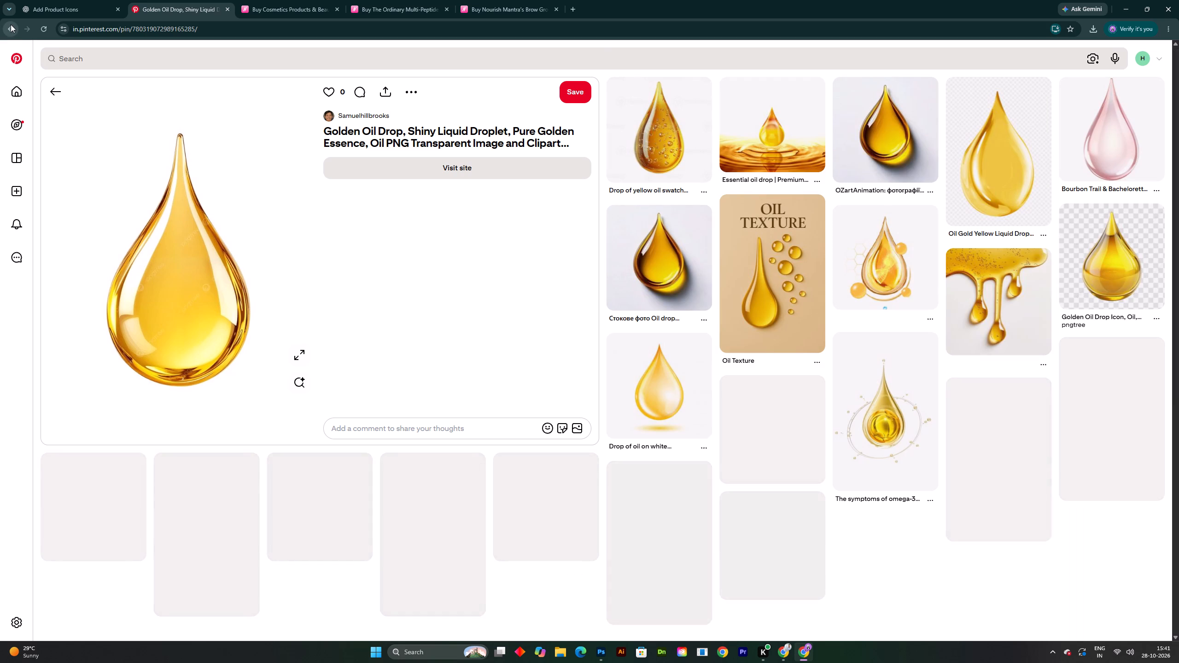
click(11, 24)
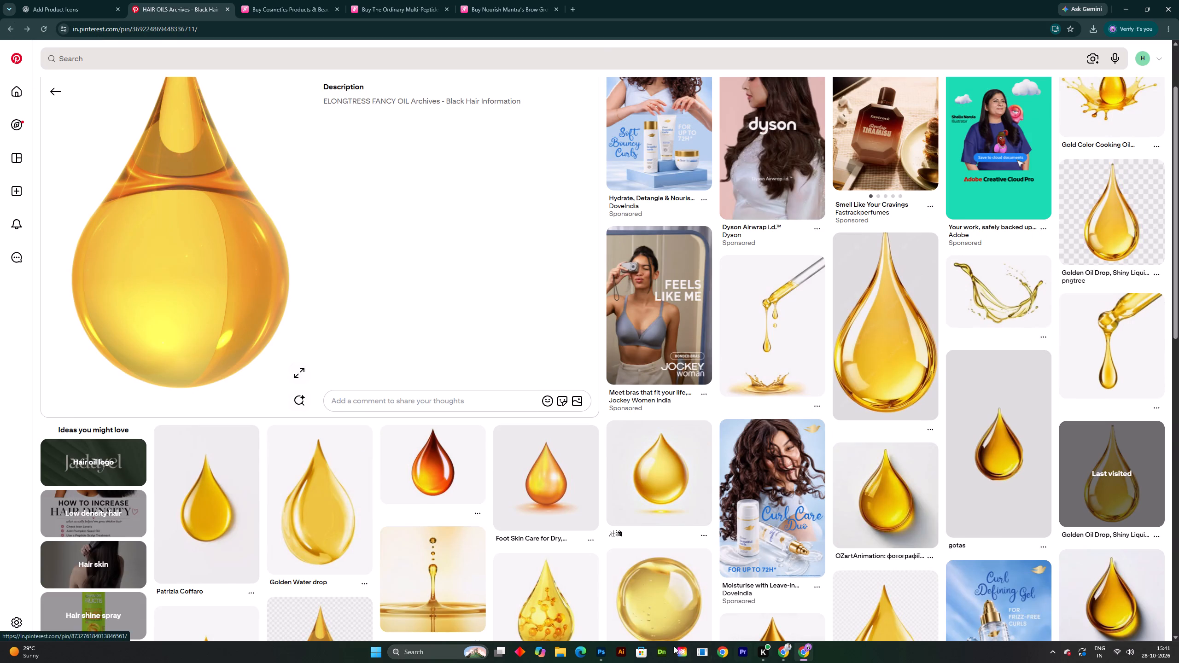
Switch to Photoshop and check the additional quick options available for the new empty layer.
click(600, 654)
scroll(629, 568, down, 2)
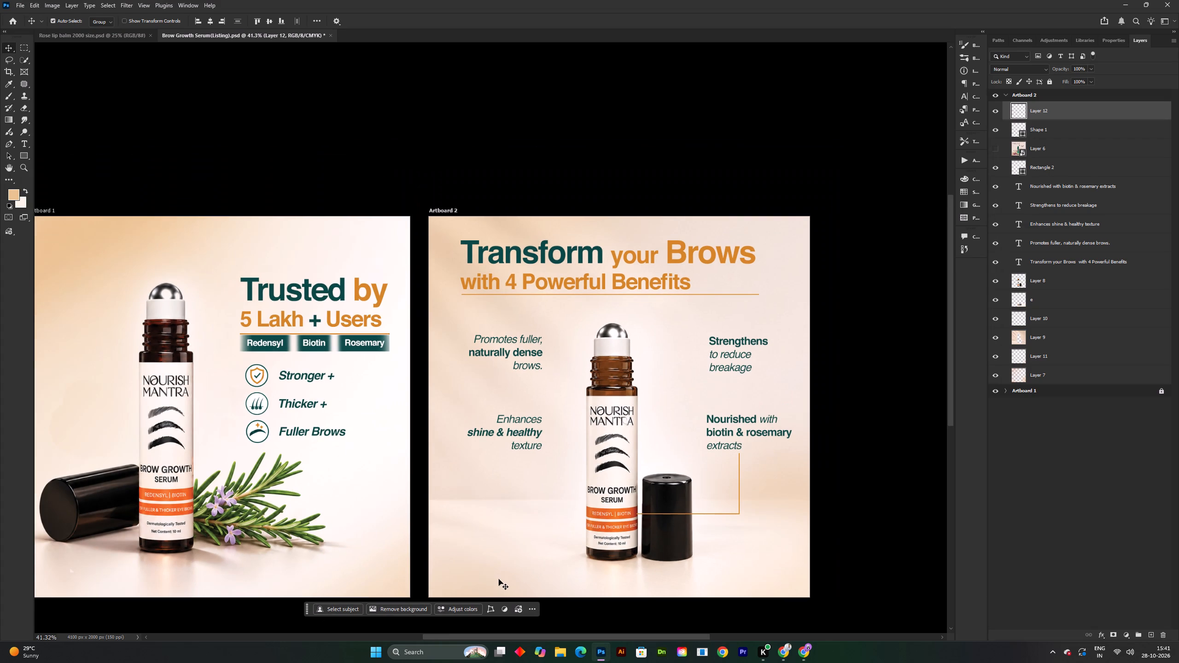
click(536, 606)
double_click(536, 606)
click(531, 611)
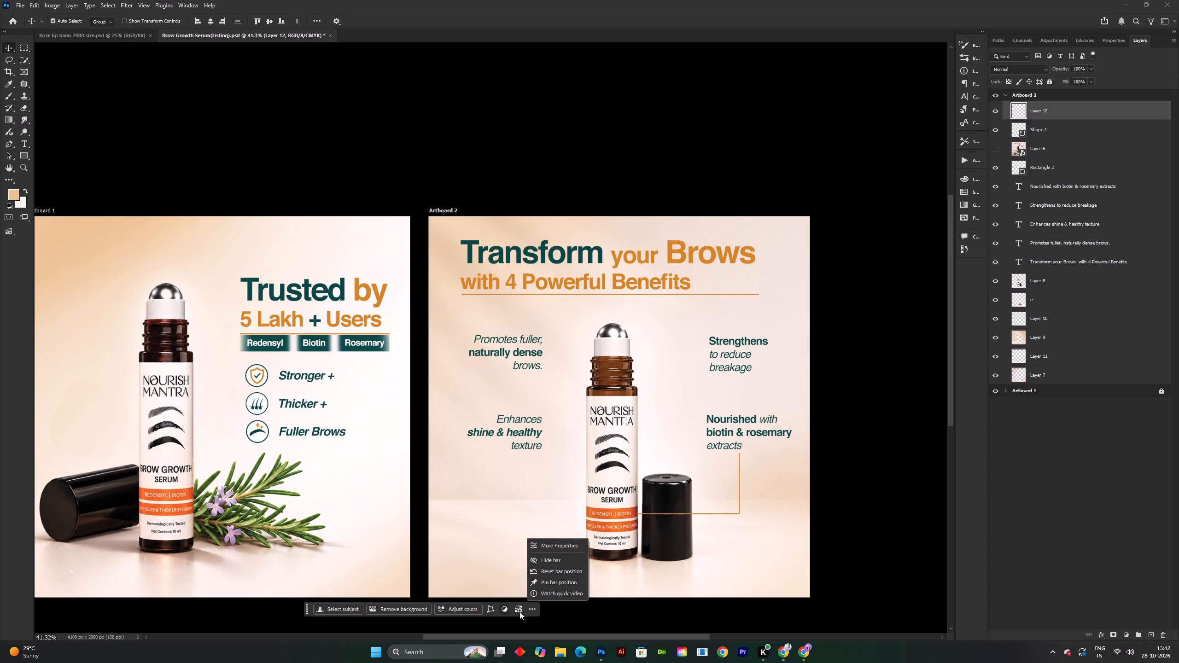
double_click(520, 611)
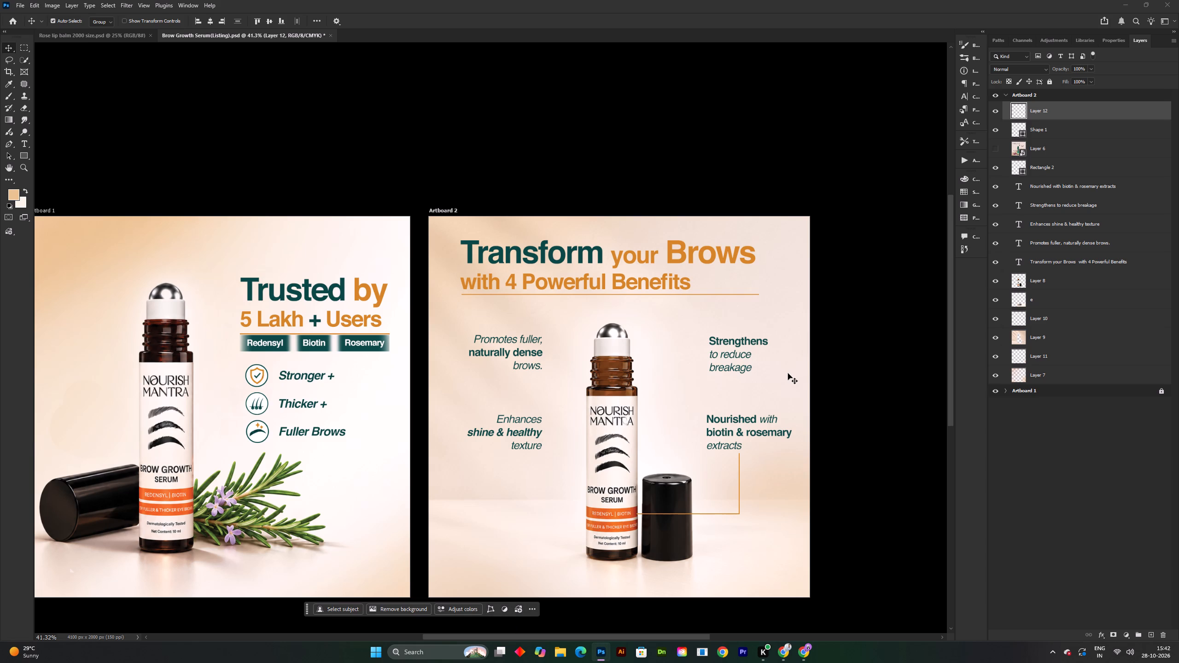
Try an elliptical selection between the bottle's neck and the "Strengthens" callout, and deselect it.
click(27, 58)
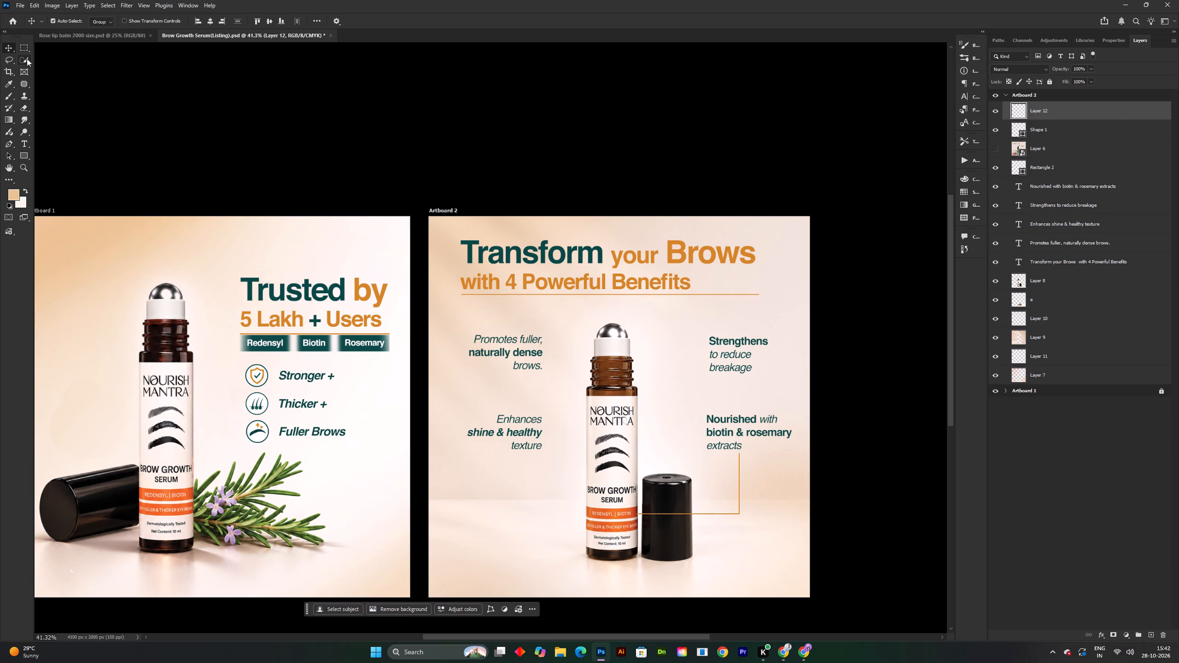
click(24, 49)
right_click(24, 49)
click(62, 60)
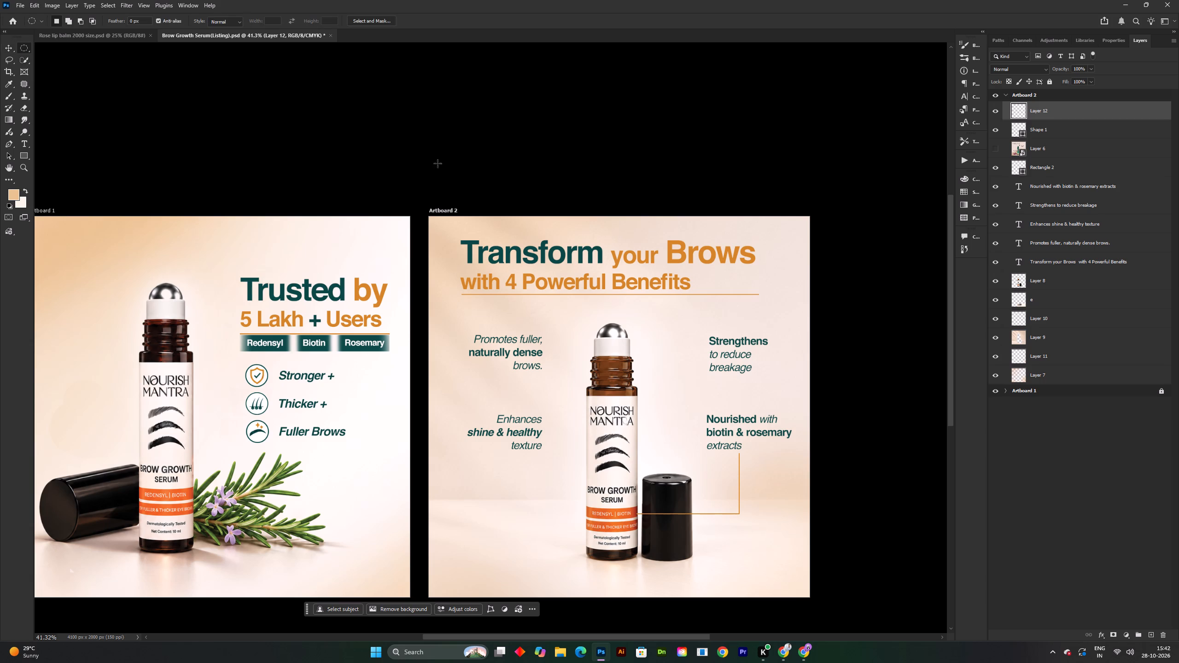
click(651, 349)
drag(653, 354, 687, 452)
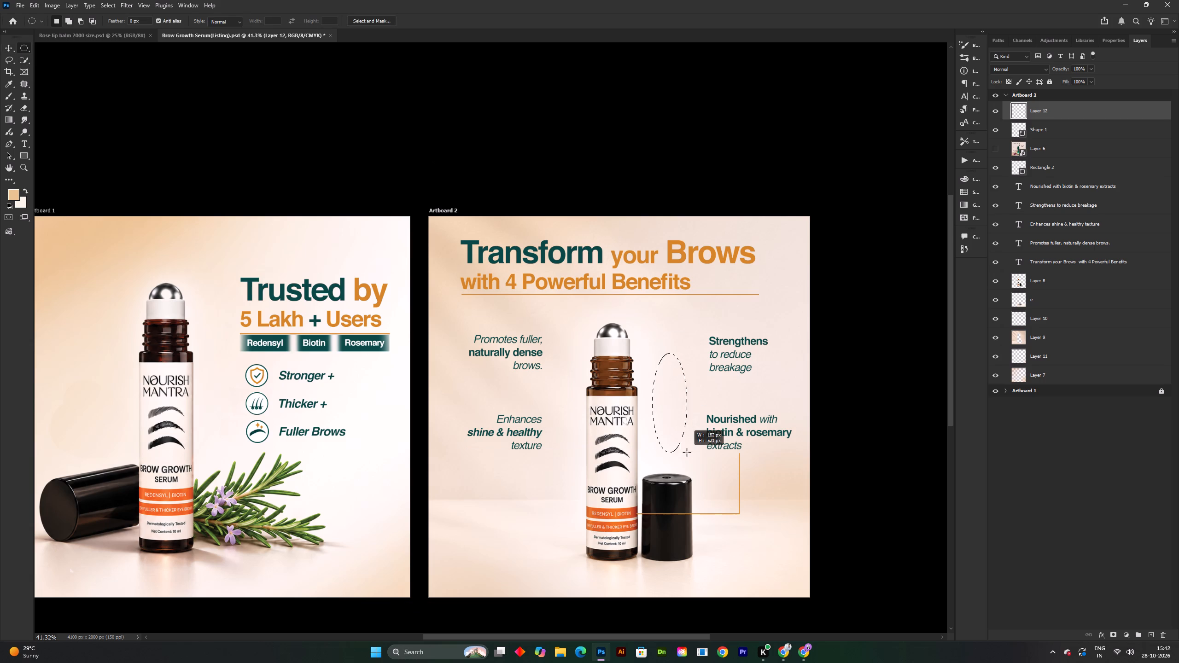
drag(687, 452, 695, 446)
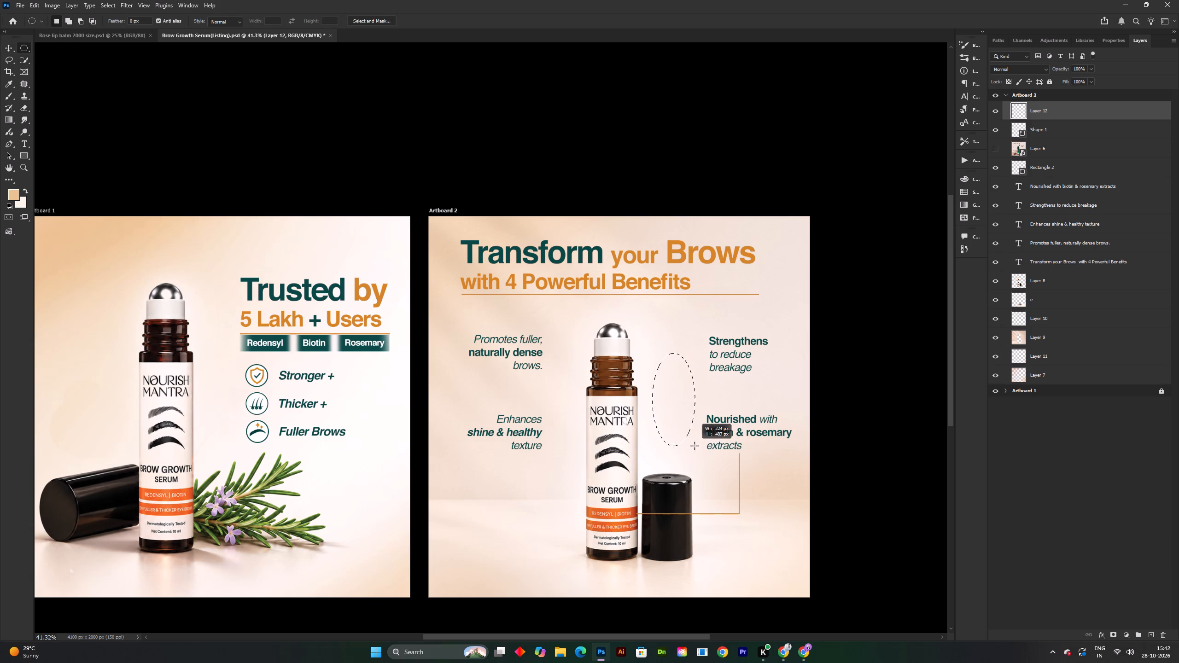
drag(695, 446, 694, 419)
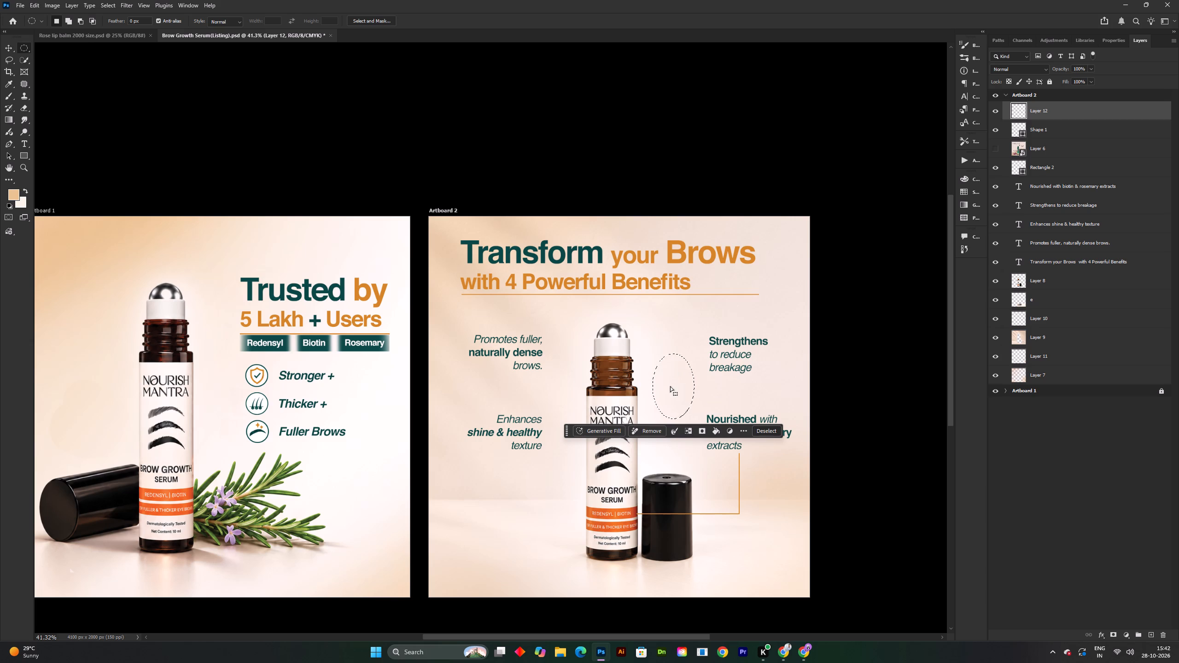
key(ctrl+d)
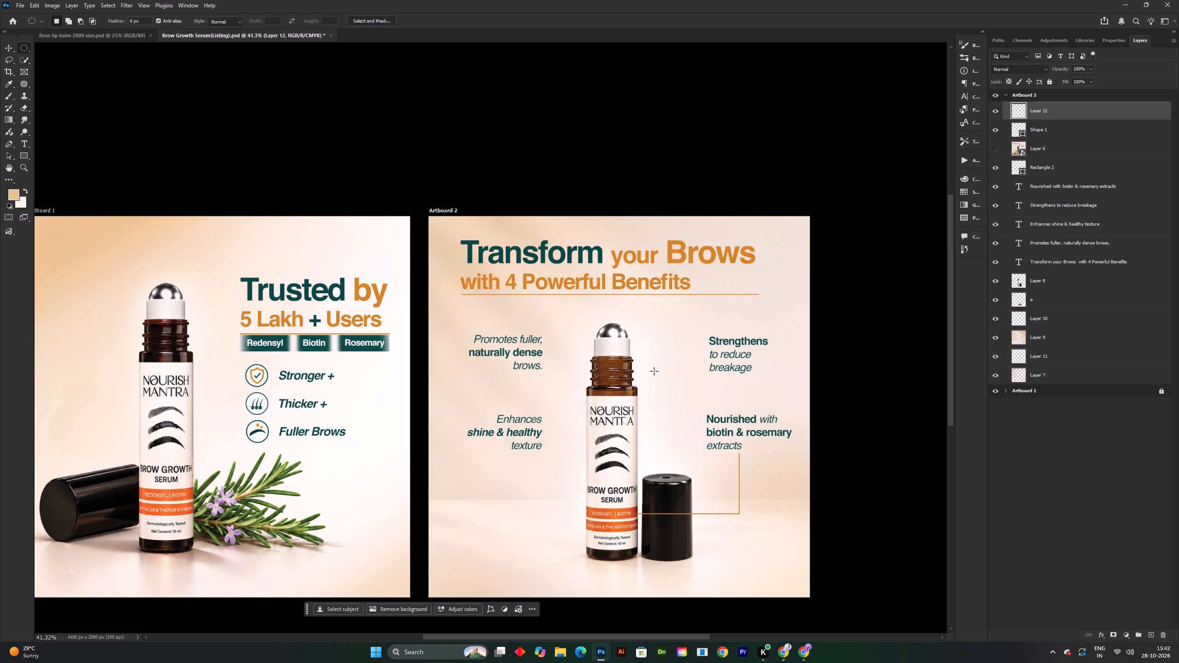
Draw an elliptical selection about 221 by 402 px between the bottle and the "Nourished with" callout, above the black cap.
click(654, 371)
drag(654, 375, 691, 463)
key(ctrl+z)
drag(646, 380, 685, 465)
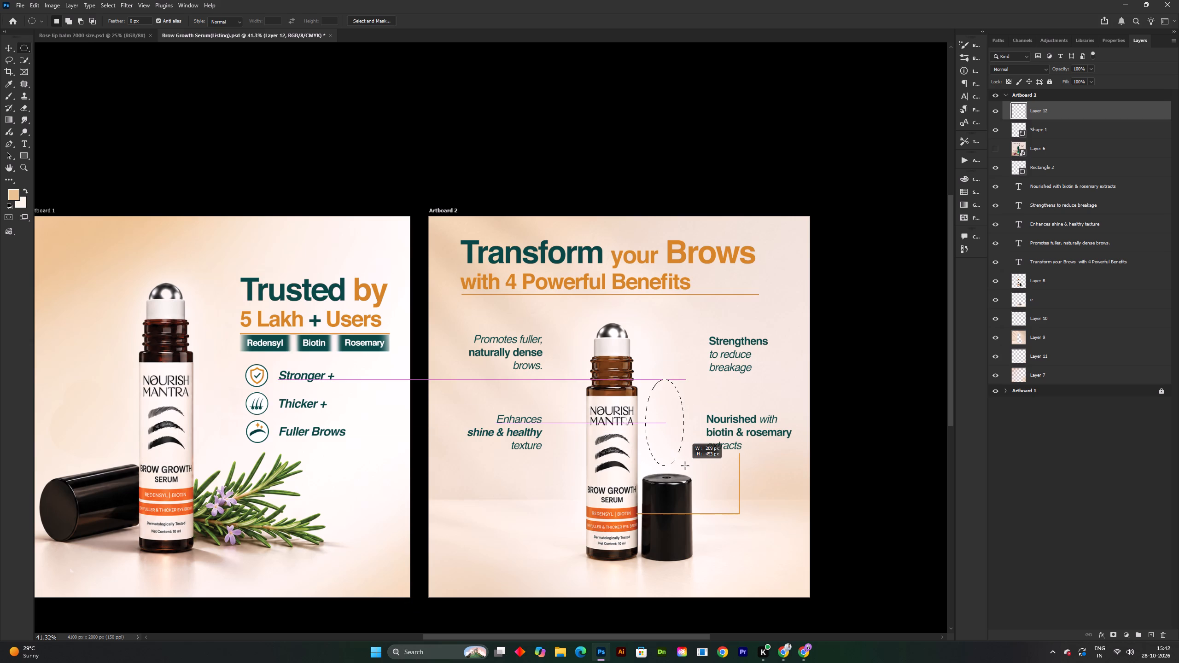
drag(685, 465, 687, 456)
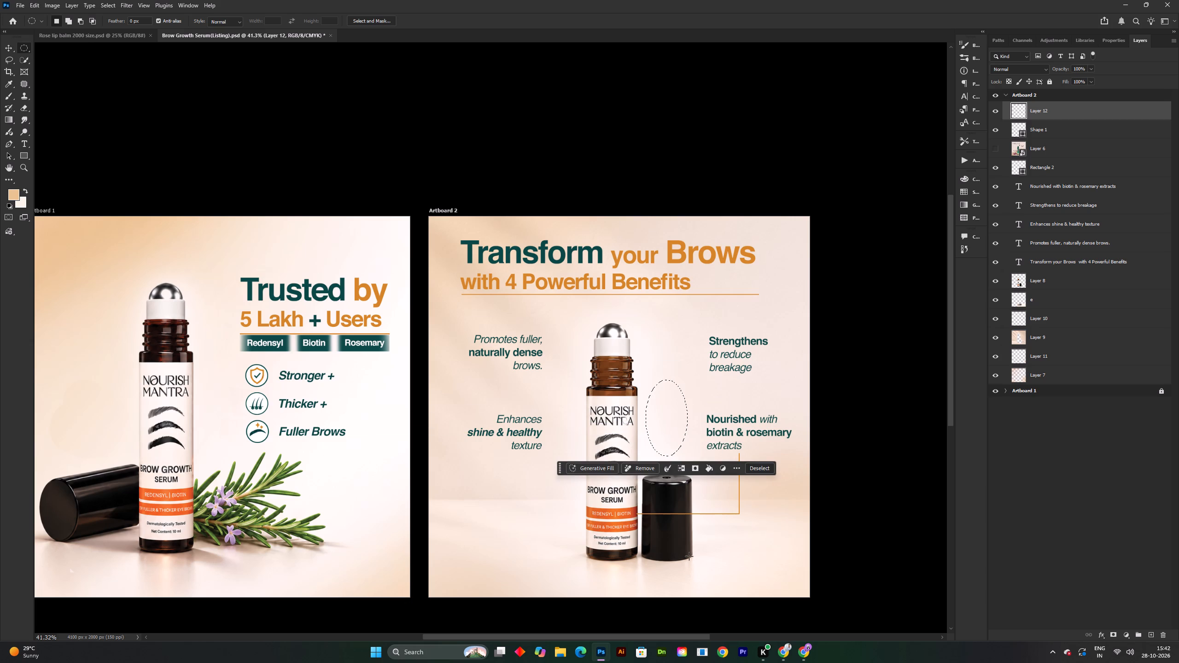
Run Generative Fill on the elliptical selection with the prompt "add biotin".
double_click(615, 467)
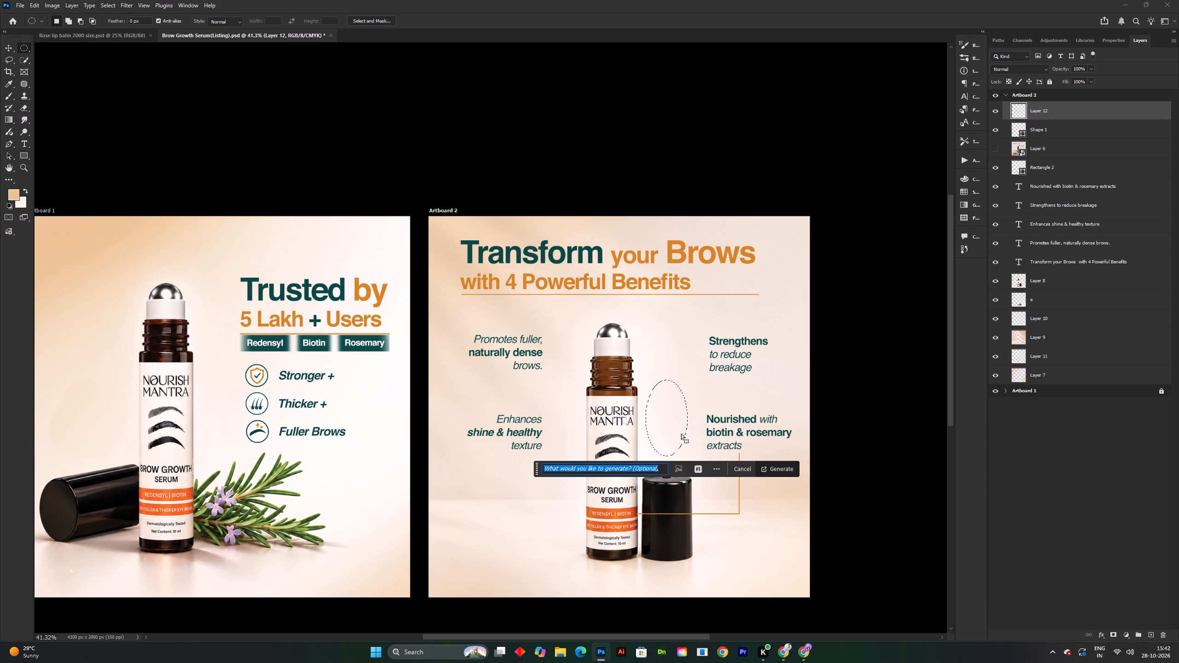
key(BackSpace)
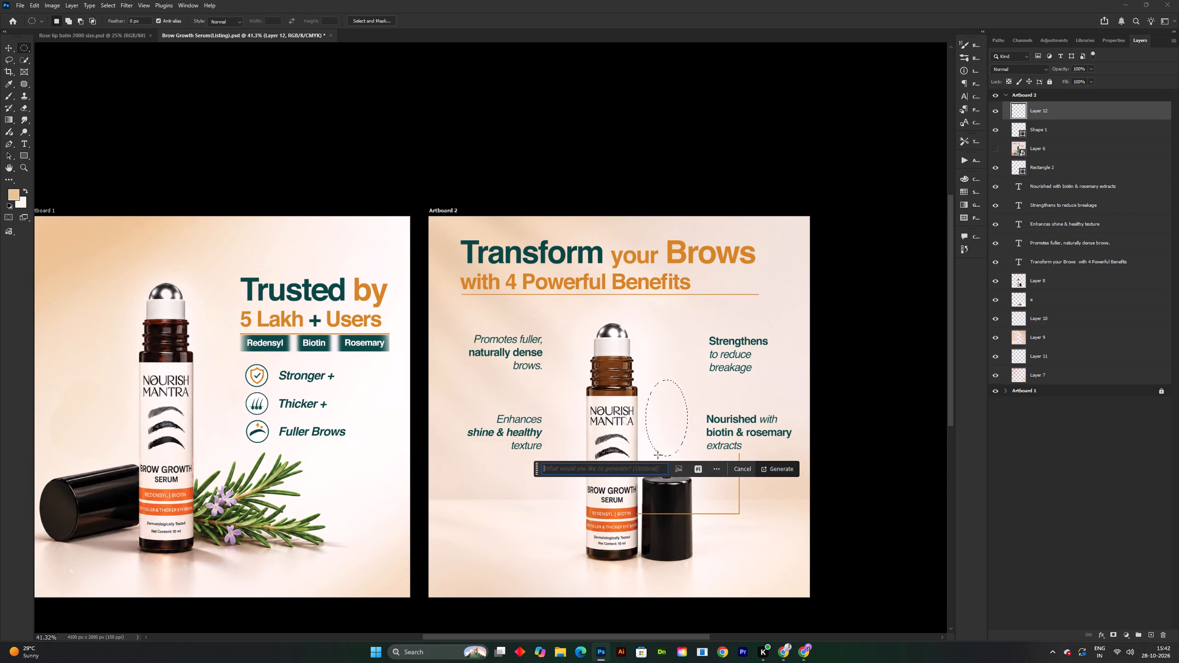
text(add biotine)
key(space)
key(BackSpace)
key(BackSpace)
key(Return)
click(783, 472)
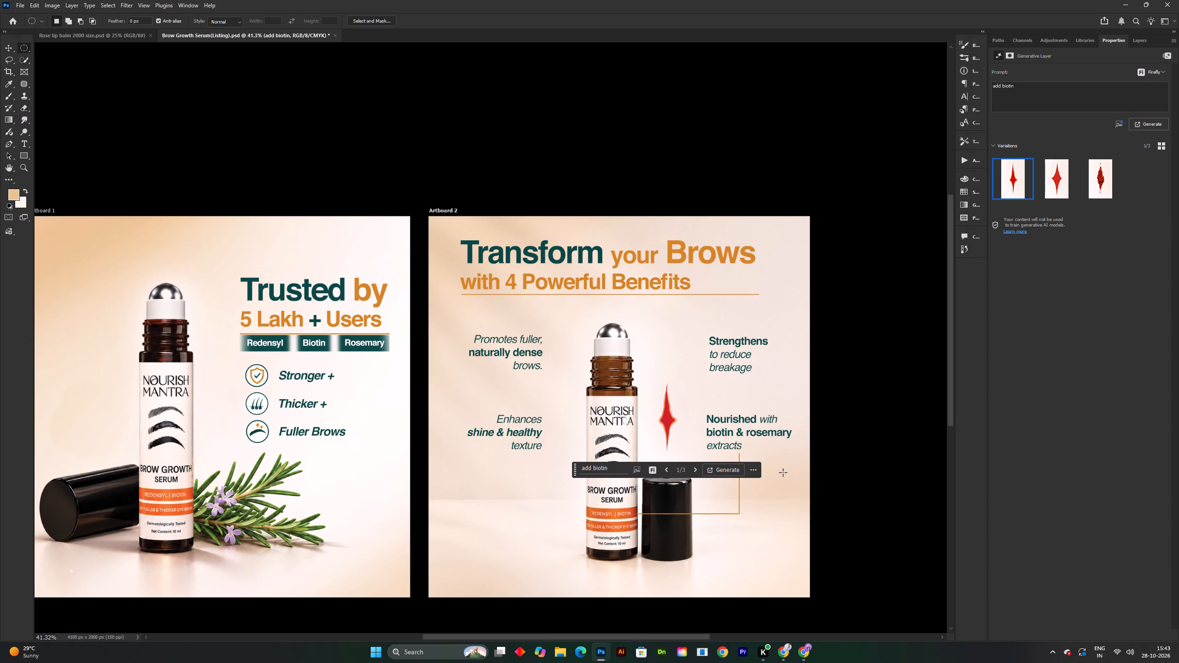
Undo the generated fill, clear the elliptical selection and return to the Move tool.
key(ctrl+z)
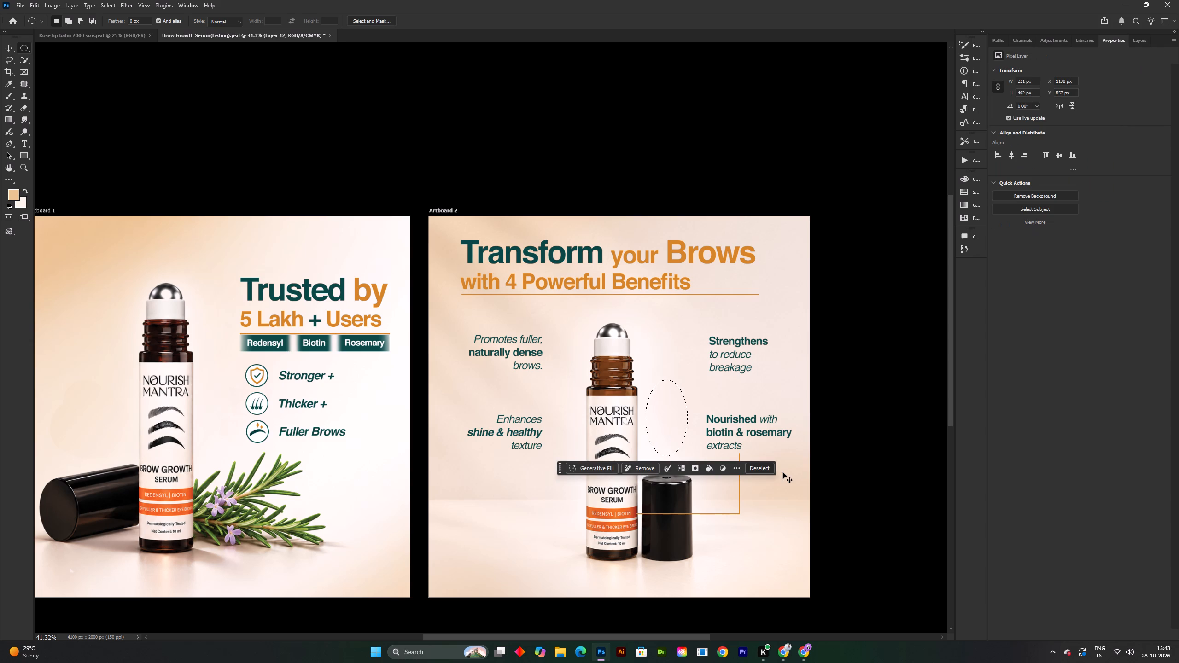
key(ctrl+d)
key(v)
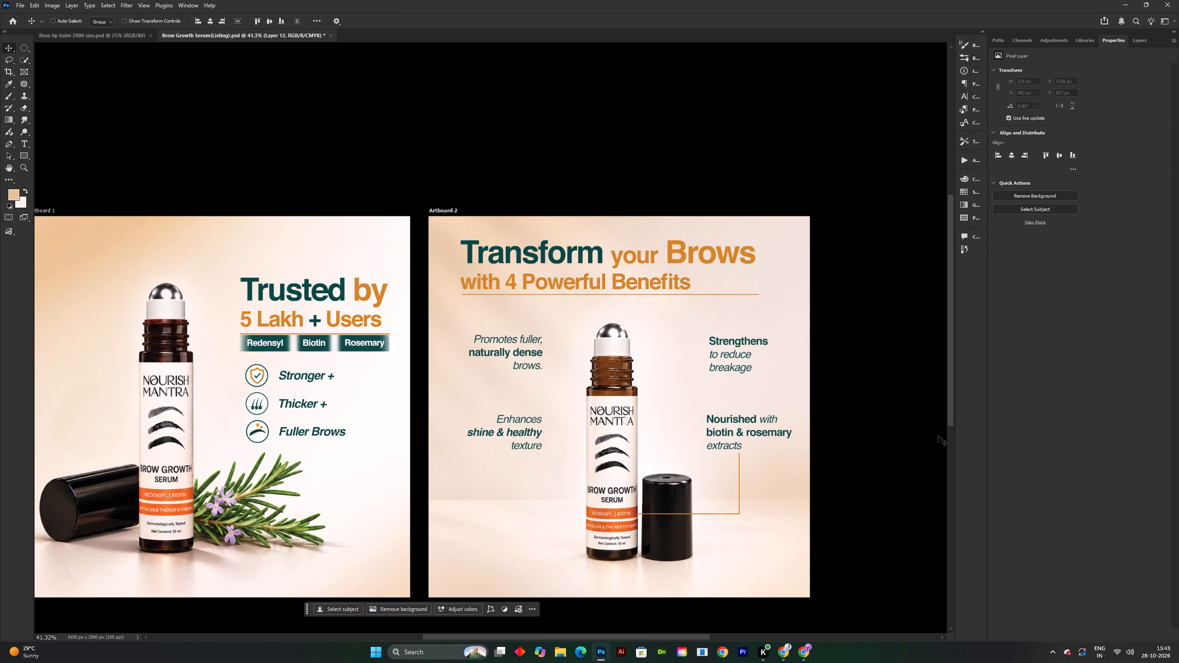
Save the document.
key(ctrl+s)
Switch to Chrome and return from the oil-drop pin to the PulmoVita biotin pin on Pinterest to review related images.
click(810, 651)
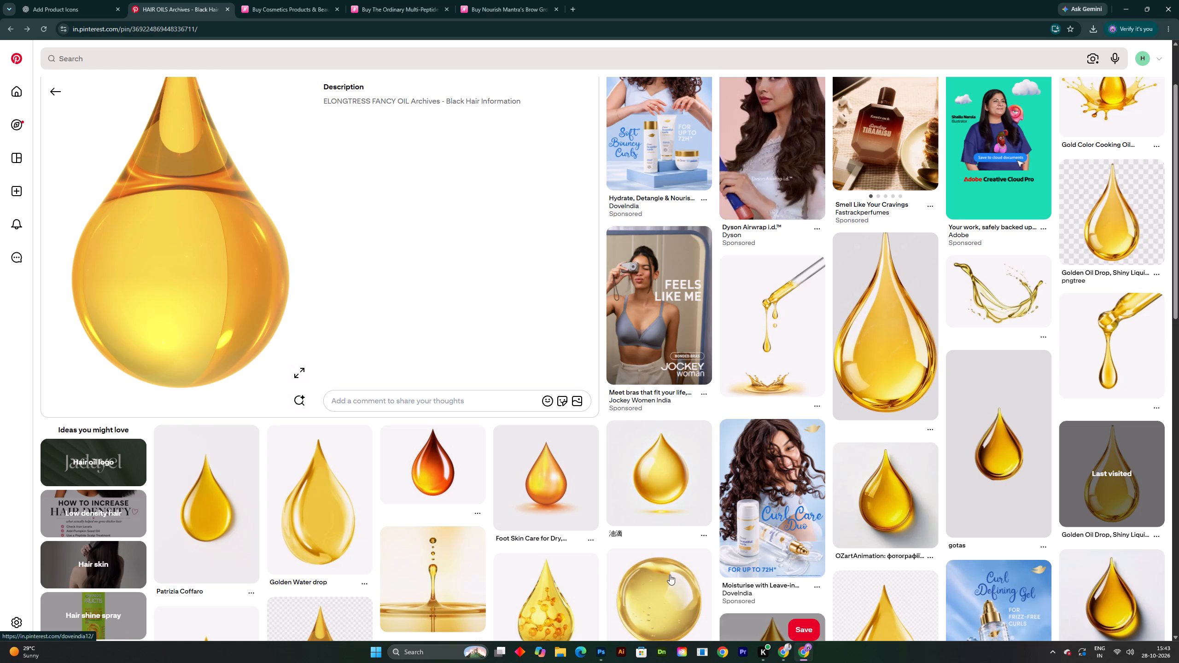
scroll(689, 305, up, 6)
scroll(145, 94, up, 4)
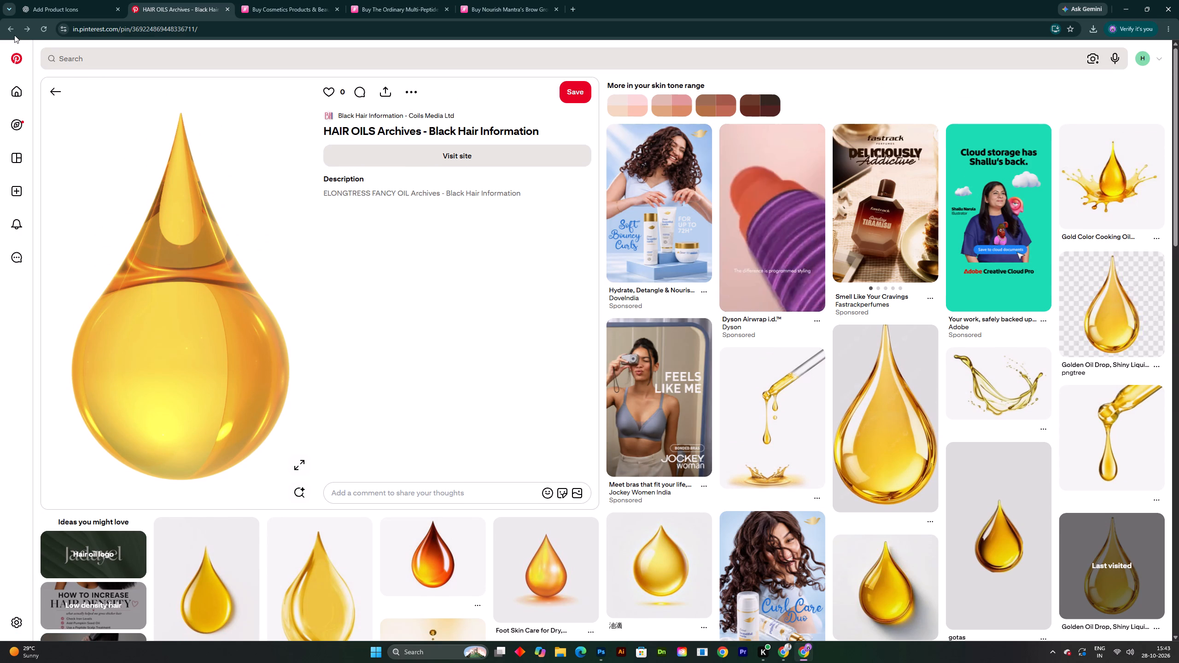
click(14, 33)
scroll(219, 186, up, 7)
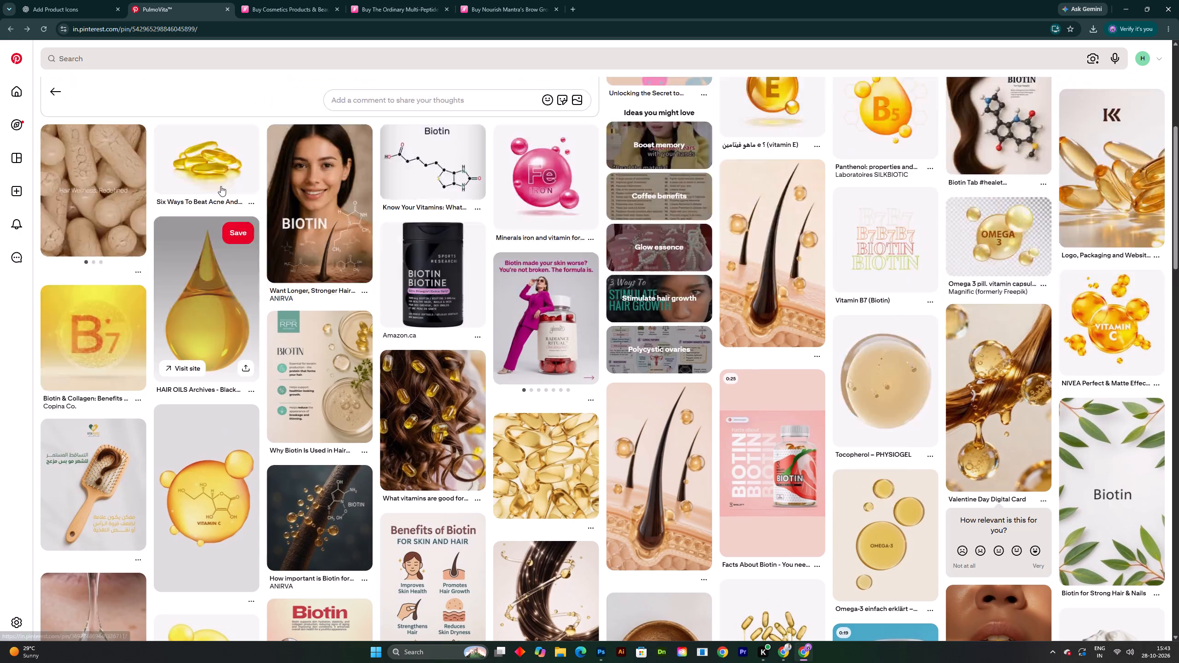
scroll(233, 193, up, 8)
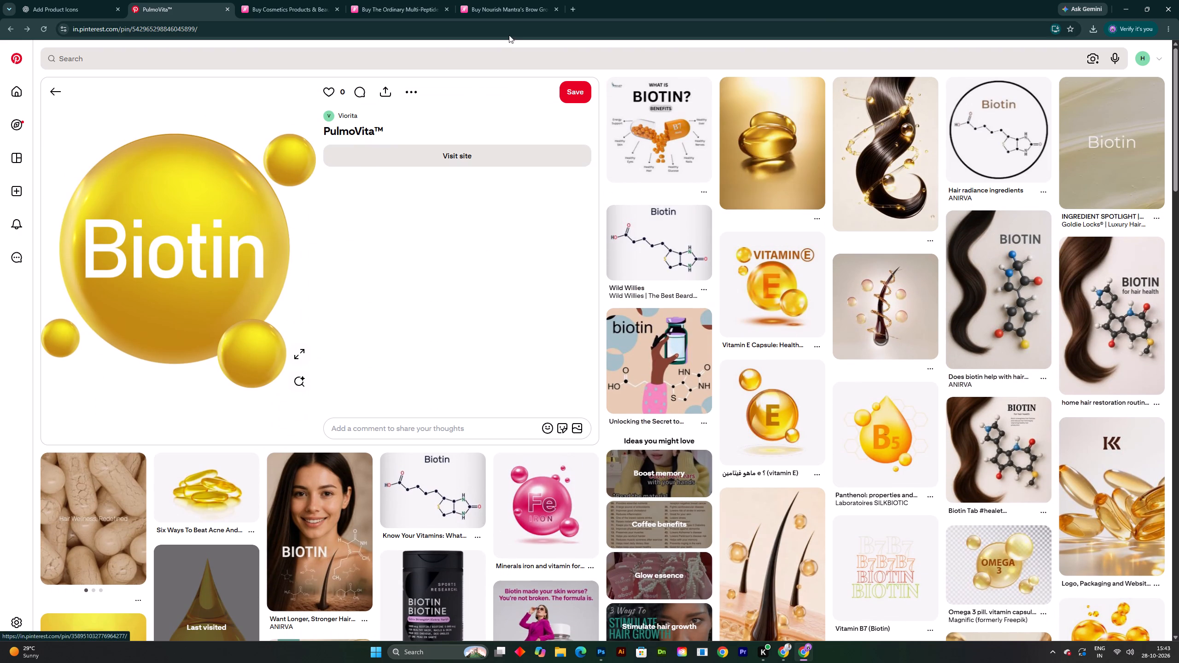
Search Pinterest for "biotin png", look through the images and open the PulmoVita pin with the golden Biotin sphere.
click(428, 58)
text(biotin)
key(space)
text(png)
key(Return)
click(343, 194)
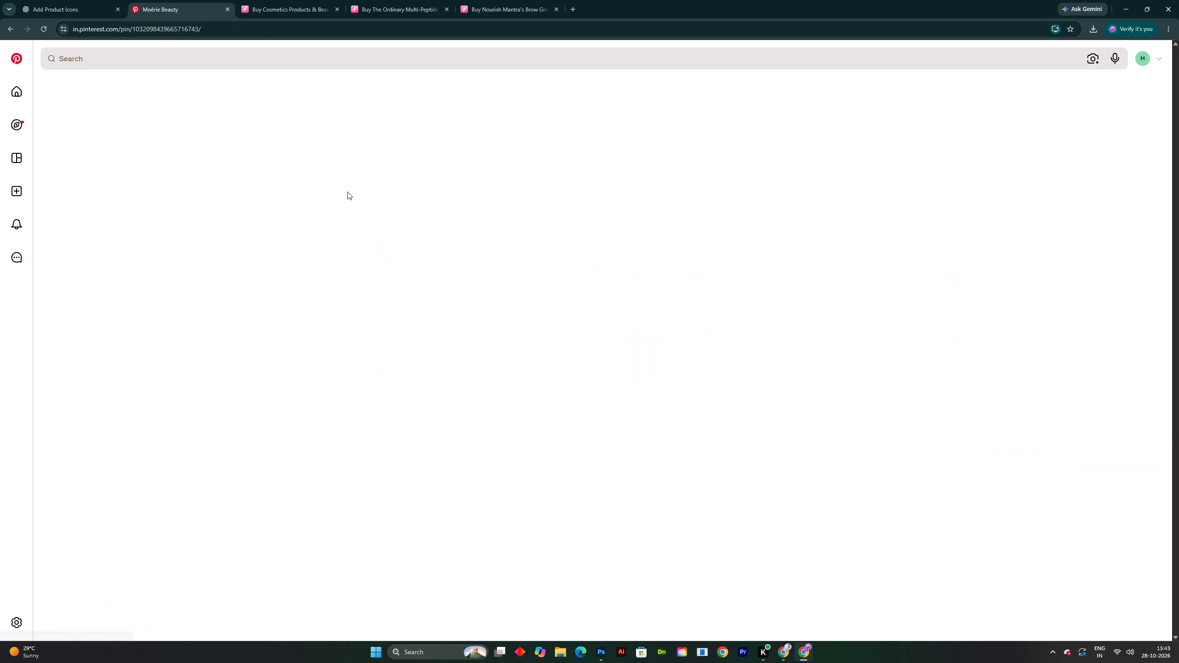
click(14, 31)
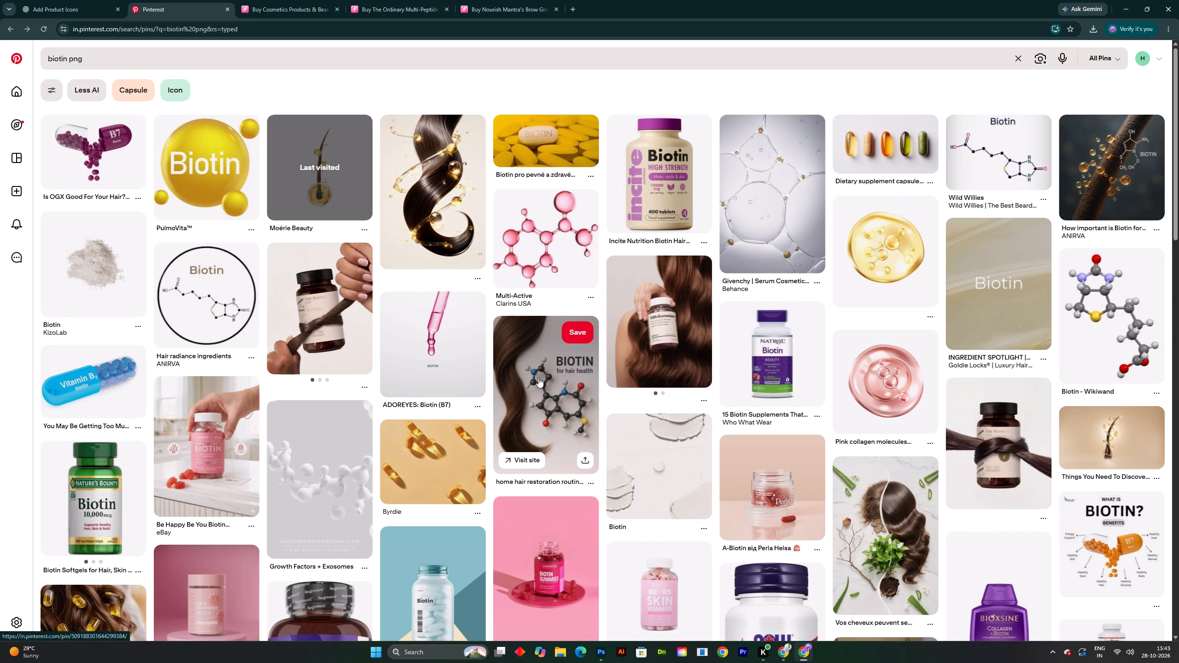
click(210, 154)
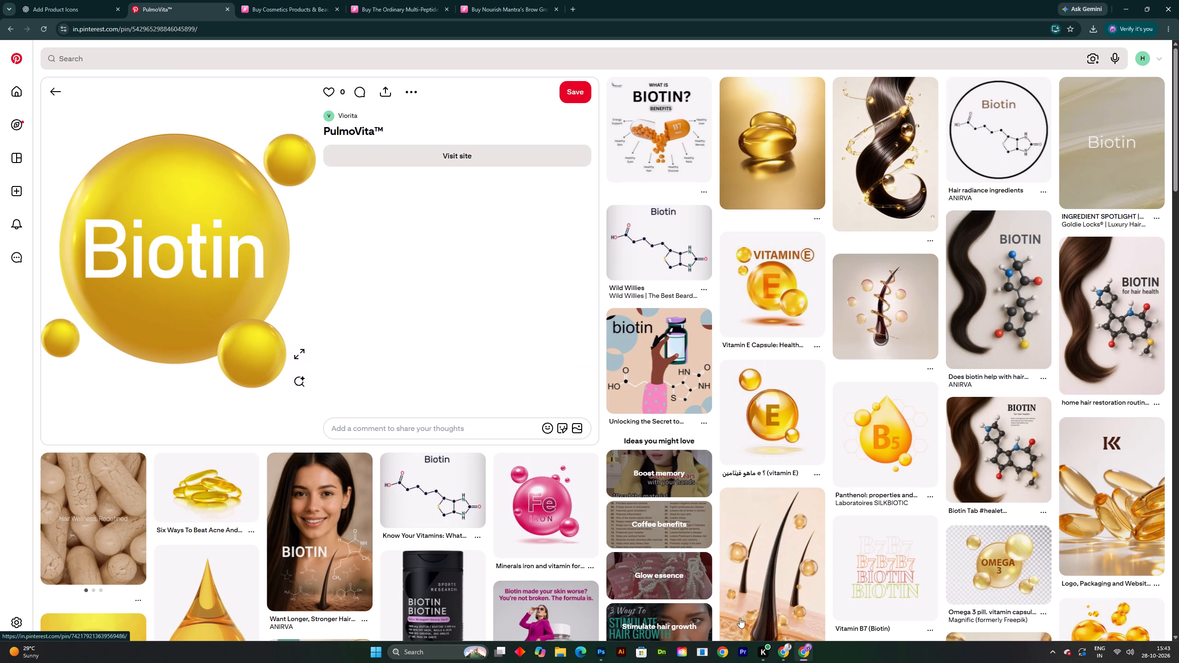
Follow the related Tocopherol – PHYSIOGEL pin to "The Timeless Power of Jojoba Oil" and copy its golden oil image.
click(450, 647)
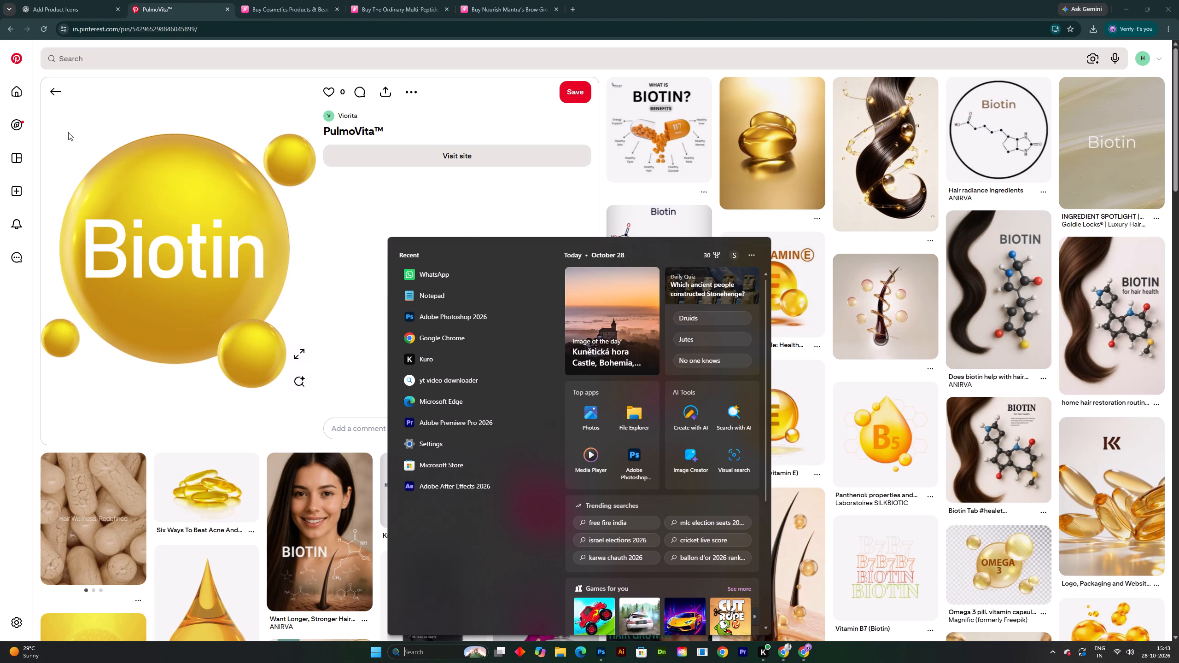
click(93, 113)
scroll(187, 159, down, 3)
scroll(235, 204, down, 2)
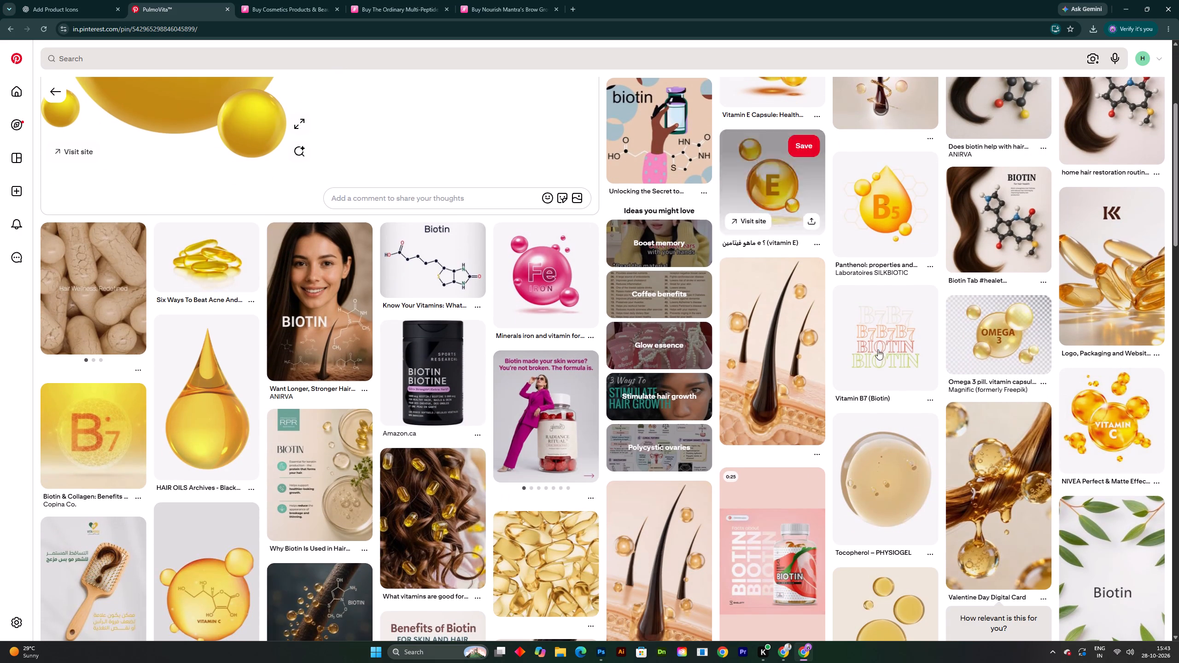
click(884, 511)
right_click(160, 229)
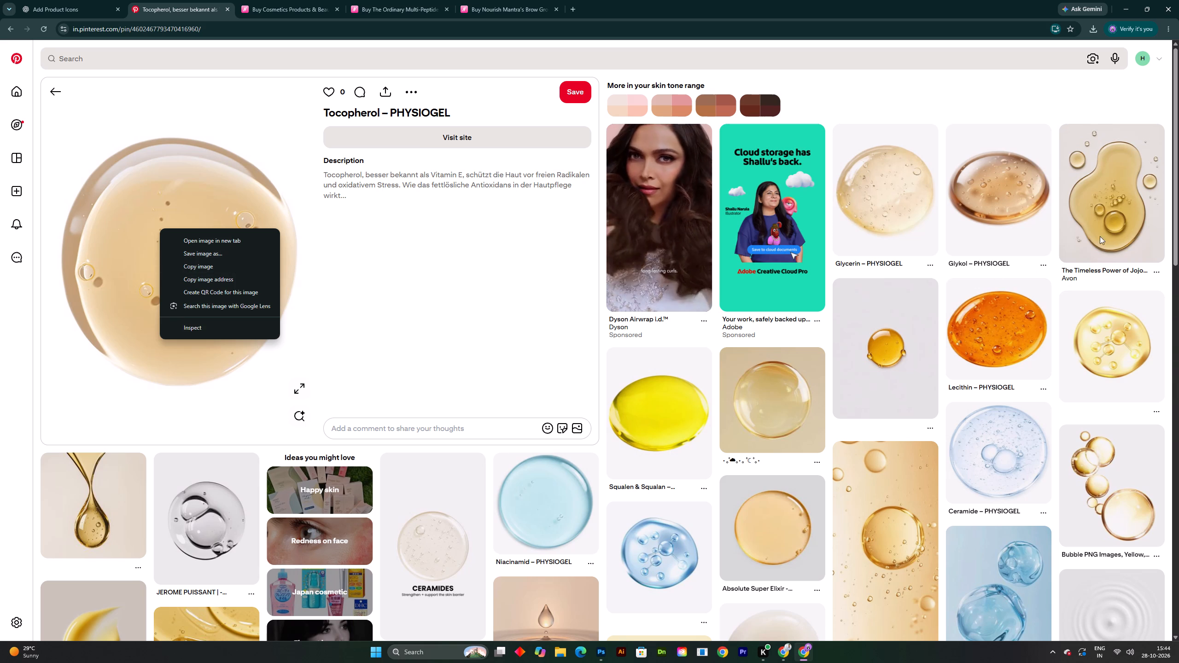
click(1104, 194)
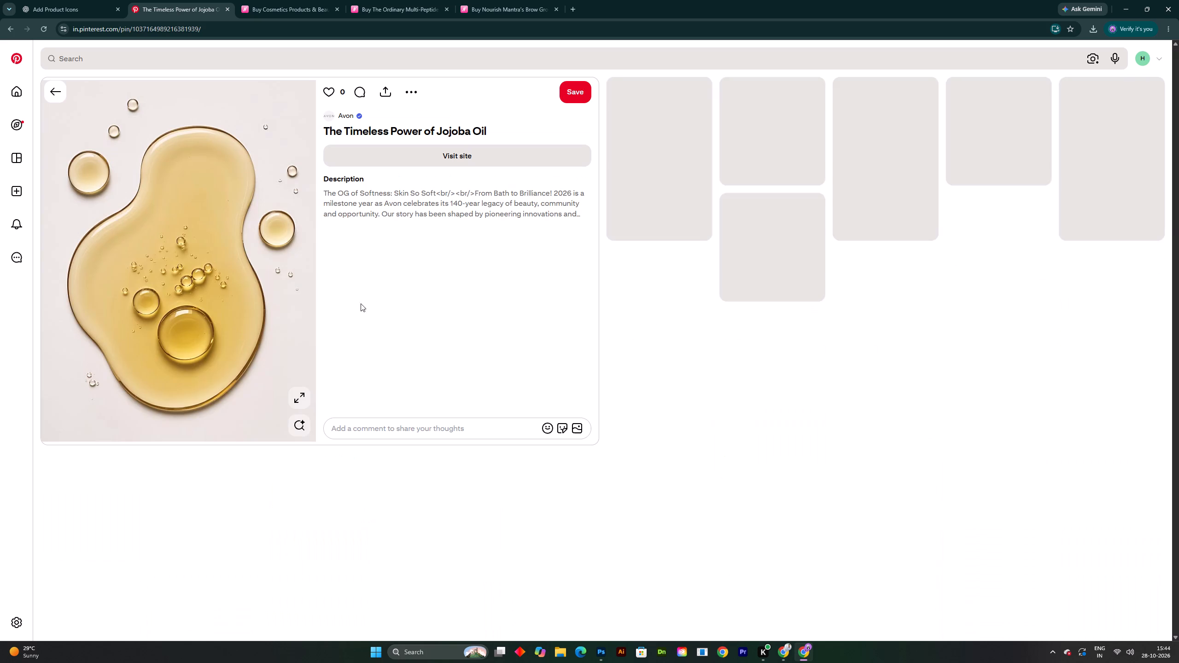
right_click(220, 255)
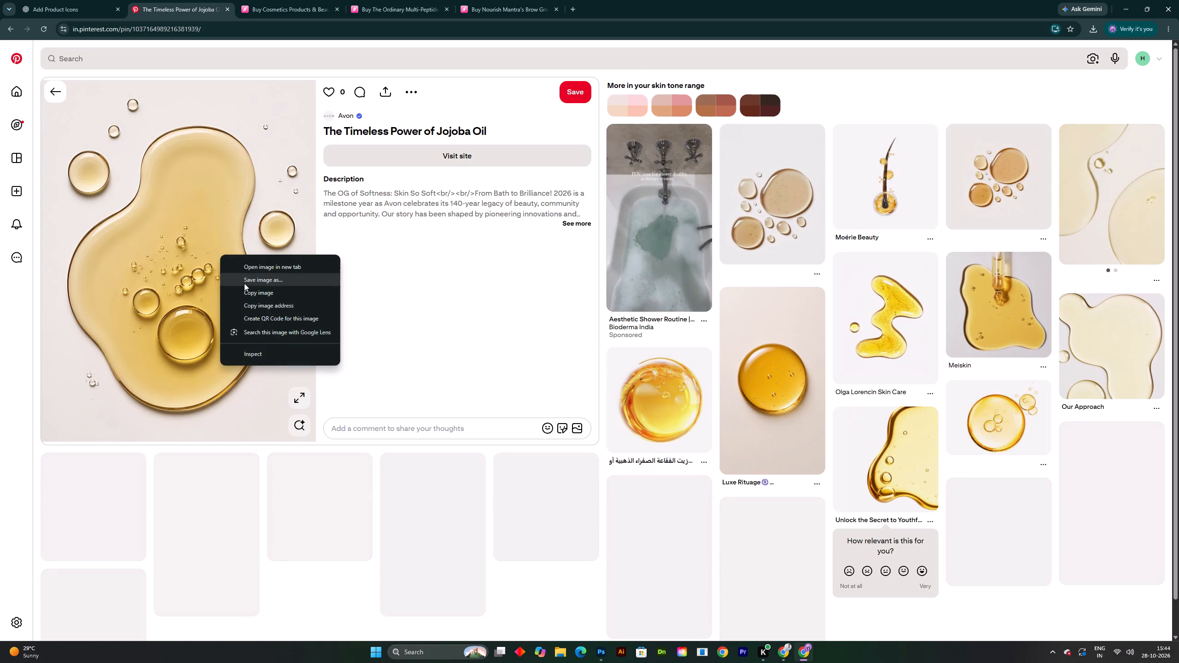
click(247, 289)
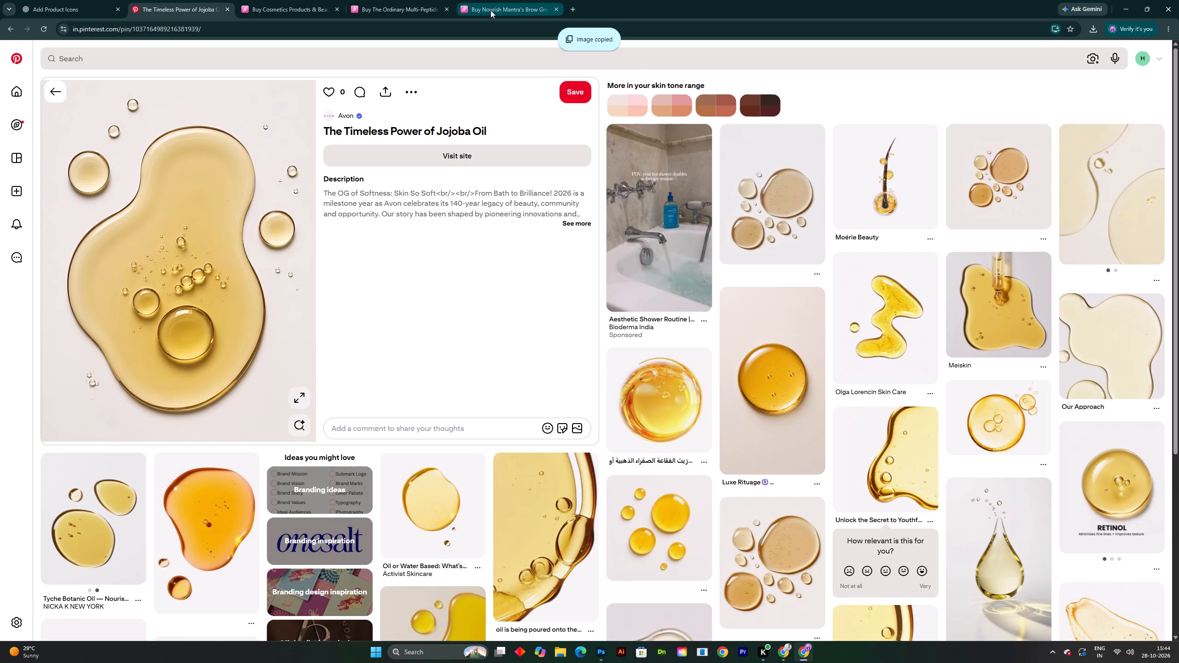
Remove the copied oil image's background with Photoroom's online background remover in a new tab and download the cutout.
click(571, 3)
text(bg)
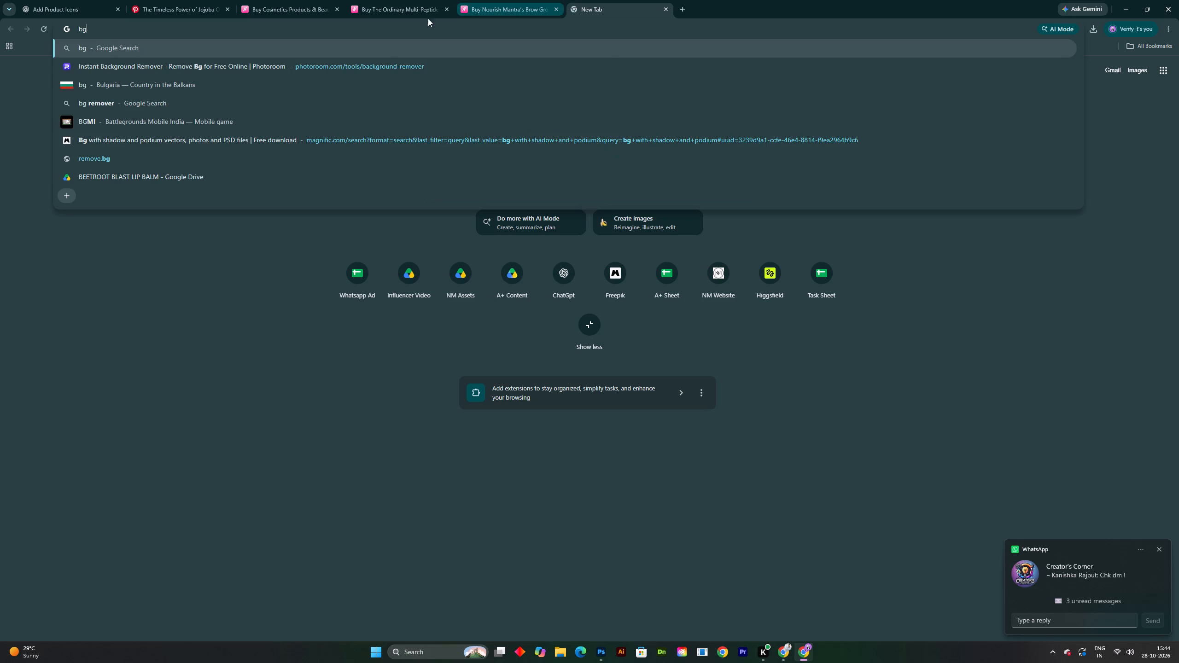
click(362, 73)
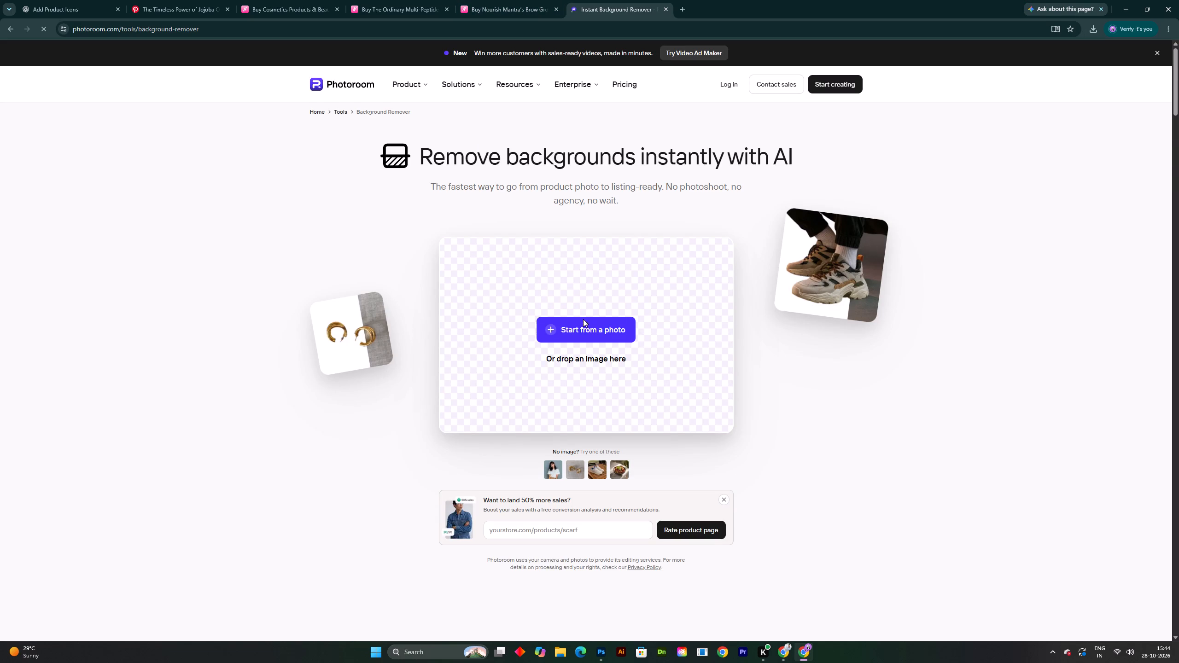
key(ctrl+v)
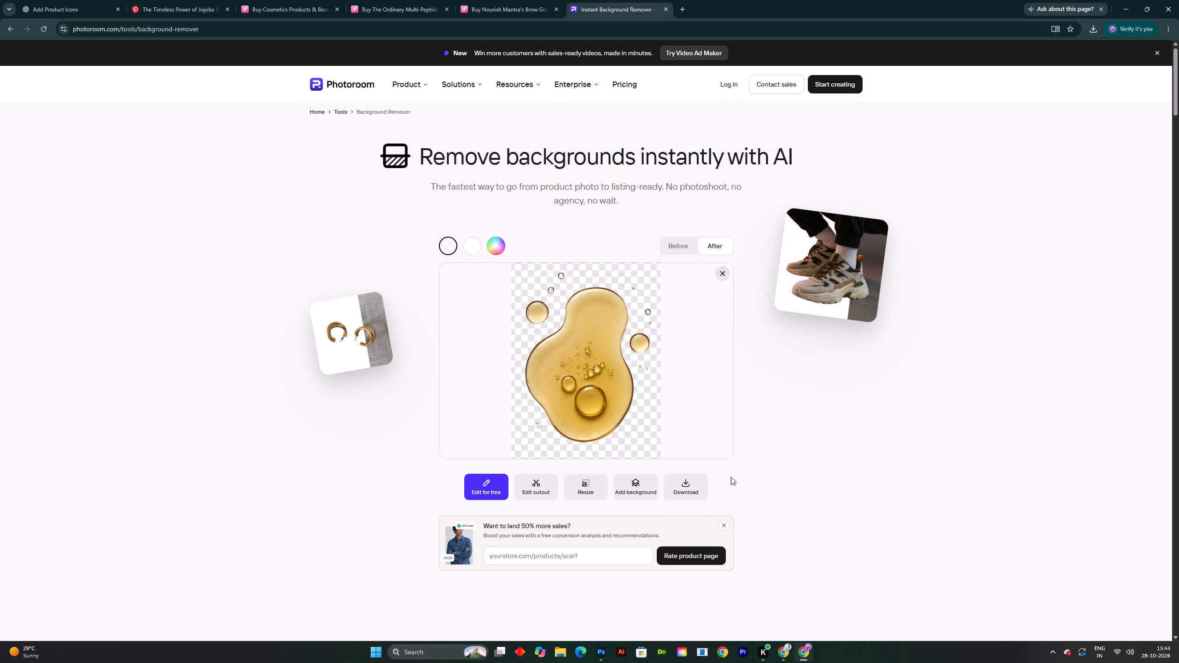
double_click(702, 485)
click(719, 221)
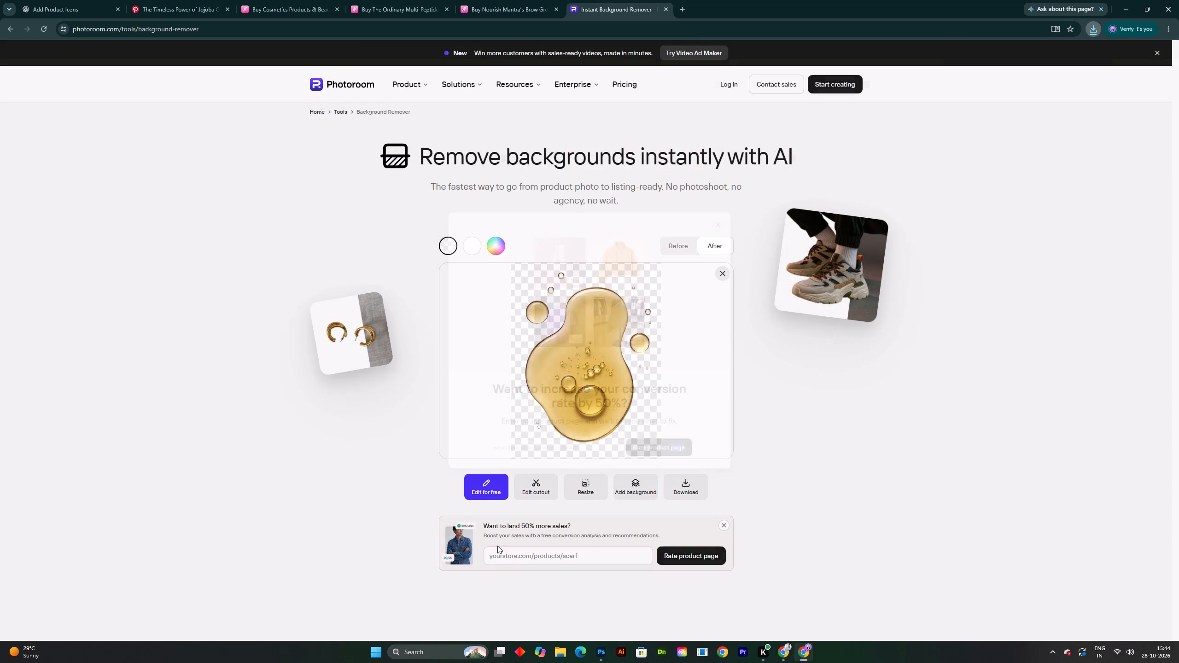
Place the downloaded image-Photoroom (5) oil cutout from the Downloads folder onto Artboard 2 in Photoshop.
click(560, 658)
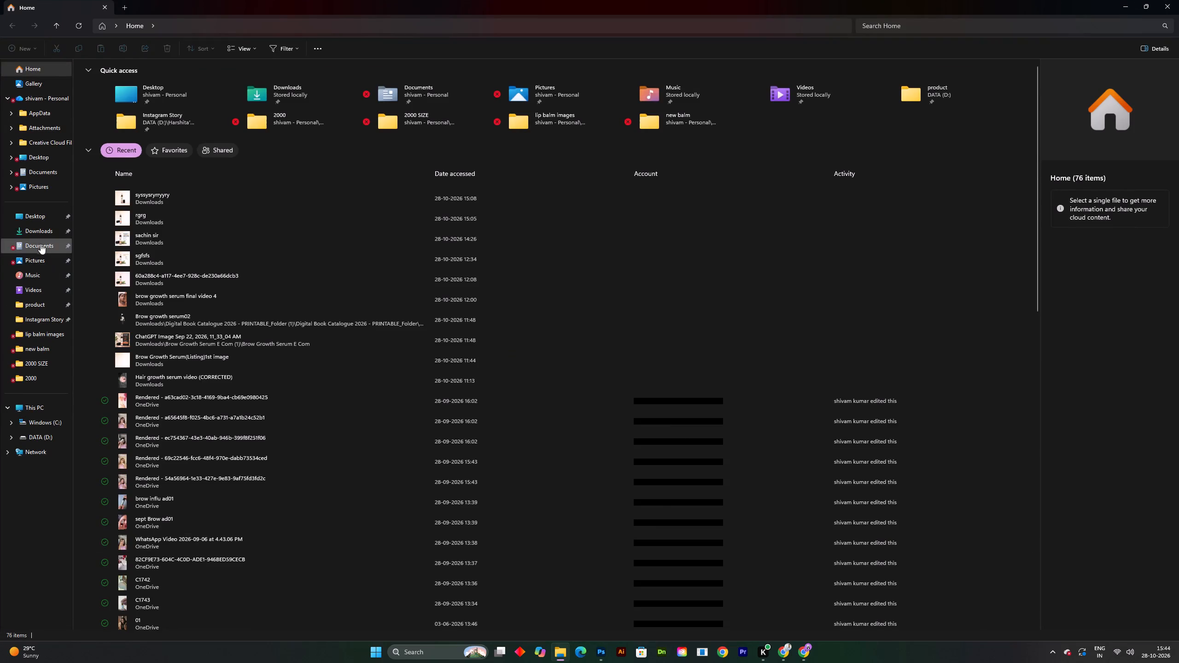
click(41, 233)
drag(104, 93, 160, 152)
key(alt+Tab)
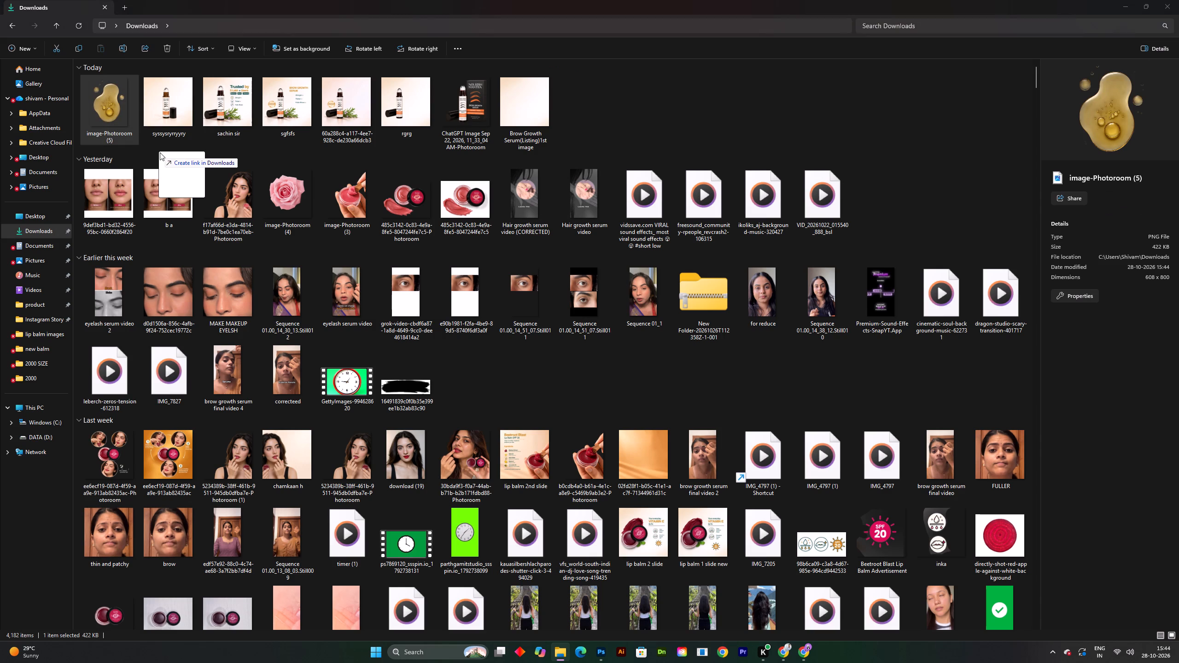
drag(160, 152, 690, 501)
key(alt+Tab)
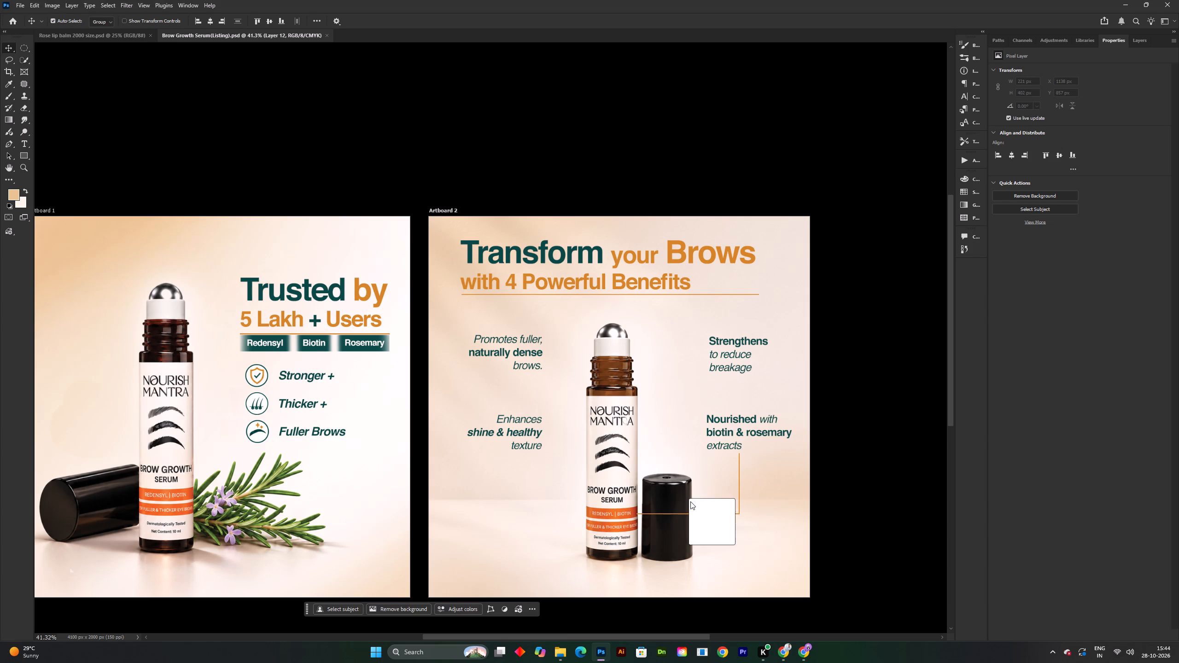
drag(690, 501, 689, 510)
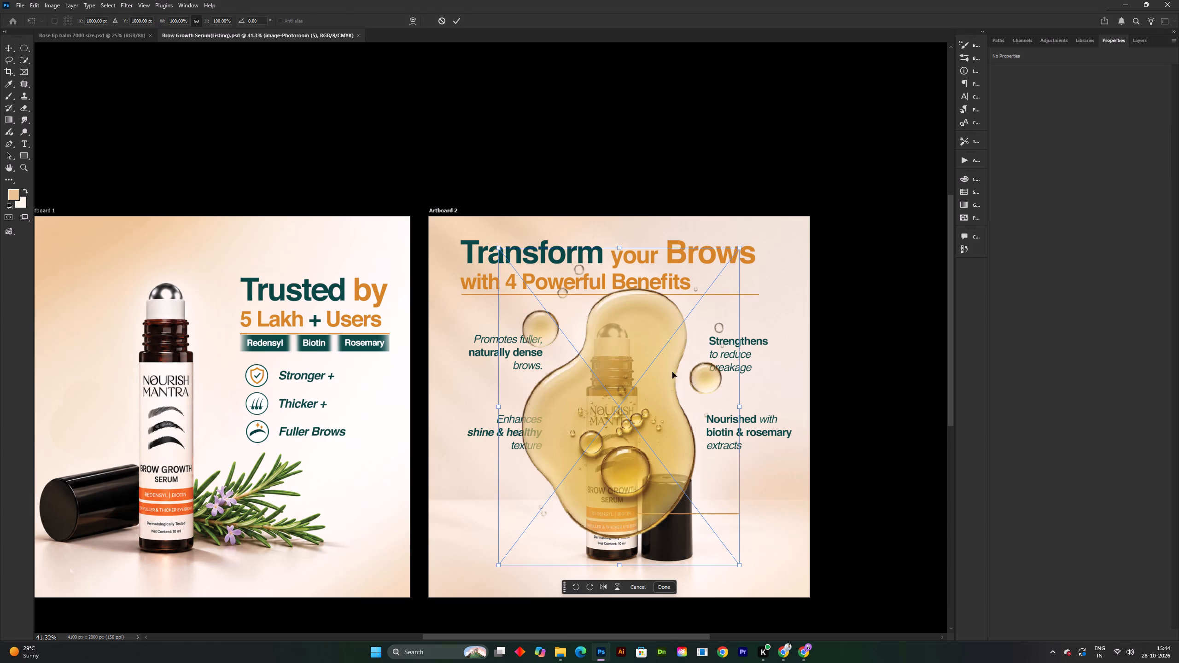
Scale the placed oil graphic down to about 41% and position it beside the bottle, above the black cap.
drag(620, 248, 590, 438)
click(604, 502)
drag(604, 502, 650, 406)
drag(636, 485, 674, 391)
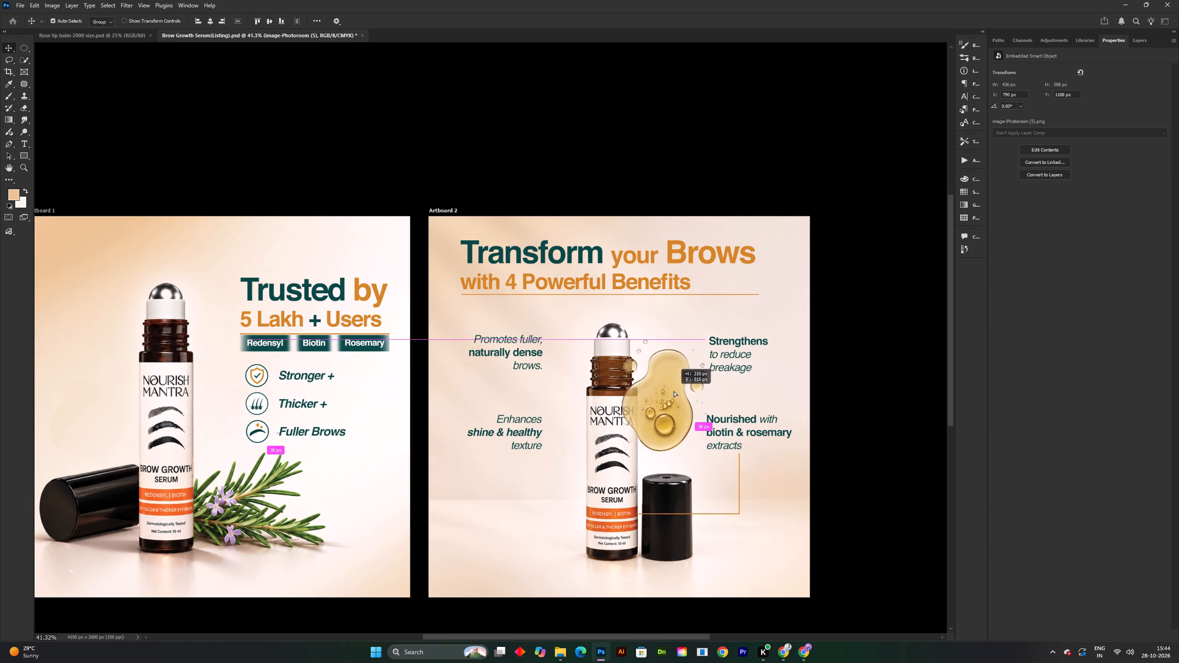
drag(674, 391, 561, 482)
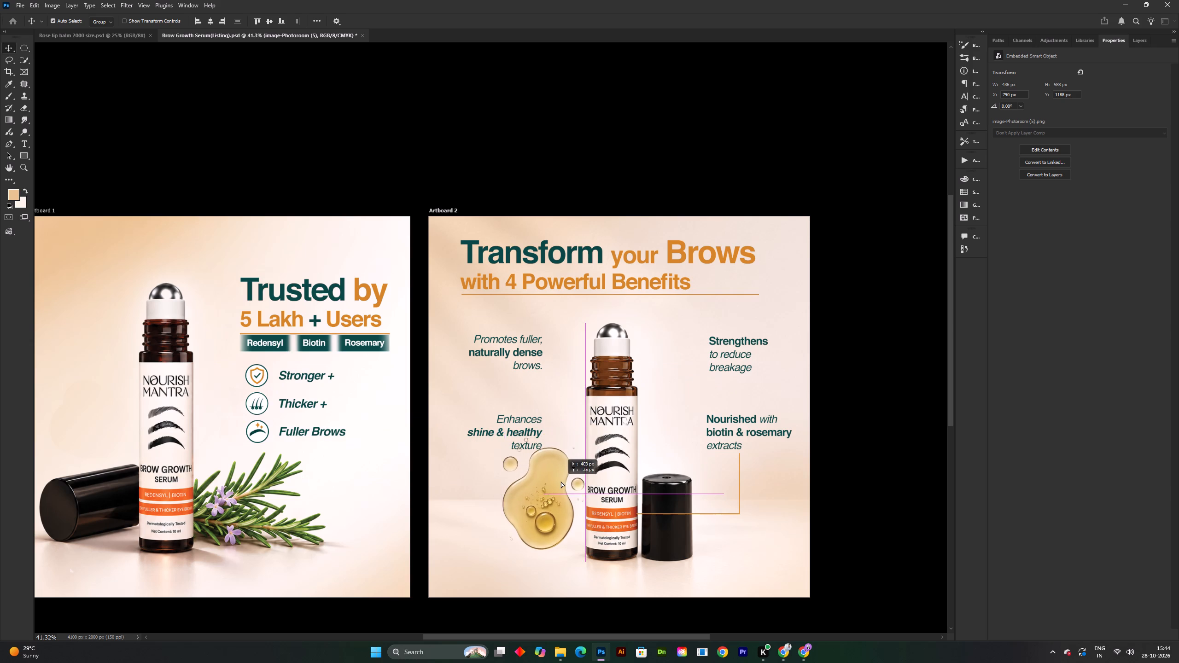
drag(561, 482, 685, 401)
Enlarge the oil graphic to about 51%, roughly 547 by 740 px, and move it over the upper part of the bottle.
key(ctrl+t)
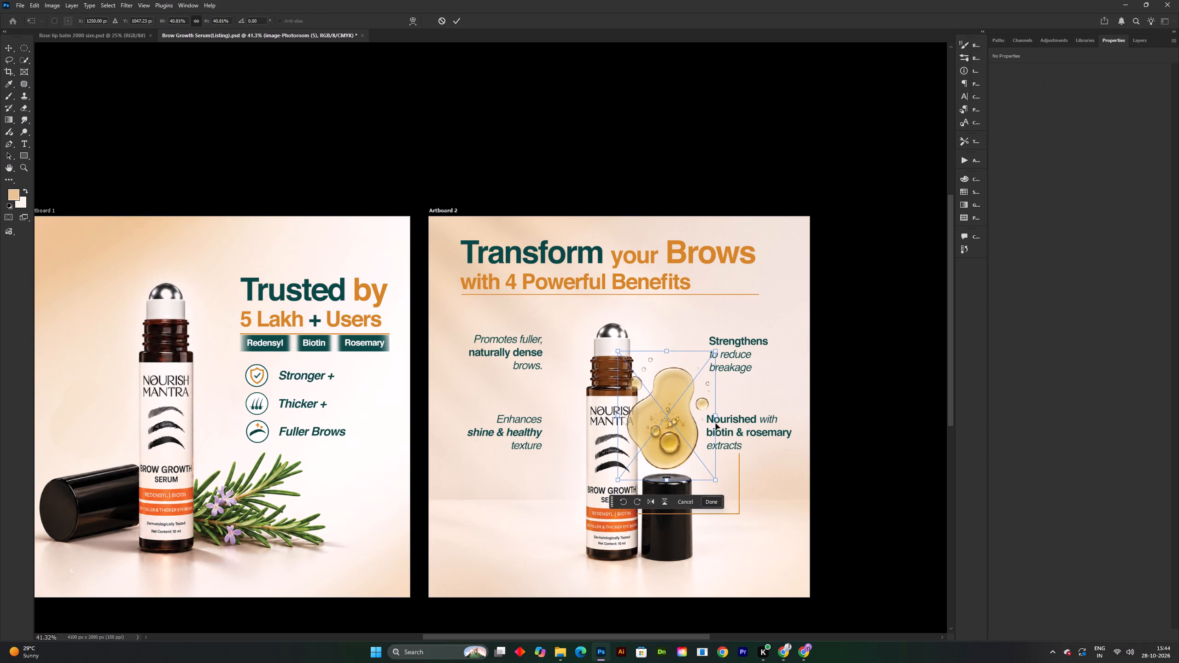
double_click(719, 417)
drag(719, 417, 743, 420)
click(677, 419)
drag(677, 419, 591, 413)
drag(651, 418, 604, 413)
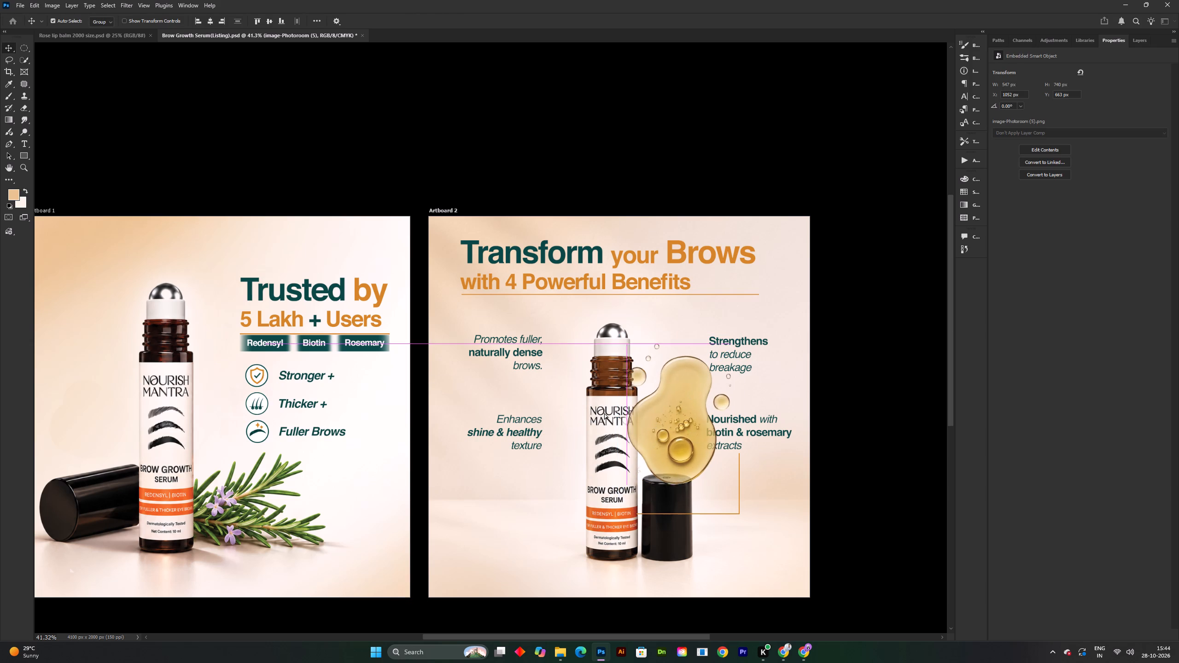
drag(604, 413, 585, 403)
Rotate the oil graphic to about 46° and position it across the bottle's neck and upper label.
key(ctrl+t)
drag(694, 298, 728, 343)
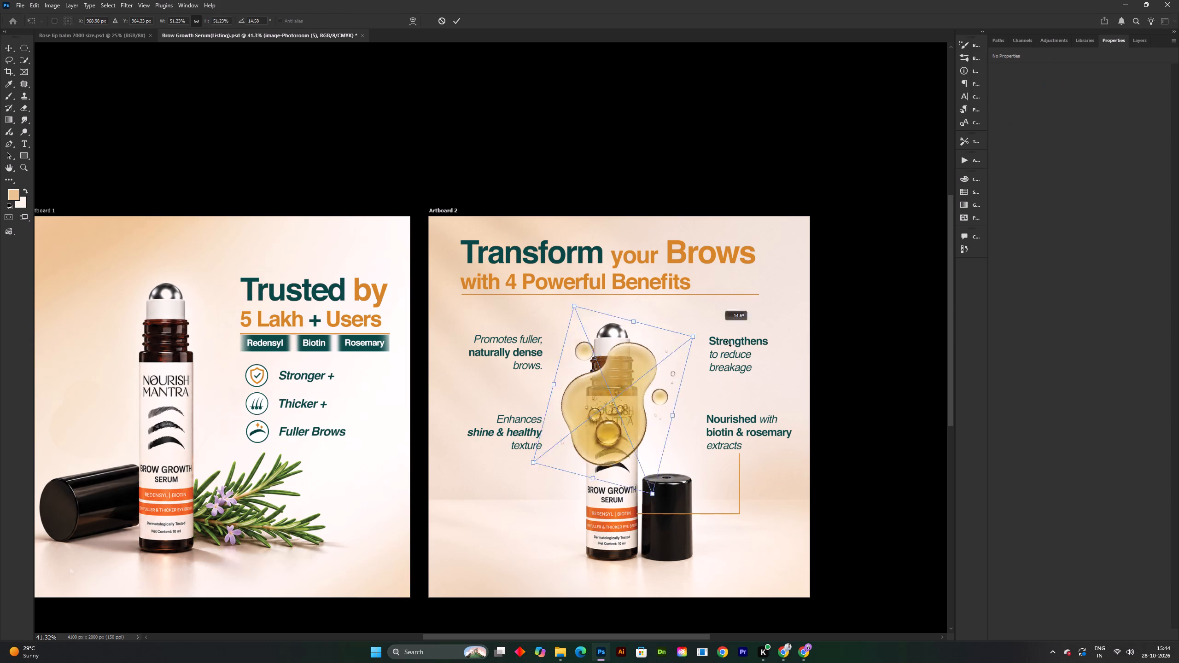
drag(728, 343, 741, 387)
drag(626, 398, 640, 394)
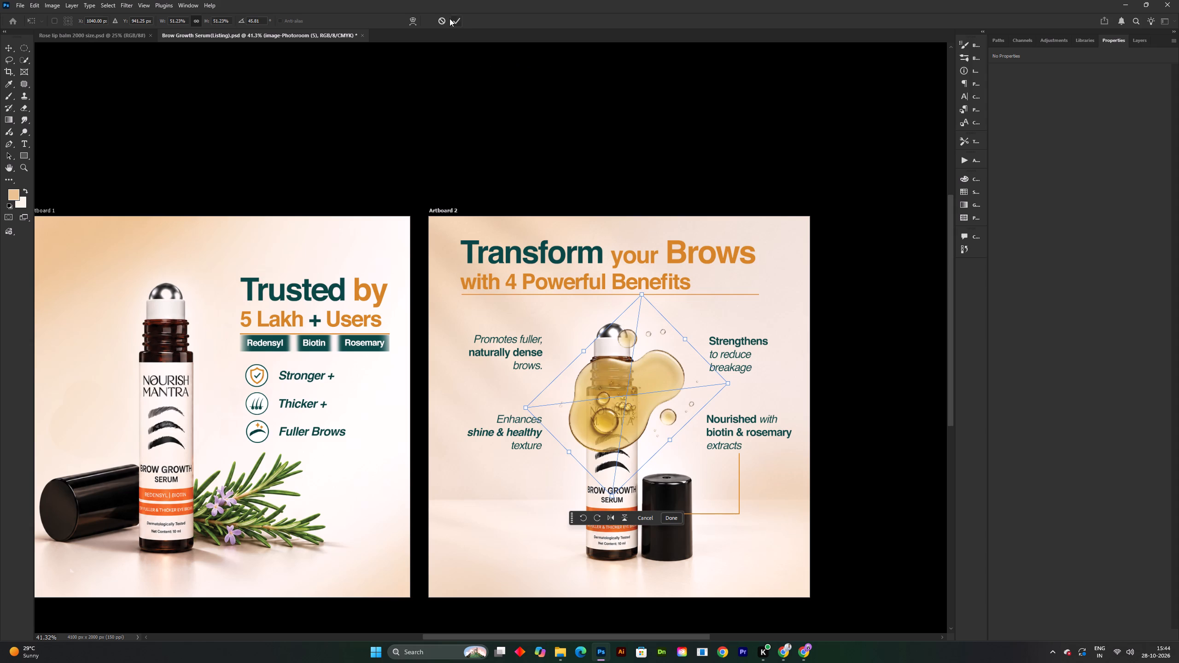
triple_click(449, 18)
click(664, 517)
Bring Artboard 2's bottle-and-cap layer in front of the oil graphic and save the document.
click(613, 532)
key(ctrl+shift+bracketright)
key(ctrl+shift+bracketright)
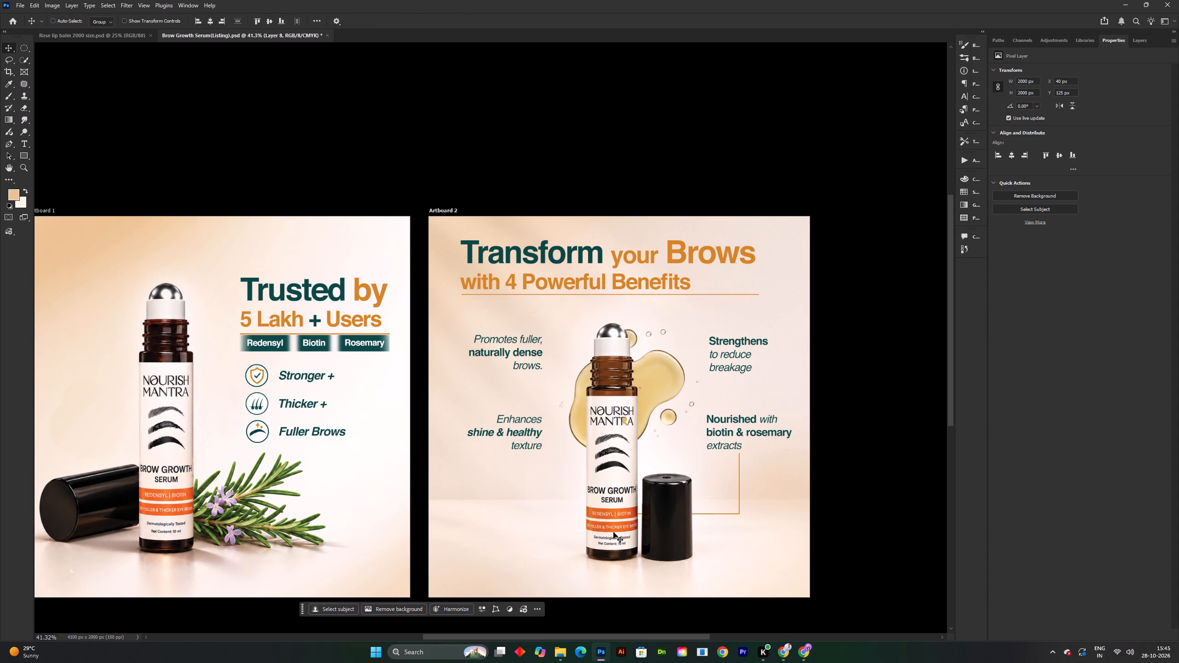
key(ctrl+s)
Move the oil graphic behind the bottle down by about 126 px.
double_click(853, 302)
key(space)
key(space)
key(space)
key(space)
key(space)
key(space)
key(space)
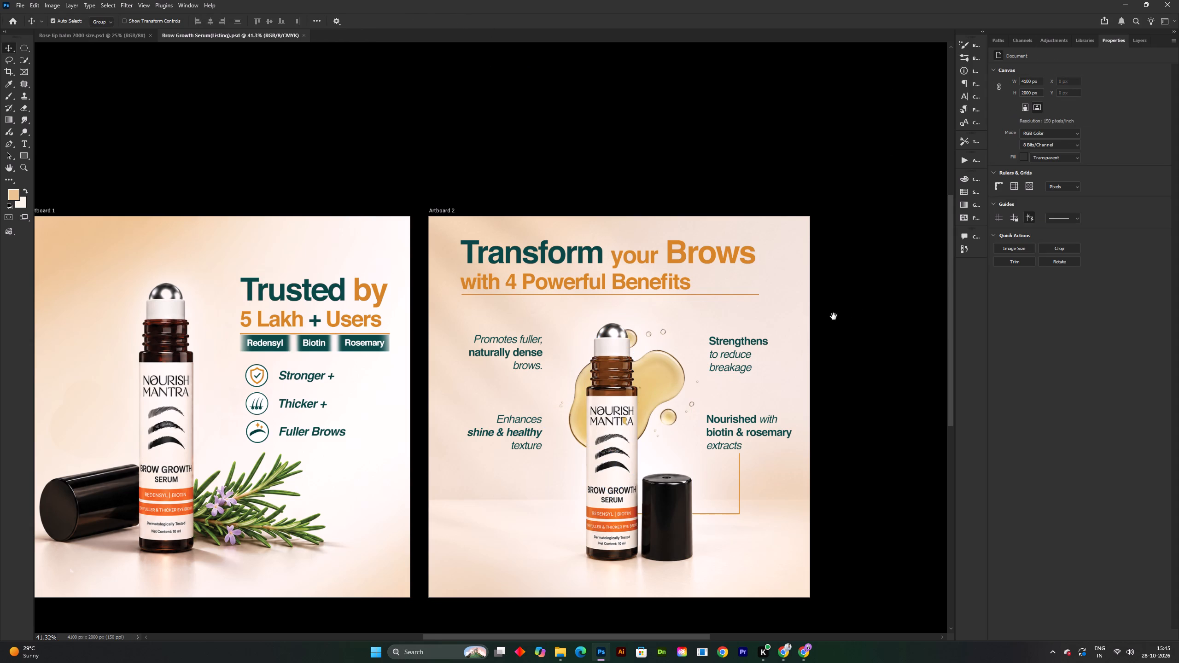
drag(770, 385, 732, 358)
drag(613, 361, 609, 384)
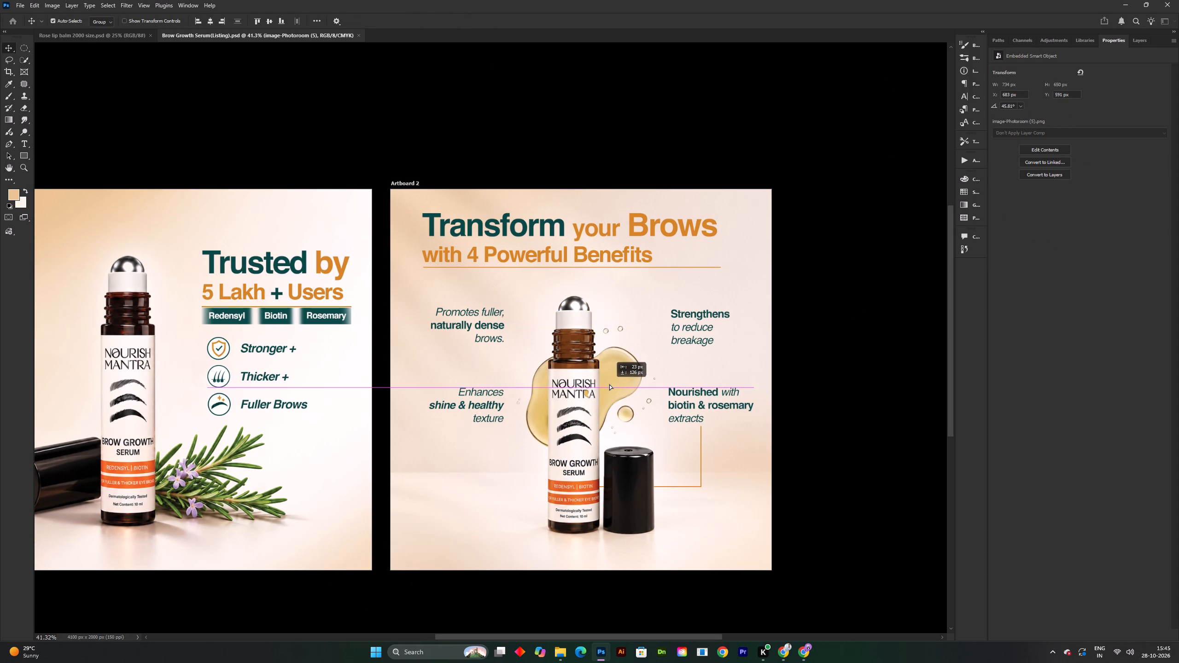
drag(609, 384, 614, 384)
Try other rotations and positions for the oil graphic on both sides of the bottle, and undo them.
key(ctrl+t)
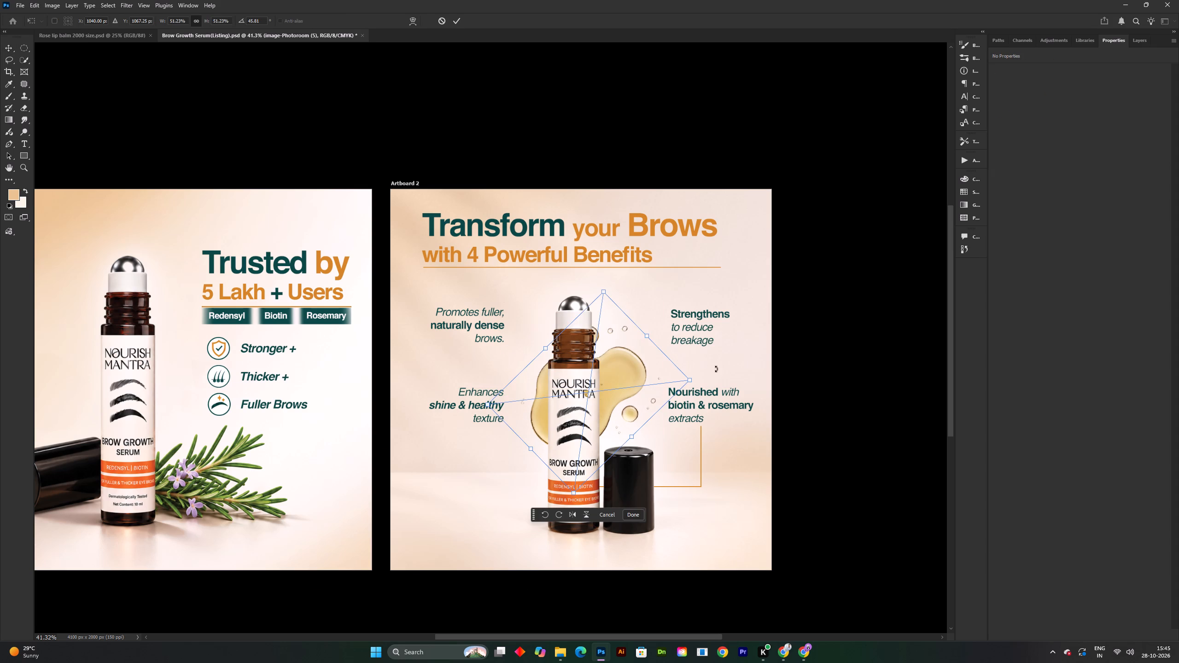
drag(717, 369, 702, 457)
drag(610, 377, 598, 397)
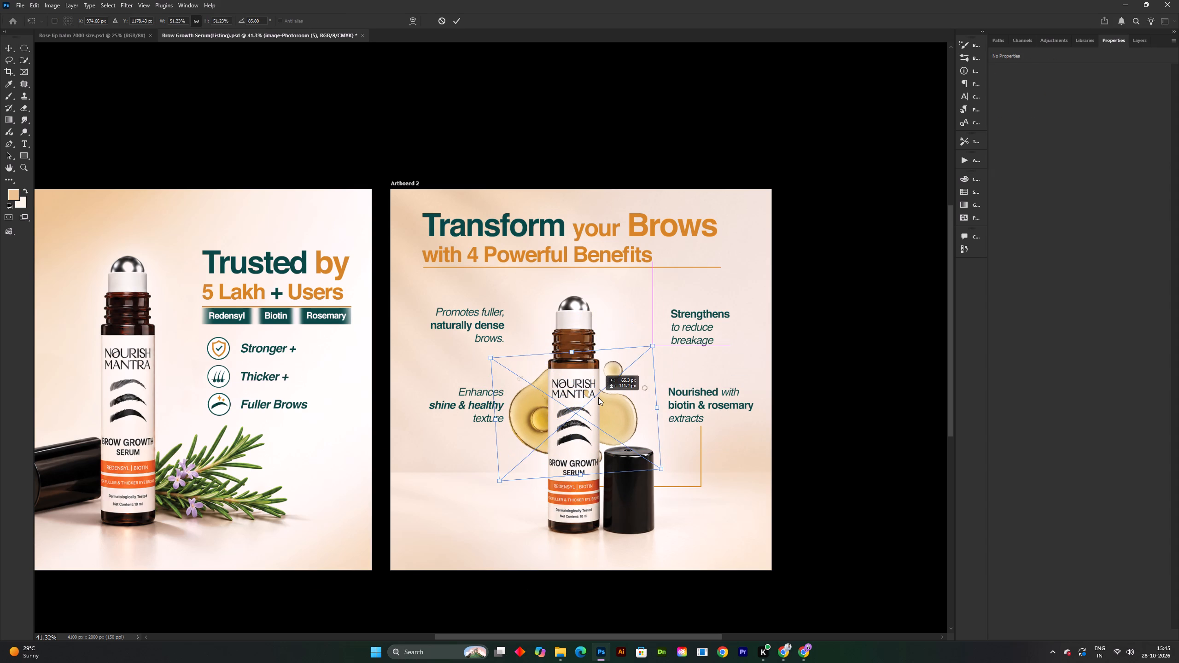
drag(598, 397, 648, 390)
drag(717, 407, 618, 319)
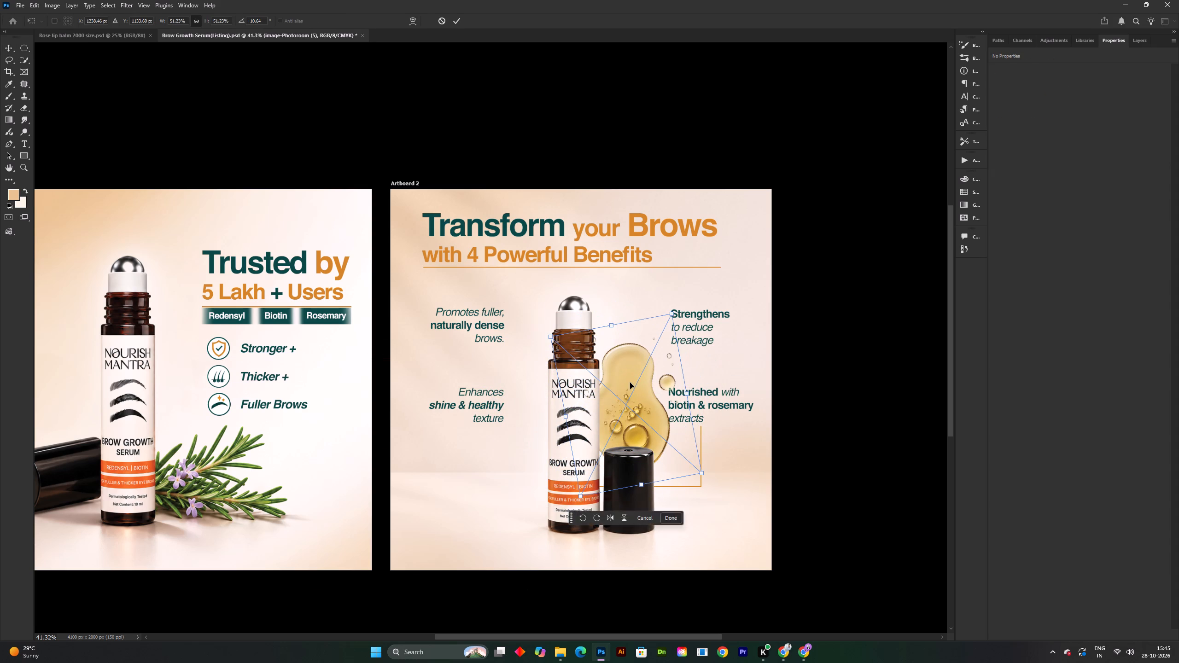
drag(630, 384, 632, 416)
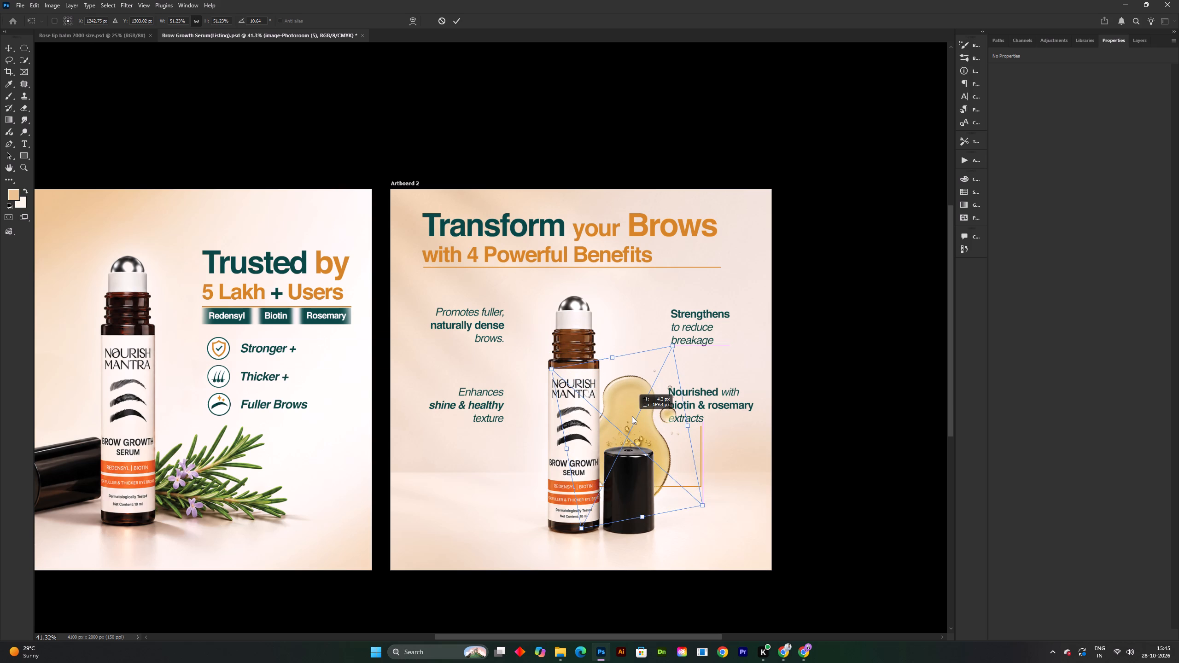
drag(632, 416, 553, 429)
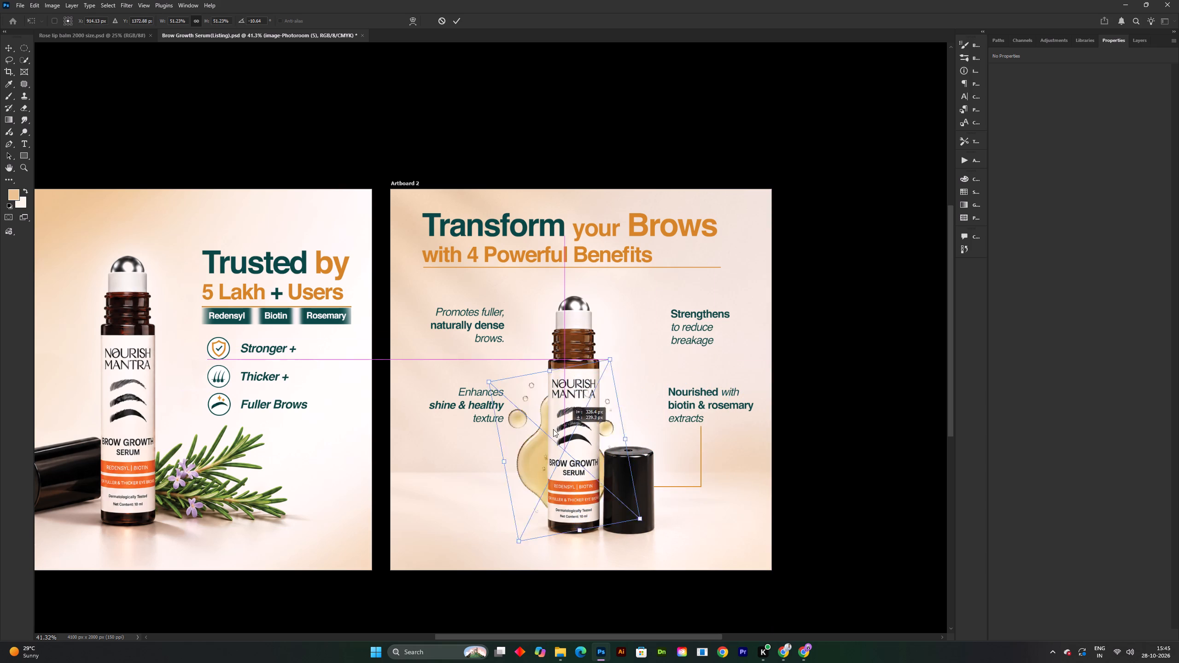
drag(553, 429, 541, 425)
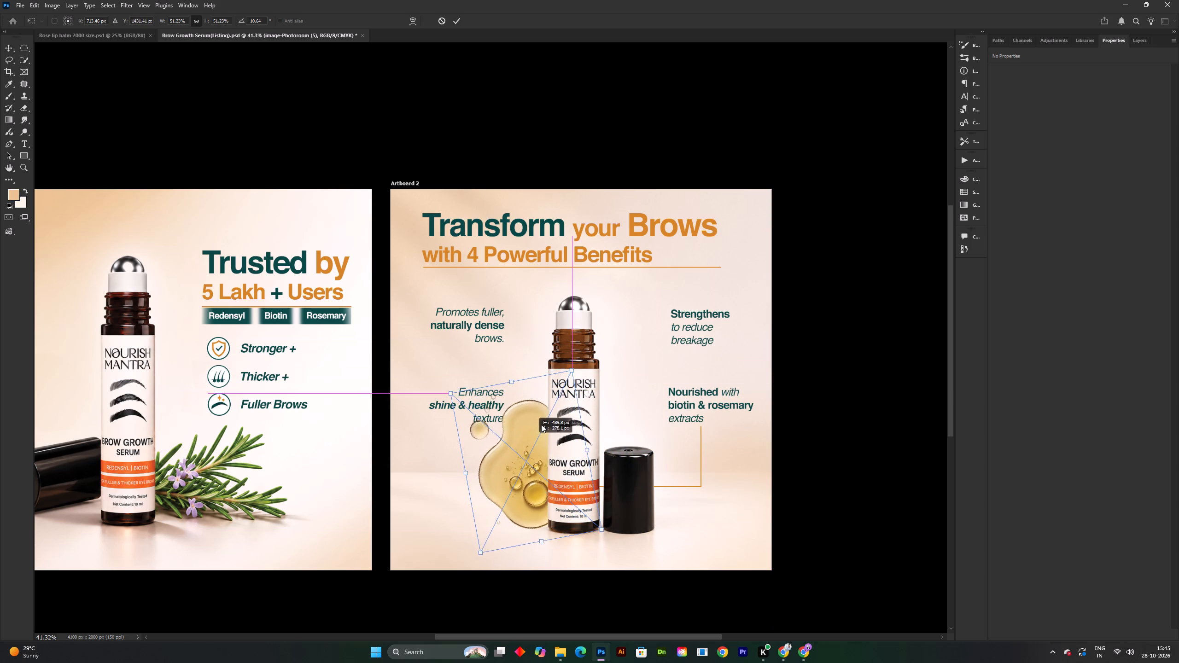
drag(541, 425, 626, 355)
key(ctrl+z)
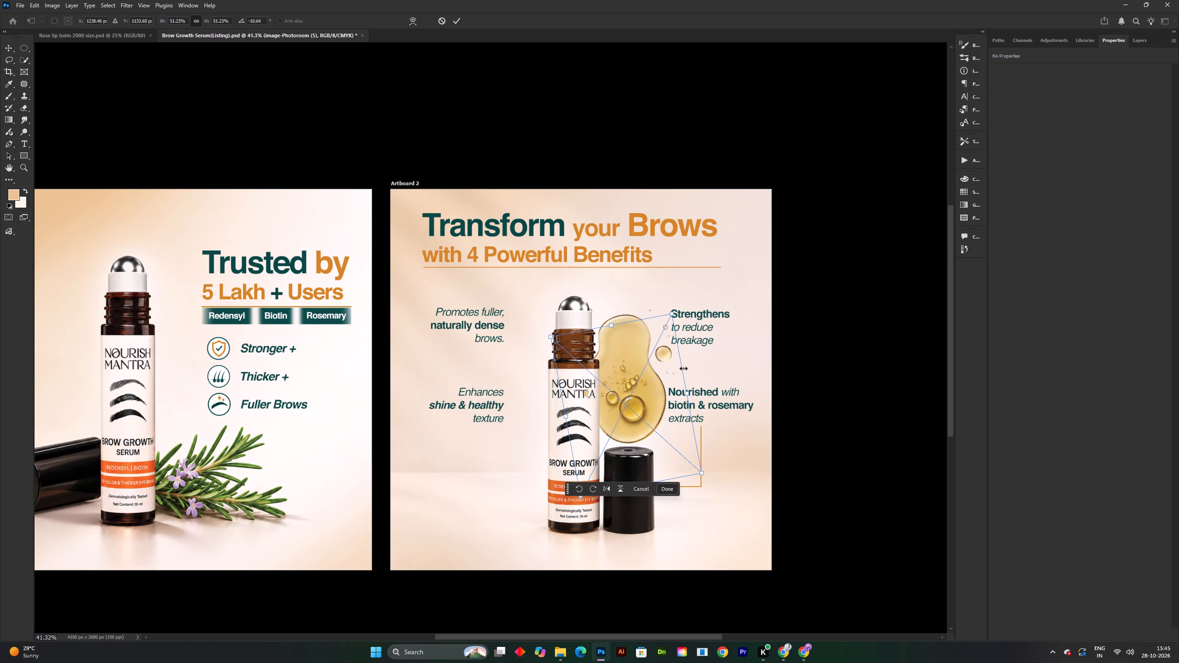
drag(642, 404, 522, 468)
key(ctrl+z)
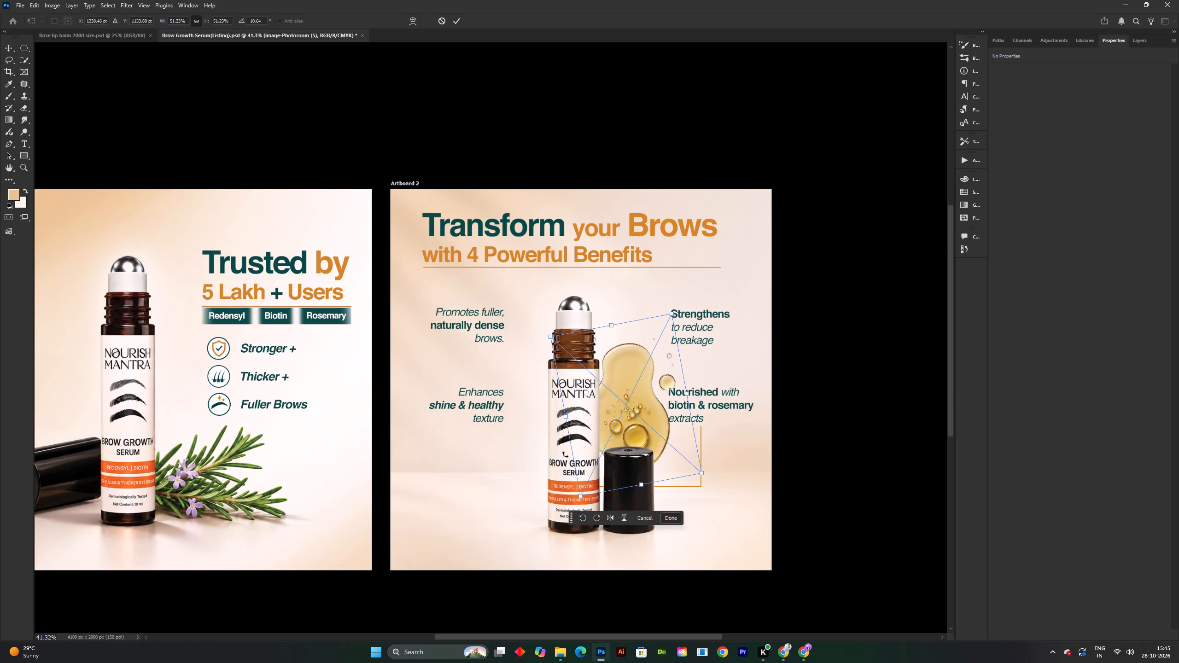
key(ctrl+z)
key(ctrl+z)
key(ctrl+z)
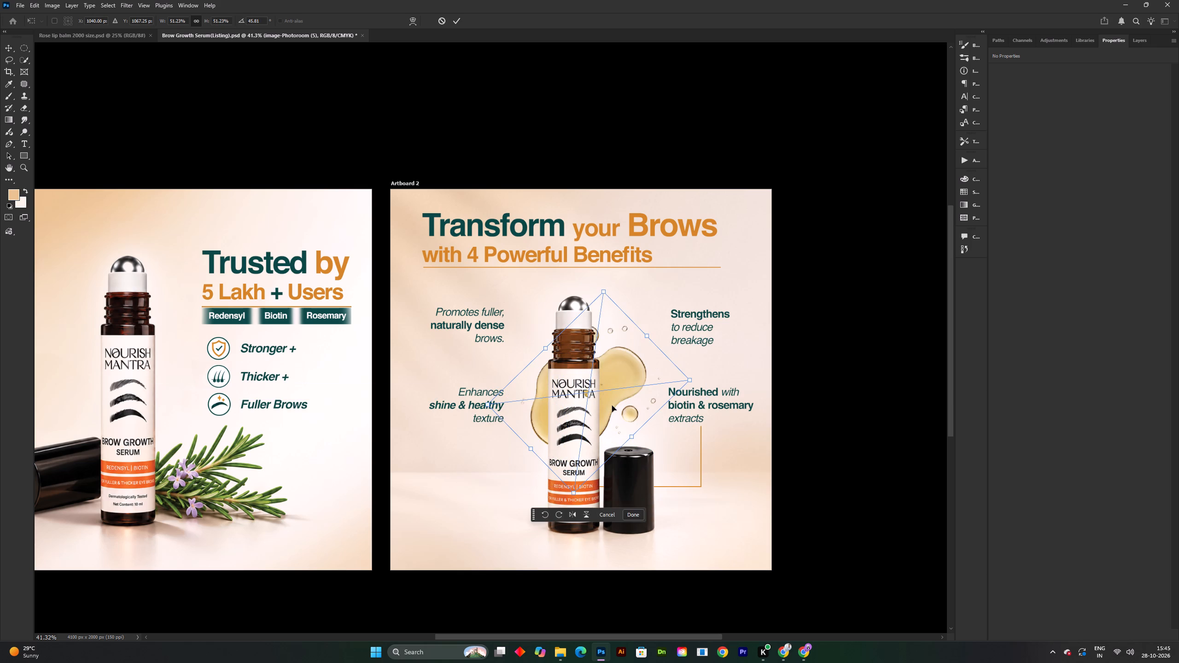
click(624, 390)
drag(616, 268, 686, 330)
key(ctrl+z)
Rotate the oil graphic to about 25°, enlarge it to about 64%, and position it behind the bottle's neck and upper label.
drag(628, 375, 621, 367)
drag(621, 366, 613, 361)
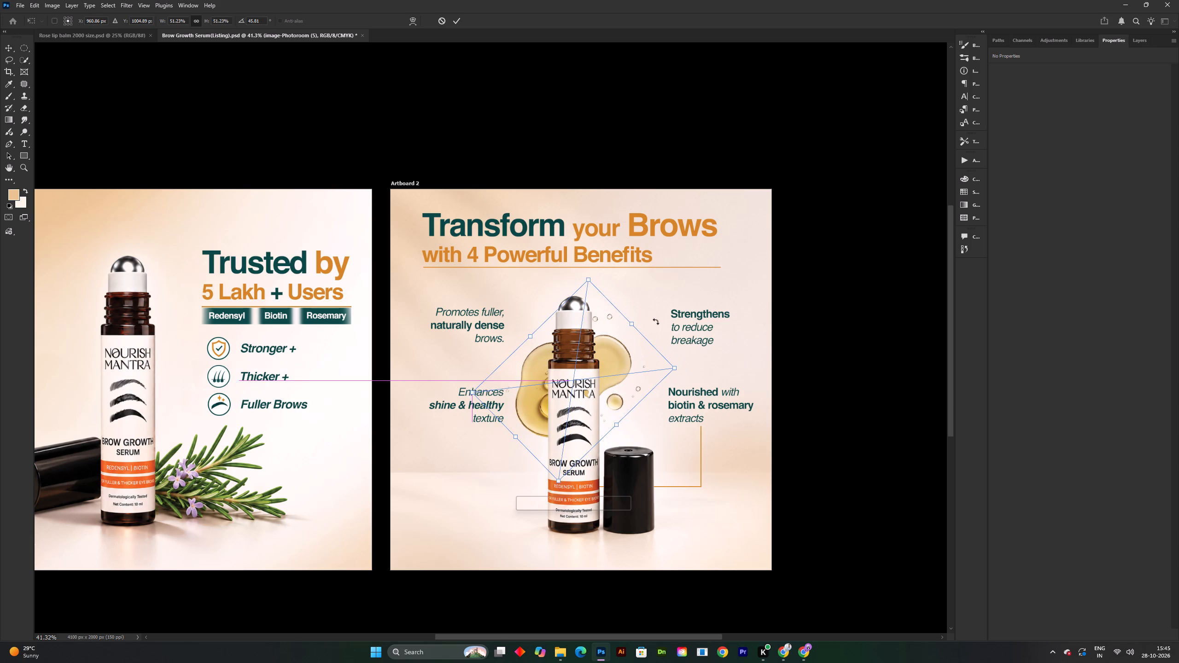
drag(656, 321, 635, 287)
drag(663, 332, 708, 310)
drag(642, 340, 622, 355)
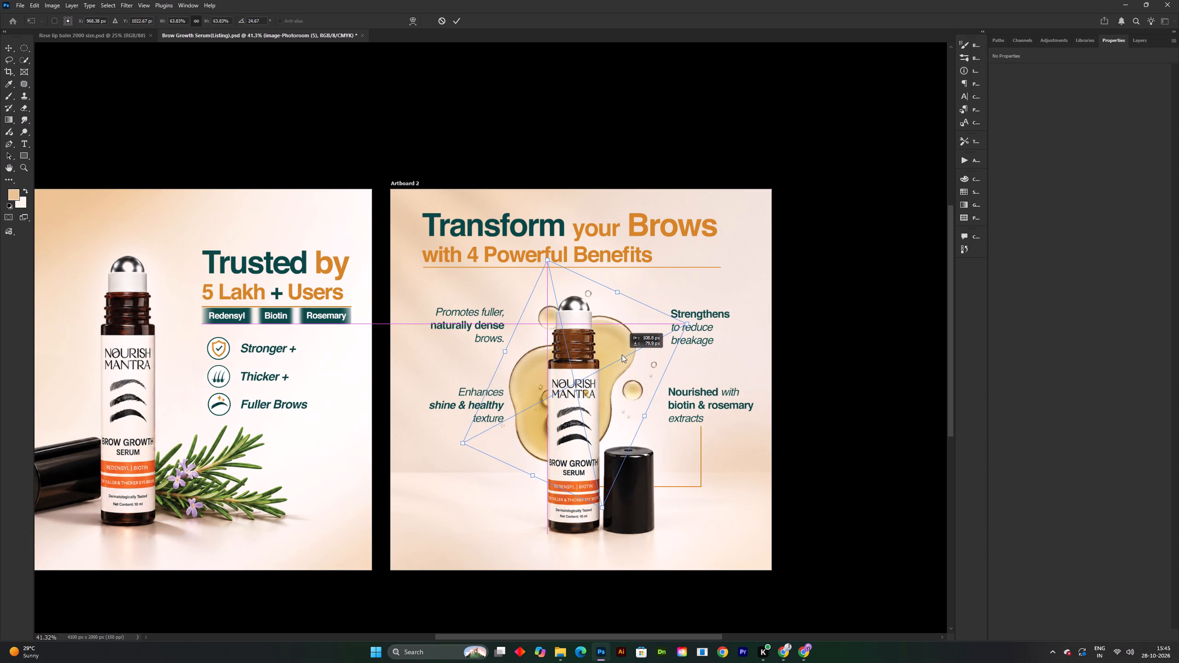
drag(622, 355, 627, 352)
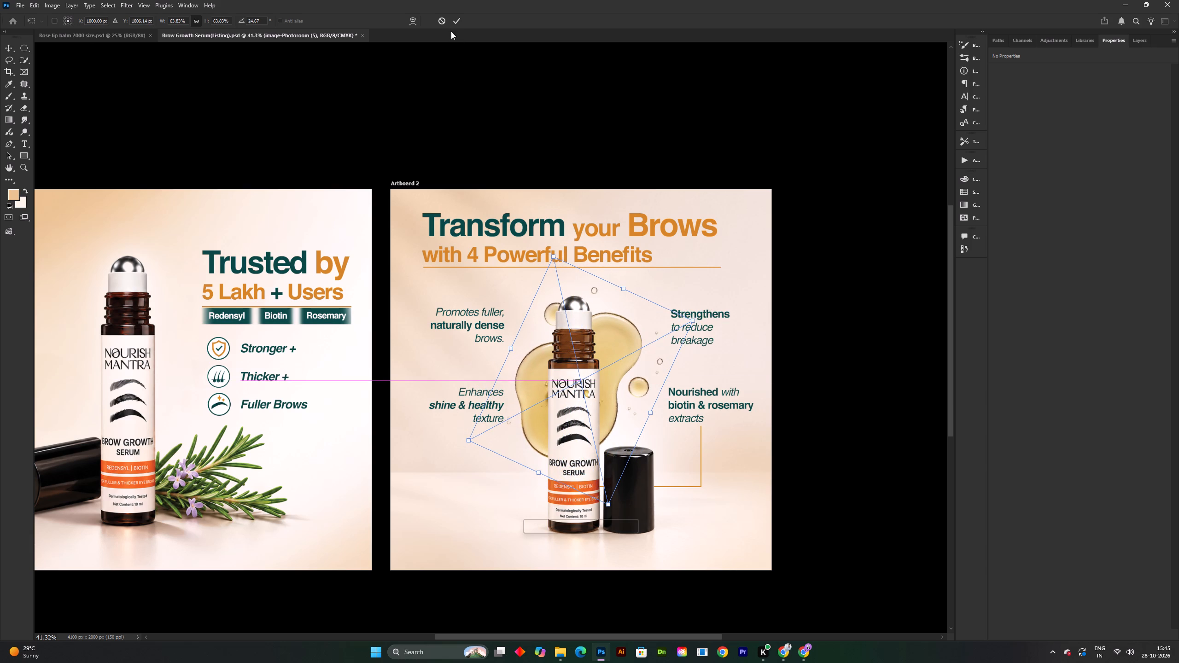
click(453, 20)
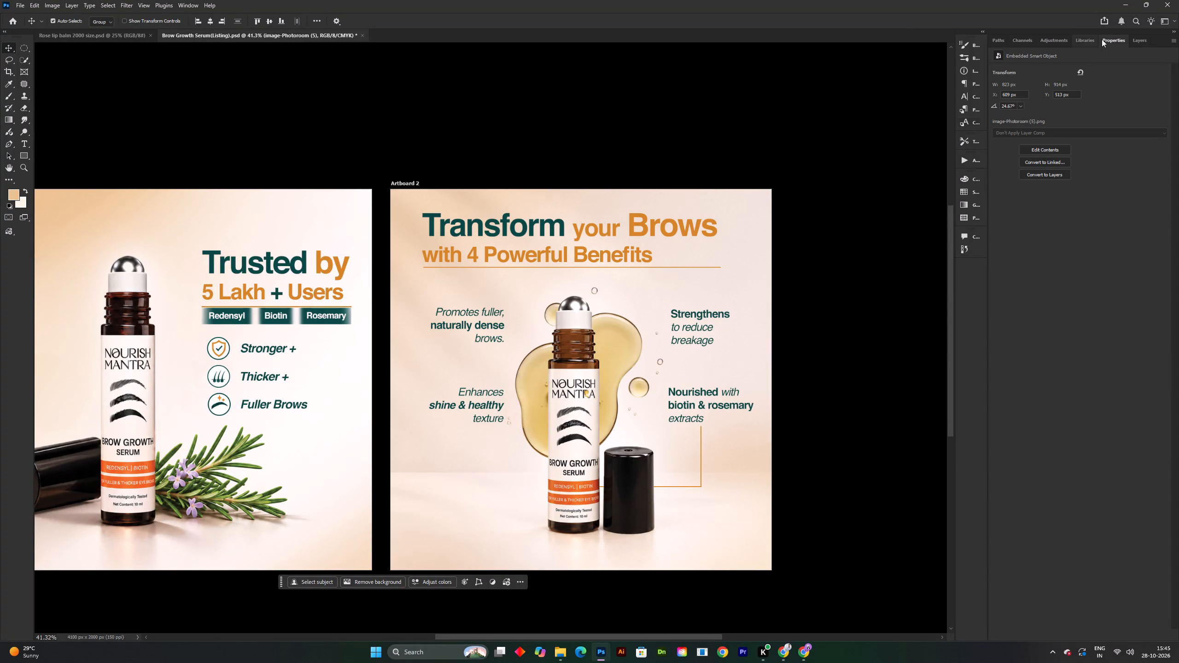
Reduce the oil graphic to about 58%, move it slightly up behind the bottle's neck and upper label, and save the document.
click(1135, 40)
drag(629, 344, 633, 344)
key(ctrl+t)
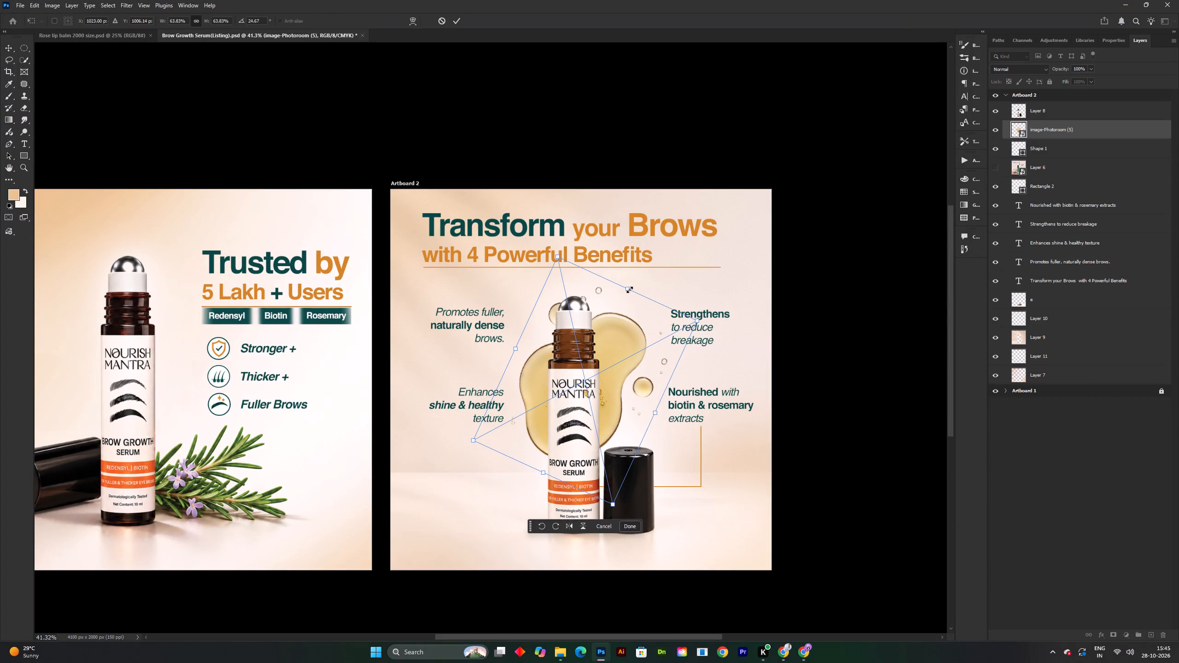
drag(630, 290, 625, 307)
drag(615, 349, 620, 317)
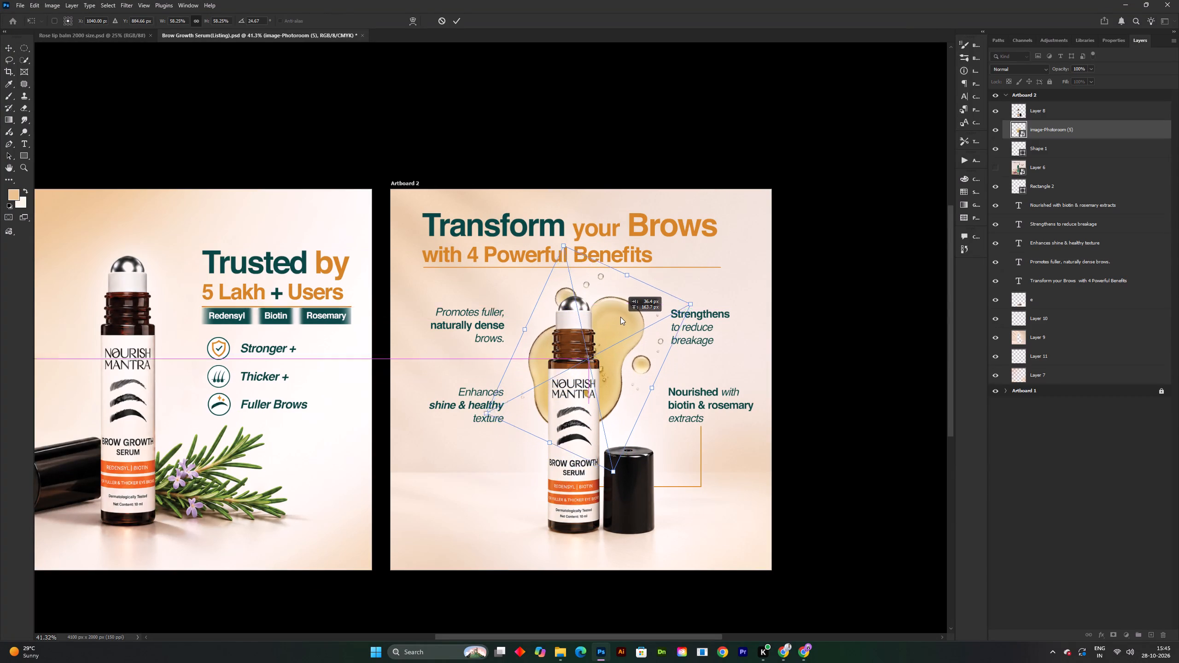
drag(620, 317, 609, 332)
double_click(456, 21)
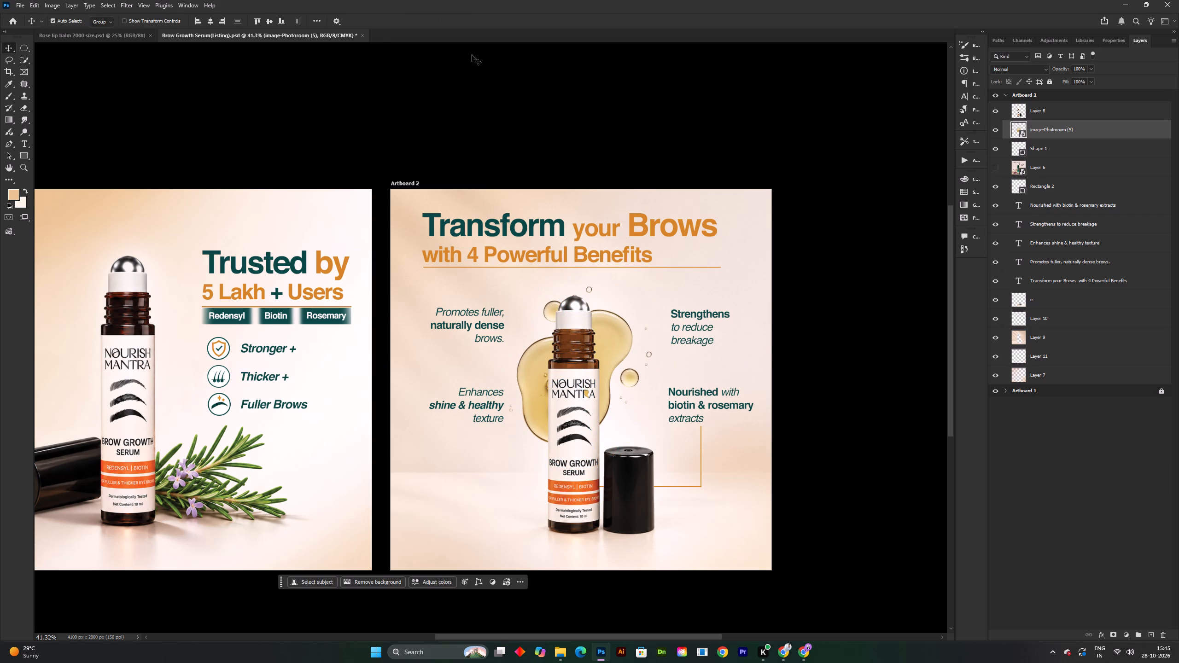
key(ctrl+s)
key(space)
key(space)
key(space)
key(space)
key(space)
click(775, 355)
drag(771, 357, 703, 359)
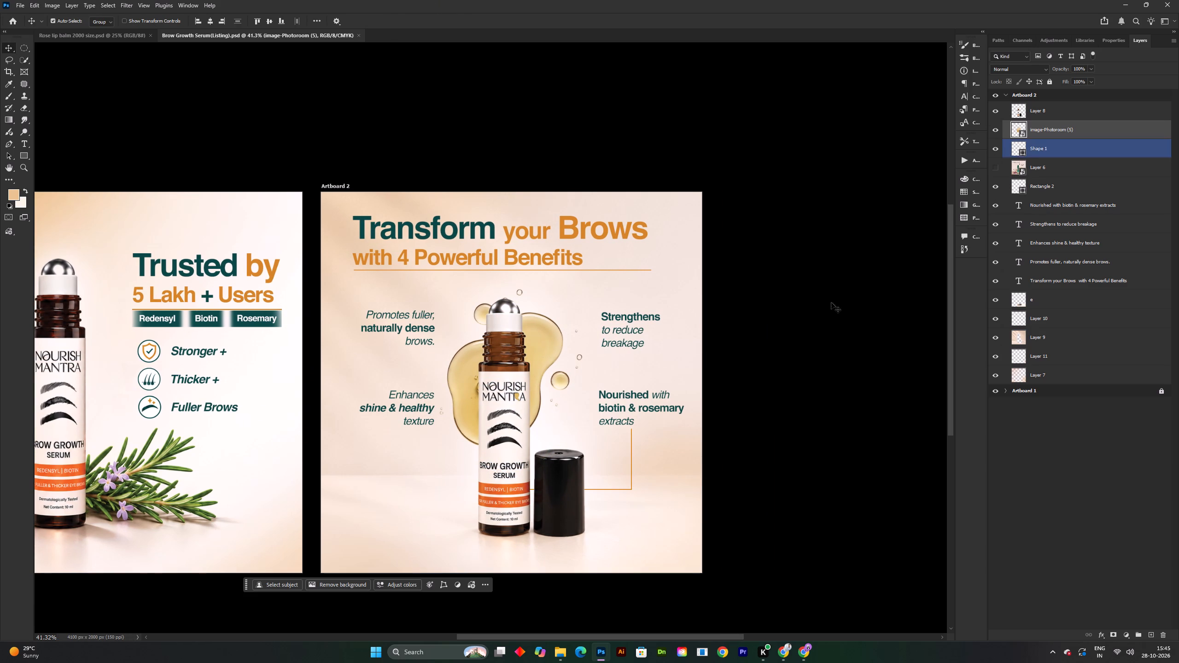
key(ctrl+s)
Hide the orange connector line layer Shape 1 under the biotin & rosemary callout and save the document.
key(space)
drag(663, 487, 675, 464)
shift+scroll(636, 472, up, 1)
key(space)
drag(641, 464, 669, 433)
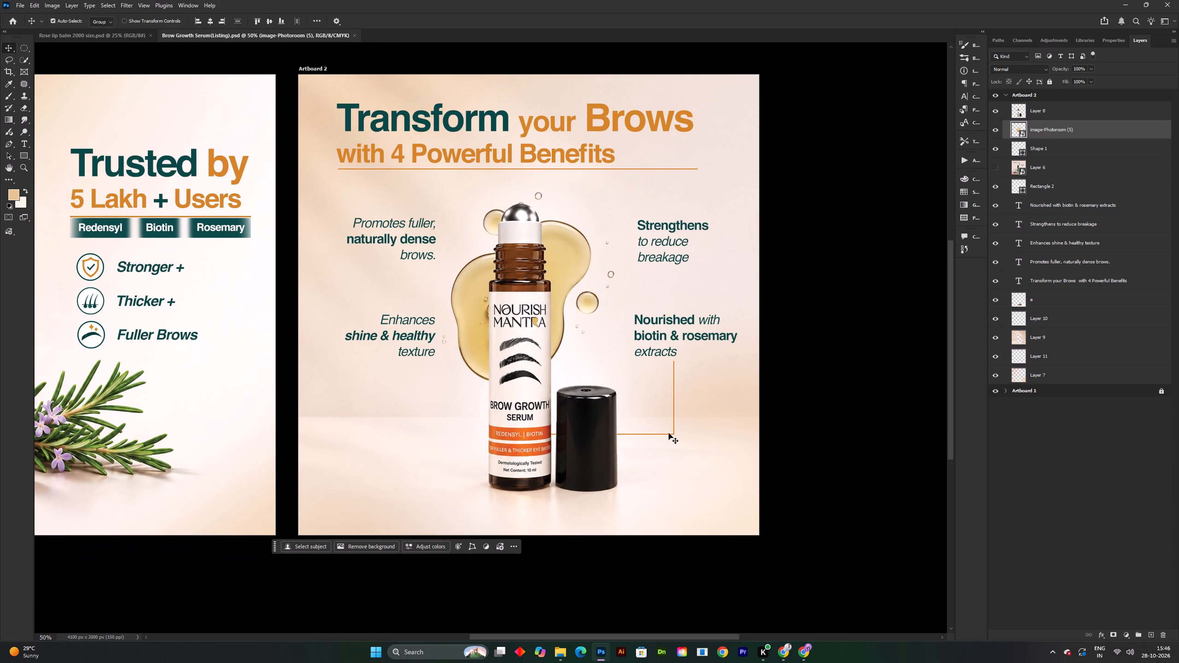
key(ctrl+s)
key(space)
drag(687, 430, 688, 436)
double_click(675, 436)
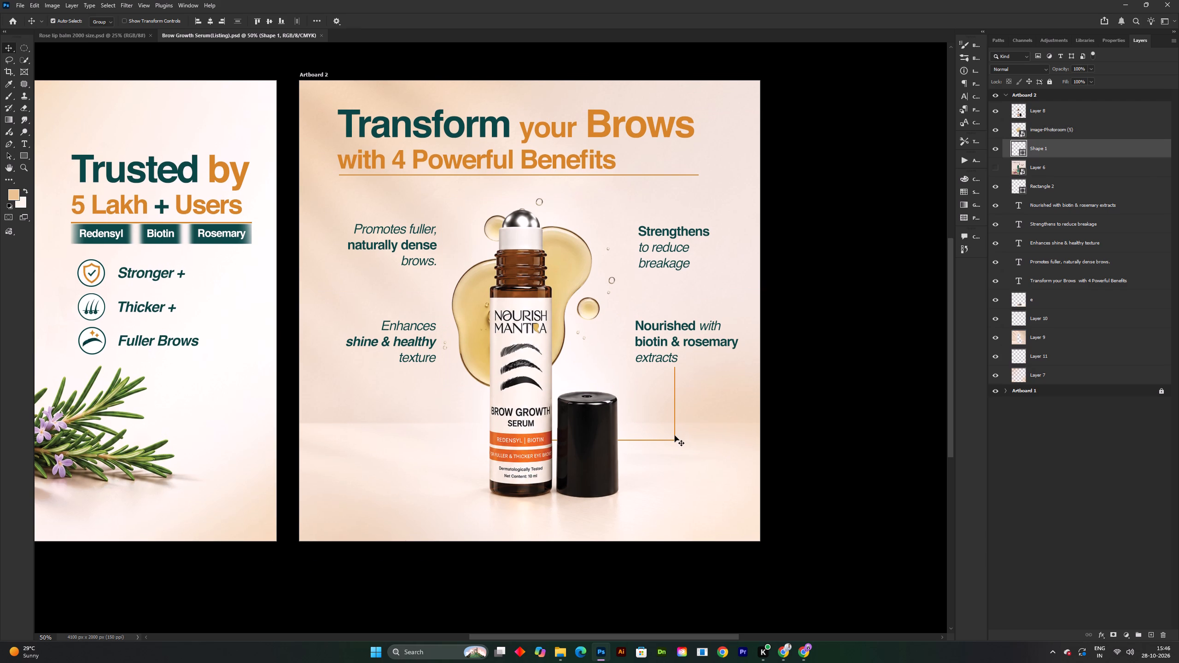
click(997, 151)
key(space)
drag(677, 423, 677, 427)
drag(677, 430, 675, 442)
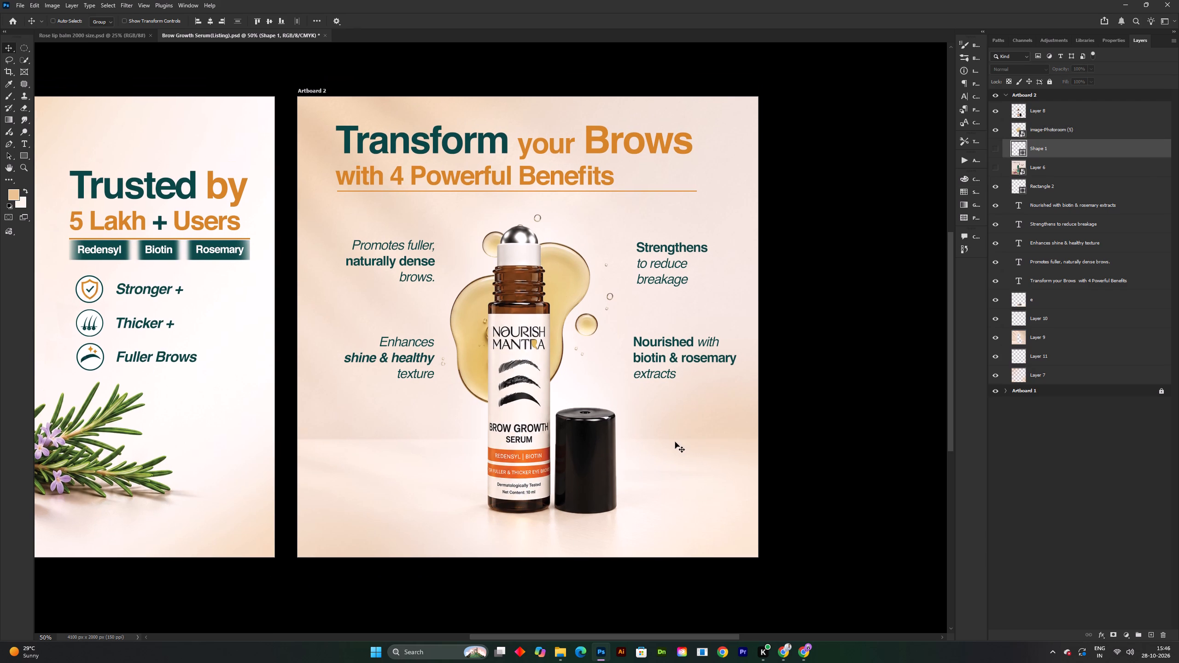
key(ctrl+s)
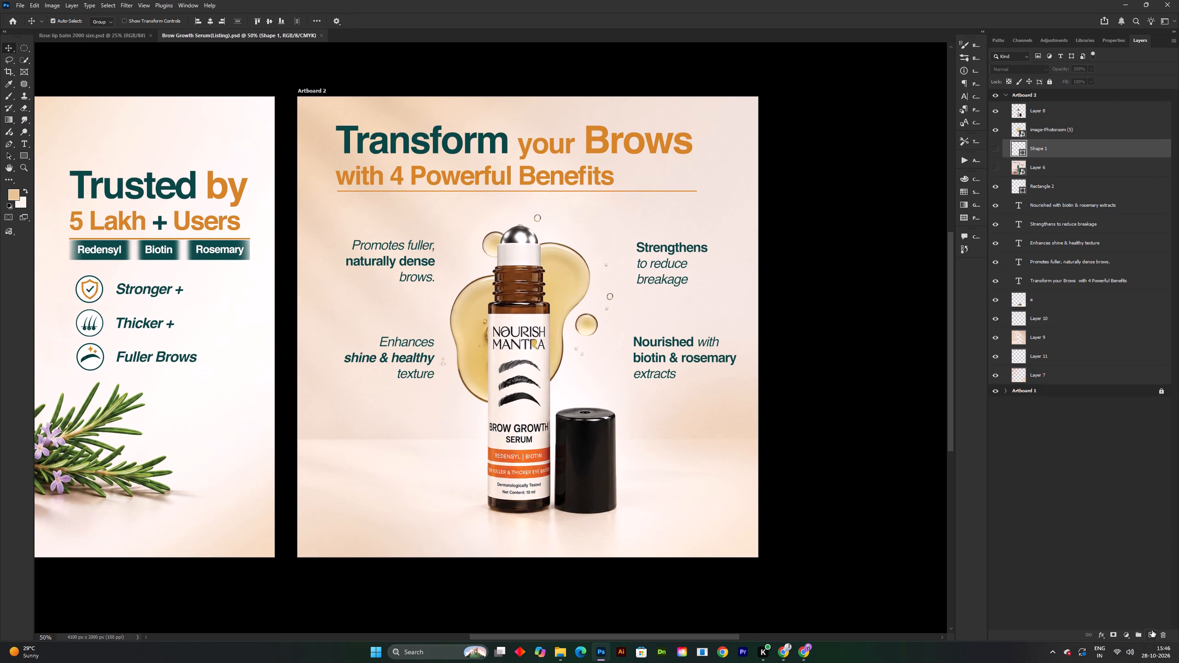
Add a new empty layer directly above the hidden Shape 1 layer and activate the Pen tool.
click(1154, 633)
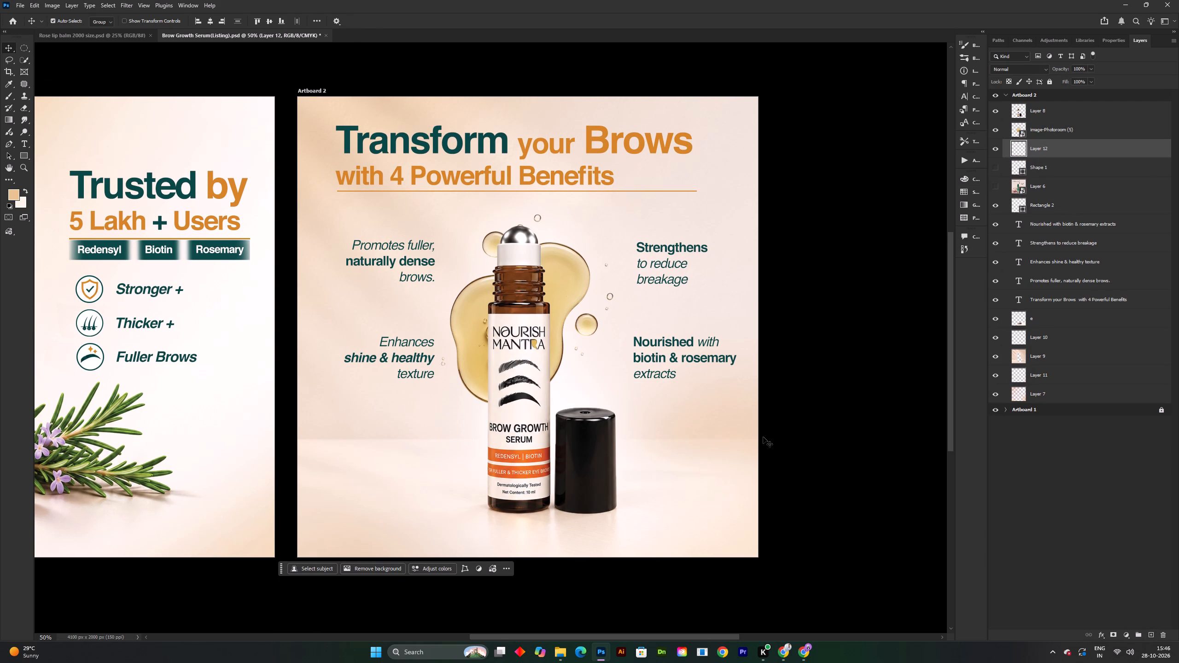
key(p)
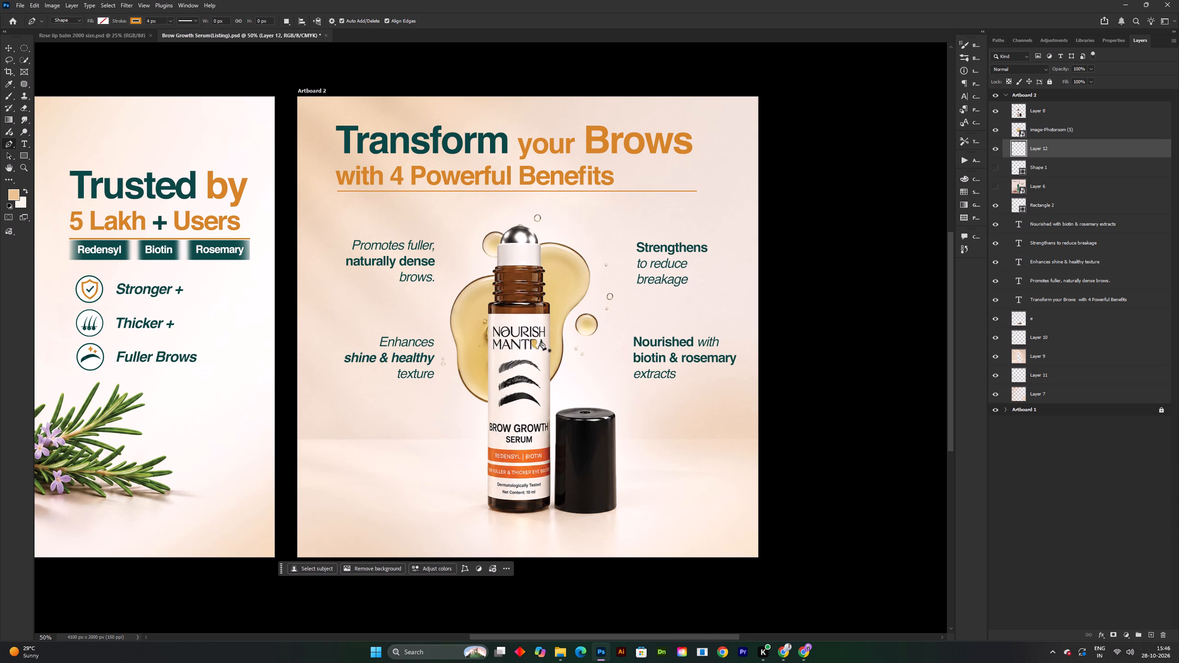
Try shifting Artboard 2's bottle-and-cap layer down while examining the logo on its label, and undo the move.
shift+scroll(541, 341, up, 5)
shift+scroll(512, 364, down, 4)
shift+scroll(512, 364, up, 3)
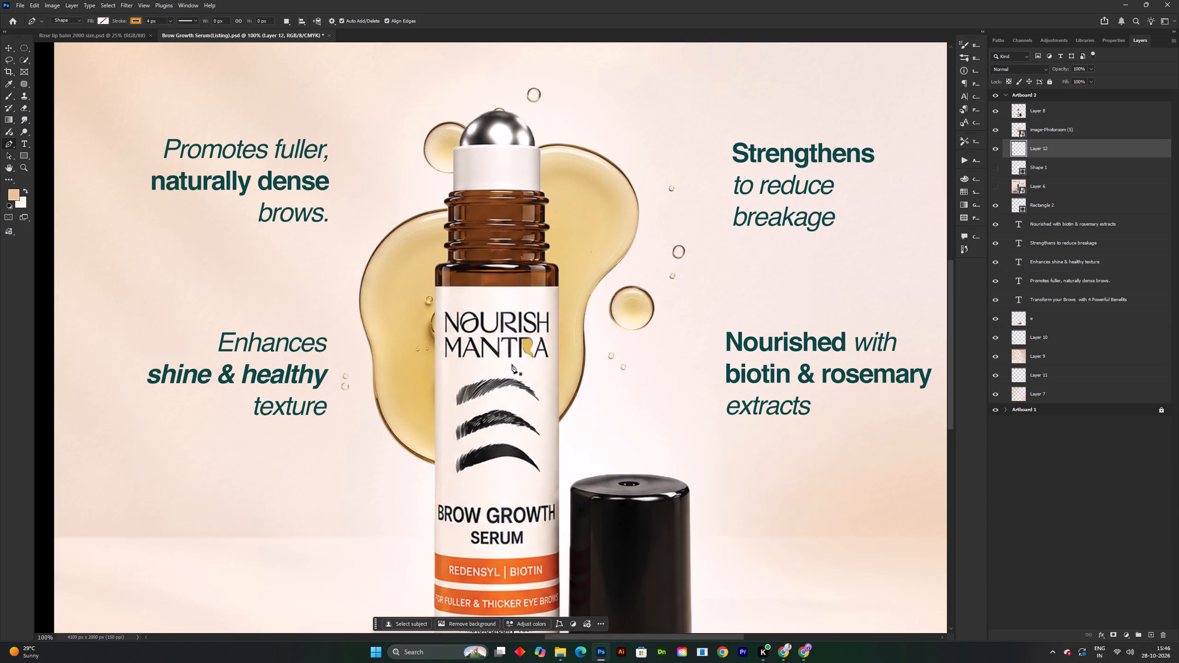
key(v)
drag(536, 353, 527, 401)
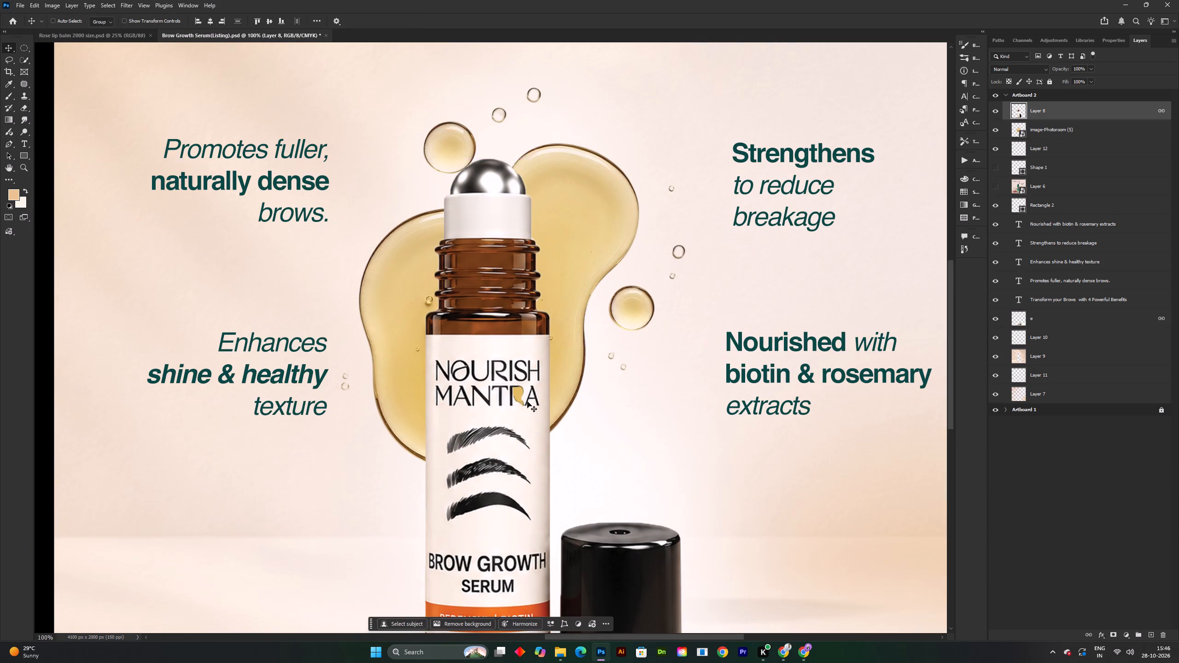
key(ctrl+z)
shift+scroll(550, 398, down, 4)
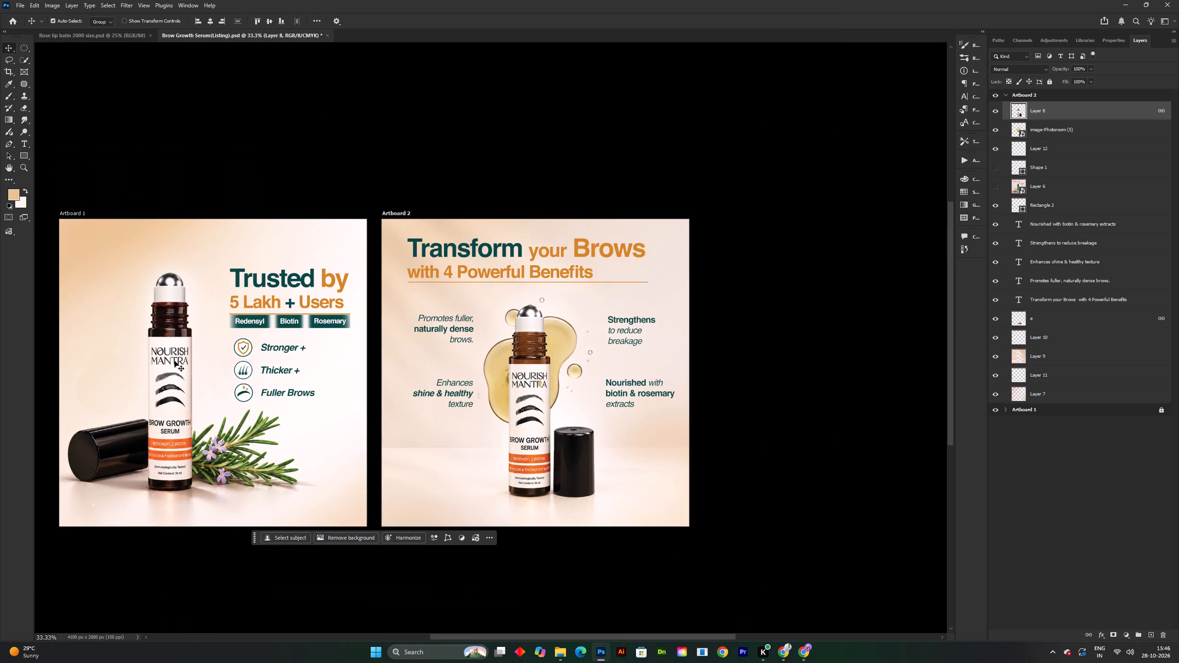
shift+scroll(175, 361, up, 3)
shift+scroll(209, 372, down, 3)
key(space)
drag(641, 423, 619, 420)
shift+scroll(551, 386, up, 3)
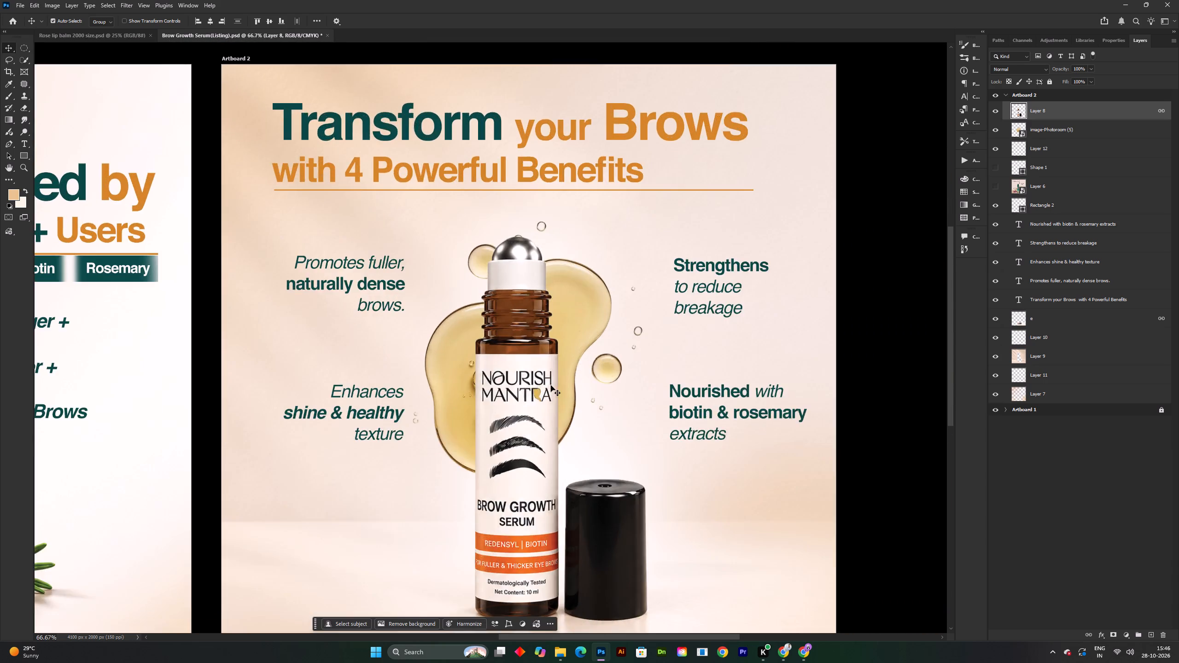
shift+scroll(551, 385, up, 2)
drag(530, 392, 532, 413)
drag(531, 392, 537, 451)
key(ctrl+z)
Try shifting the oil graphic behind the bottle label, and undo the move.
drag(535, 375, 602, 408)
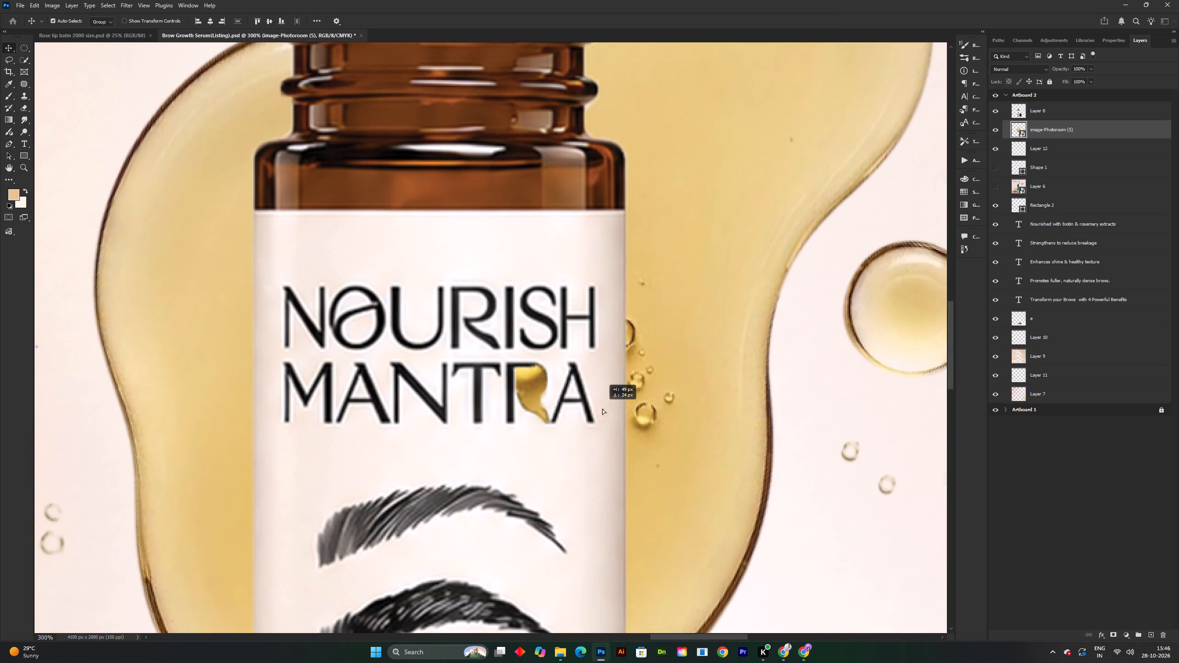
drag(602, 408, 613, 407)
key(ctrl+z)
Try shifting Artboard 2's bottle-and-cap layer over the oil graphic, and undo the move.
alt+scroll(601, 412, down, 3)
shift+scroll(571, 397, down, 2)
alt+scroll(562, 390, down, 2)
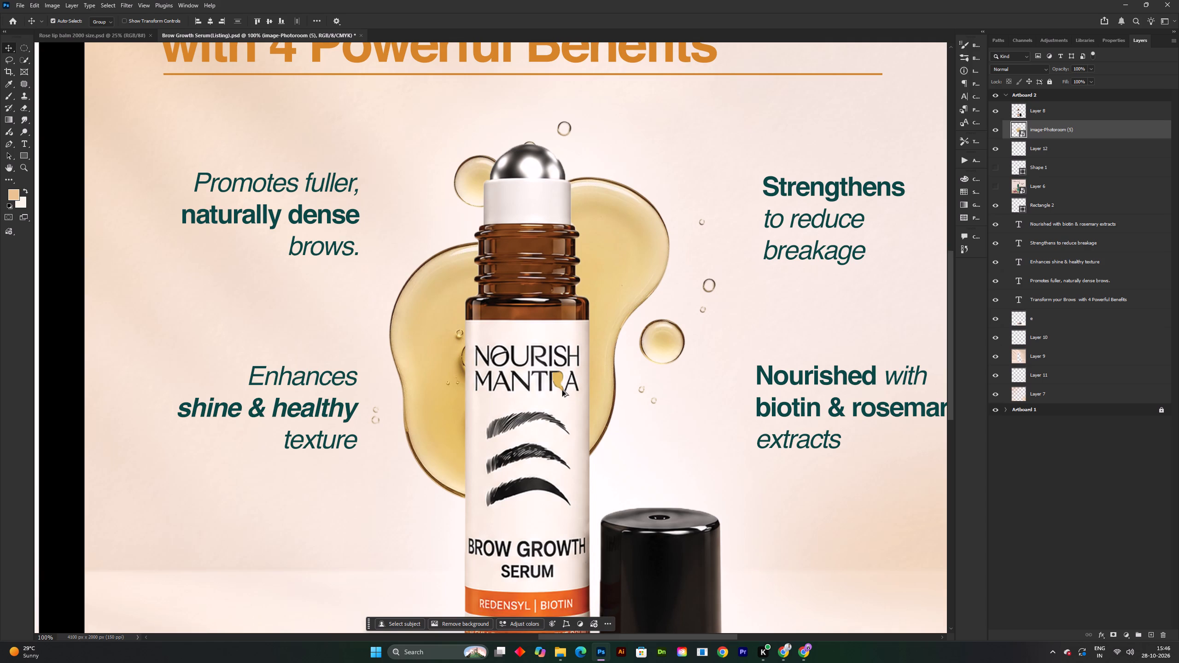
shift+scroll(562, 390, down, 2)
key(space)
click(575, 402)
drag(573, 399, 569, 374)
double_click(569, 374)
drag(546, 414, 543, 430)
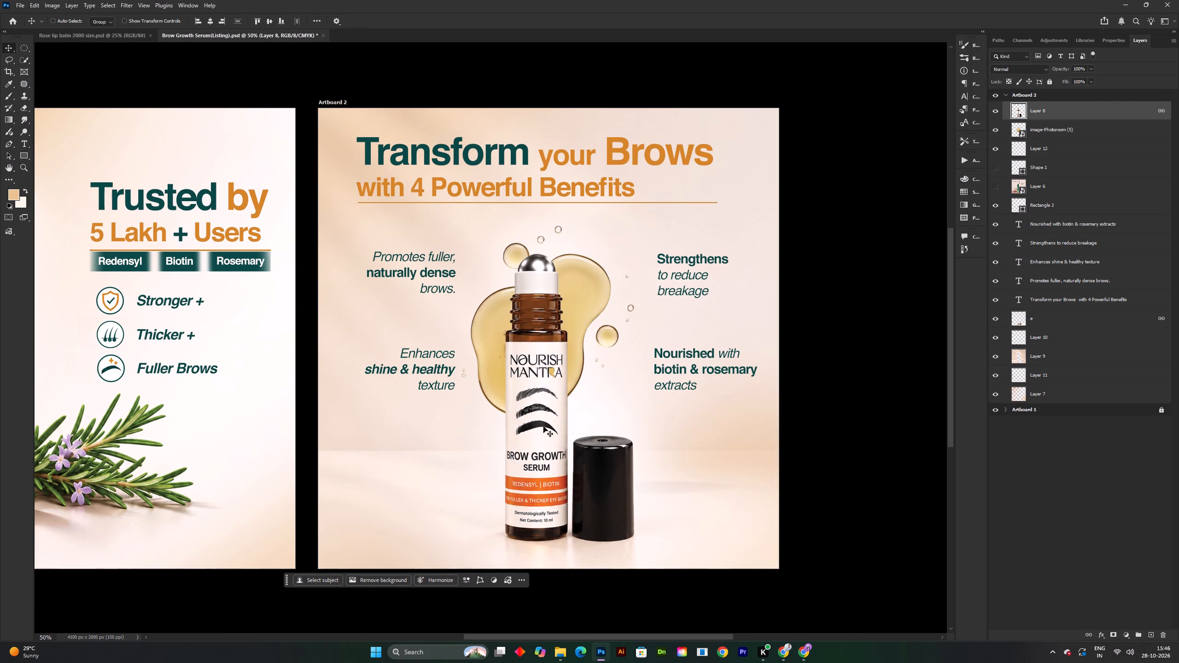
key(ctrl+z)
Delete Artboard 2's bottle-and-cap layer in front of the oil graphic and save the document.
alt+scroll(544, 352, up, 3)
drag(558, 393, 558, 393)
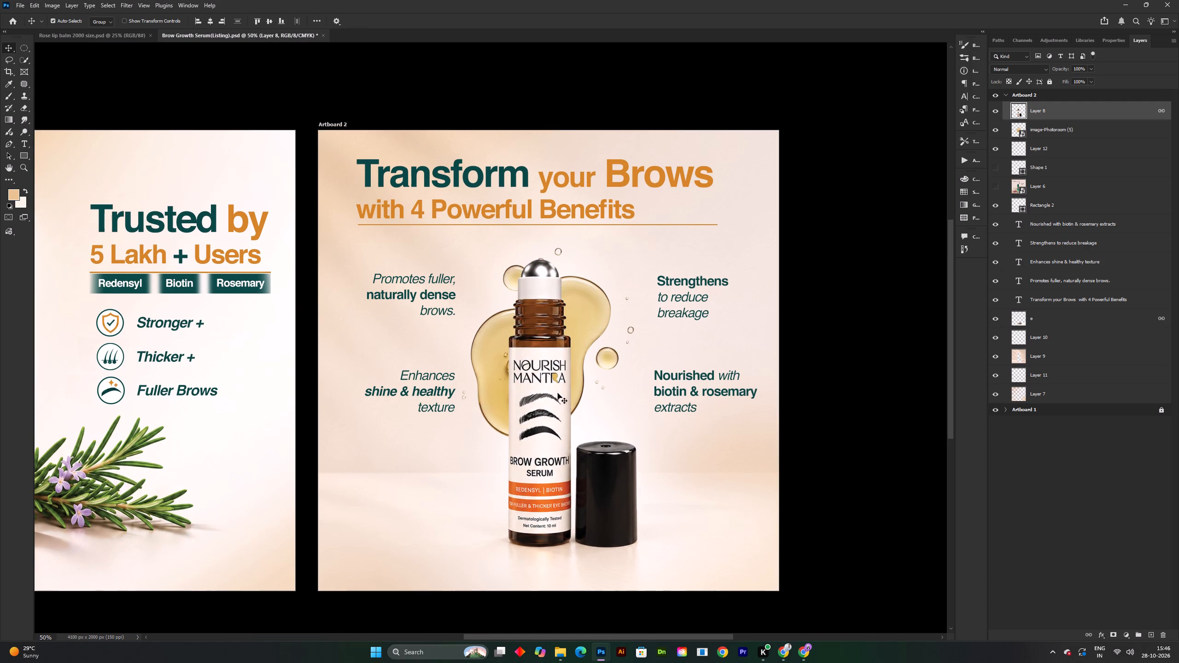
drag(558, 393, 553, 412)
key(ctrl+z)
key(Delete)
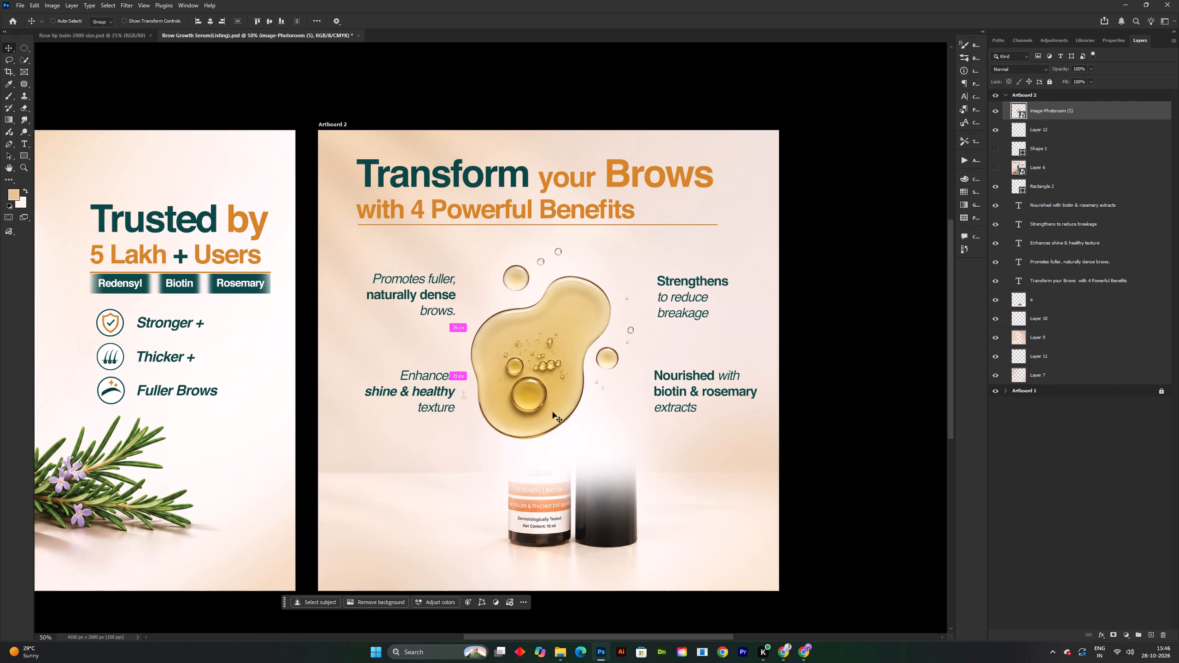
key(ctrl+s)
Delete the leftover faded bottle-and-cap layer near Artboard 2's bottom and save the document.
drag(538, 512, 522, 514)
key(ctrl+z)
key(Delete)
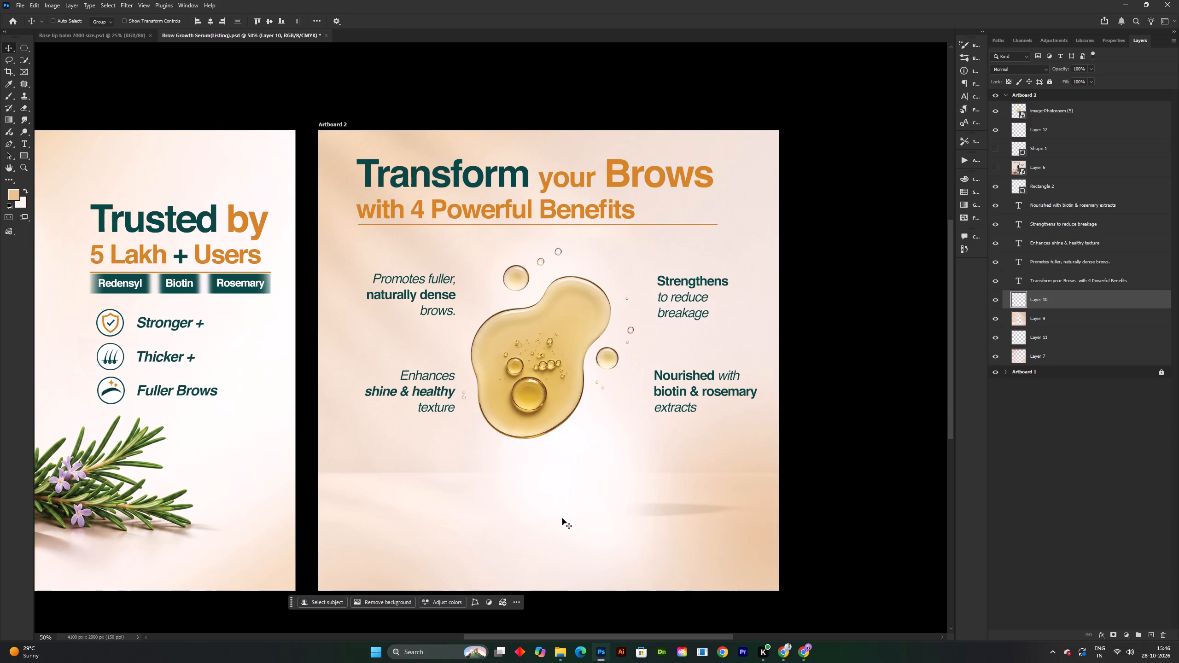
key(ctrl+s)
shift+scroll(404, 484, down, 1)
key(space)
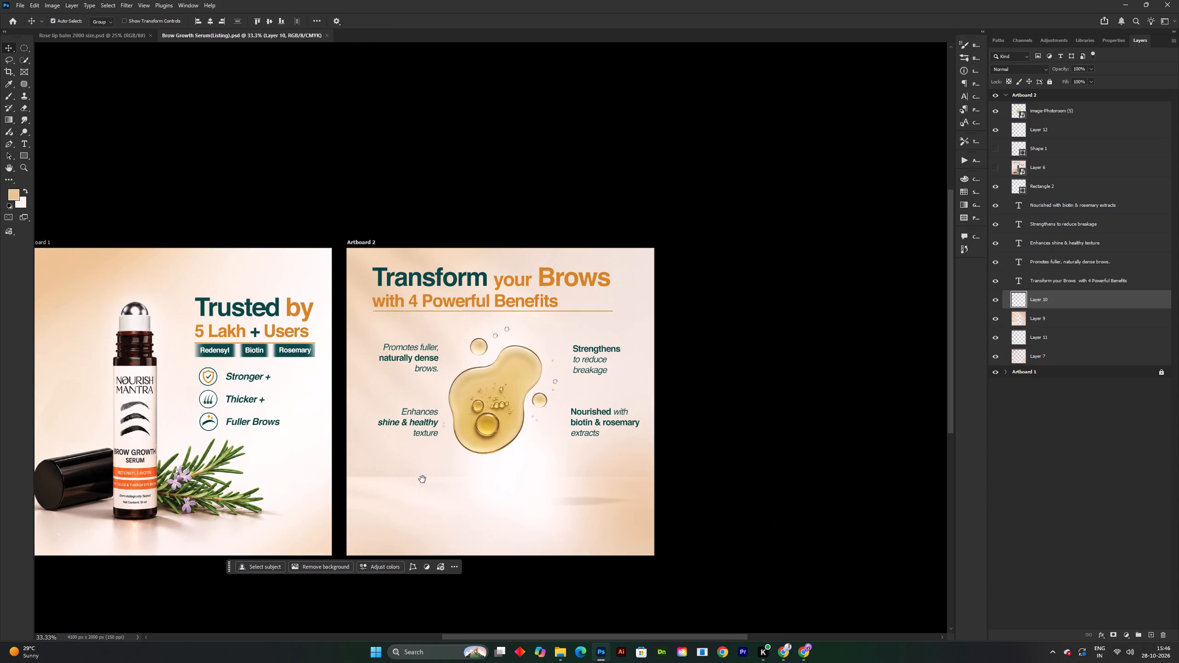
Copy the Brow Growth Serum bottle-and-cap image from the ChatGPT "Add Product Icons" chat in the browser.
click(419, 482)
drag(426, 477, 480, 444)
click(800, 653)
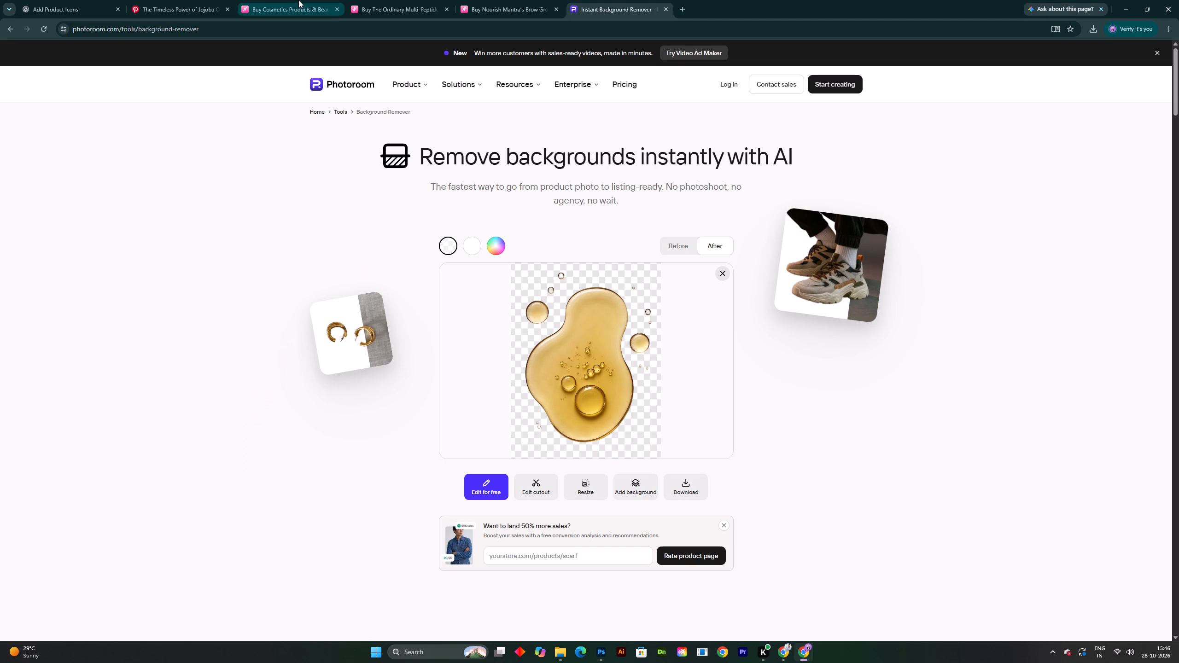
click(86, 0)
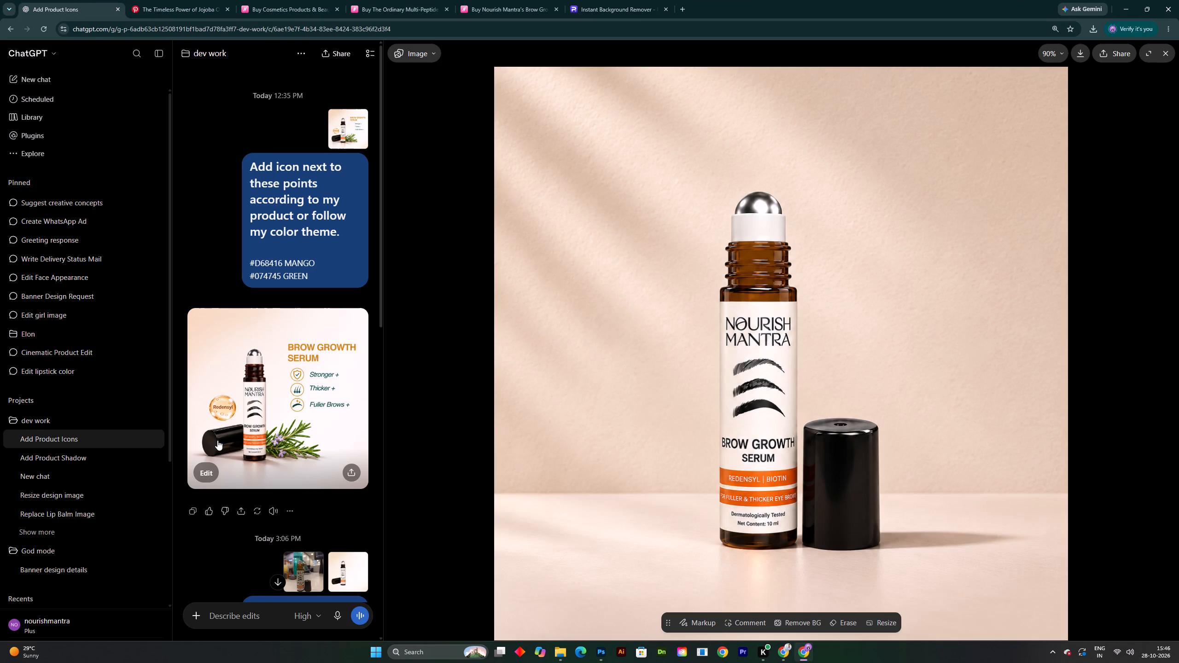
scroll(755, 405, down, 2)
right_click(769, 263)
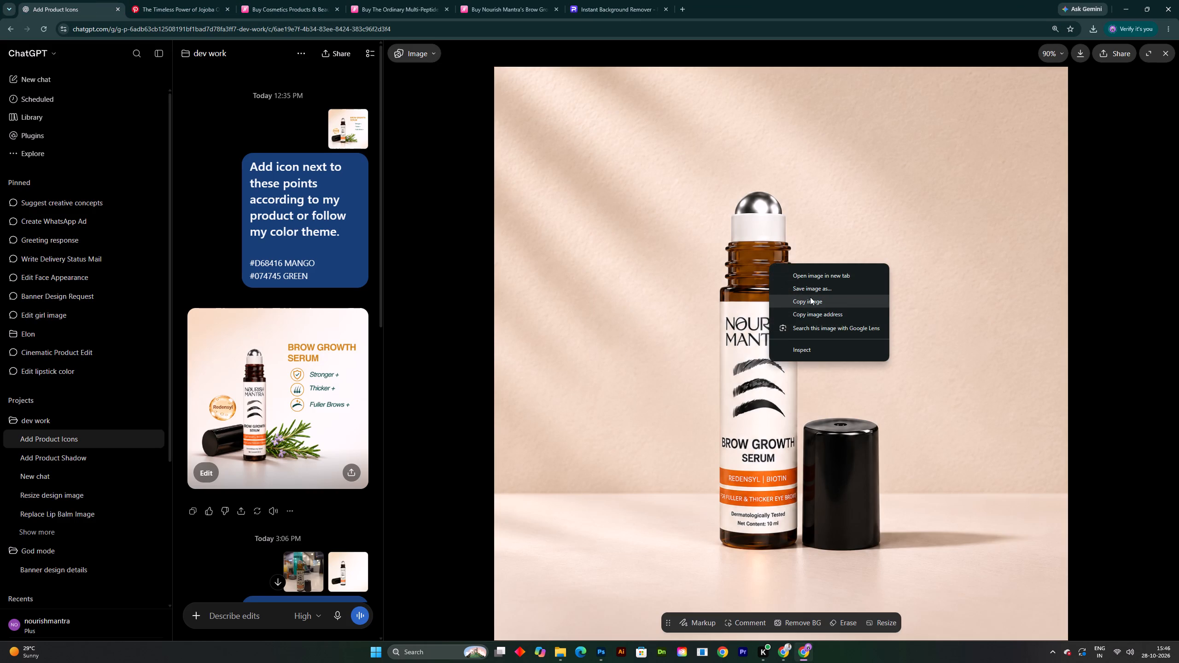
click(811, 302)
Remove the copied bottle-and-cap image's background in Photoroom and download the cut-out.
click(601, 0)
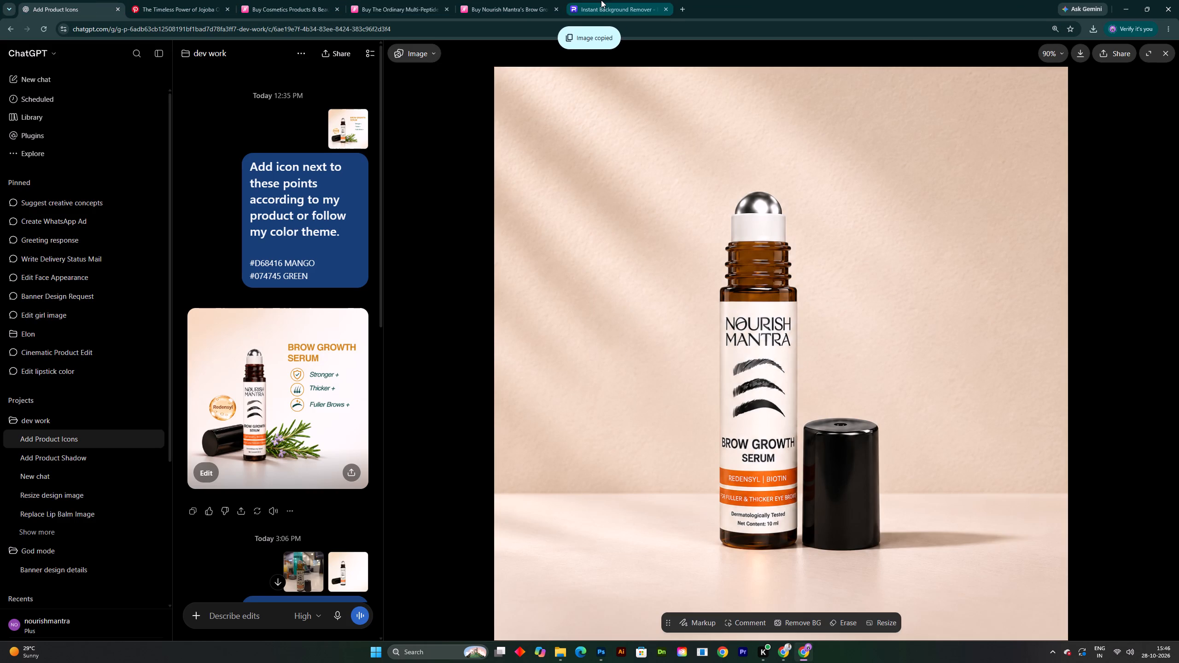
click(727, 272)
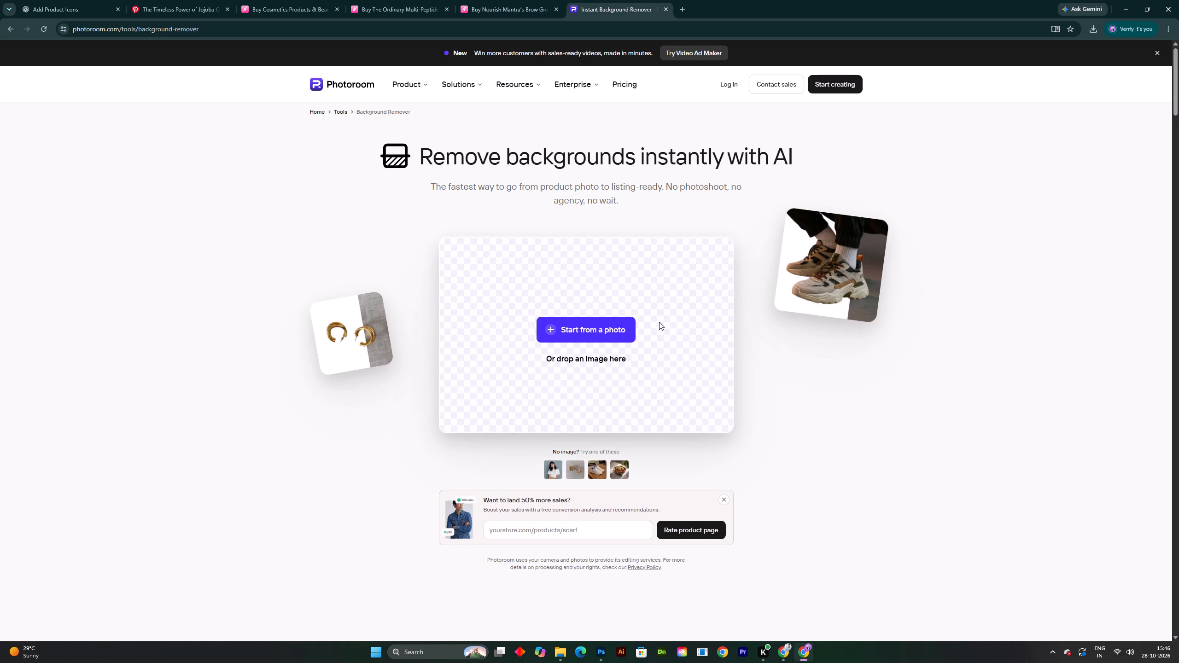
key(ctrl+v)
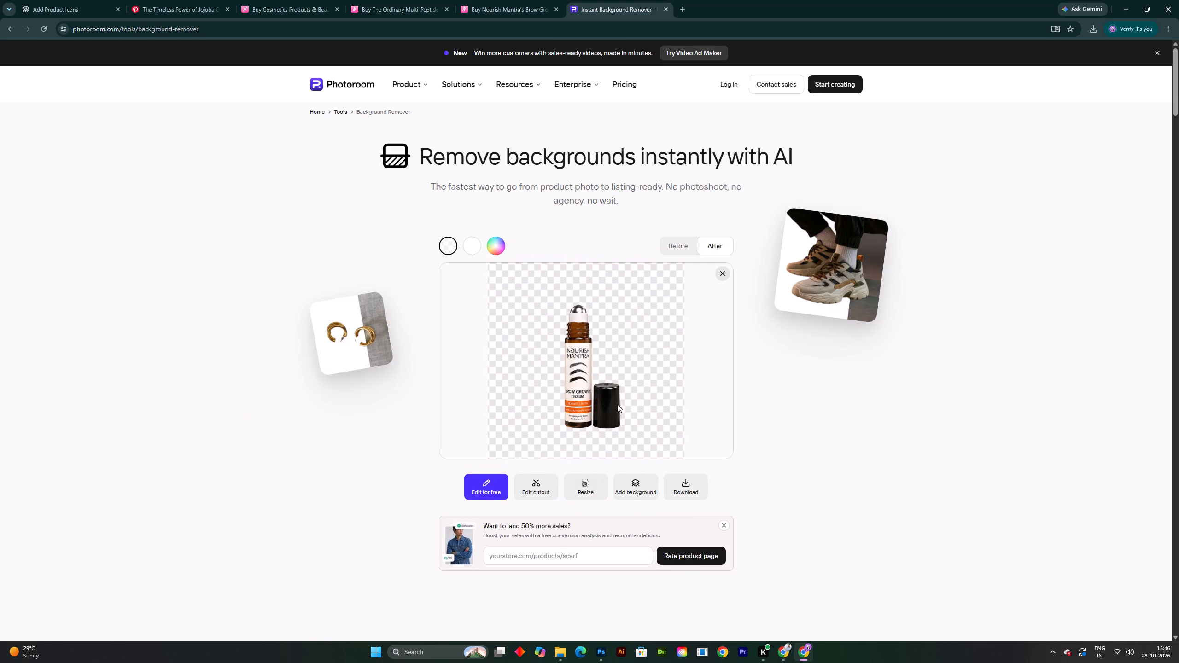
click(680, 486)
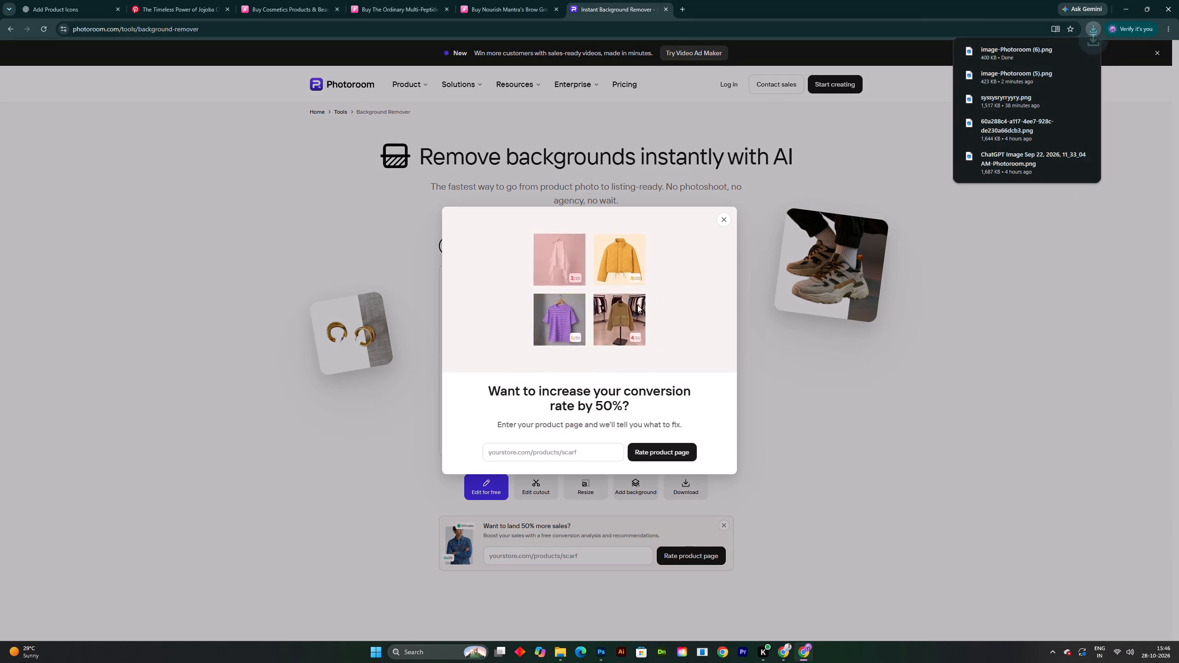
Place the downloaded image-Photoroom (6) cut-out on Artboard 2 in Photoshop and bring it in front of the oil graphic.
click(561, 644)
drag(588, 108, 592, 116)
drag(597, 122, 613, 136)
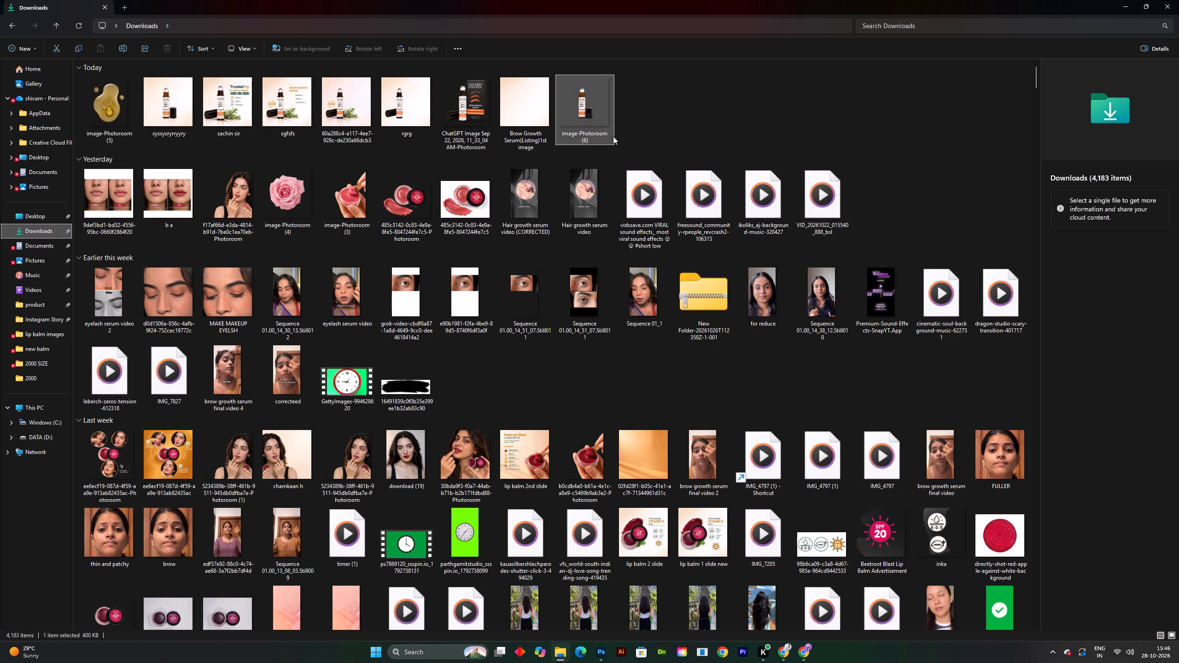
drag(613, 136, 614, 268)
key(alt+Tab)
key(alt+Tab)
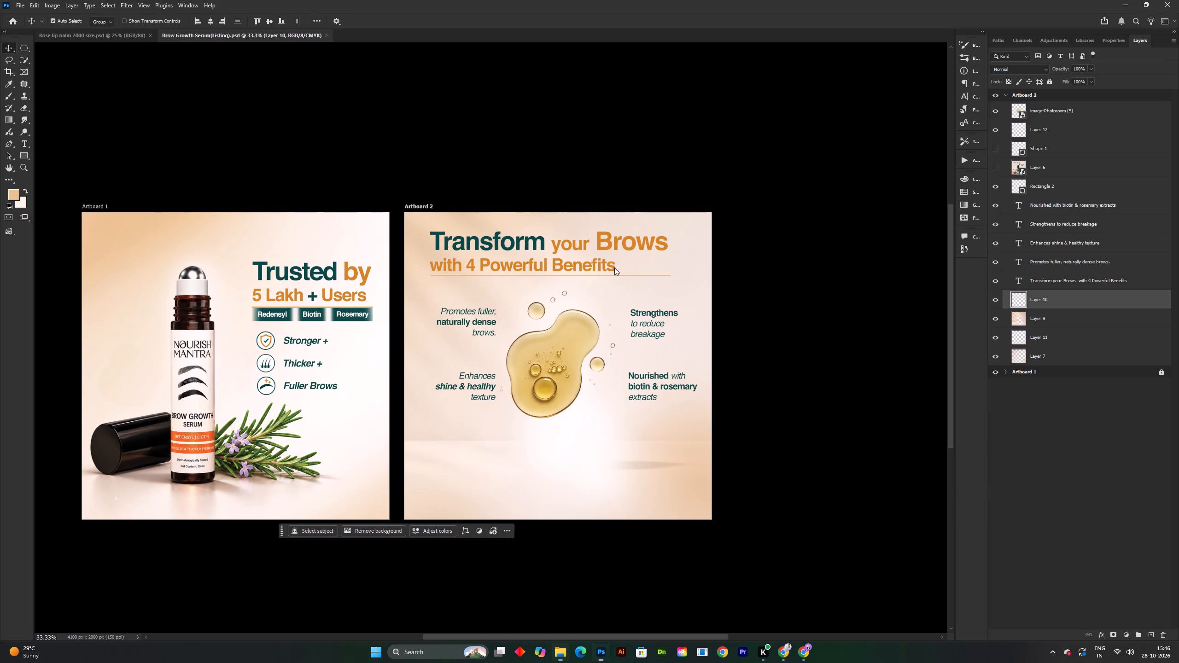
drag(614, 268, 525, 433)
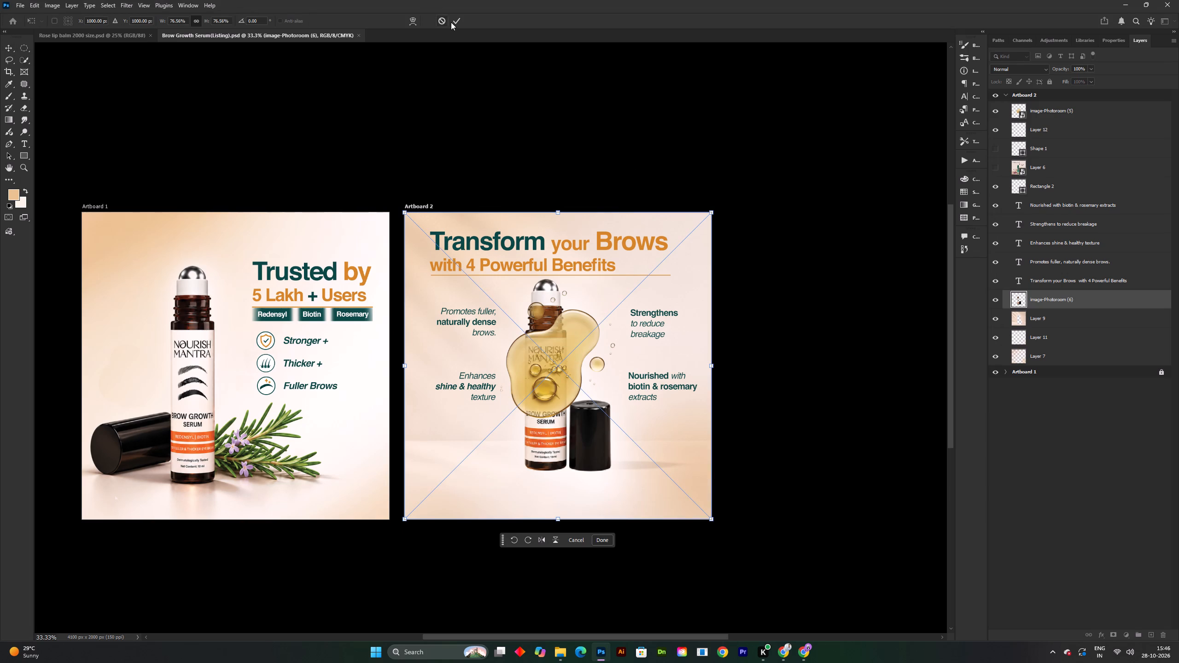
double_click(454, 23)
key(ctrl+shift+bracketright)
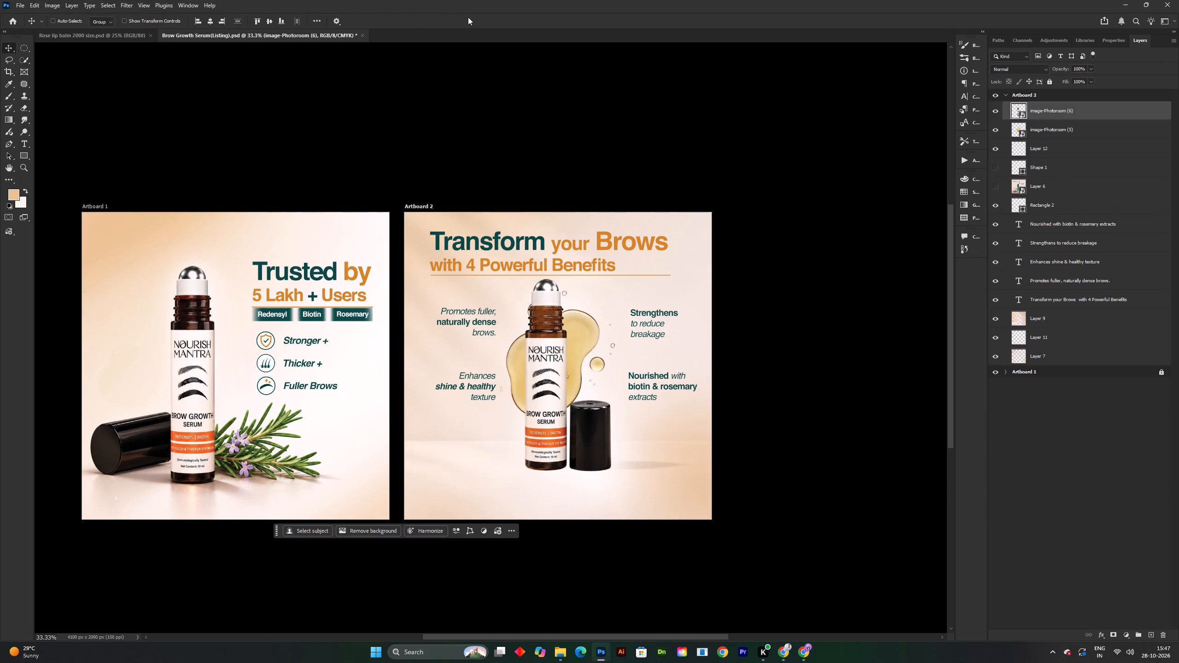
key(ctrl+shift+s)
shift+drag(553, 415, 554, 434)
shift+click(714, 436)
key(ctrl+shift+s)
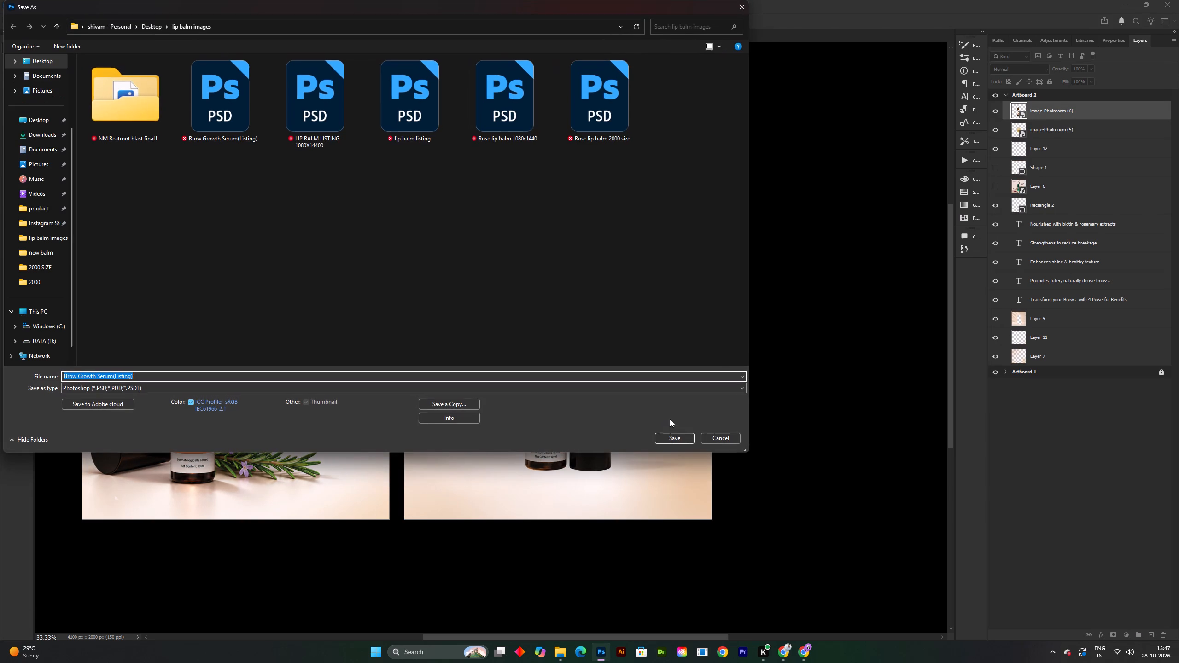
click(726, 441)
Save the document.
key(ctrl+s)
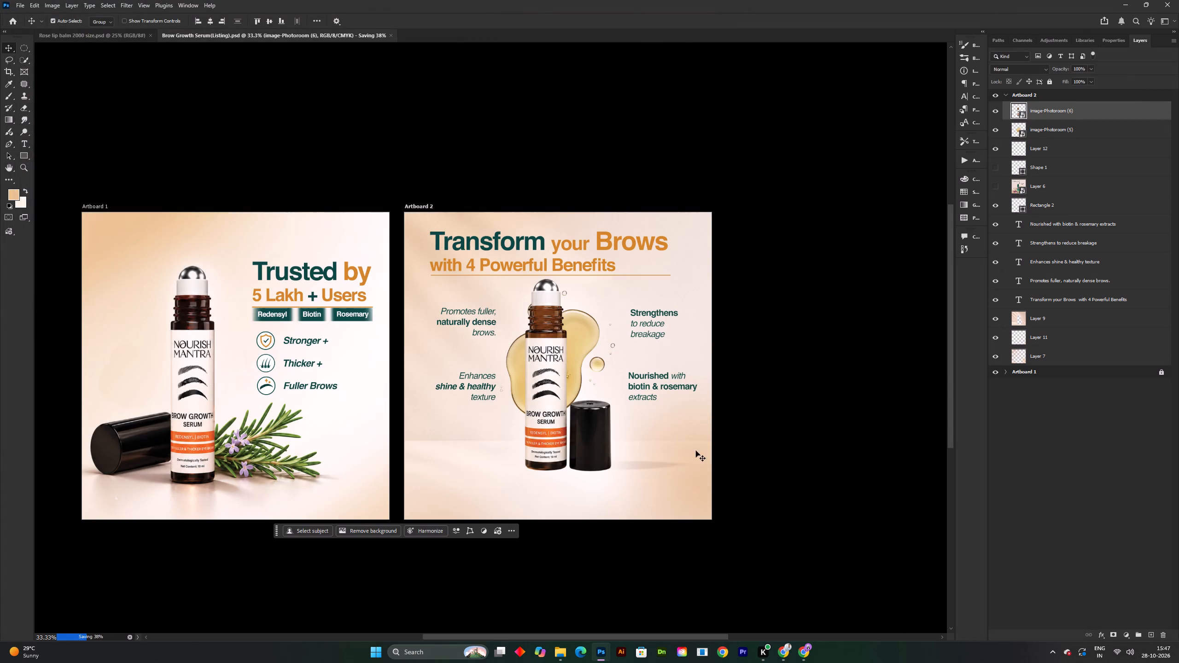
Scale Artboard 2's new bottle-and-cap layer to about 72.9%, position it over the oil graphic, and save the document.
key(v)
drag(563, 434, 563, 444)
drag(563, 444, 560, 452)
key(ctrl+t)
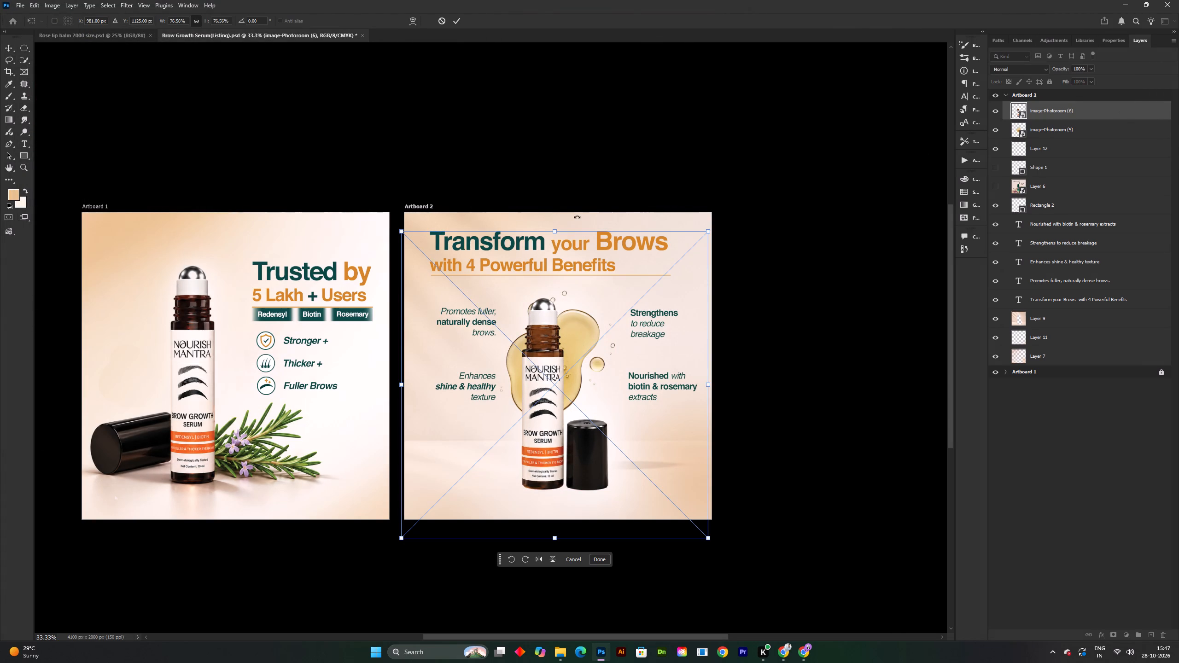
click(547, 229)
drag(547, 229, 548, 242)
drag(527, 326, 529, 310)
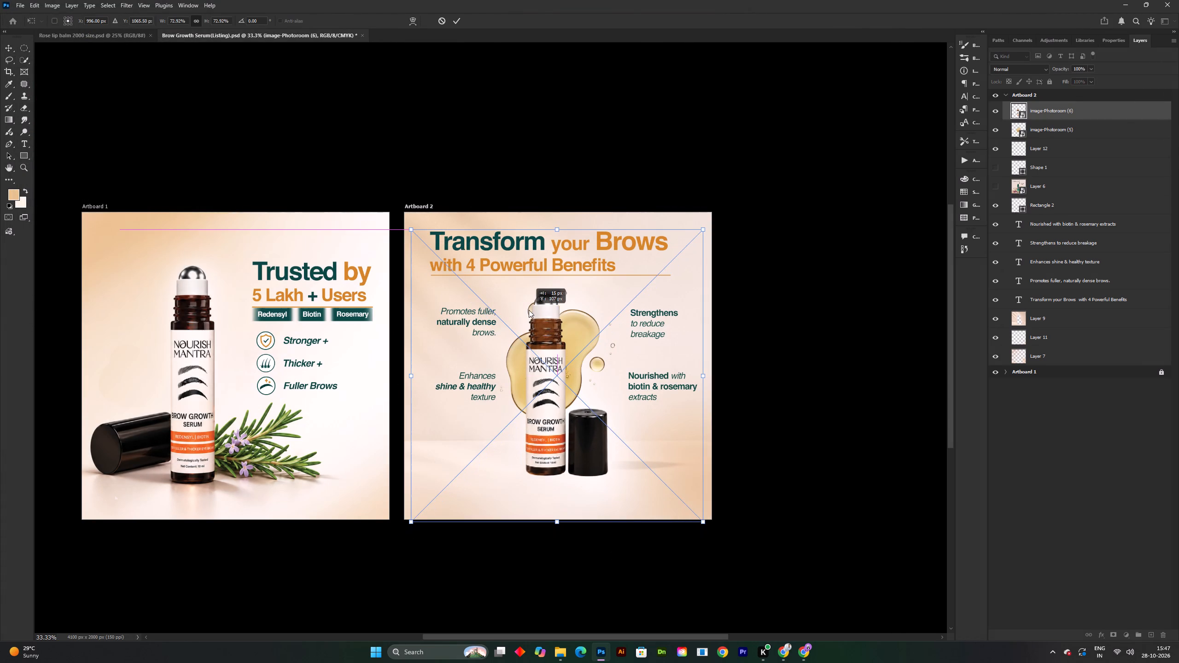
drag(529, 310, 528, 313)
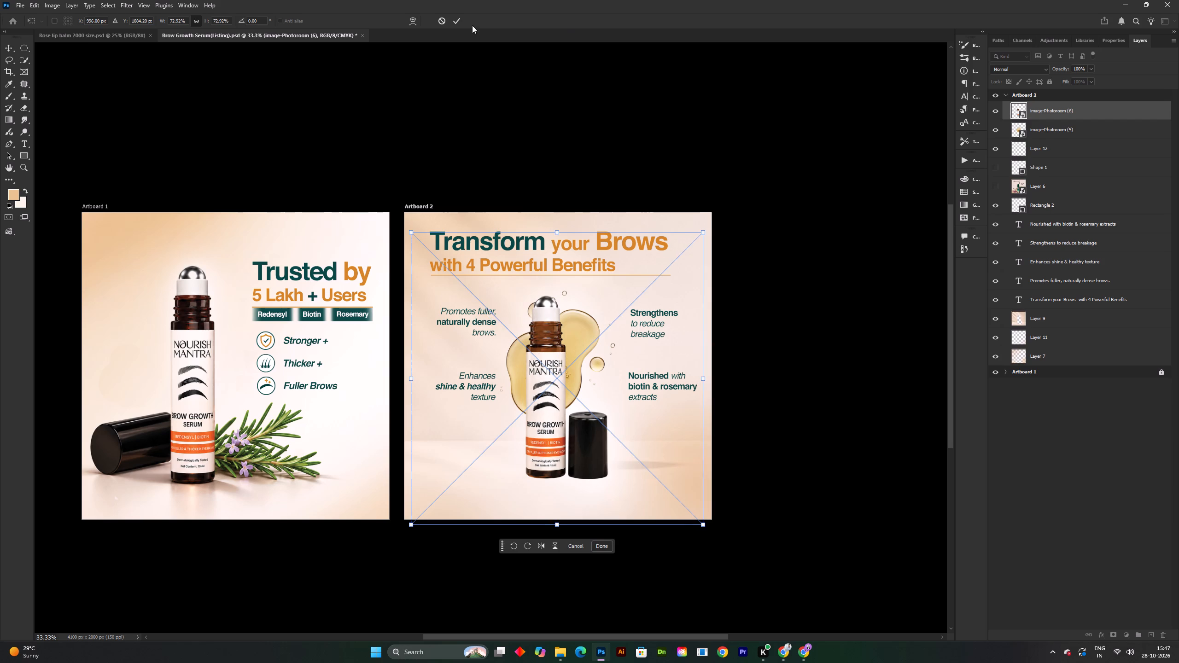
click(459, 21)
key(ctrl+s)
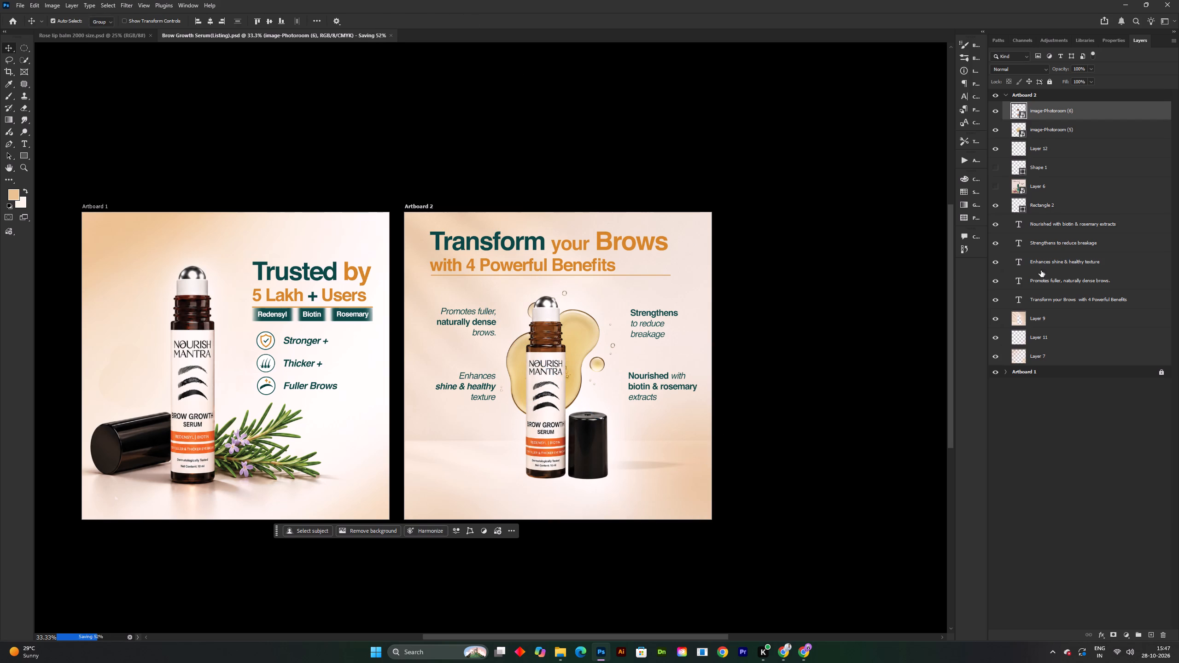
Check the hidden Layer 6 reference on Artboard 2, hide it again, and save the document.
click(1000, 189)
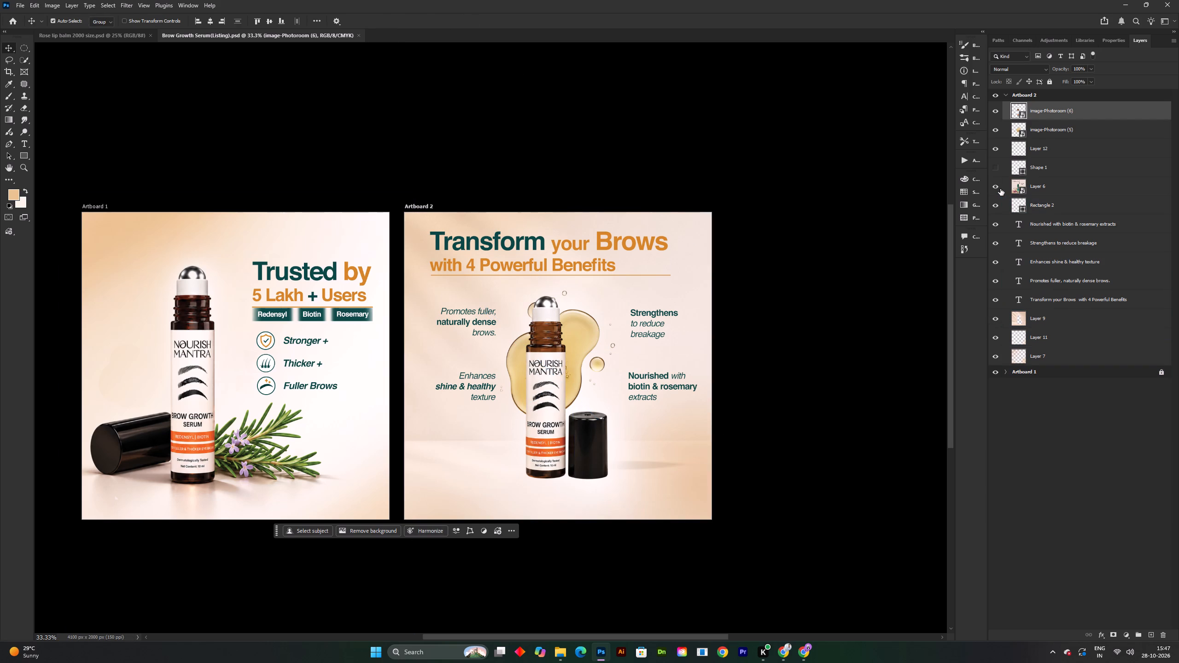
click(1000, 189)
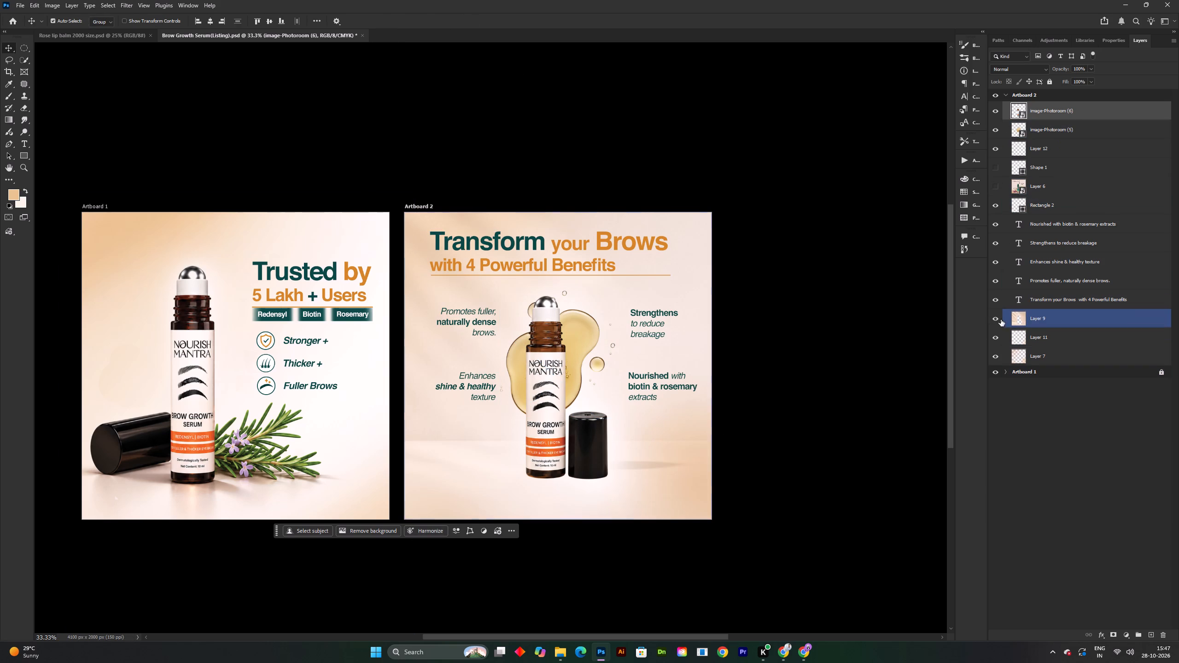
key(space)
drag(713, 421, 709, 408)
key(ctrl+s)
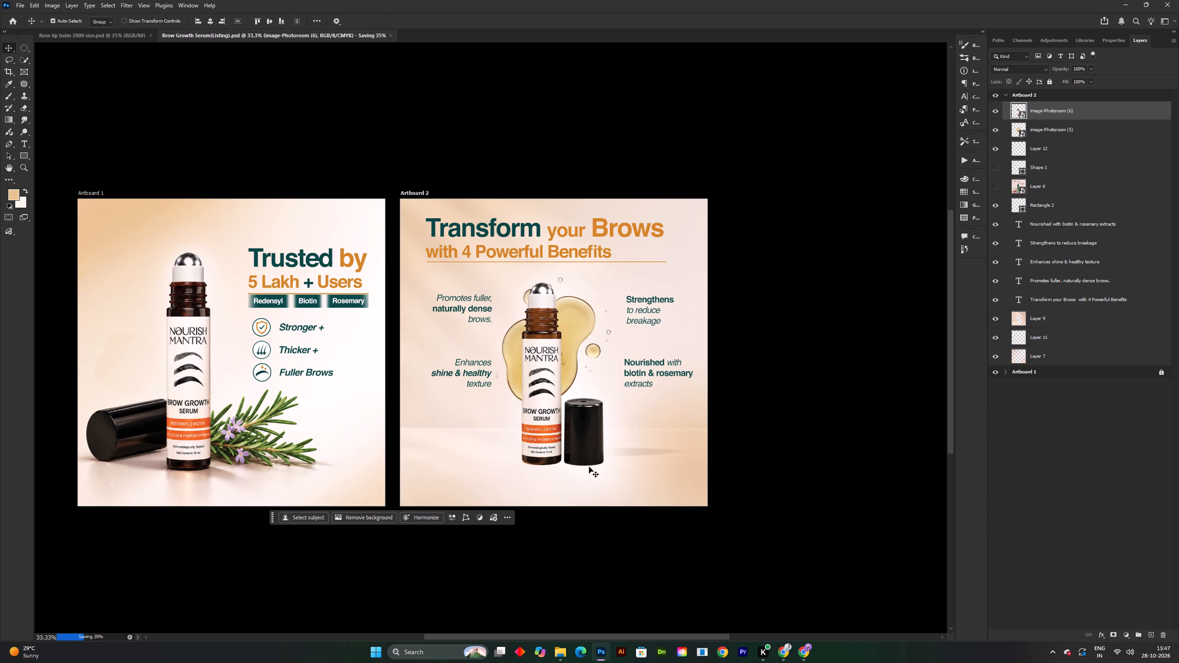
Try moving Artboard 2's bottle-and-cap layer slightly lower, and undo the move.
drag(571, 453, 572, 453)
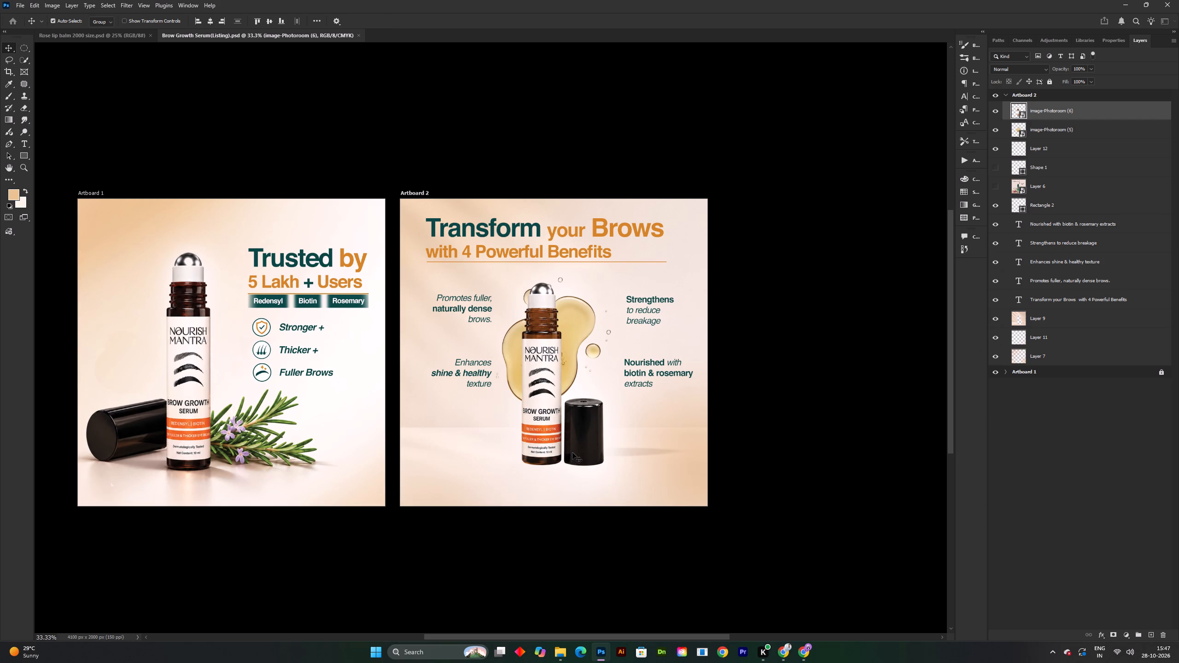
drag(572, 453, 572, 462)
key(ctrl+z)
Copy the new bottle-and-cap layer, undo back until the deleted faded bottle-and-cap layer is restored, and paste the copy on top.
key(ctrl+c)
key(ctrl+z)
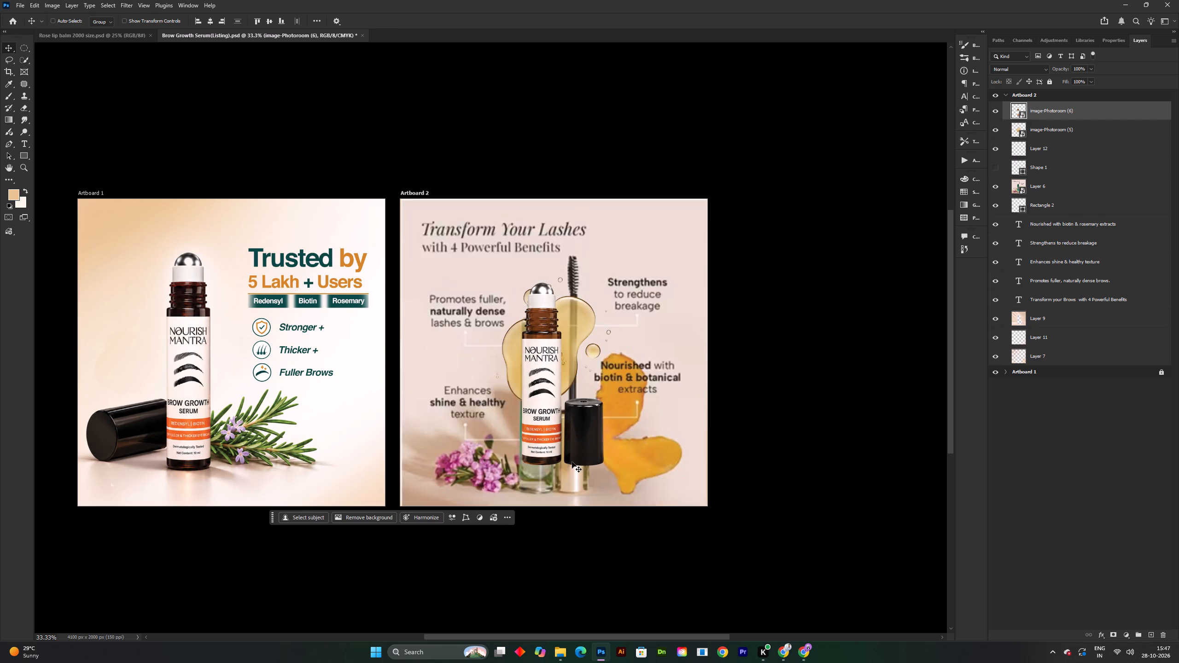
key(ctrl+z)
key(ctrl+z)
key(ctrl+z)
key(ctrl+z)
key(ctrl+z)
key(ctrl+z)
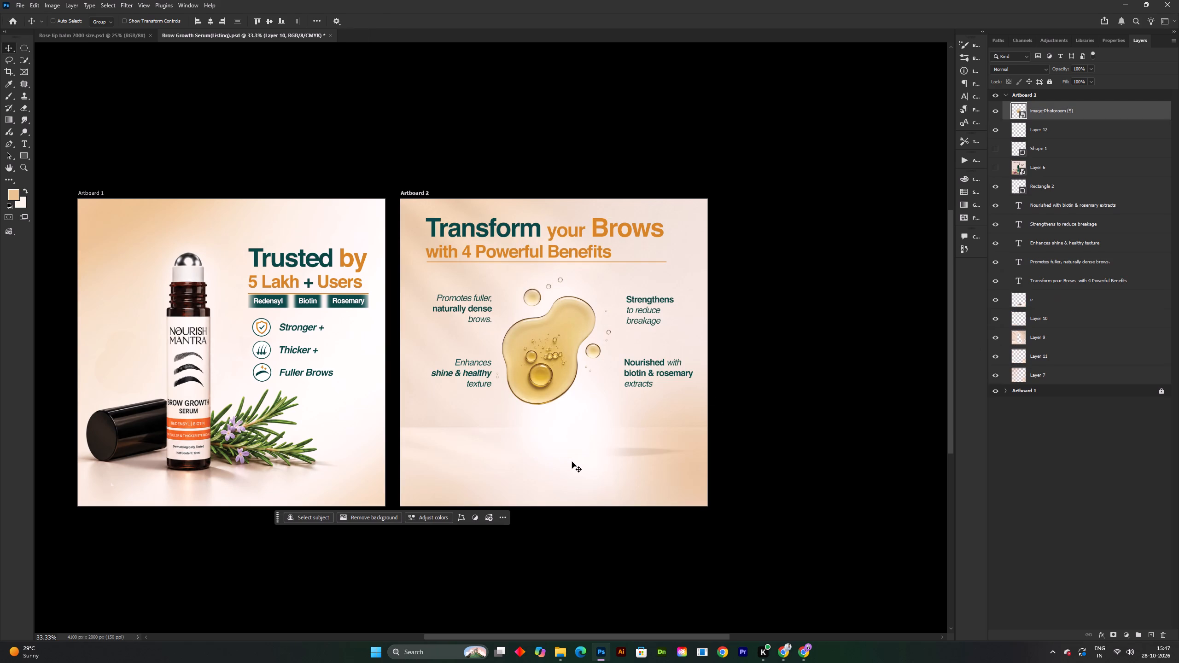
key(ctrl+z)
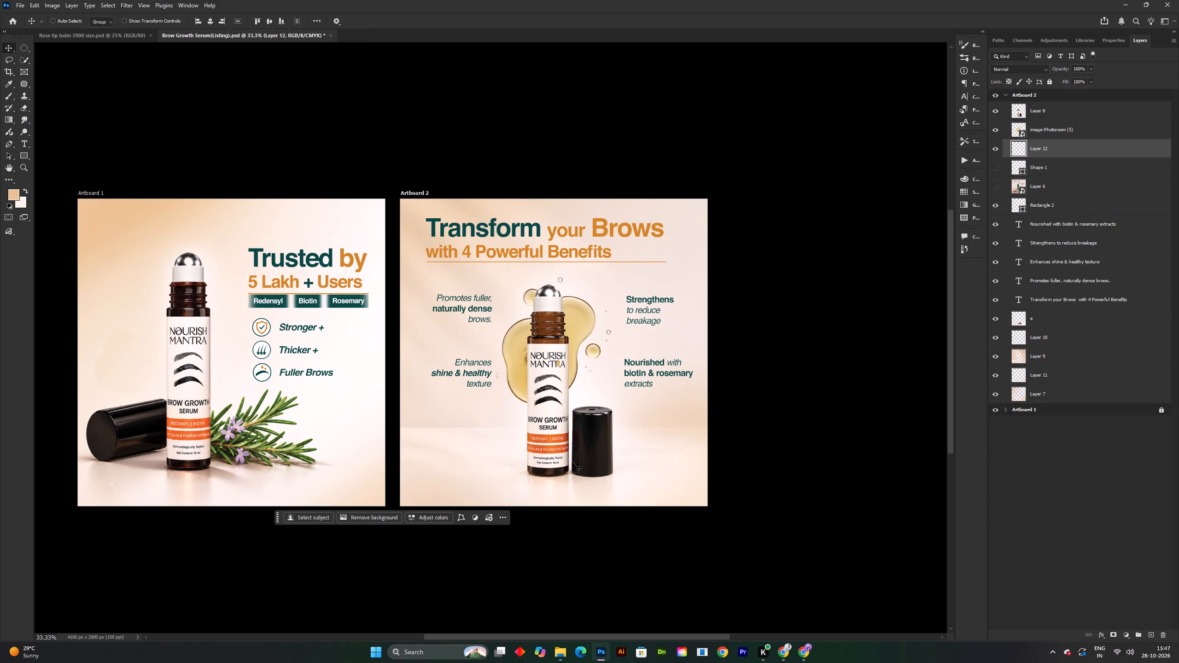
key(ctrl+shift+z)
key(ctrl+v)
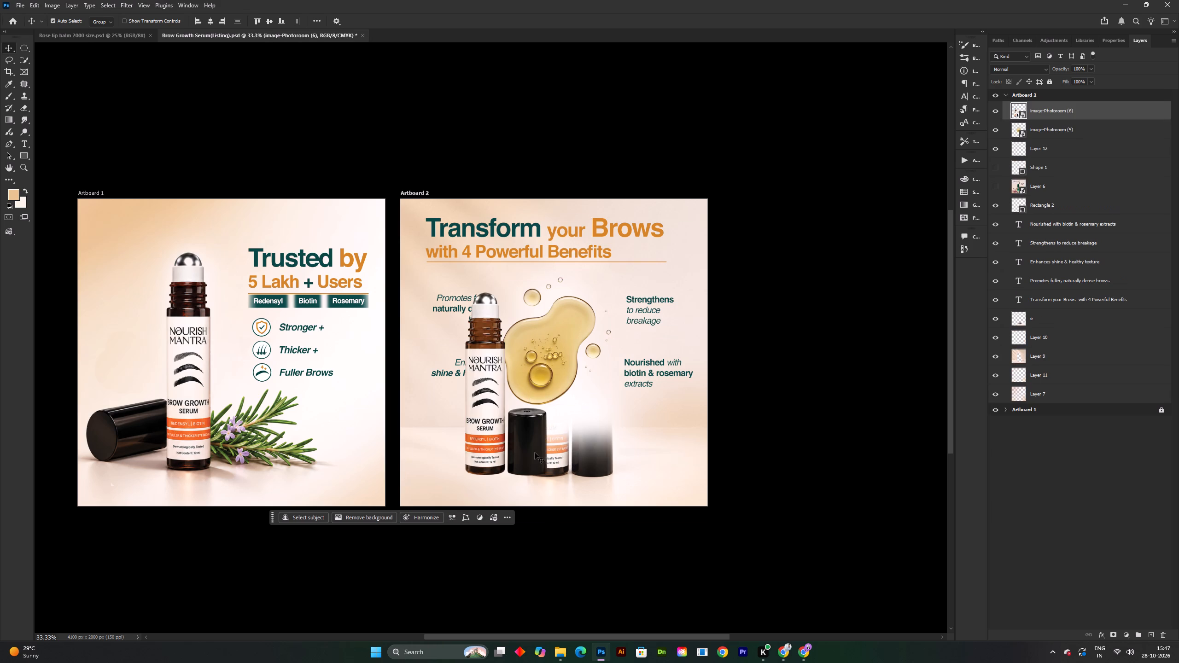
Move the pasted bottle-and-cap layer over the oil graphic, aligned with the faded bottle and cap beneath it.
drag(529, 449, 594, 453)
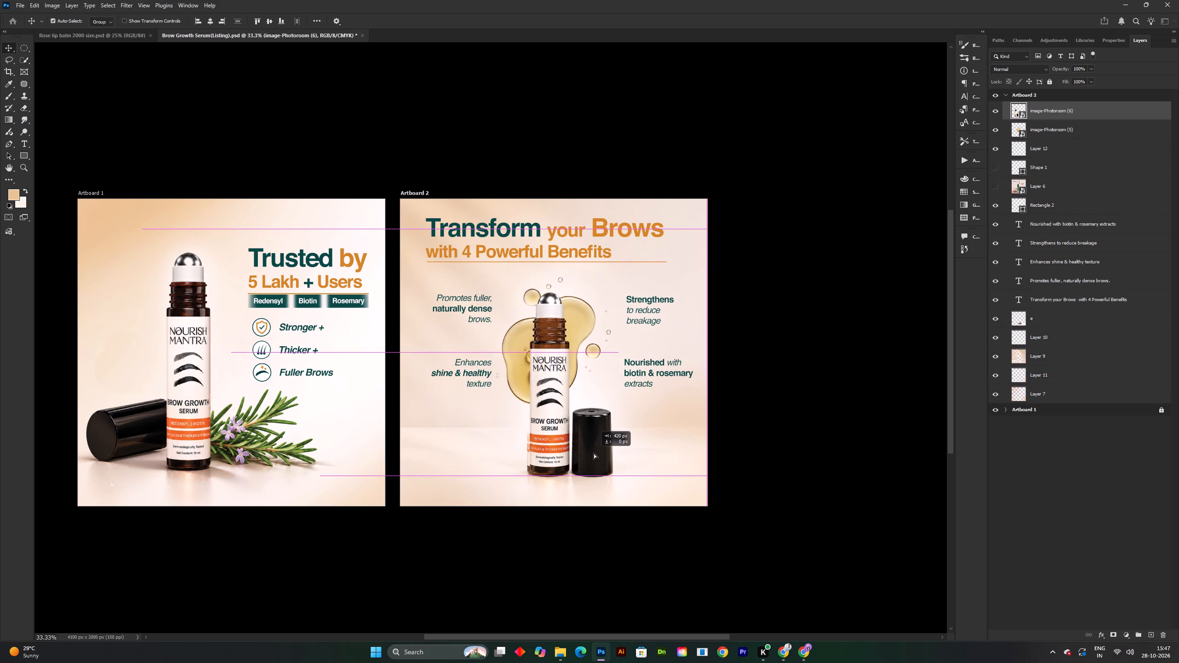
drag(594, 453, 592, 454)
key(Down)
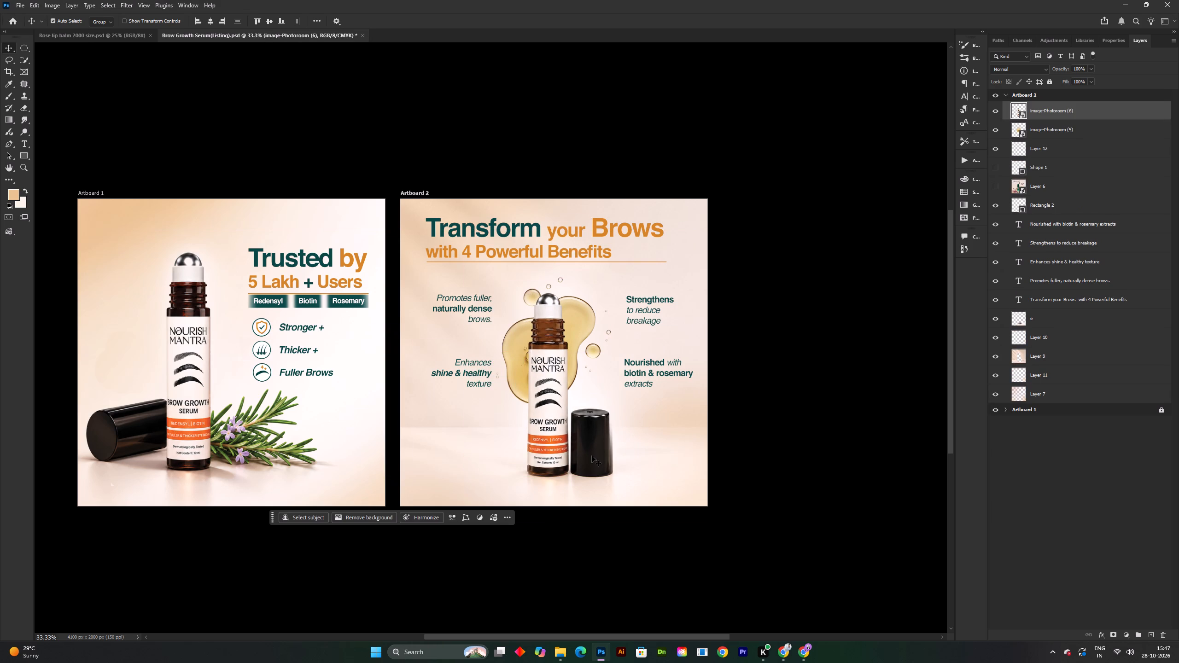
key(Down)
key(Down)
key(Left)
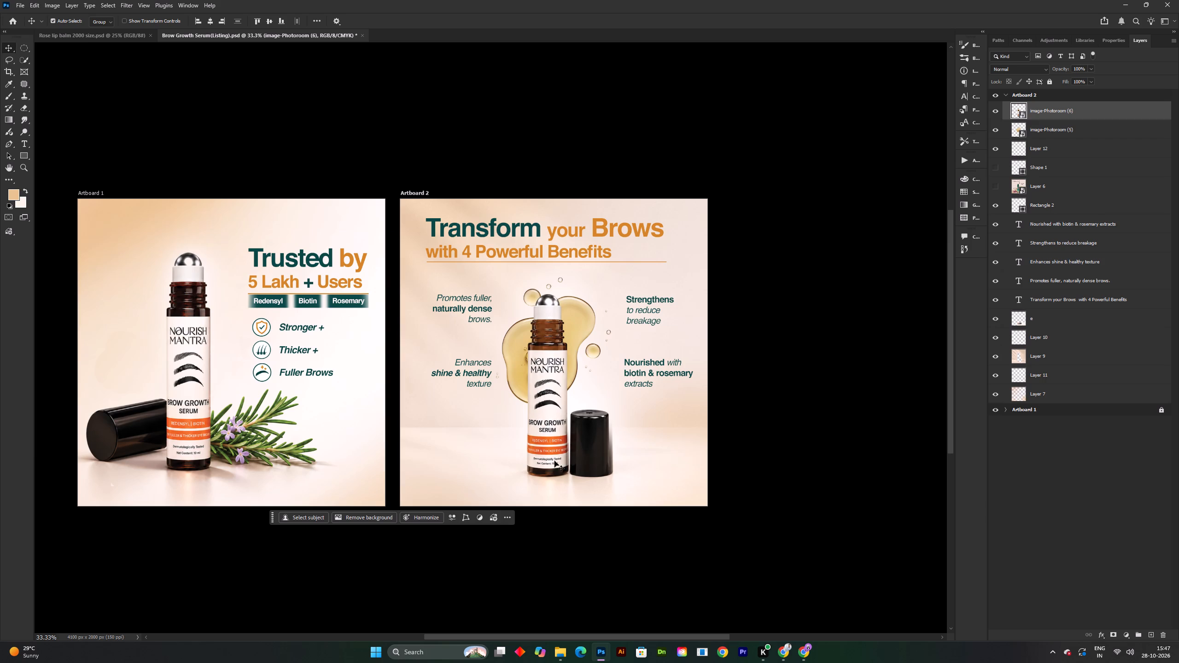
Scale the pasted bottle-and-cap layer up to about 73.7%.
shift+scroll(554, 459, up, 2)
key(ctrl+t)
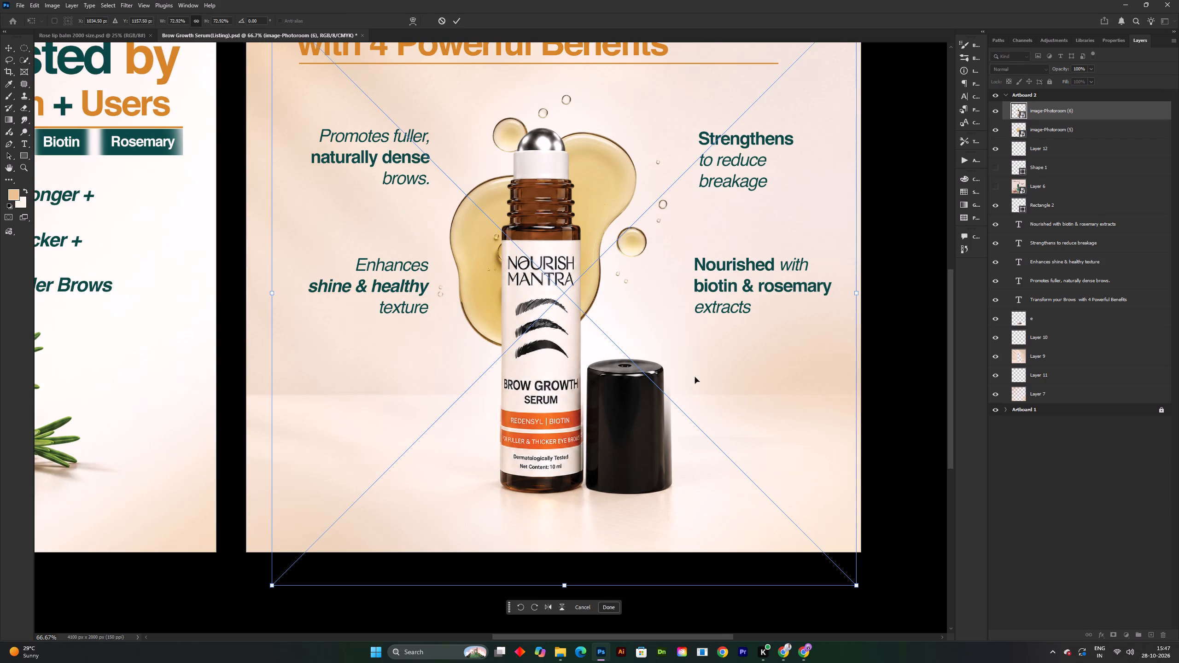
drag(857, 283, 863, 287)
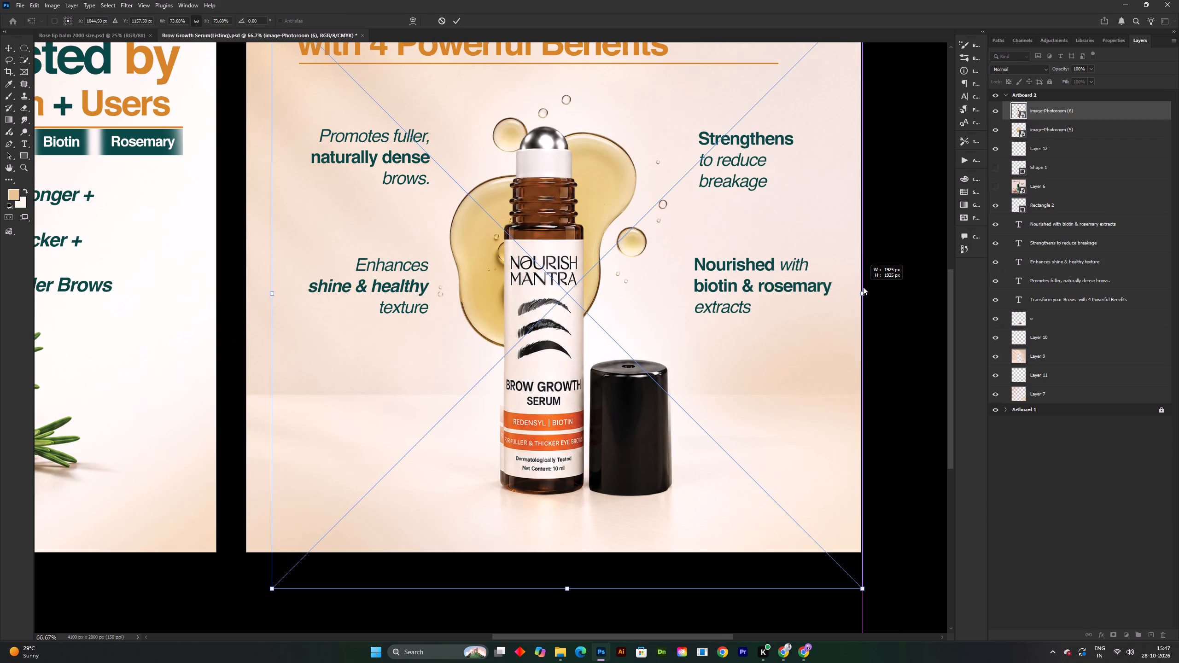
drag(863, 287, 866, 288)
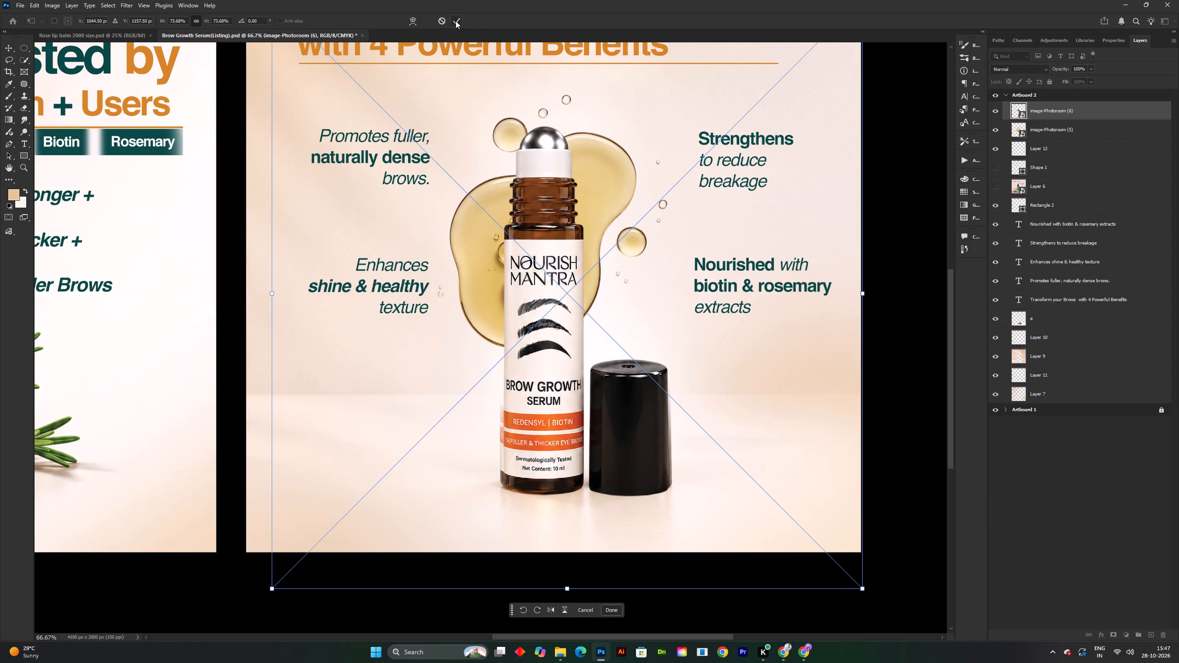
click(455, 21)
Nudge the enlarged bottle-and-cap layer slightly leftward and upward to line up with the faded bottle and cap beneath.
key(Left)
key(Left)
key(Left)
key(Left)
key(Left)
key(Left)
key(Up)
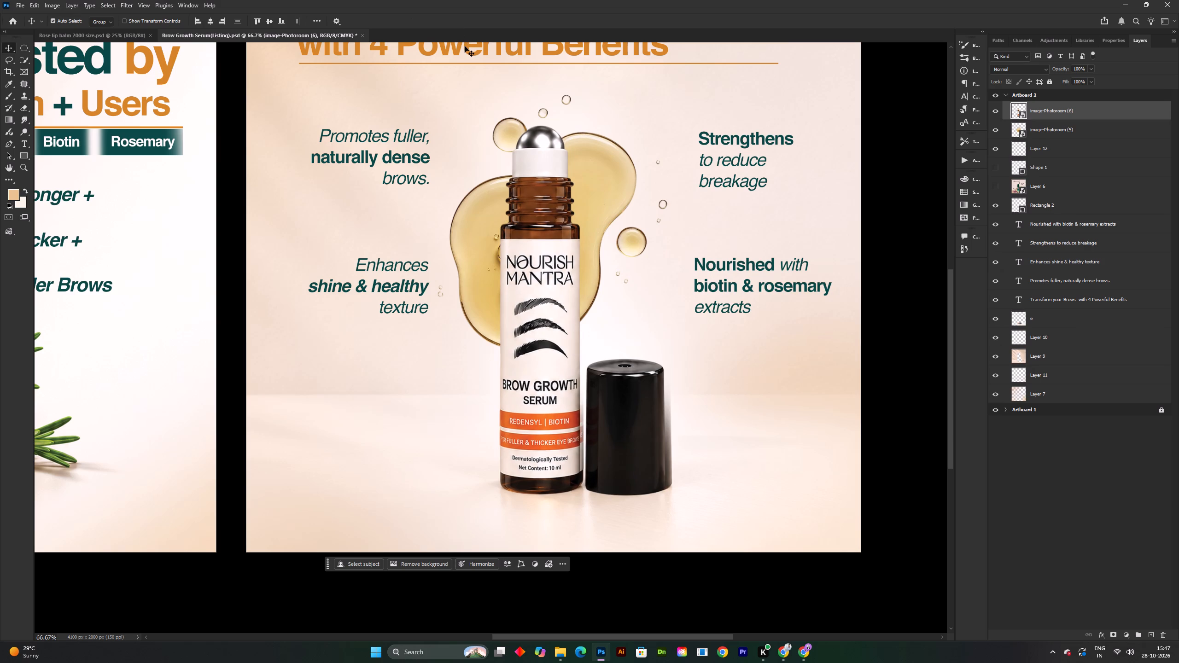
key(Right)
key(Right)
key(Up)
key(Right)
key(Up)
key(Down)
key(Right)
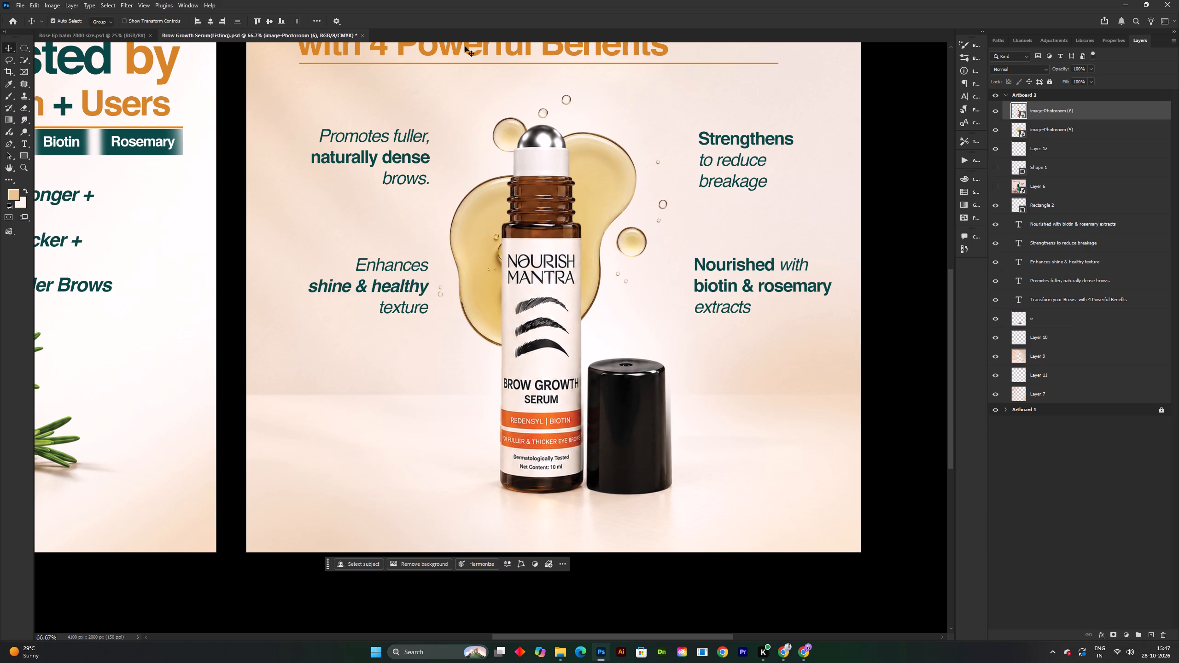
key(Right)
key(Right)
key(Left)
key(Left)
key(Up)
key(Up)
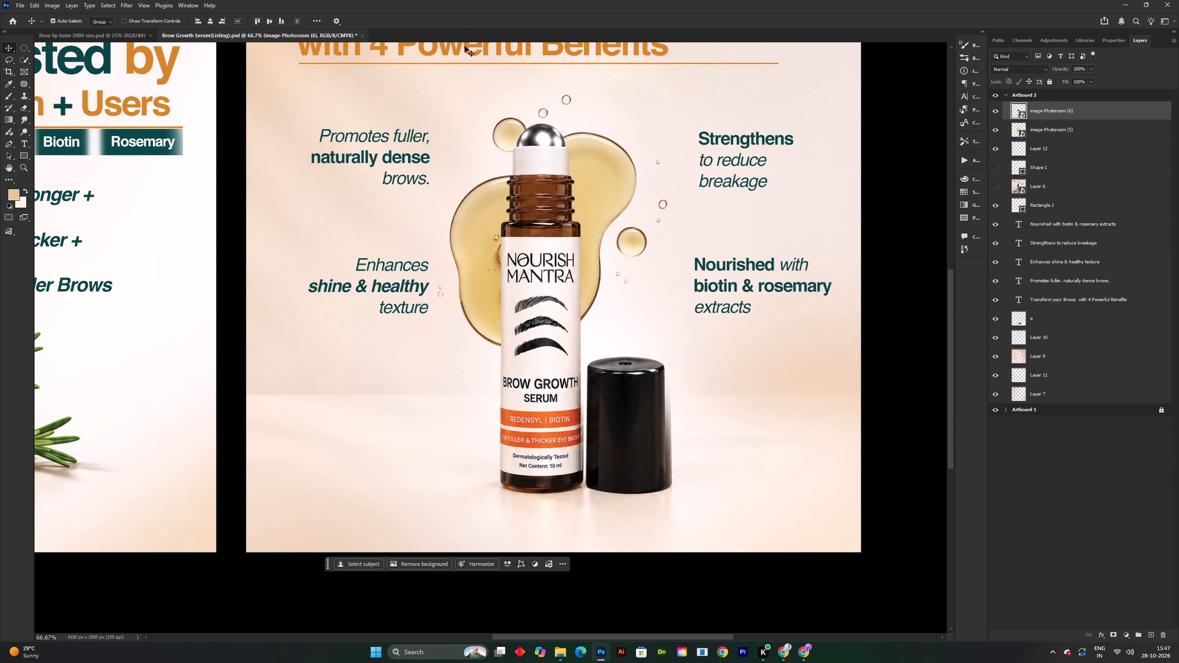
Scale the pasted bottle-and-cap layer up slightly more, keeping its left edge fixed.
key(ctrl+t)
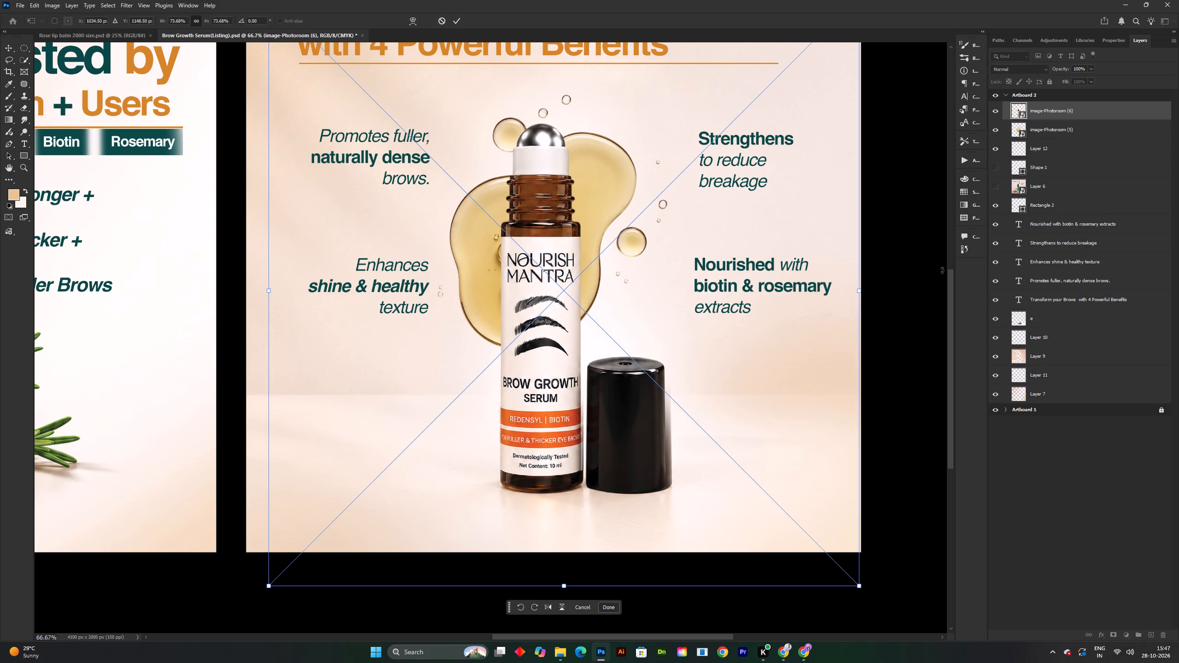
drag(860, 291, 870, 294)
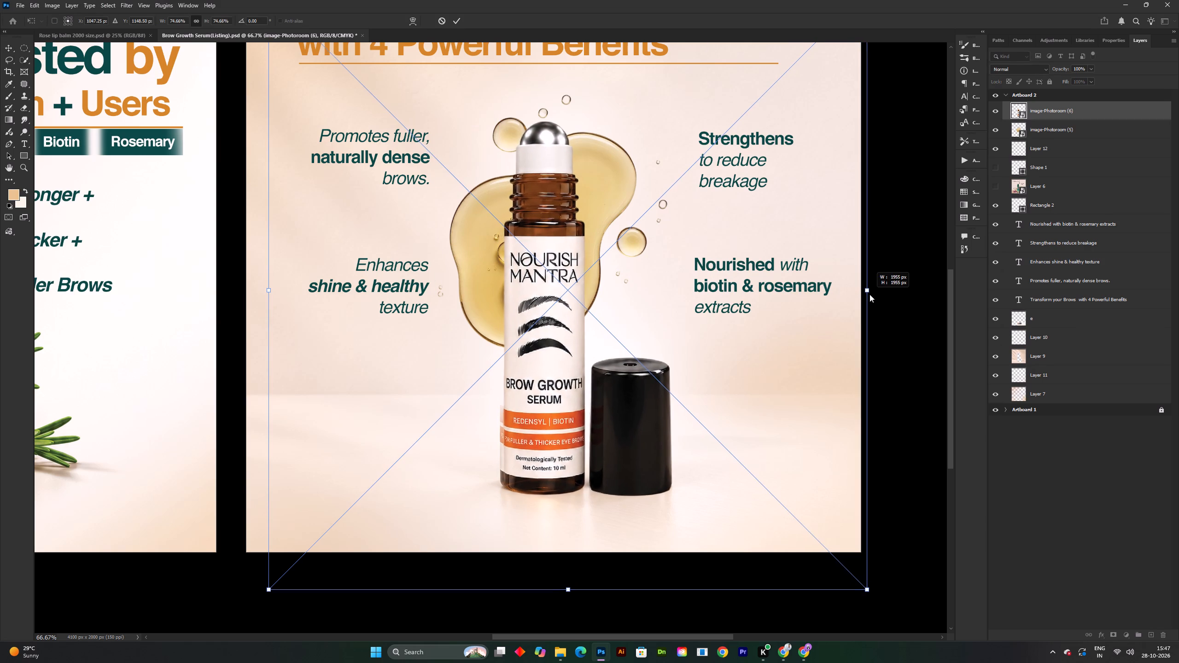
drag(870, 294, 870, 294)
click(454, 21)
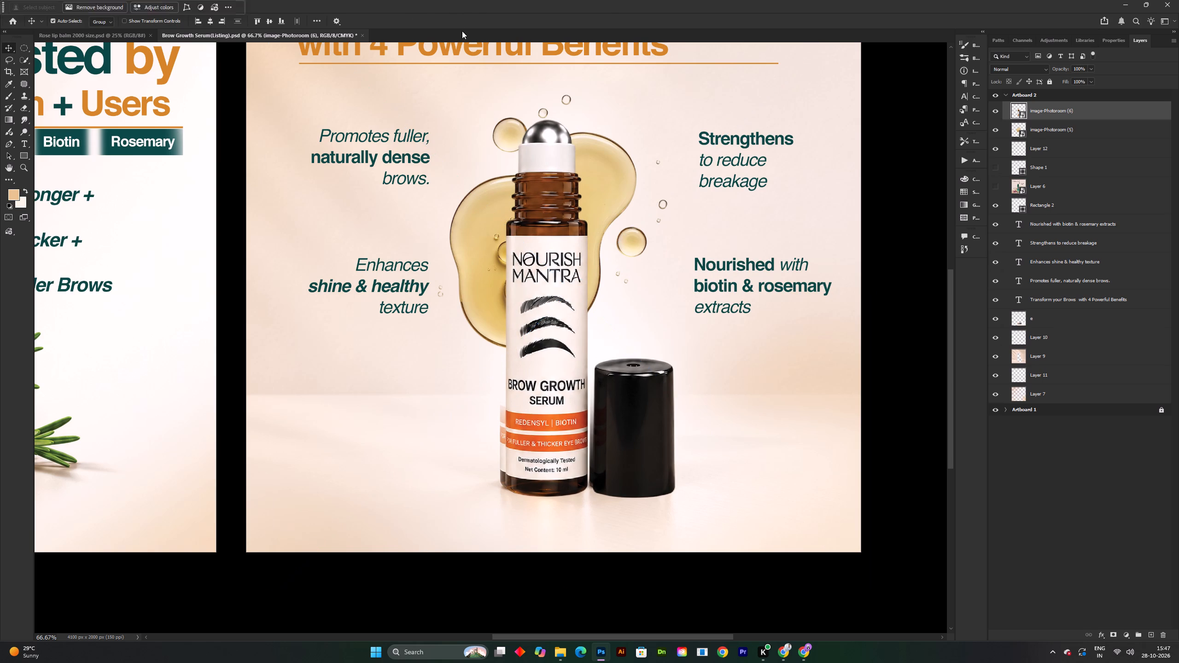
Nudge the enlarged bottle-and-cap layer left and slightly up to cover the faded bottle and cap beneath, and save the document.
key(Left)
key(Left)
key(Left)
key(Left)
key(Left)
key(Left)
key(Left)
key(Left)
key(Left)
key(Up)
key(Up)
key(Up)
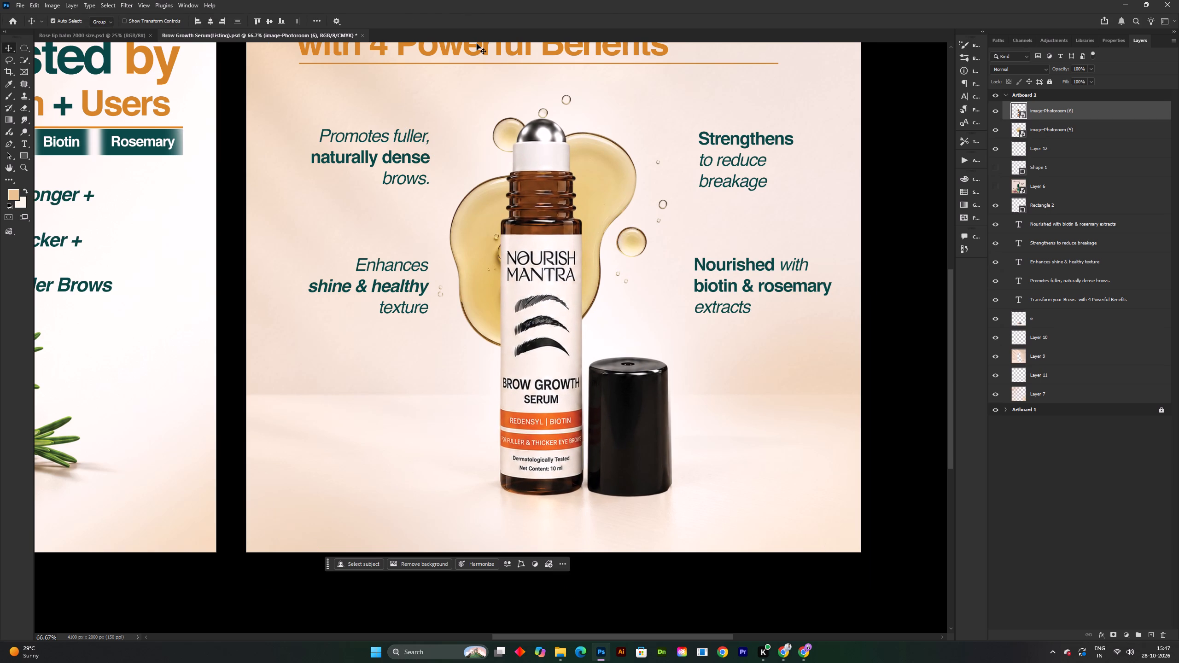
key(Up)
key(Up)
key(Down)
key(Down)
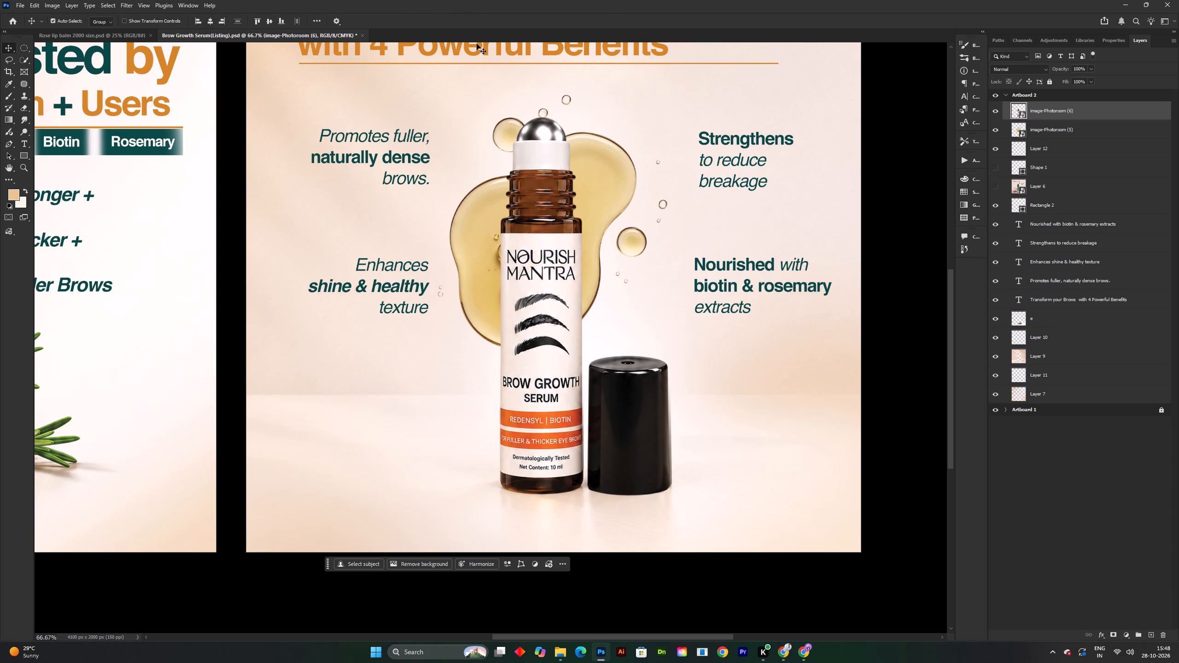
key(ctrl+s)
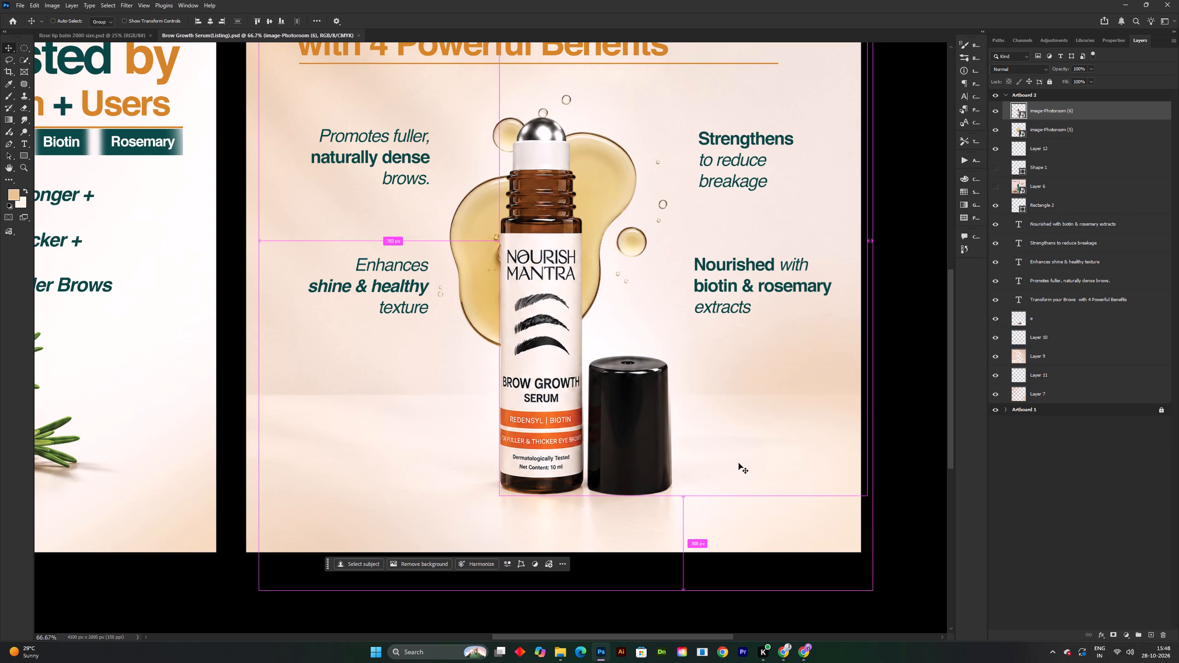
key(ctrl+s)
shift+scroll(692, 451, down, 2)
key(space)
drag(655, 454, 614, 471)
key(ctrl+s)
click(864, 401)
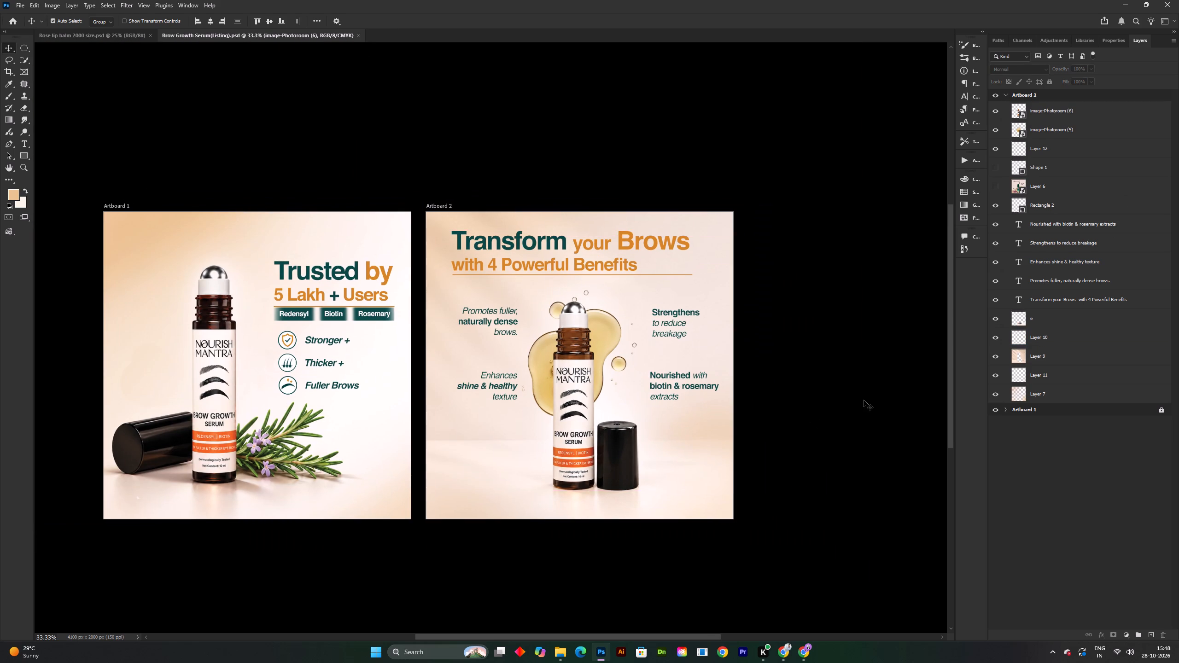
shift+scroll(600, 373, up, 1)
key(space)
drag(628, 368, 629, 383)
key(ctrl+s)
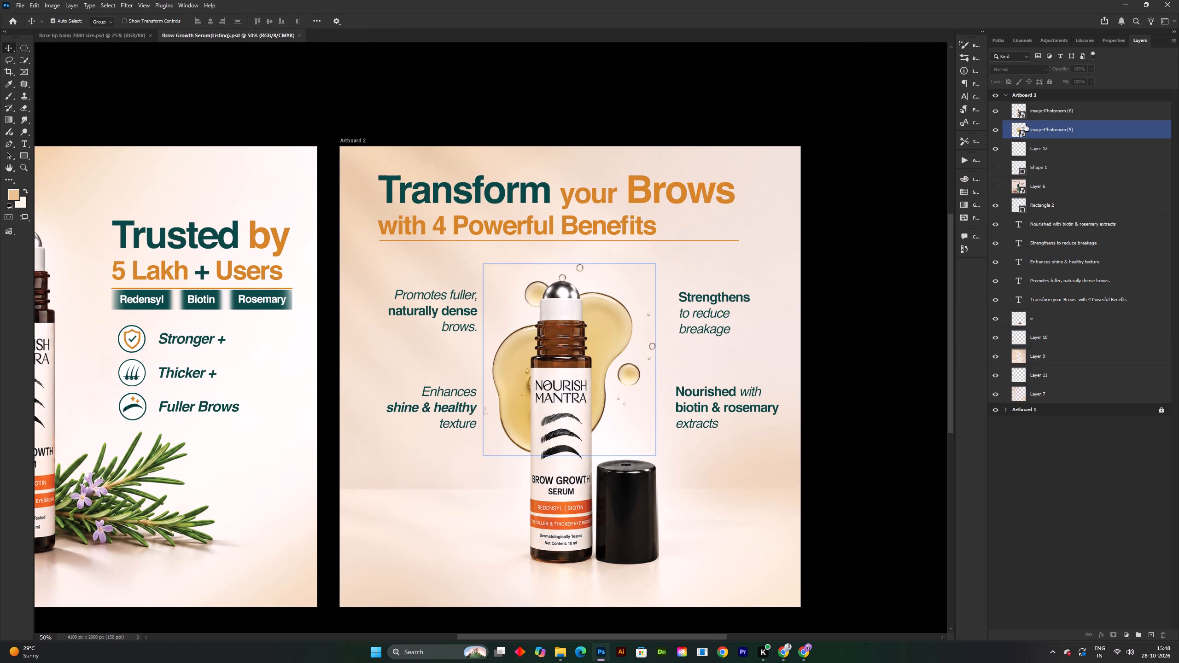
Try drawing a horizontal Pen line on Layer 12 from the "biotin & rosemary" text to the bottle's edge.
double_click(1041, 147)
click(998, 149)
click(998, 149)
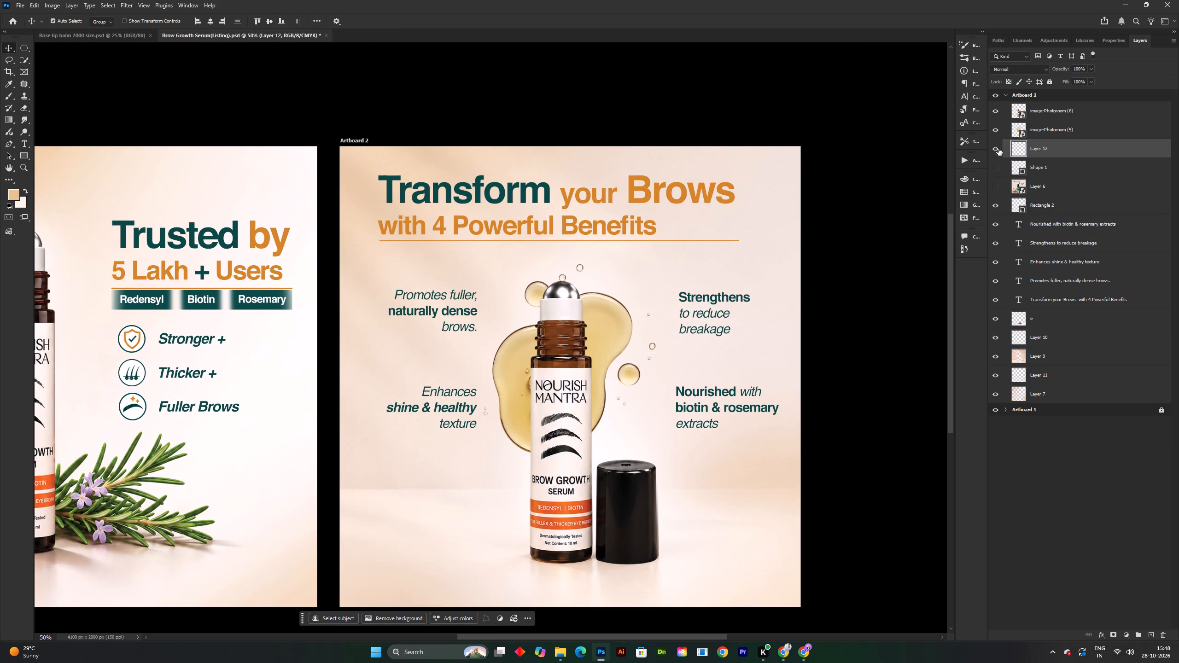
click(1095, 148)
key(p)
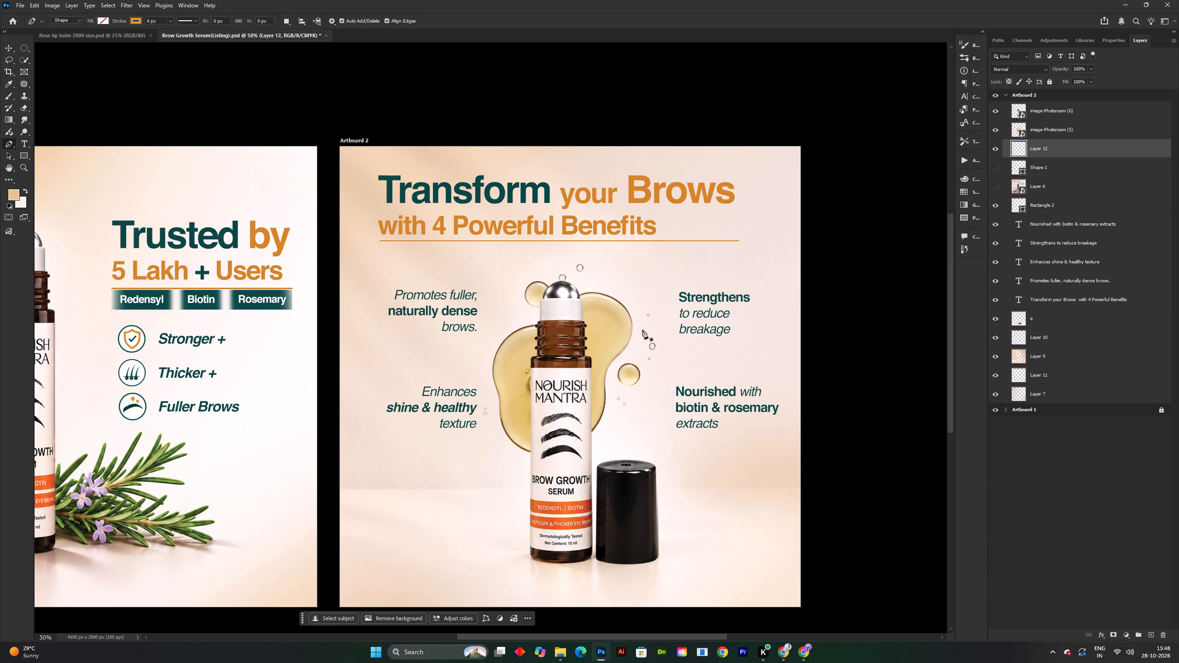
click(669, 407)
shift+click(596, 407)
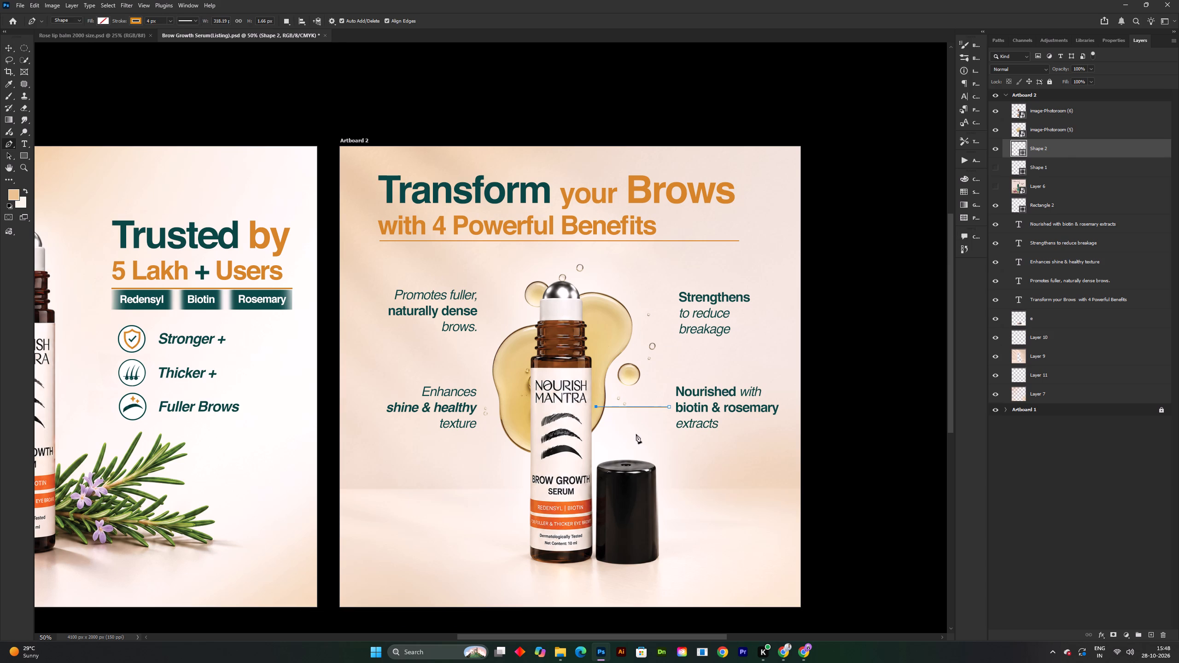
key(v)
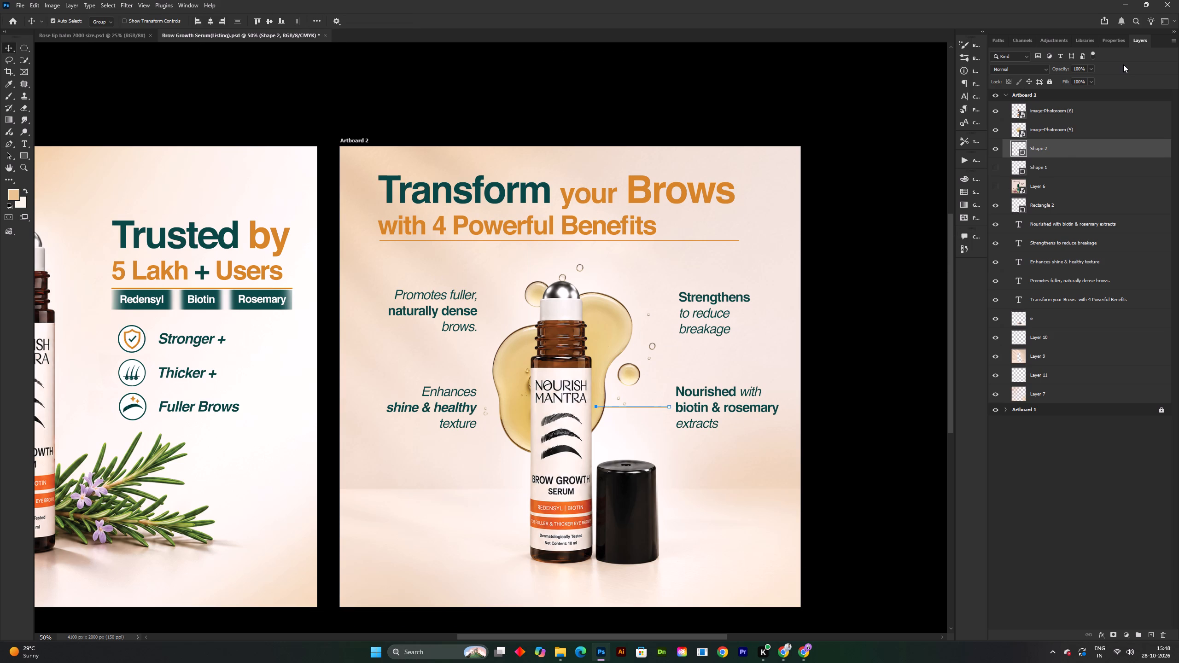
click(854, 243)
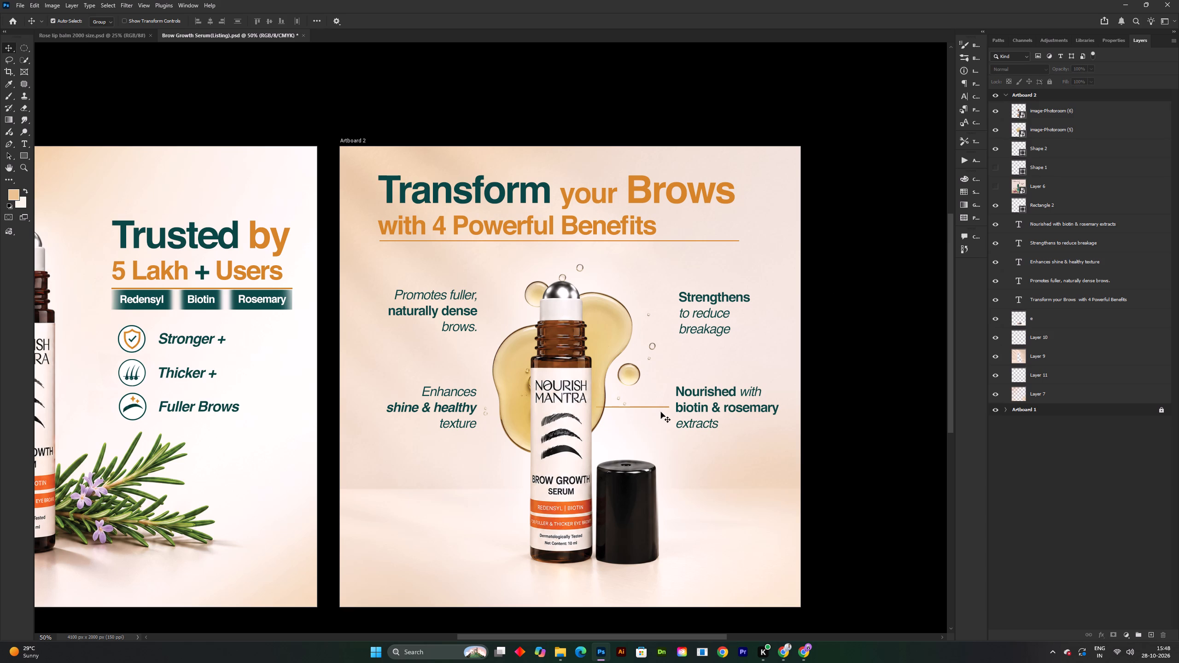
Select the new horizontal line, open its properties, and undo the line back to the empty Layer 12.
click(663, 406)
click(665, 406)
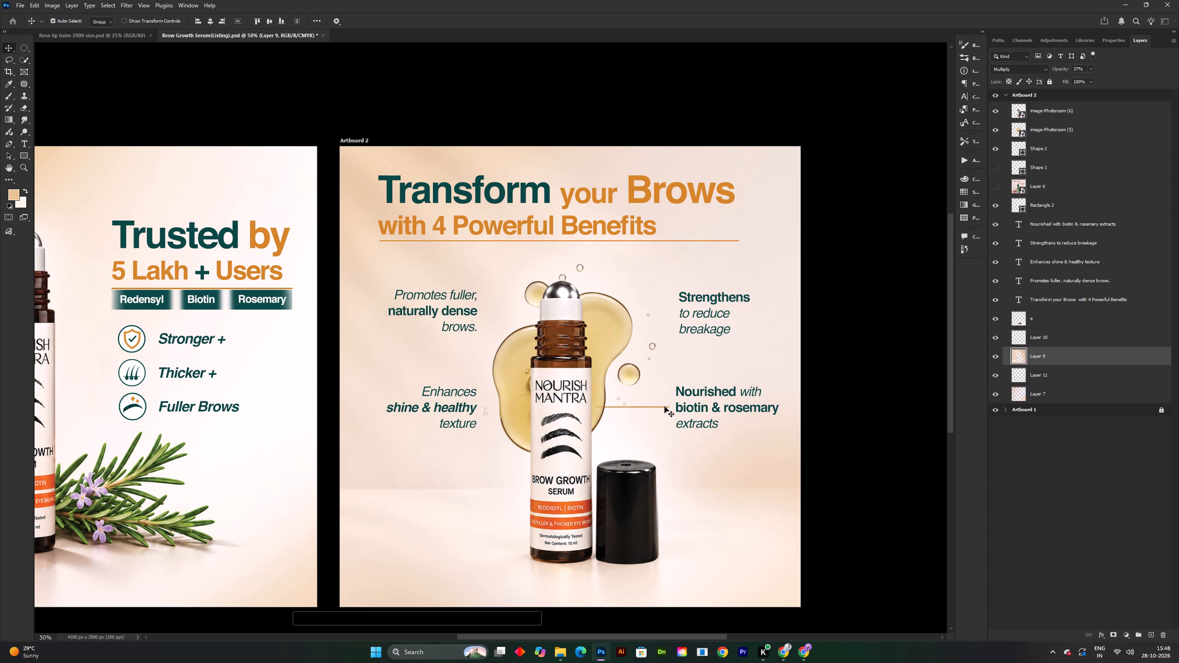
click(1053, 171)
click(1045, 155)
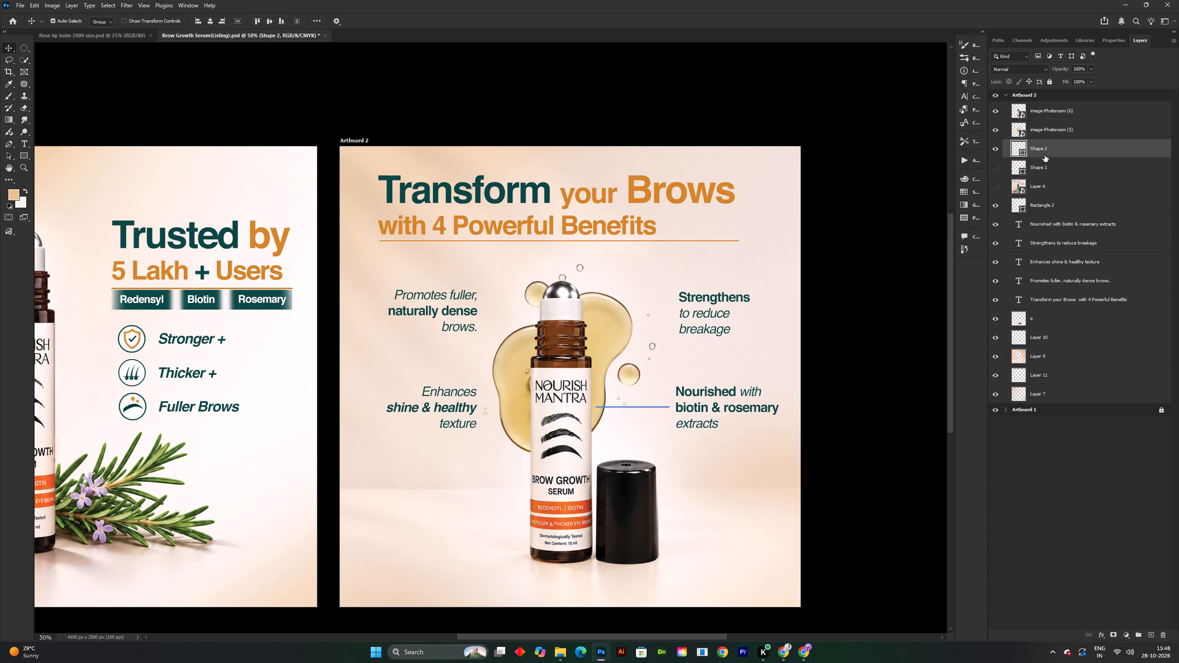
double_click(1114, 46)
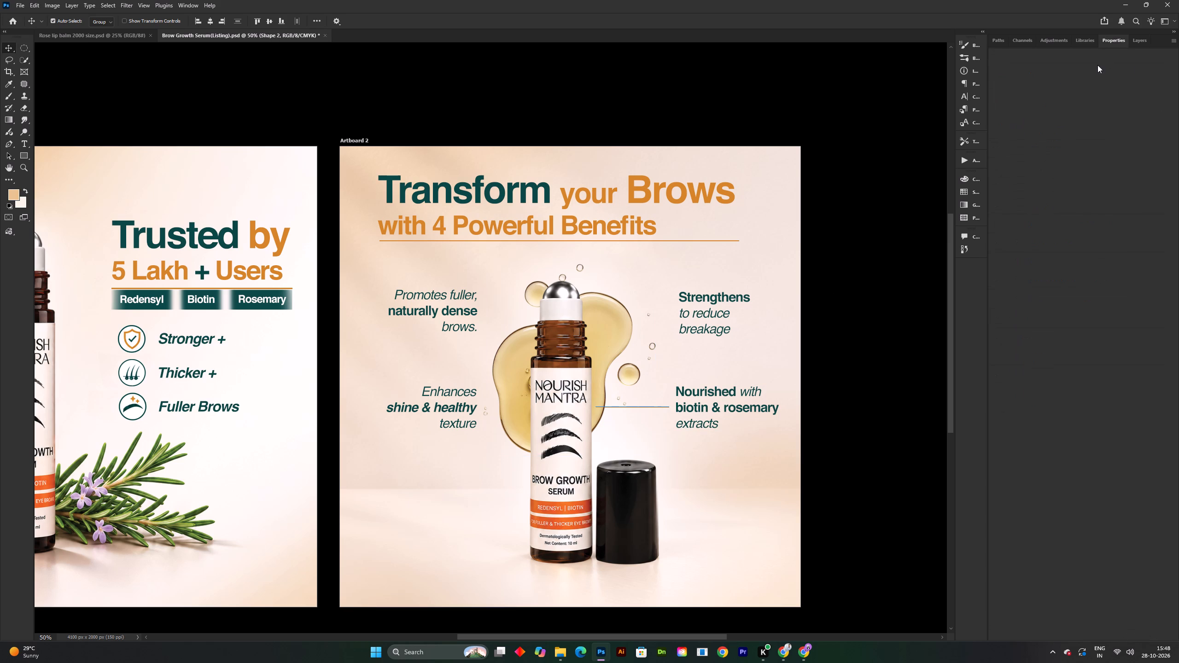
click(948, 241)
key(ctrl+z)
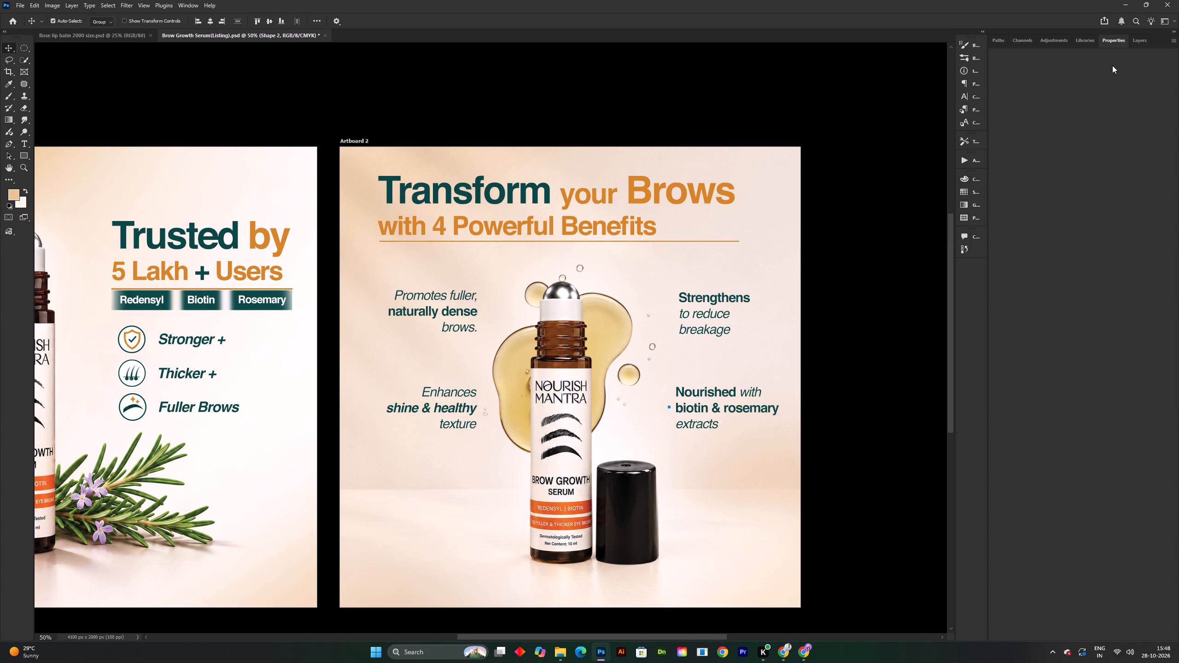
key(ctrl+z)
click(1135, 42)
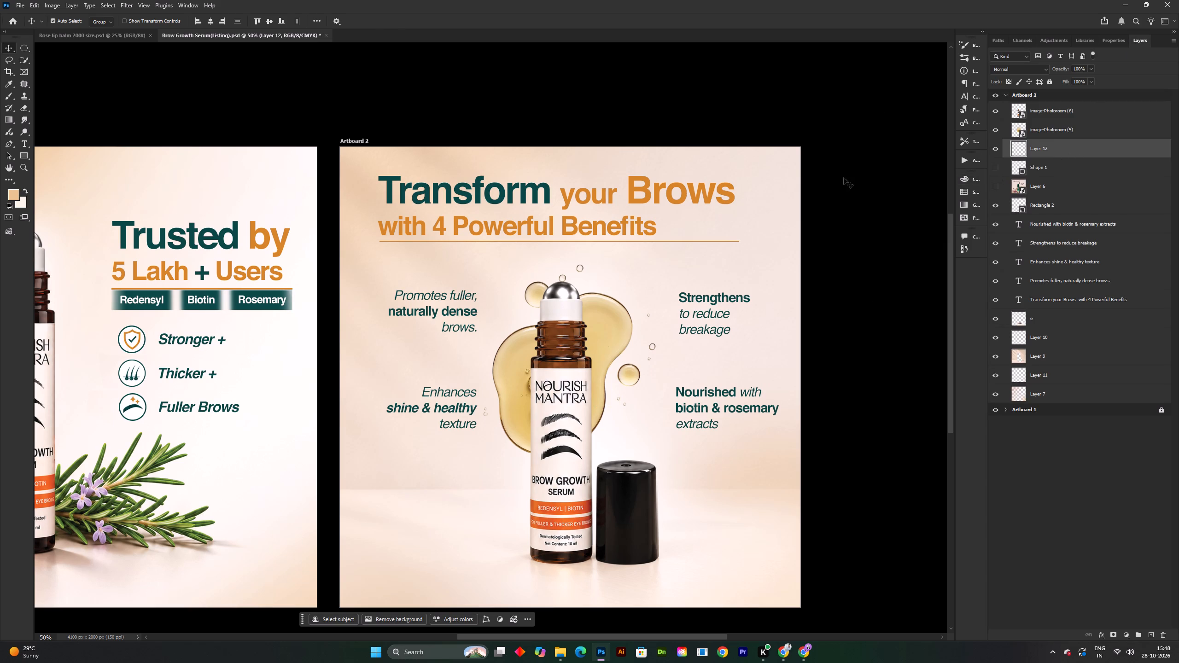
Draw a horizontal Pen line about 294 px wide between the bottle and "biotin & rosemary", with a 6 px stroke.
key(p)
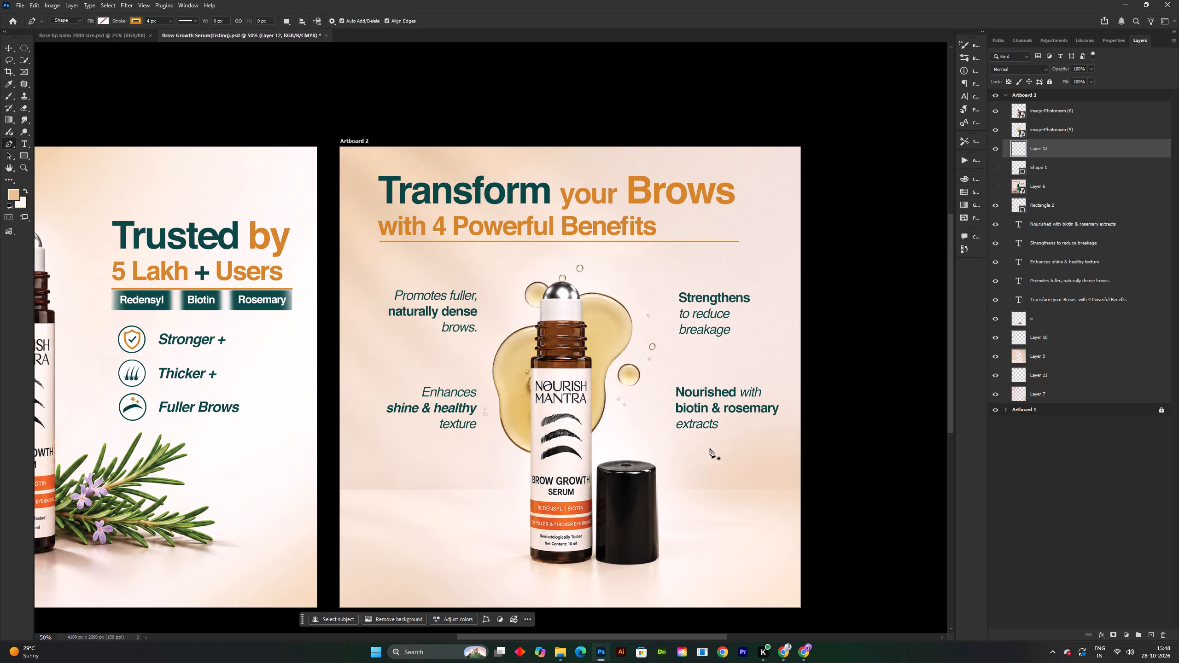
click(663, 407)
shift+click(595, 400)
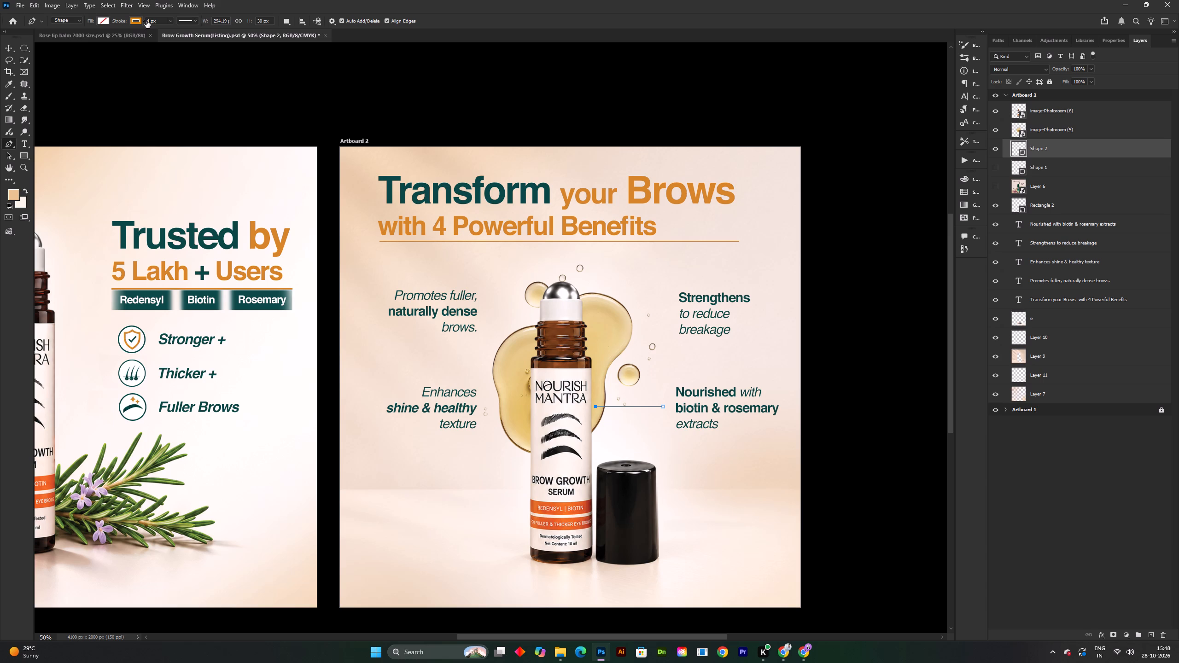
click(146, 21)
click(150, 20)
key(BackSpace)
key(BackSpace)
key(BackSpace)
key(6)
key(Return)
Nudge the horizontal line slightly rightward toward the "biotin & rosemary" text and save the document.
click(6, 53)
key(Right)
key(Right)
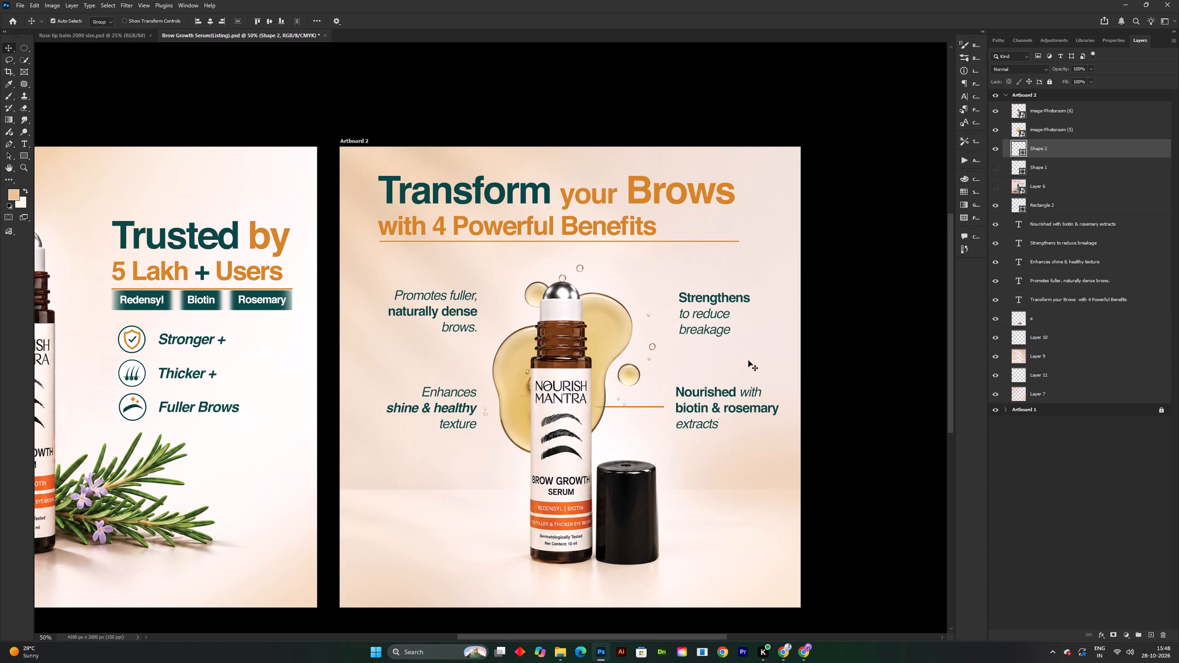
key(Right)
key(Right)
key(Right)
key(Right)
key(Right)
key(Right)
key(Right)
key(Left)
key(ctrl+s)
Bring the horizontal line's layer to the top of Artboard 2's layer stack and save the document.
shift+scroll(636, 432, up, 2)
key(space)
drag(637, 420, 607, 467)
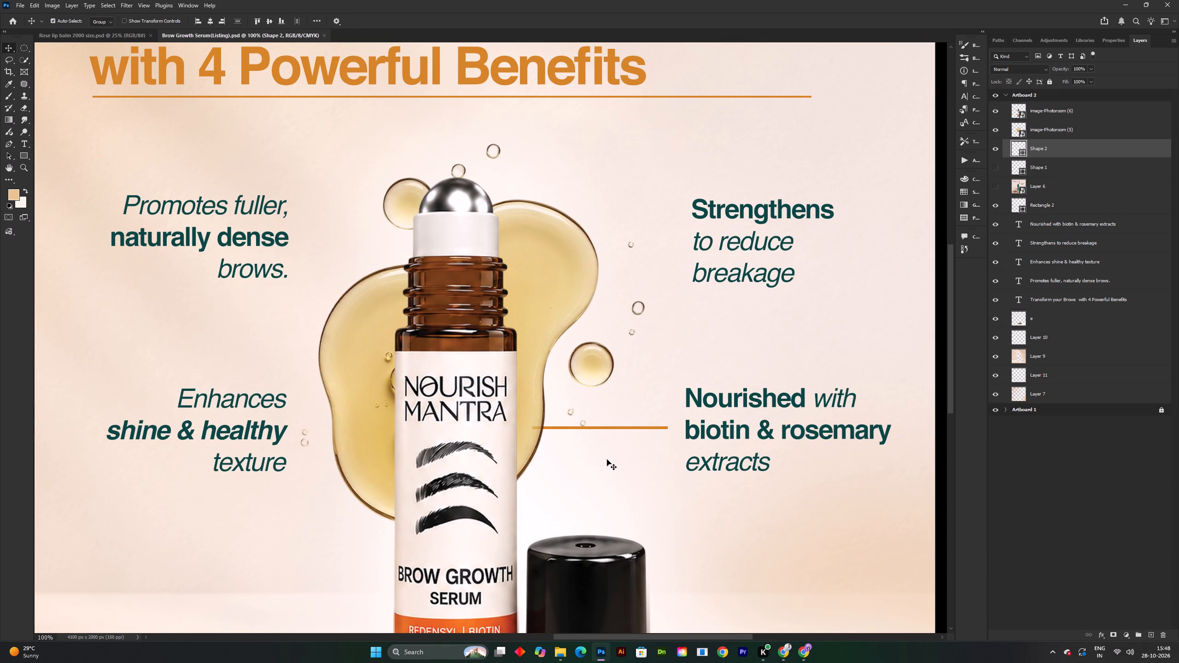
key(ctrl+shift+bracketright)
key(ctrl+shift+bracketright)
key(ctrl+shift+bracketright)
key(ctrl+s)
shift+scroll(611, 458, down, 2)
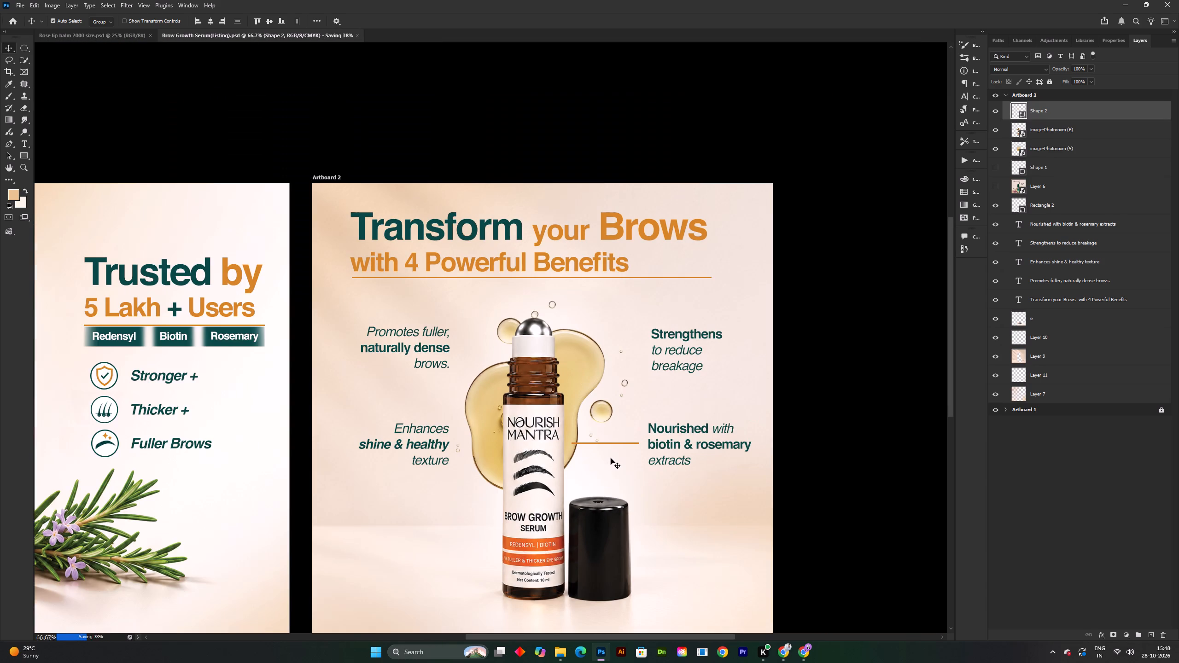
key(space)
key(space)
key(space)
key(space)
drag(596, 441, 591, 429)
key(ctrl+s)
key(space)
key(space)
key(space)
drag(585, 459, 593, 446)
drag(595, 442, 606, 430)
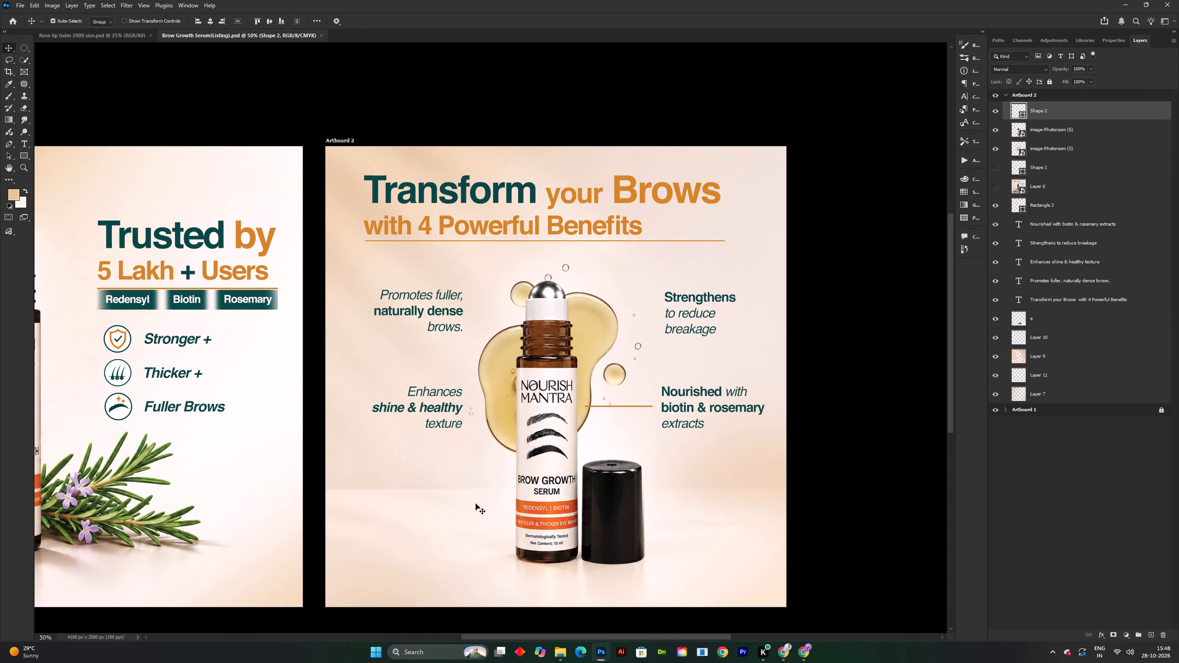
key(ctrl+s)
On a new layer, draw an elbow Pen line about 456 by 66 px from the label's lowest eyebrow to below "texture", and save.
click(1151, 634)
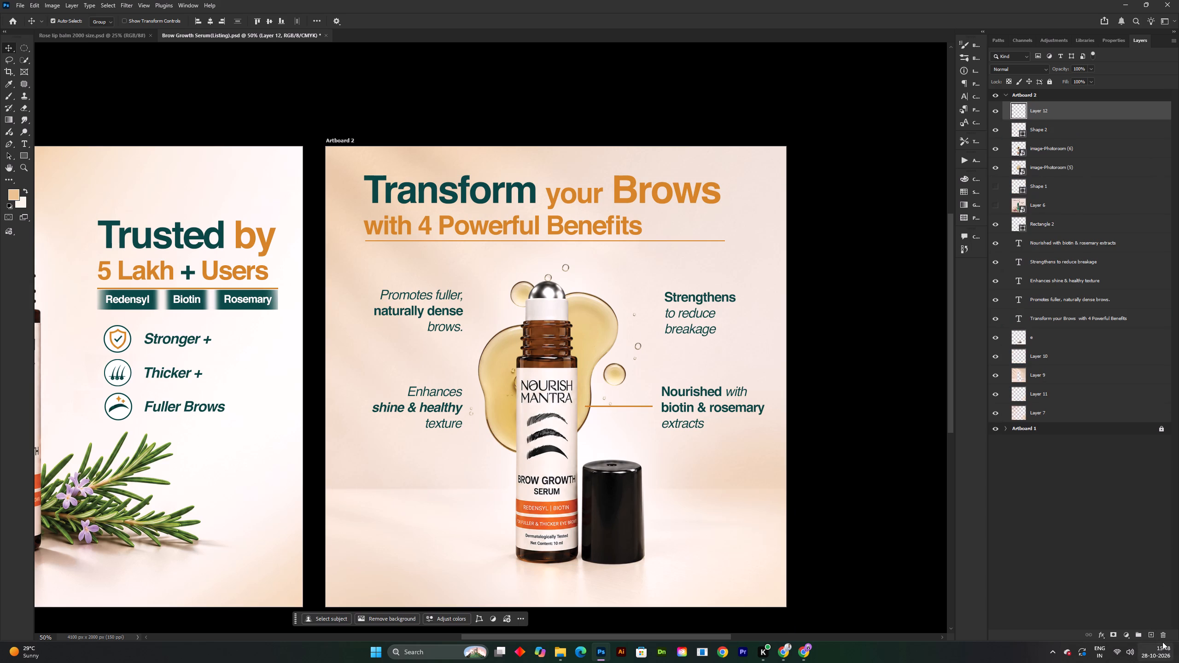
key(p)
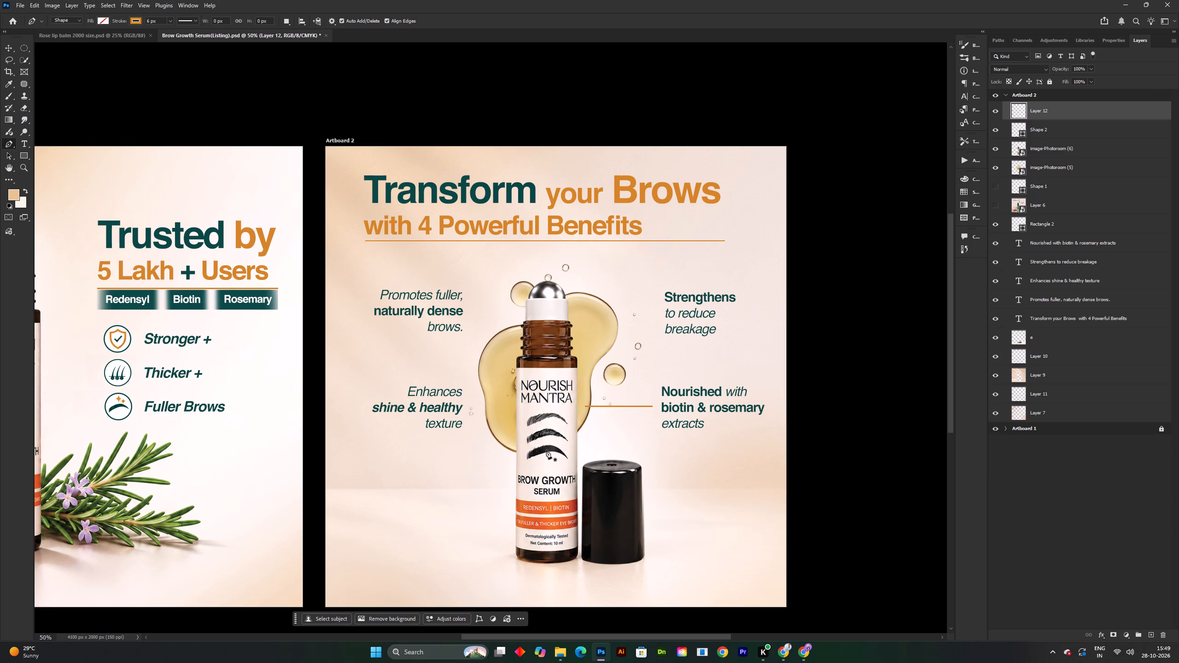
double_click(546, 450)
shift+click(441, 455)
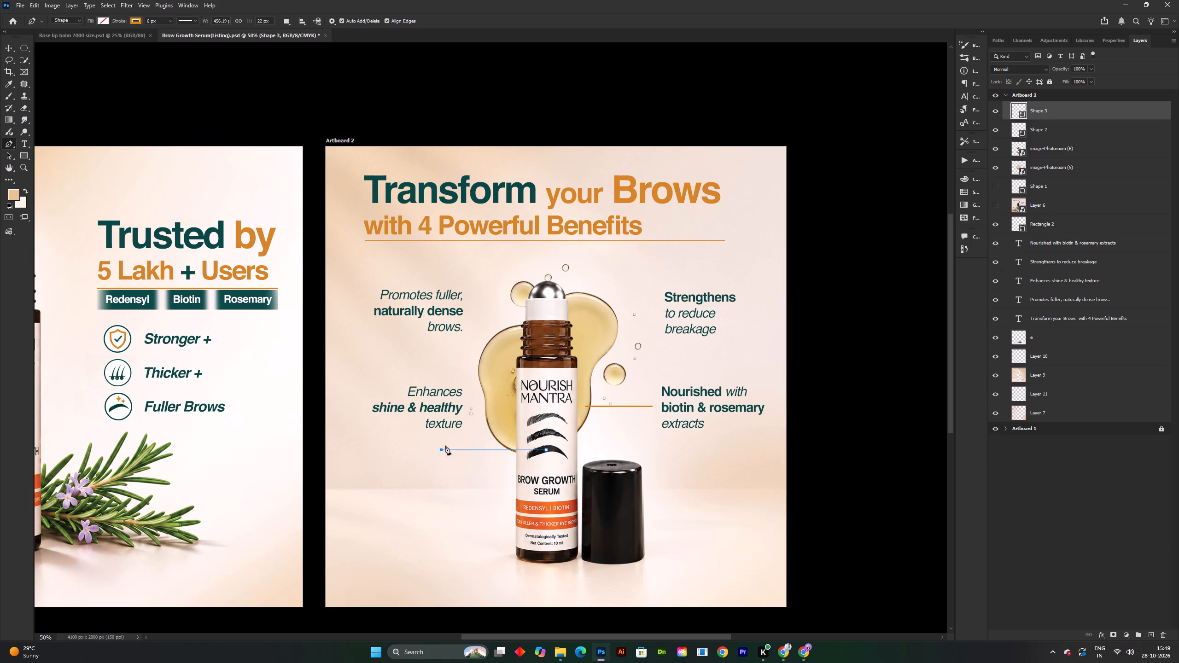
shift+click(441, 435)
key(v)
key(ctrl+s)
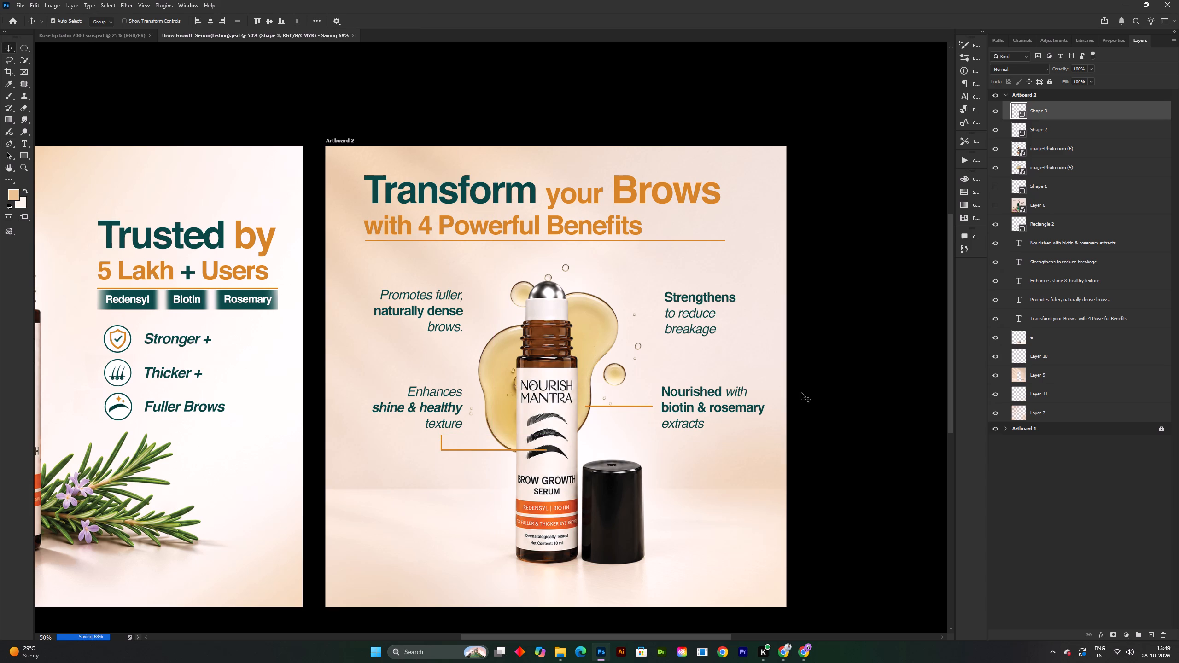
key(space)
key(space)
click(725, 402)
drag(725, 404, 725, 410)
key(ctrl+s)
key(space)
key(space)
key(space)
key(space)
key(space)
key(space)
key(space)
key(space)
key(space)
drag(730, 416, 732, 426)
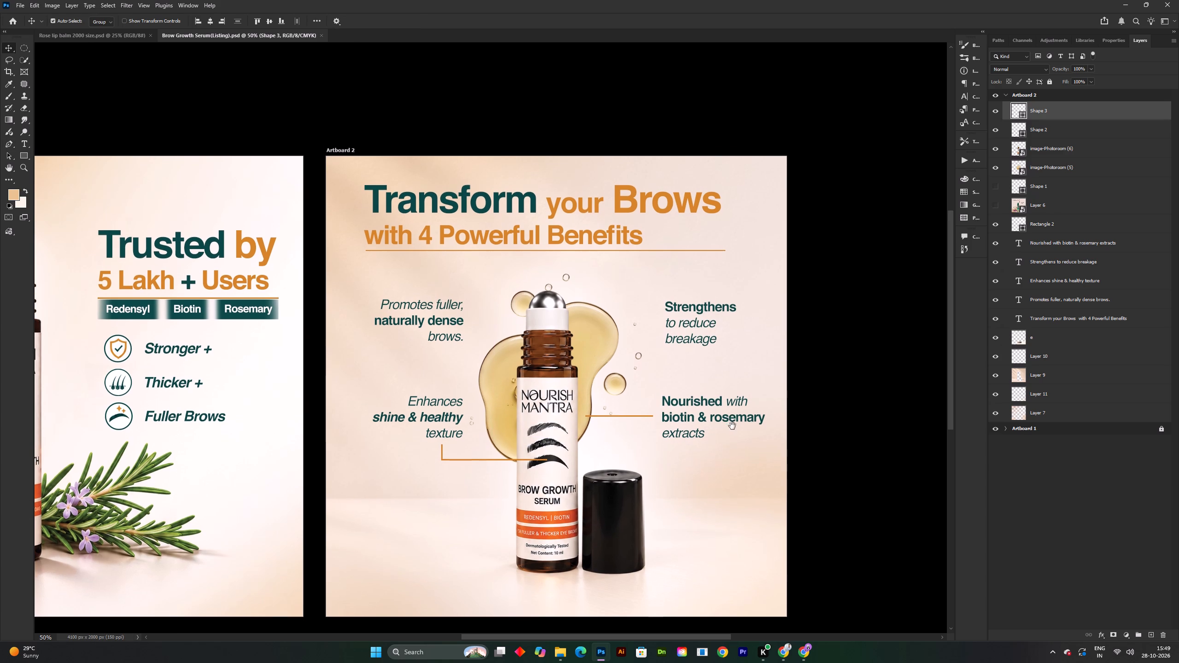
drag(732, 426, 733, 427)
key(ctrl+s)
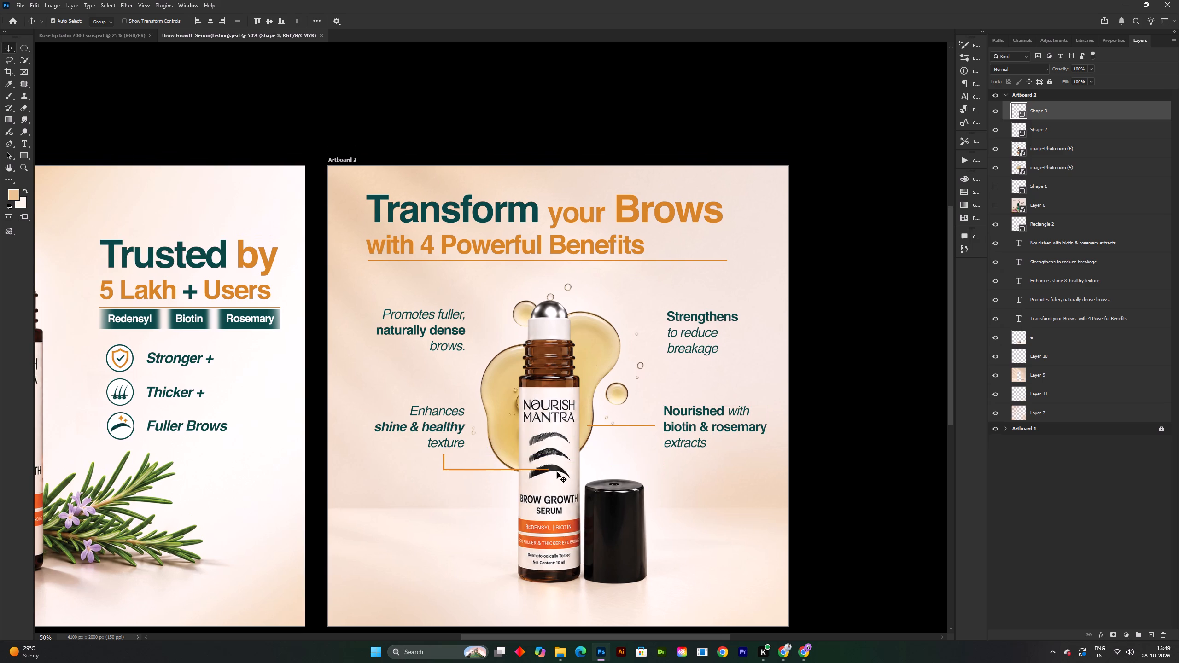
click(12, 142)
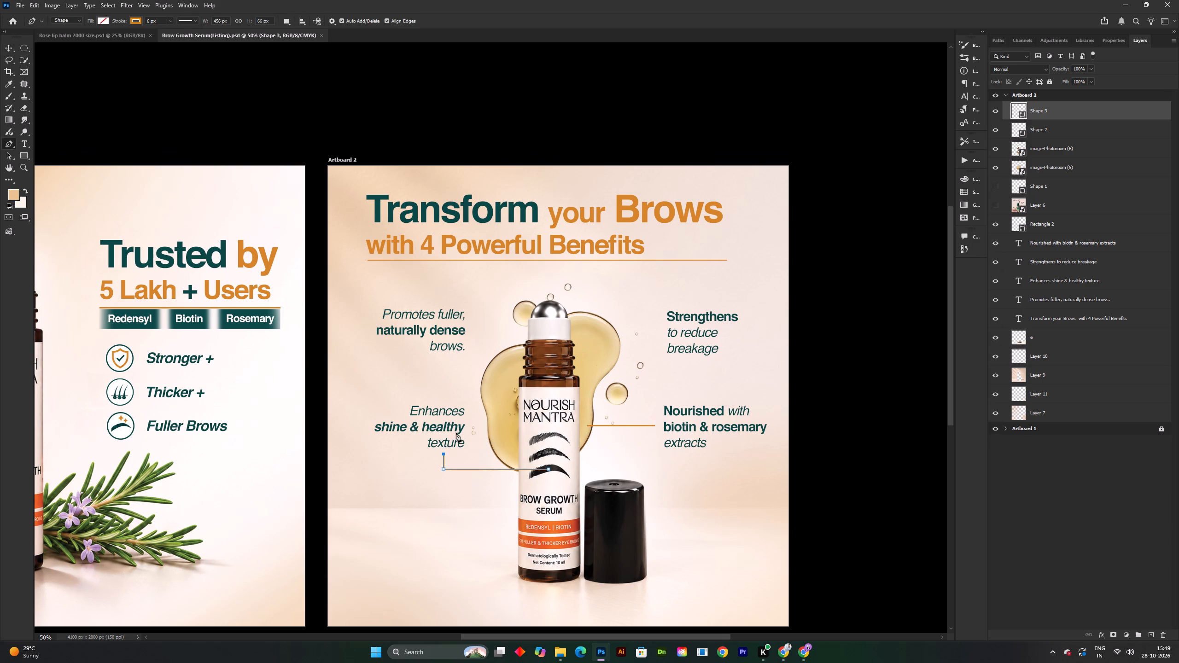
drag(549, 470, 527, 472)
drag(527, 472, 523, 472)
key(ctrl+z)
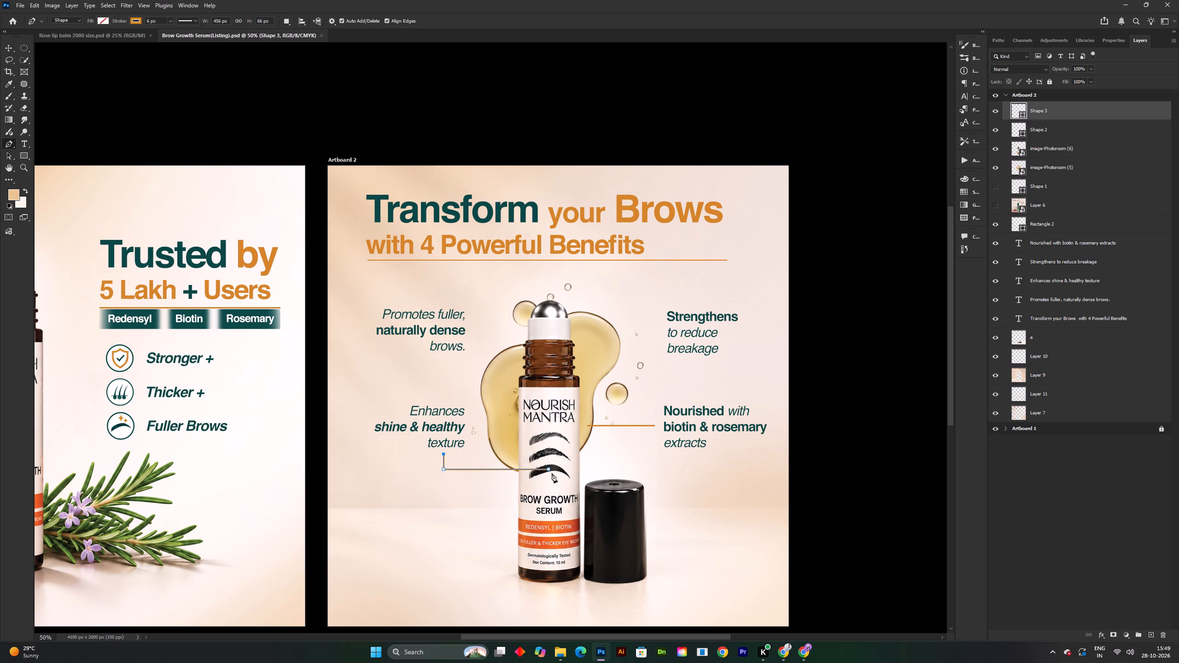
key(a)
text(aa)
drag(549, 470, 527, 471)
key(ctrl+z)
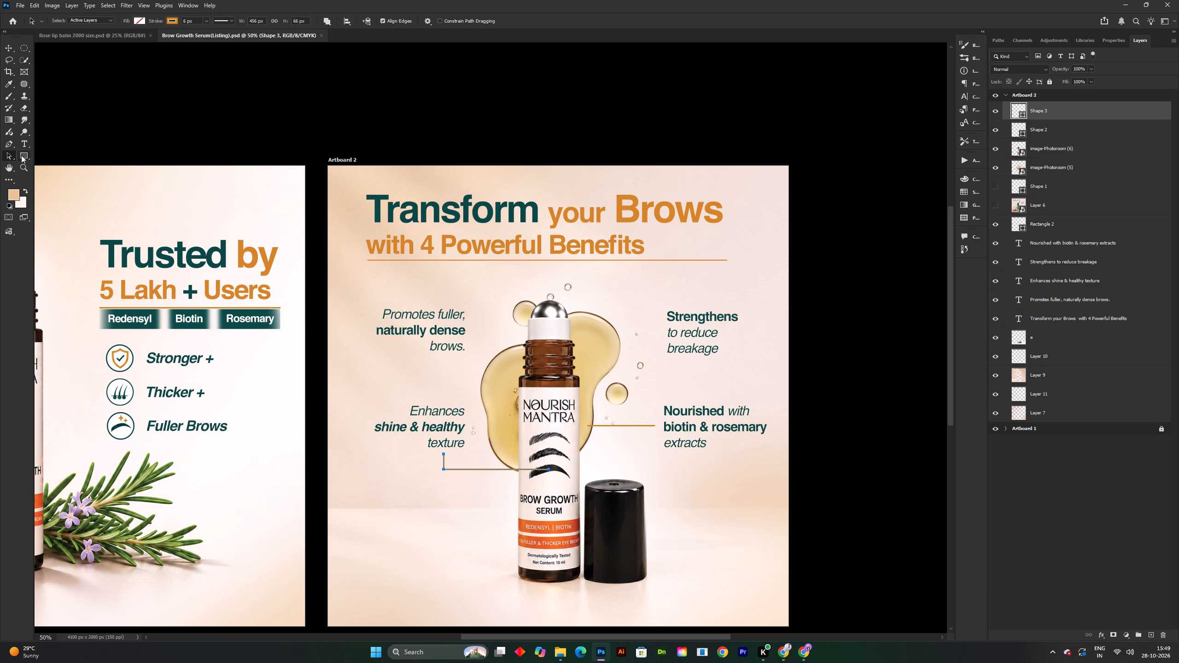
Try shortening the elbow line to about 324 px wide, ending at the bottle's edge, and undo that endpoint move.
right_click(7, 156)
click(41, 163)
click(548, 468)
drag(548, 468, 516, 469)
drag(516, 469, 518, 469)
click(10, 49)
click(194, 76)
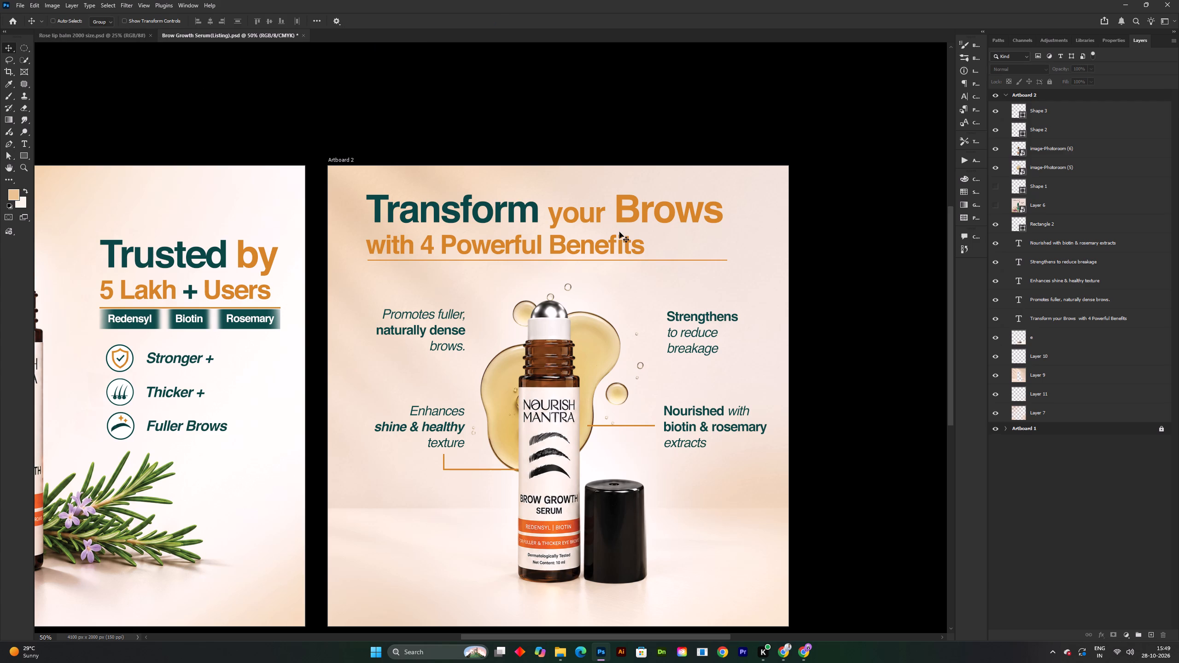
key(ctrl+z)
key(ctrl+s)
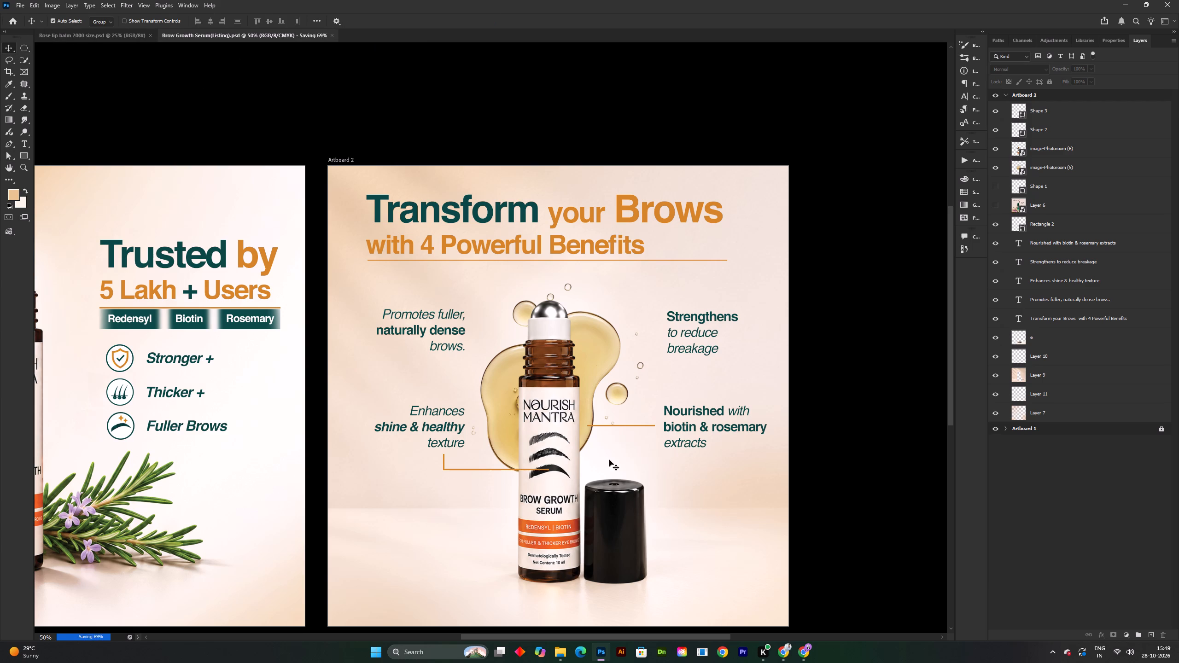
Shorten the elbow line to about 387 px wide, ending at the tail of the label's lowest eyebrow, and save the document.
key(space)
key(space)
key(space)
drag(578, 451, 578, 457)
shift+scroll(548, 486, up, 2)
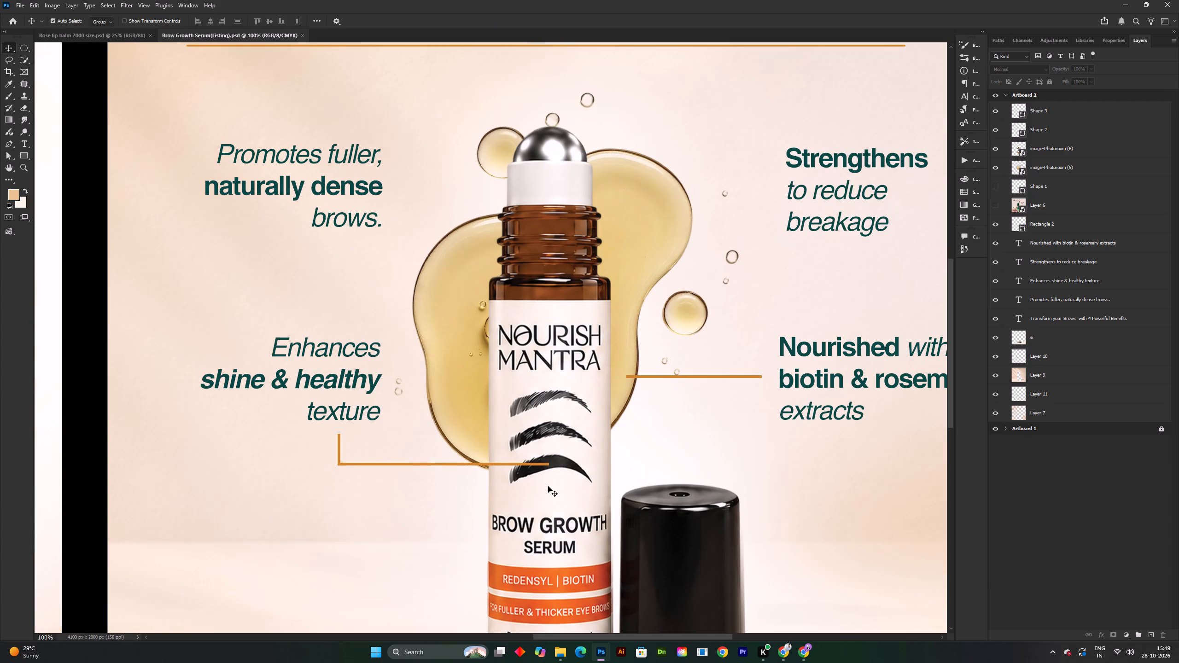
key(a)
click(545, 464)
click(546, 465)
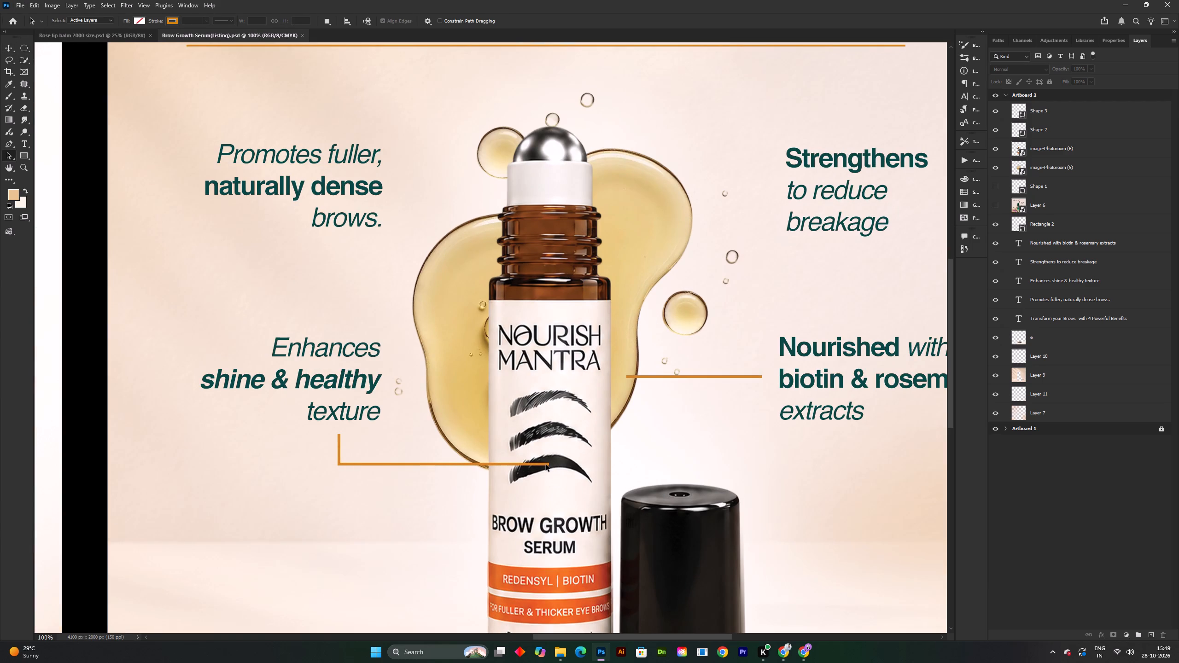
click(1064, 115)
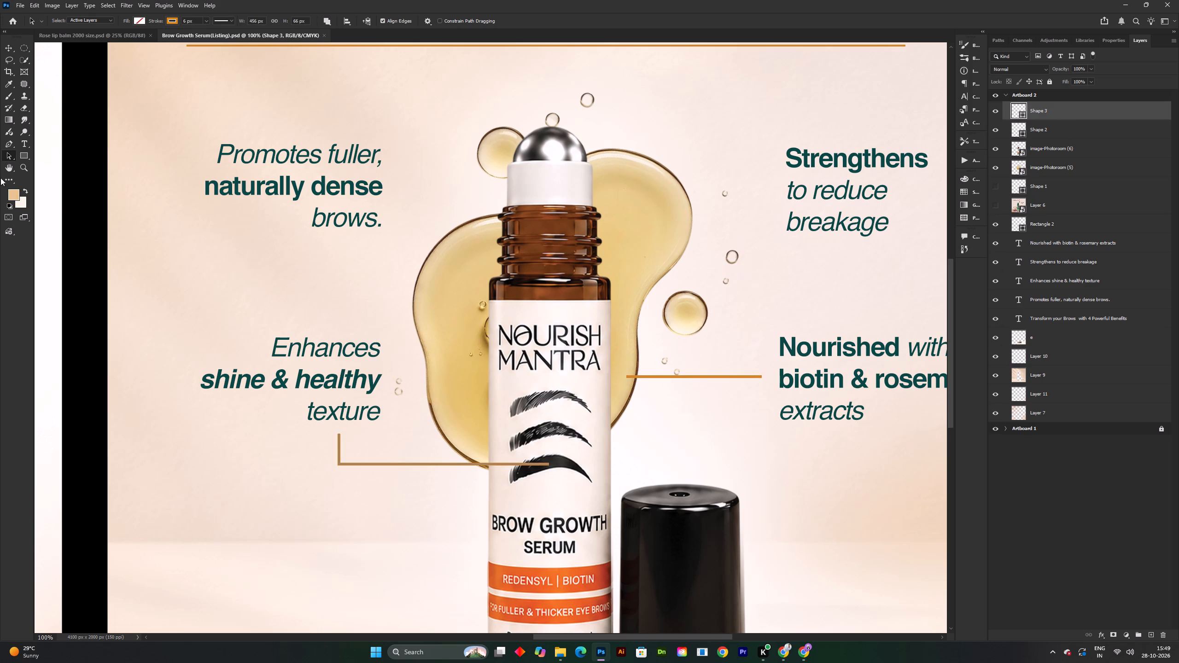
right_click(10, 157)
click(33, 164)
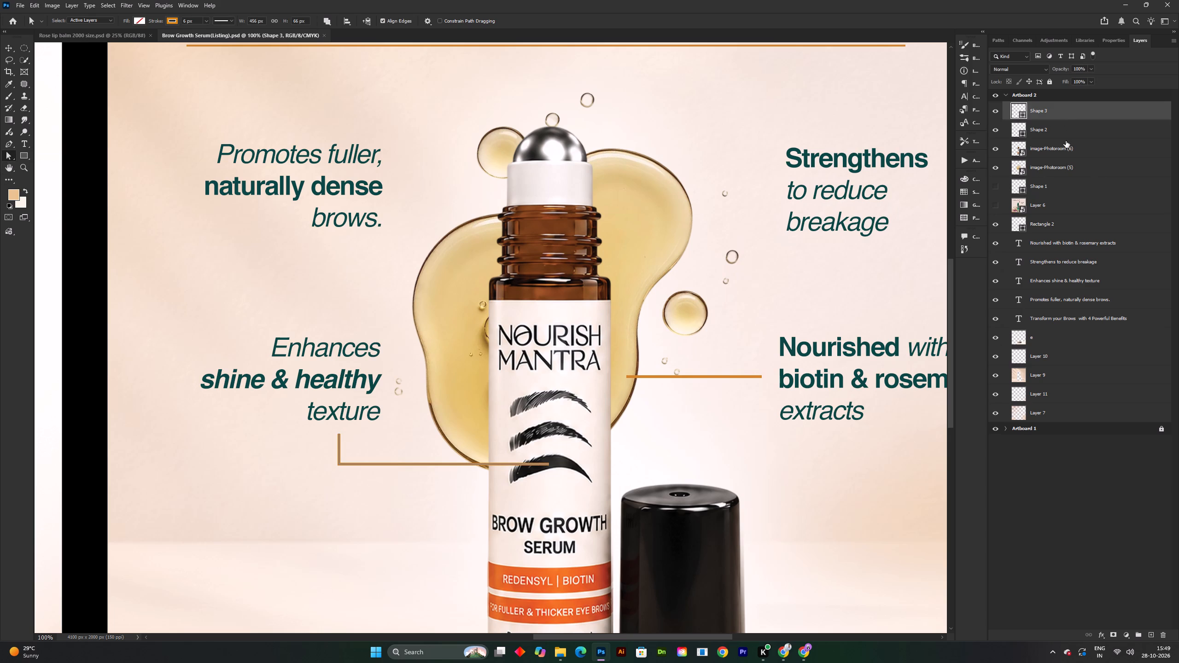
click(1062, 135)
click(1043, 120)
click(1000, 108)
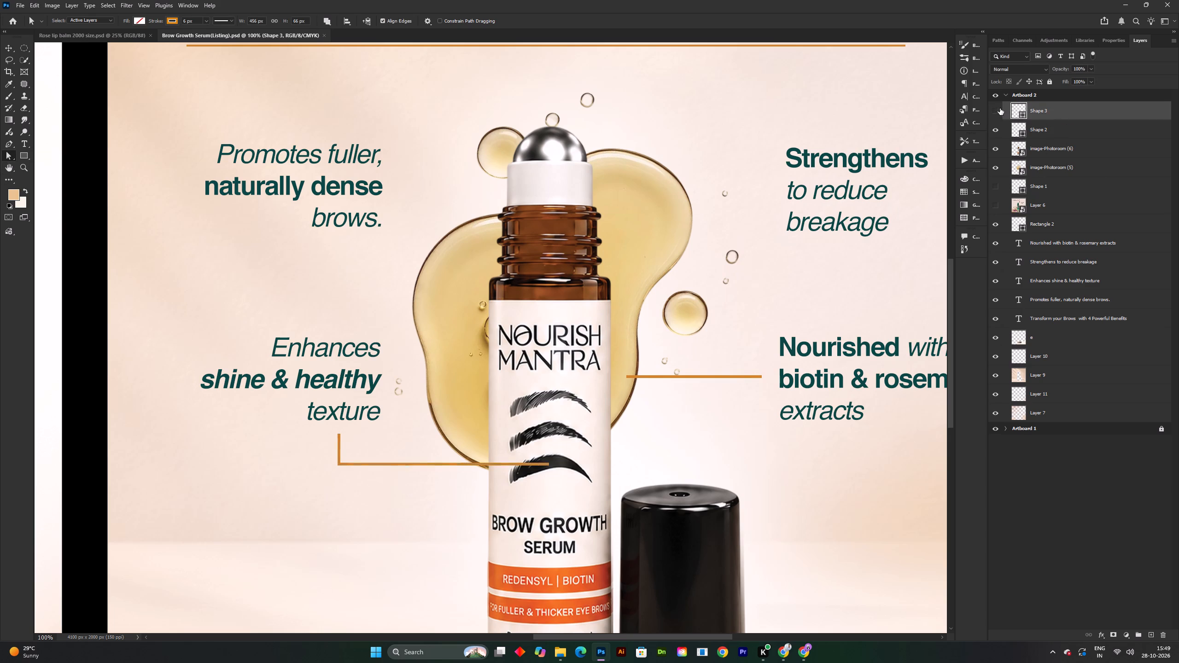
click(999, 109)
click(544, 461)
click(545, 466)
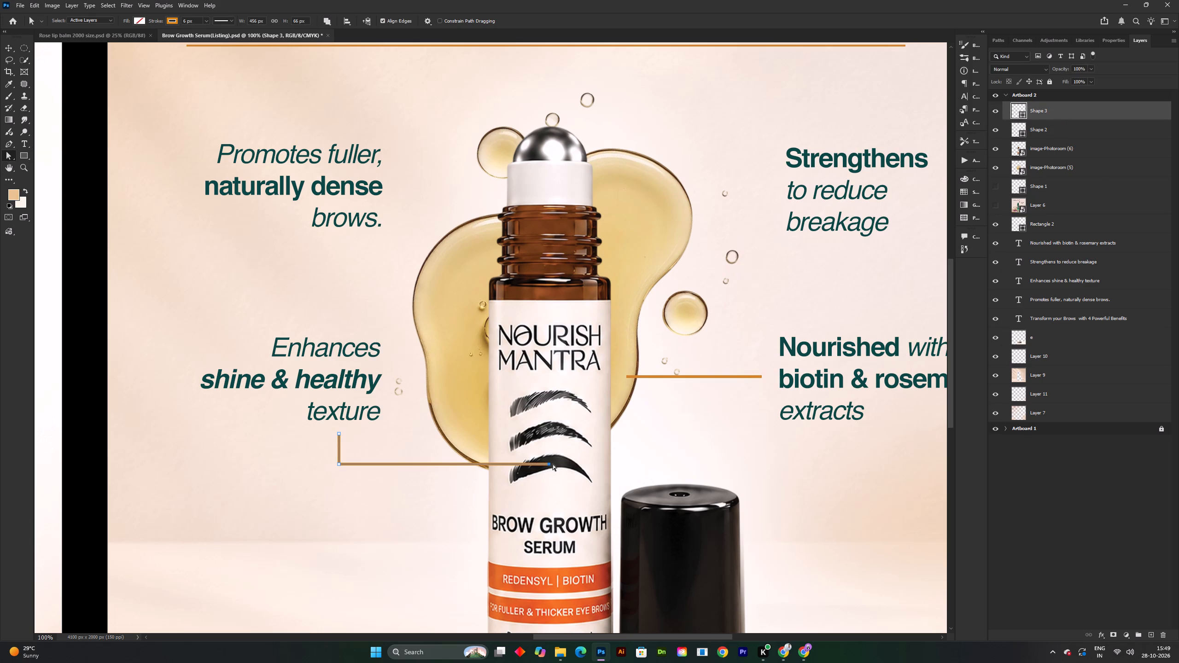
click(549, 465)
drag(549, 465, 518, 468)
key(ctrl+s)
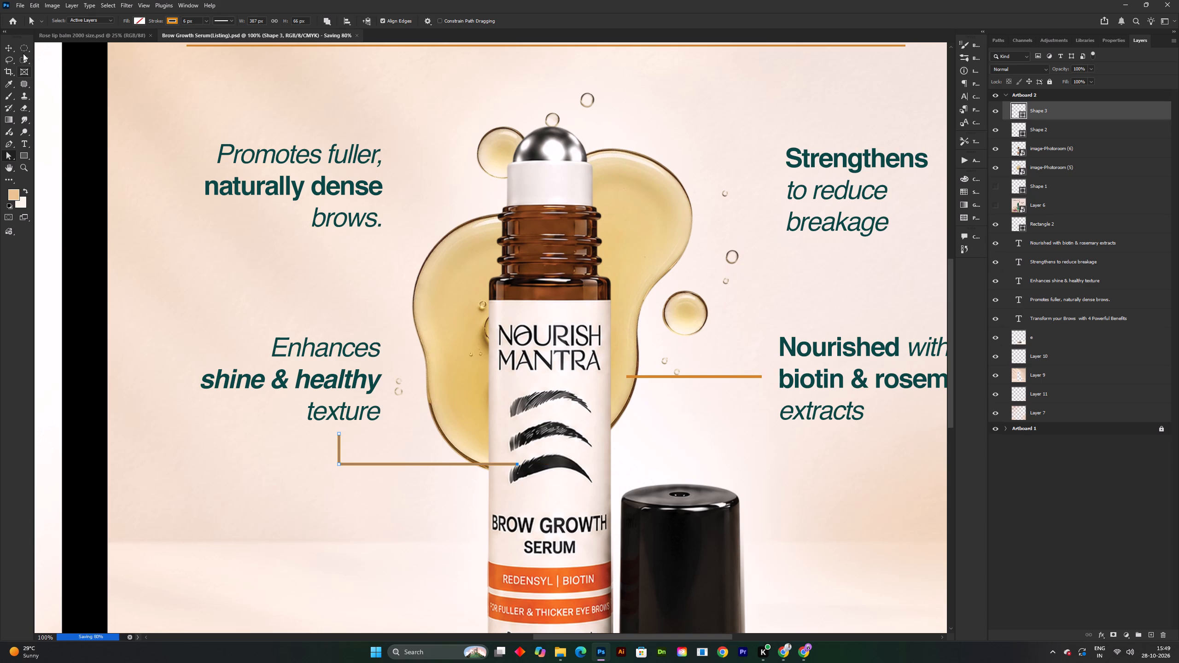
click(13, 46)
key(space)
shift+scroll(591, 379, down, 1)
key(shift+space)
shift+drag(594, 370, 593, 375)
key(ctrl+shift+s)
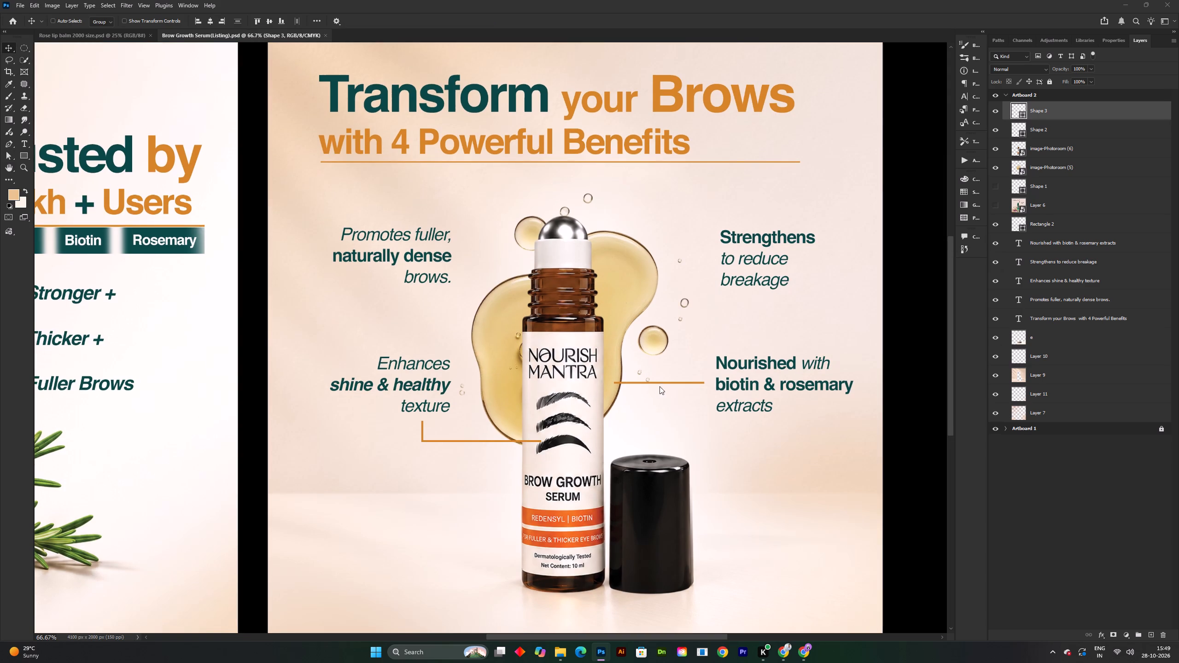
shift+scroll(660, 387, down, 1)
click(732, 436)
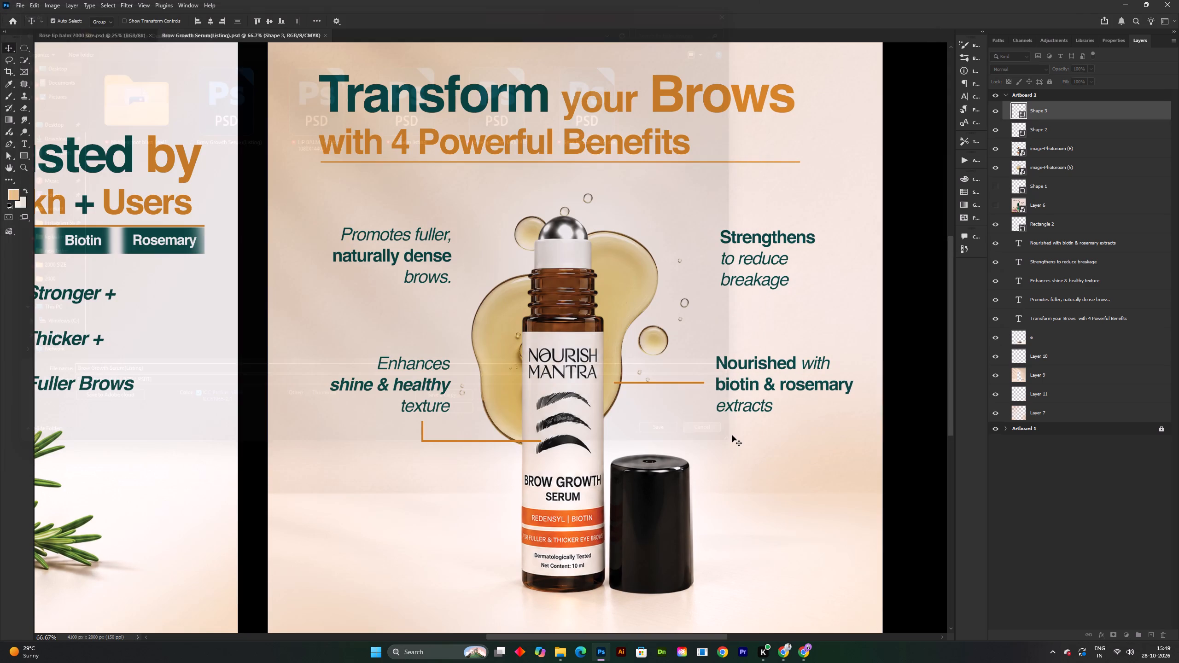
Deselect the elbow line's layer and save the document.
key(v)
key(ctrl+s)
key(space)
drag(757, 447, 693, 429)
click(848, 365)
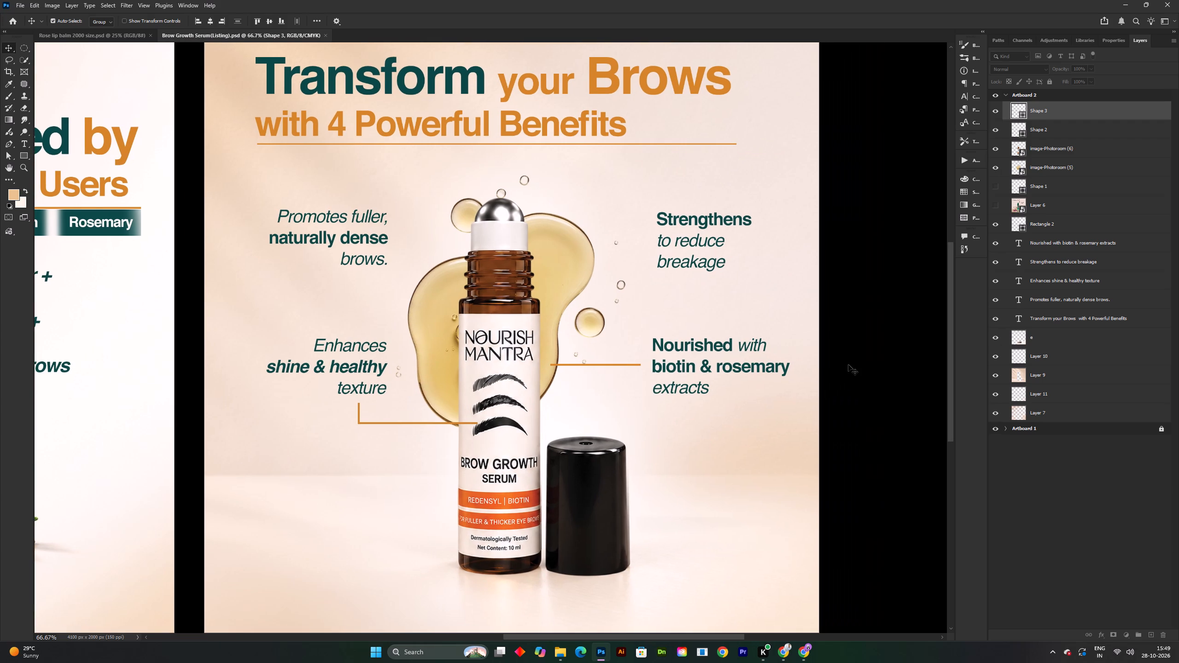
key(space)
key(space)
key(space)
key(space)
drag(807, 351, 787, 376)
key(ctrl+s)
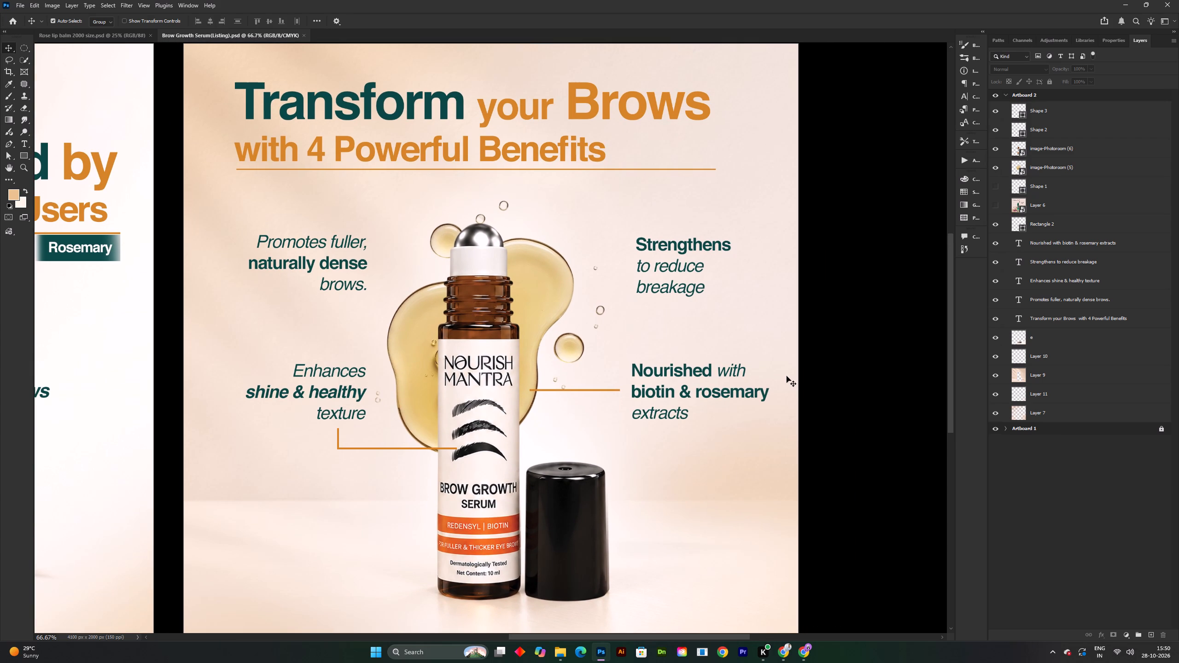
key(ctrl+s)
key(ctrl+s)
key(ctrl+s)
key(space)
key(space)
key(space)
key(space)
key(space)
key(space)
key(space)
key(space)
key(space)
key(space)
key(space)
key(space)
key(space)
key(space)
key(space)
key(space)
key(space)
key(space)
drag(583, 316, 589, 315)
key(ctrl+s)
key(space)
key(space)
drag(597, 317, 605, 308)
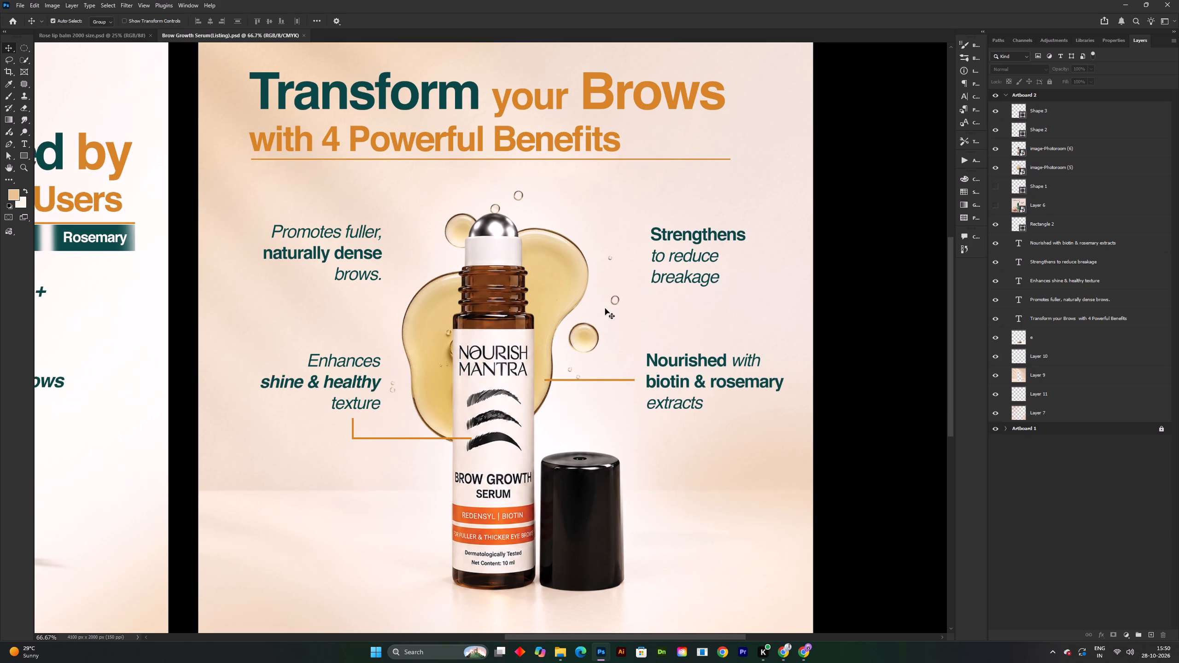
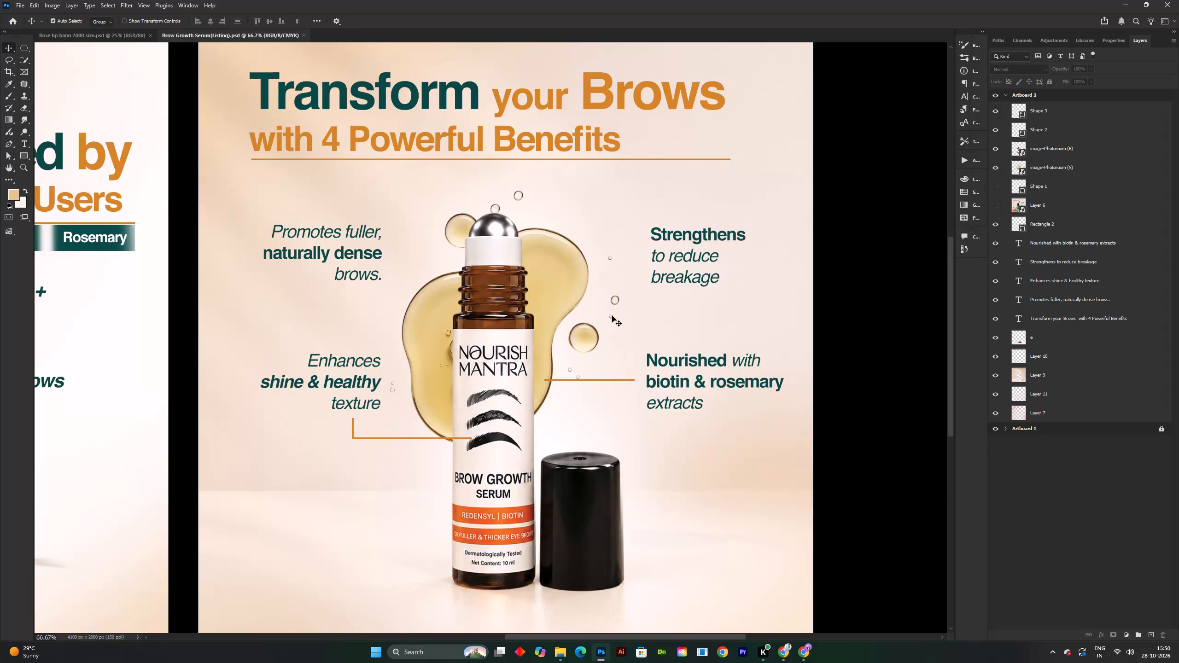
Save the document.
key(space)
key(space)
key(space)
drag(619, 311, 629, 305)
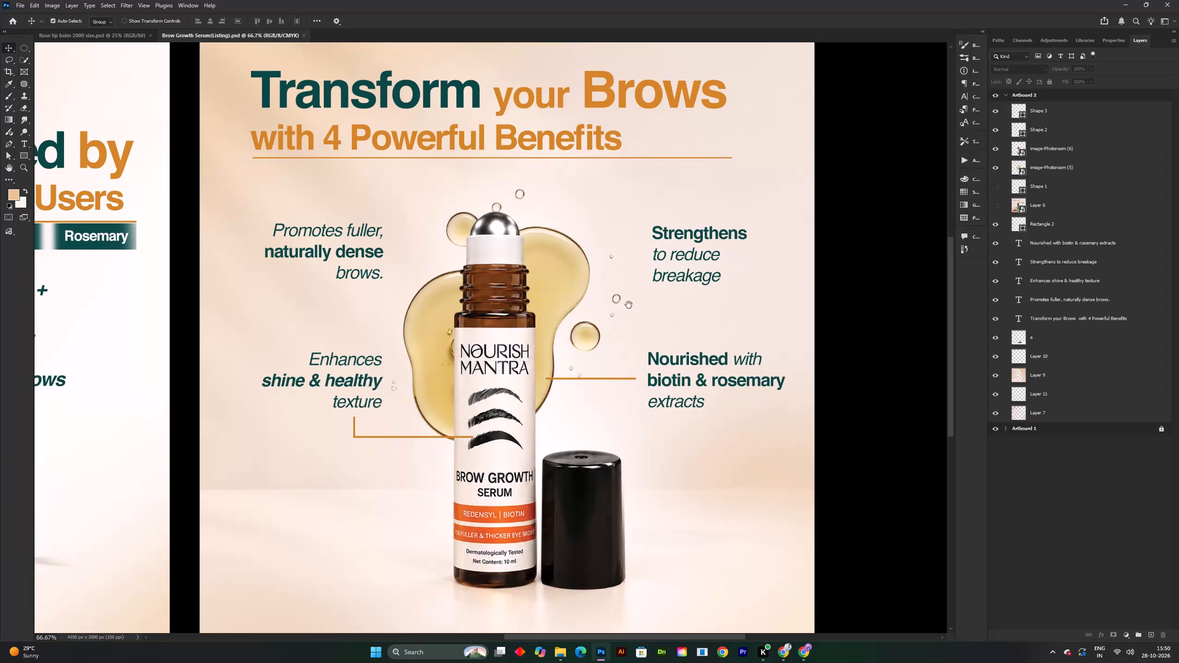
drag(629, 305, 635, 300)
key(ctrl+s)
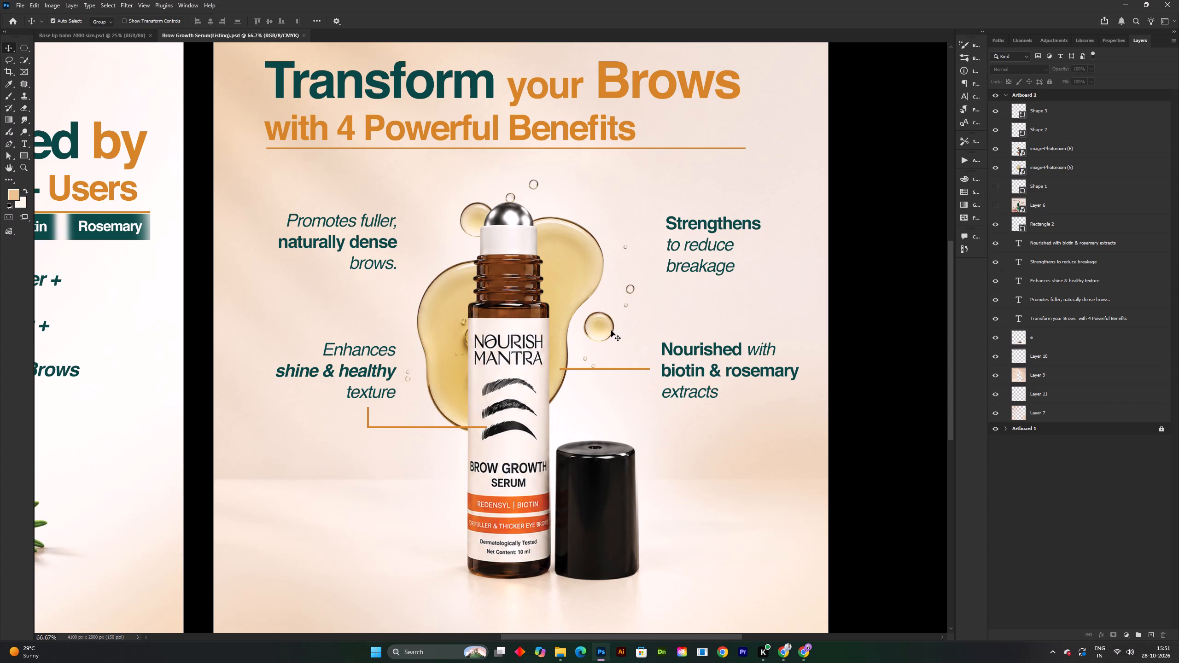
key(ctrl+s)
key(space)
drag(502, 265, 525, 262)
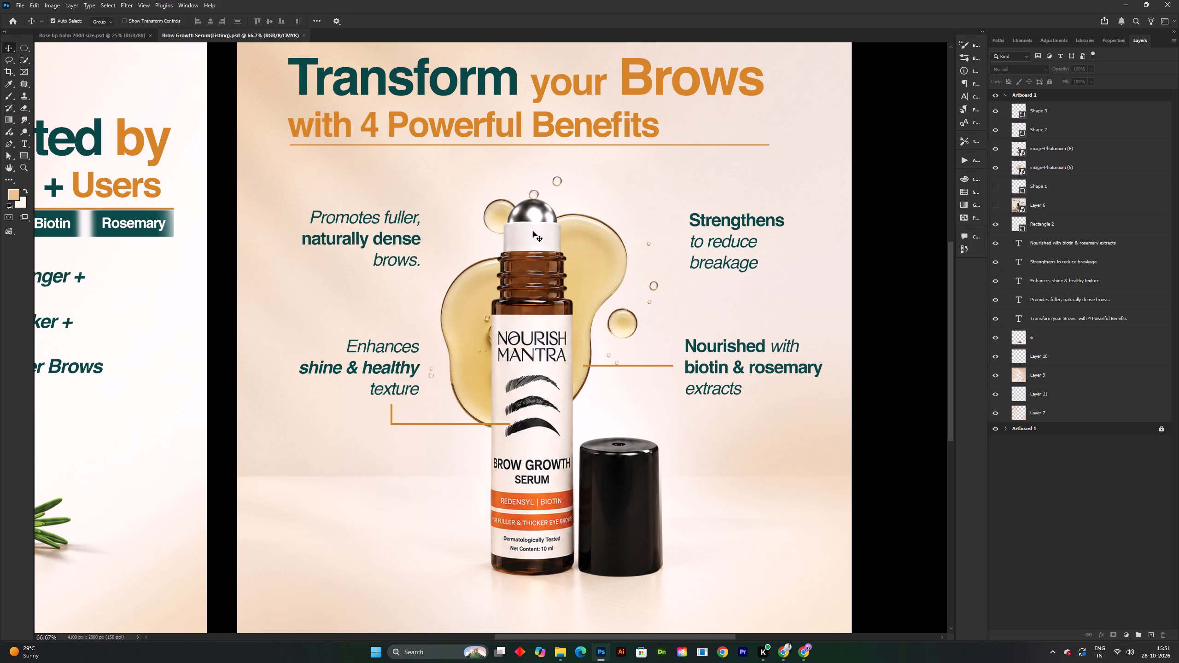
key(ctrl+s)
On a new layer above Shape 3, draw a horizontal Pen line about 466 px wide from the roller ball to "Strengthens", and save.
double_click(1106, 112)
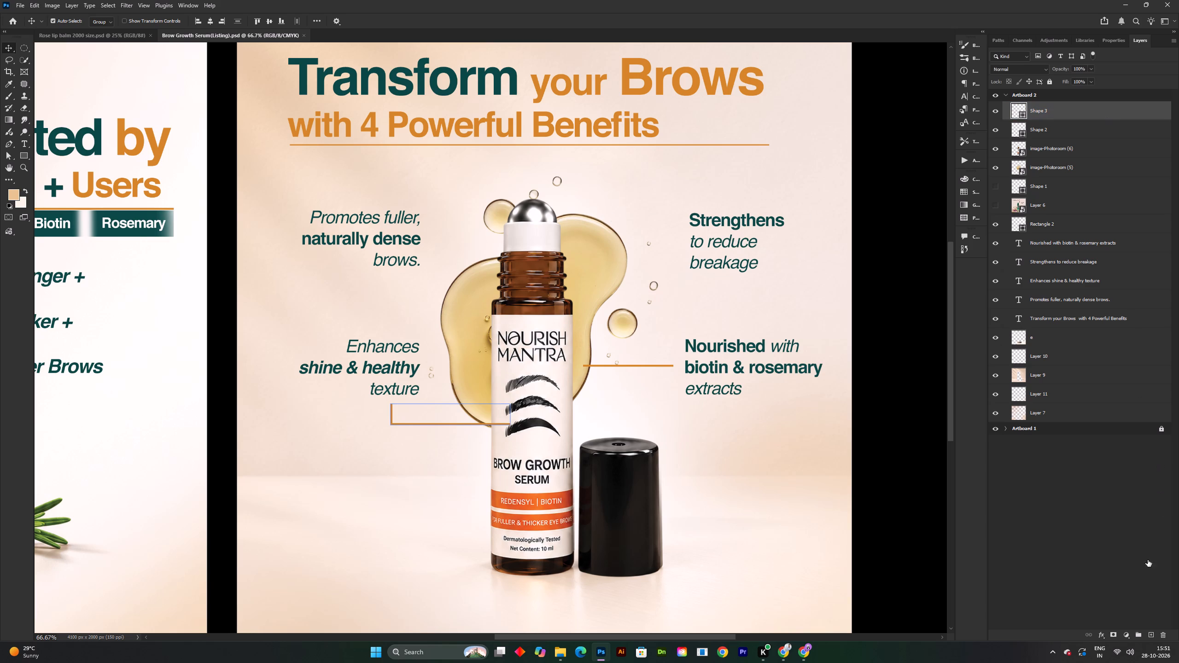
click(1161, 286)
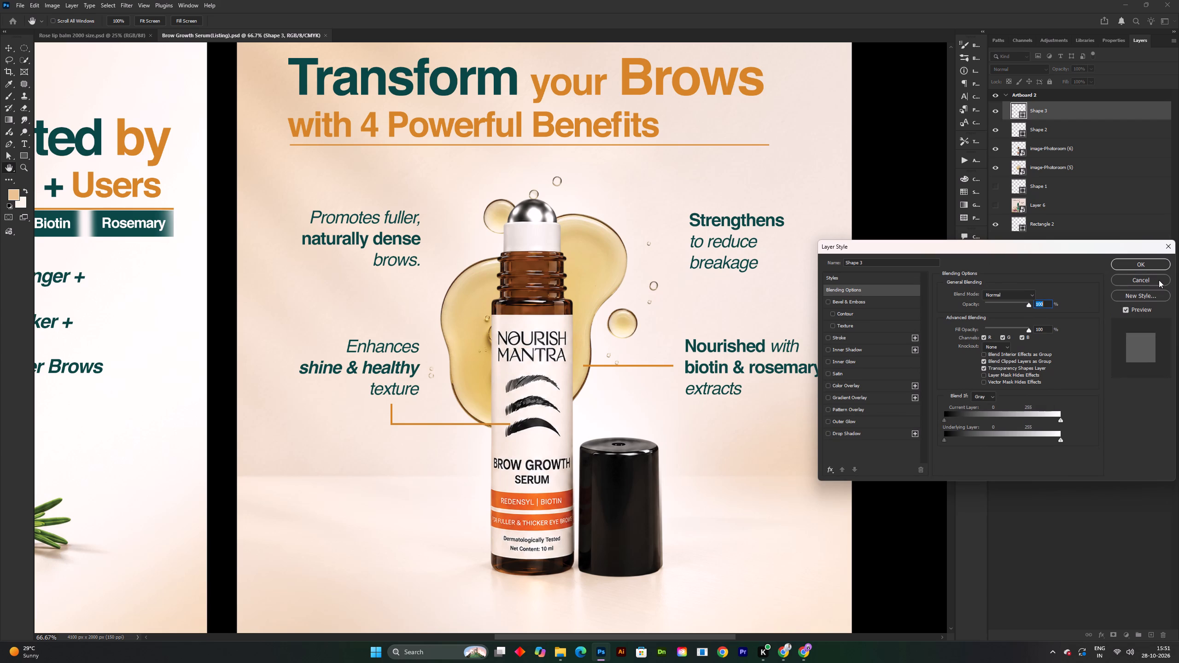
click(1159, 280)
click(1149, 633)
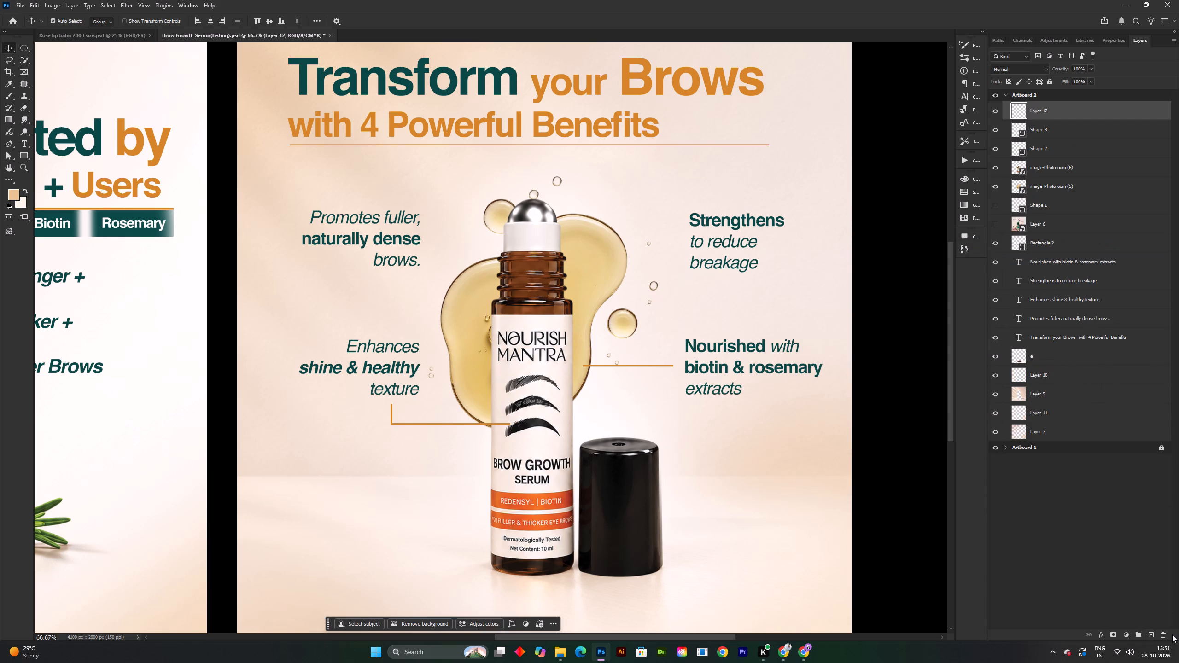
key(p)
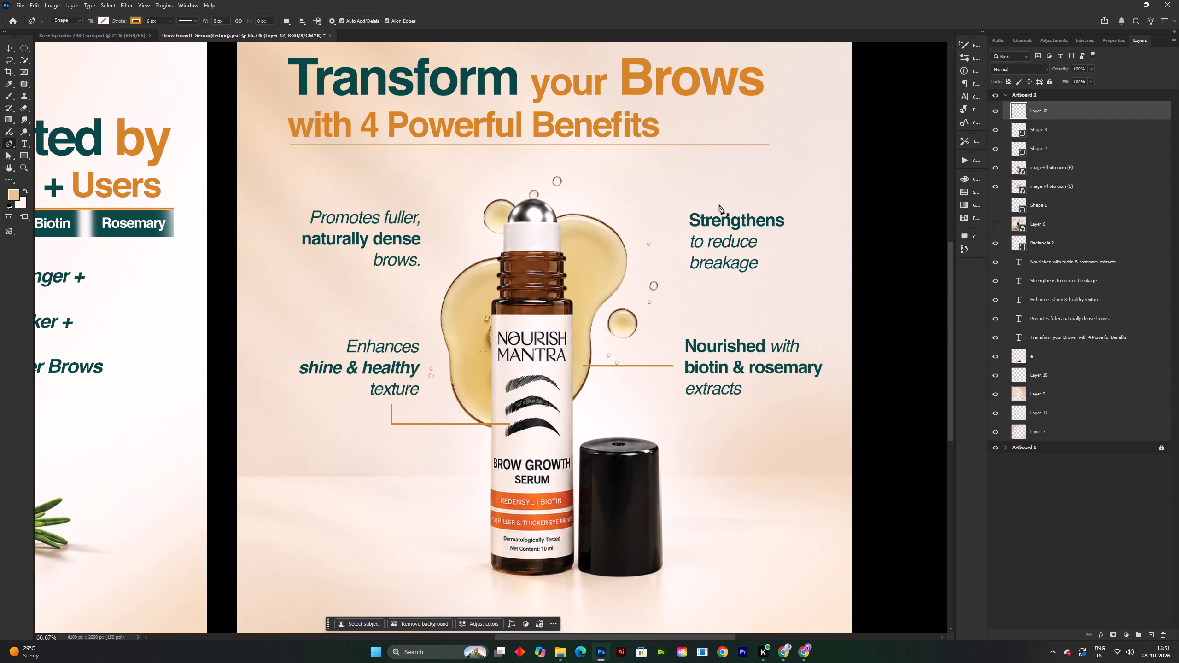
double_click(537, 203)
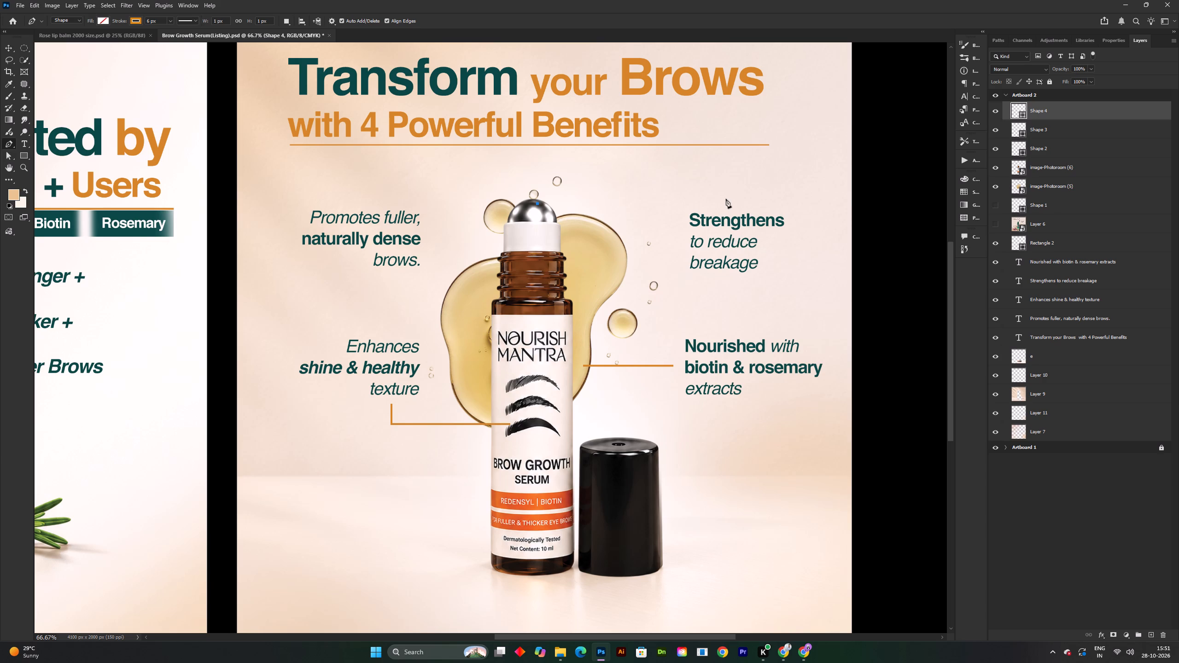
key(ctrl+z)
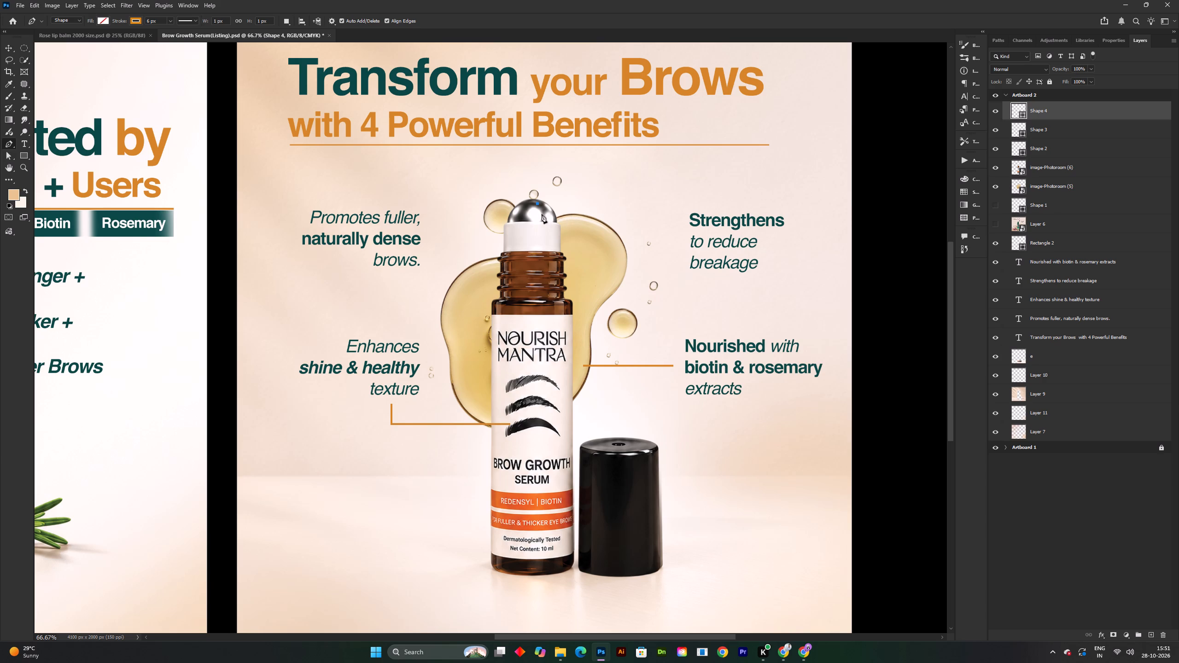
key(ctrl+z)
double_click(537, 211)
shift+click(681, 215)
key(v)
key(ctrl+s)
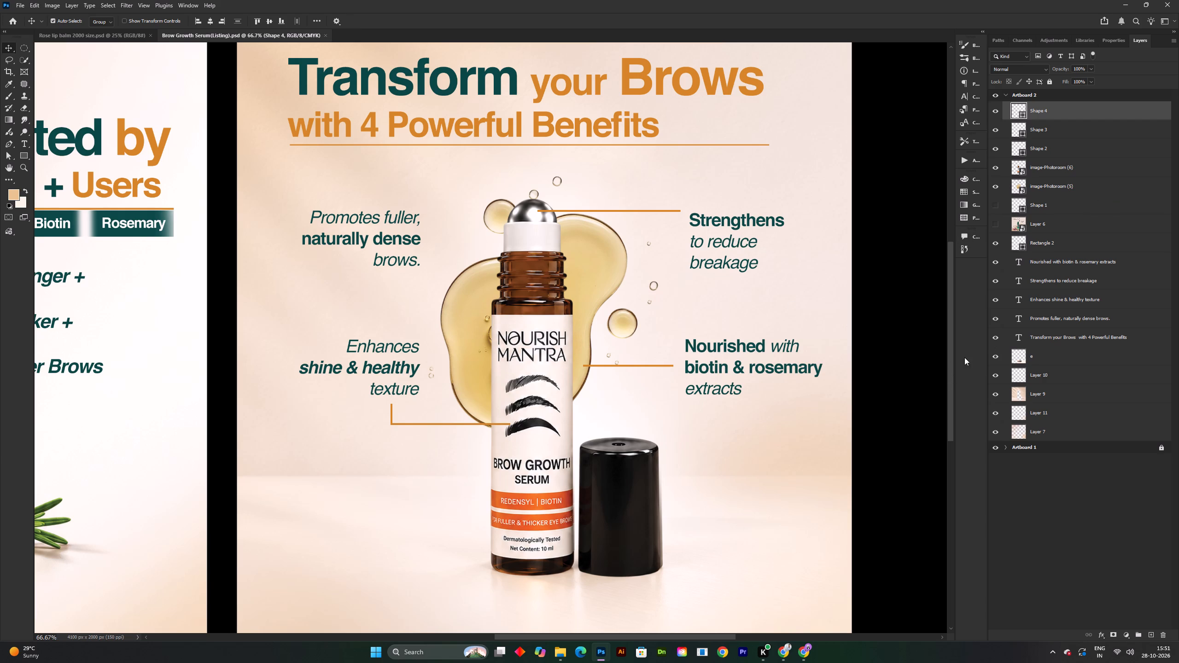
On a new layer, draw an elbow Pen line dropping about 121 px from beside "brows." and running across to the bottle's shoulder, and save.
click(1148, 636)
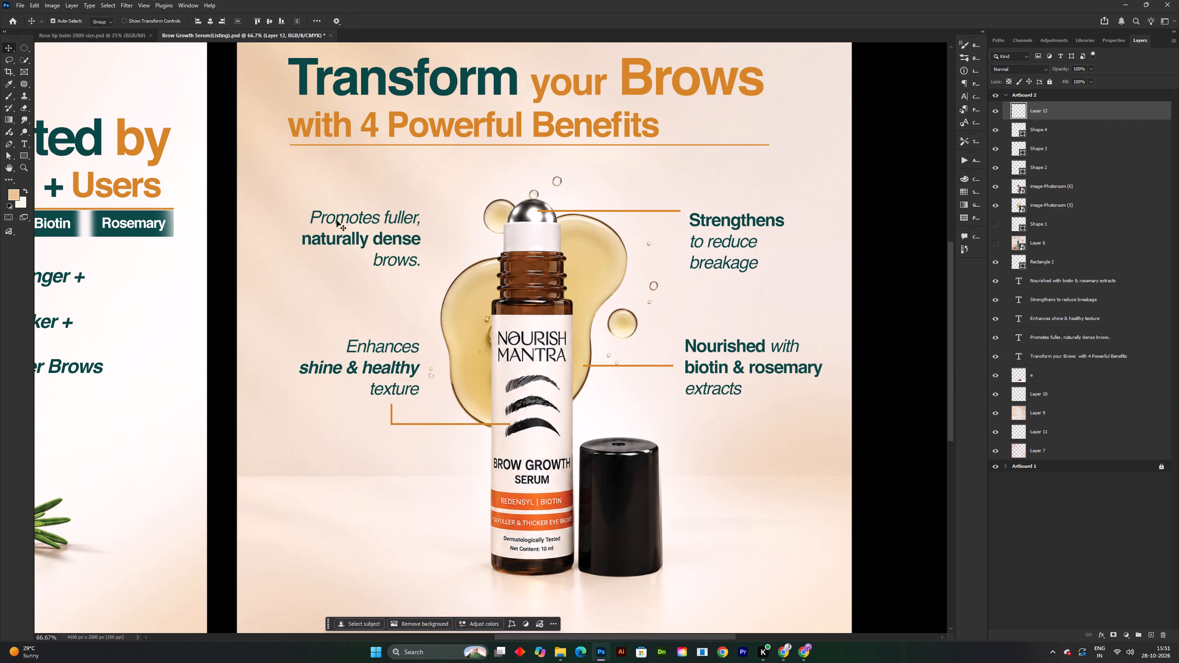
key(p)
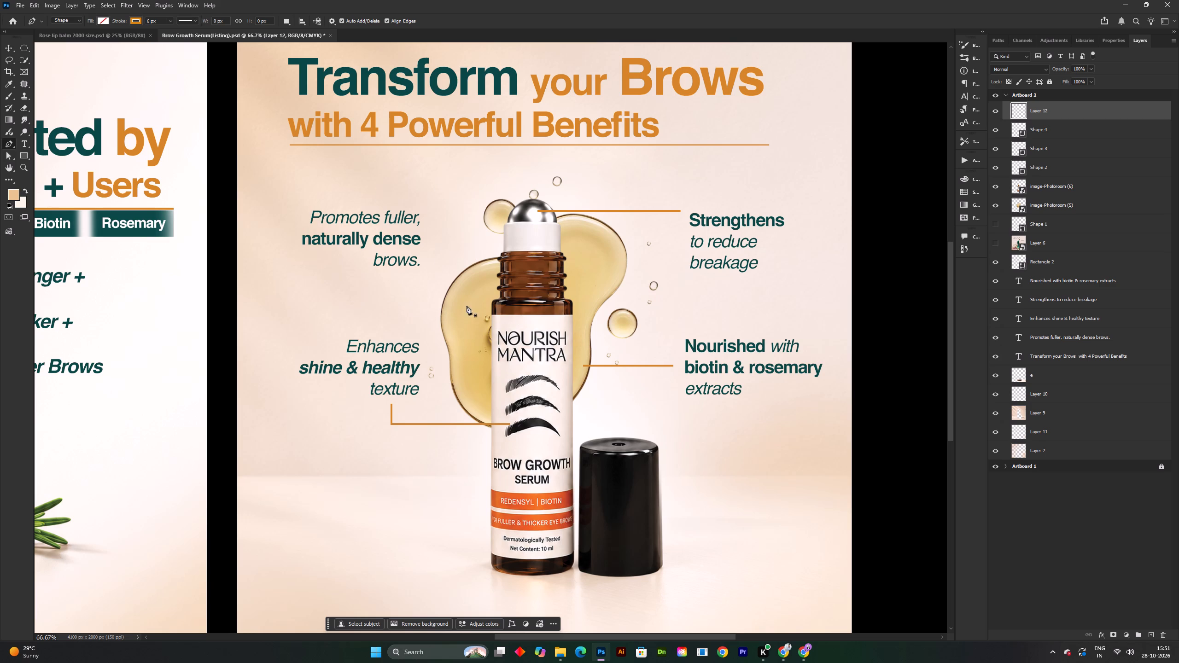
click(358, 264)
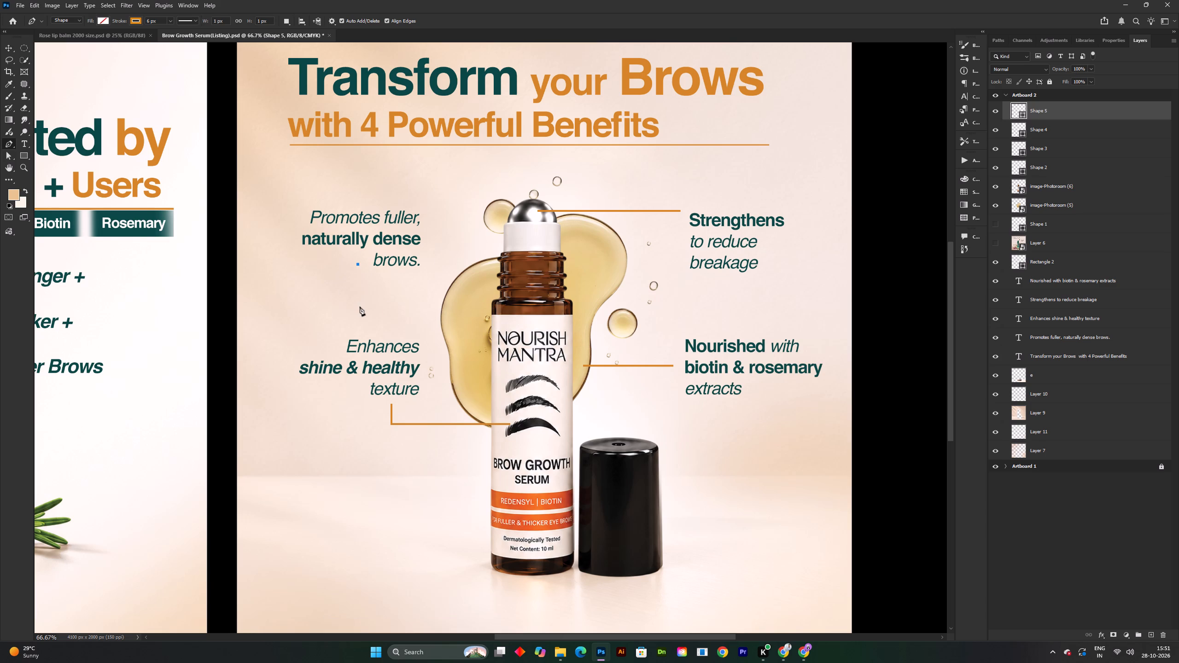
shift+click(360, 301)
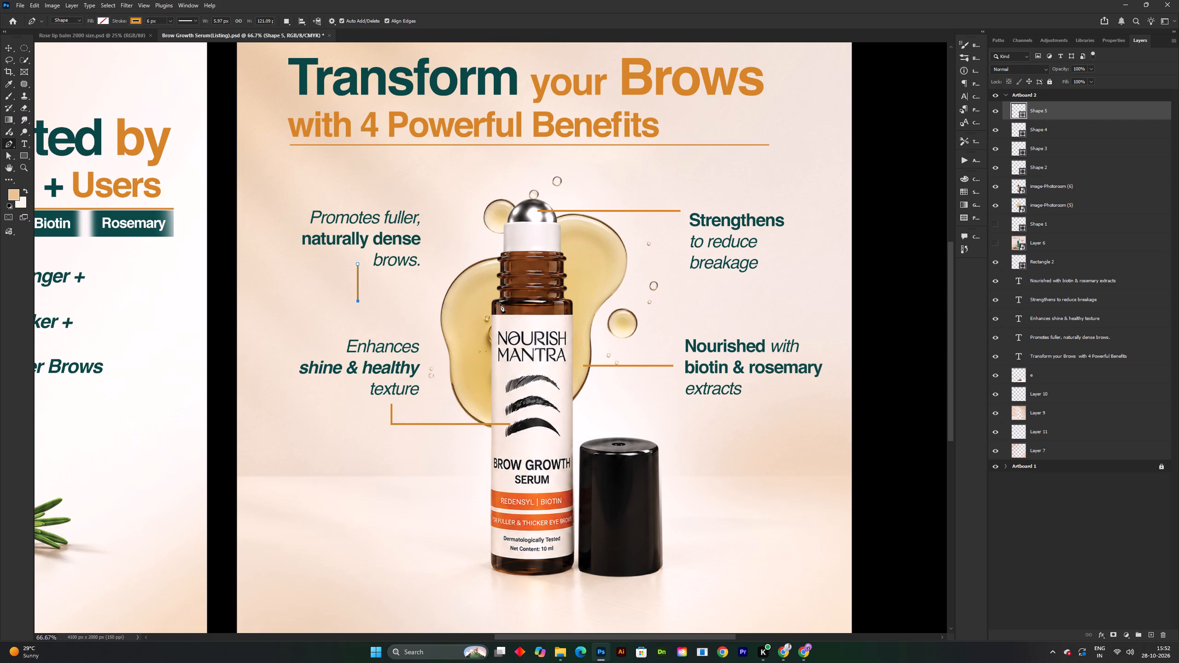
shift+click(499, 304)
key(v)
key(ctrl+s)
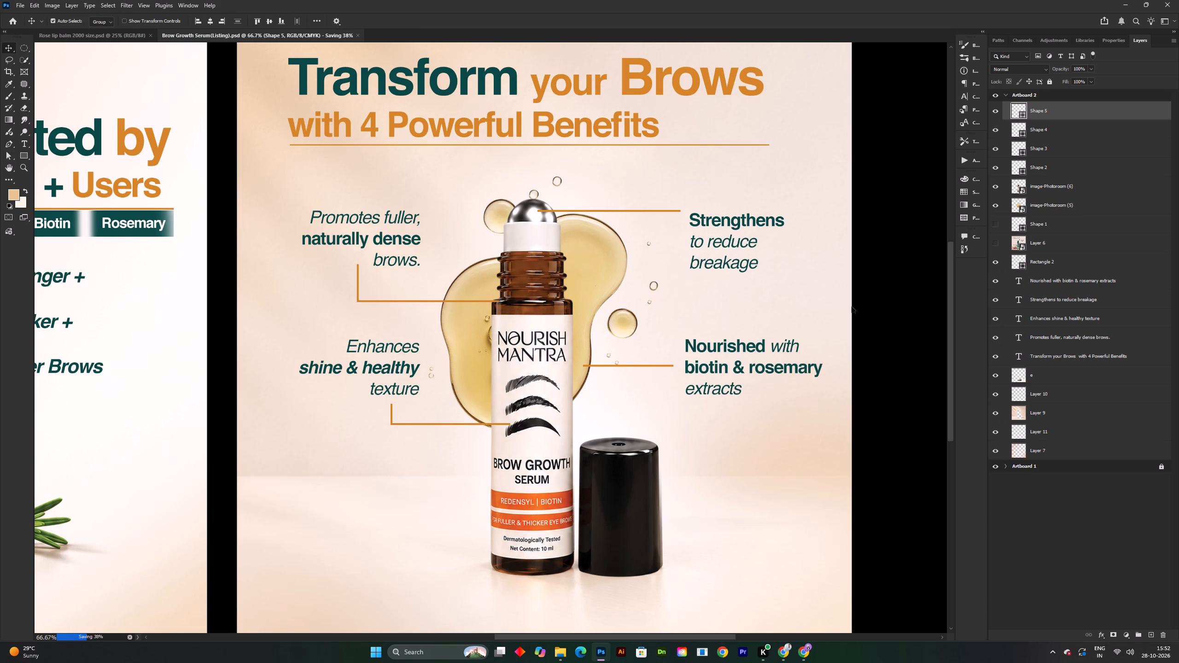
Deselect the new elbow line's layer and save the document.
click(887, 298)
key(space)
click(678, 362)
drag(677, 363, 683, 358)
key(ctrl+s)
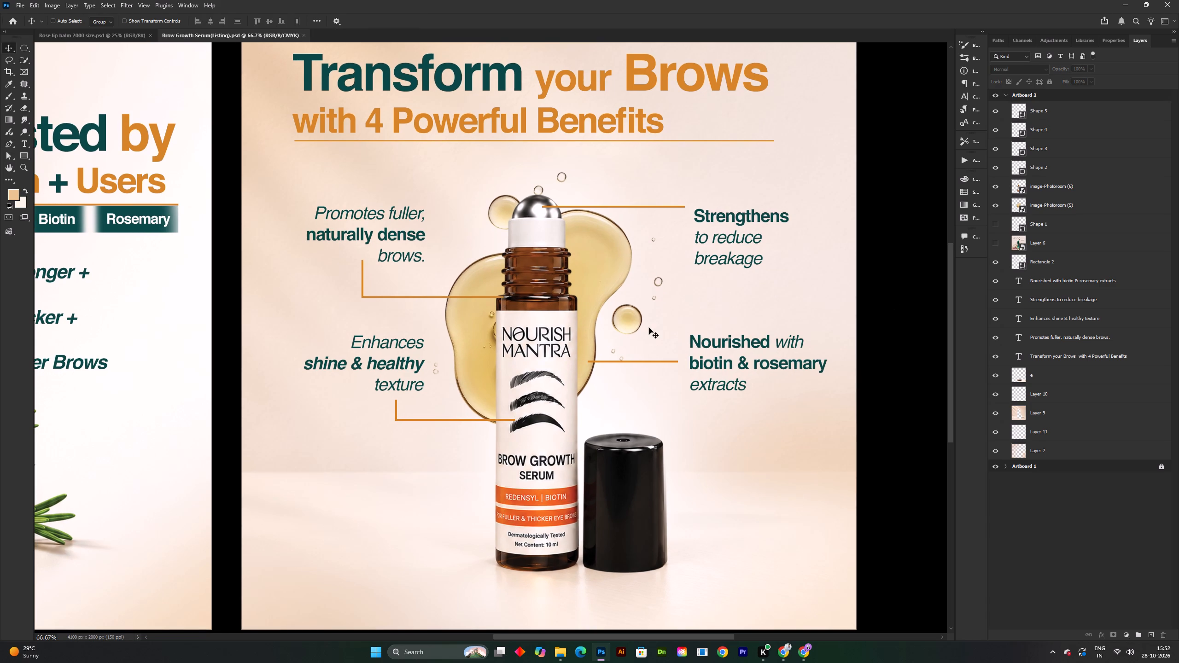
key(ctrl+s)
key(ctrl+s)
key(ctrl+s)
key(ctrl+s)
key(ctrl+s)
On a new layer above Shape 5, draw a circle about 13 px across with the Ellipse tool at the upper end of the "brows." elbow line.
click(1076, 119)
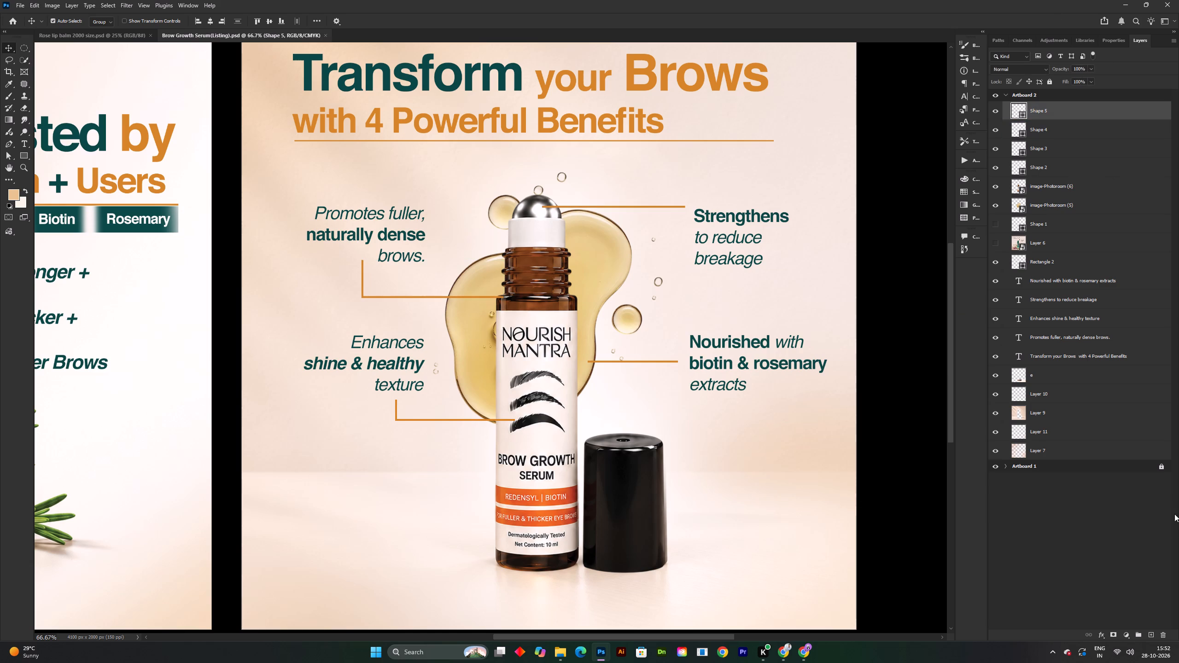
click(1150, 634)
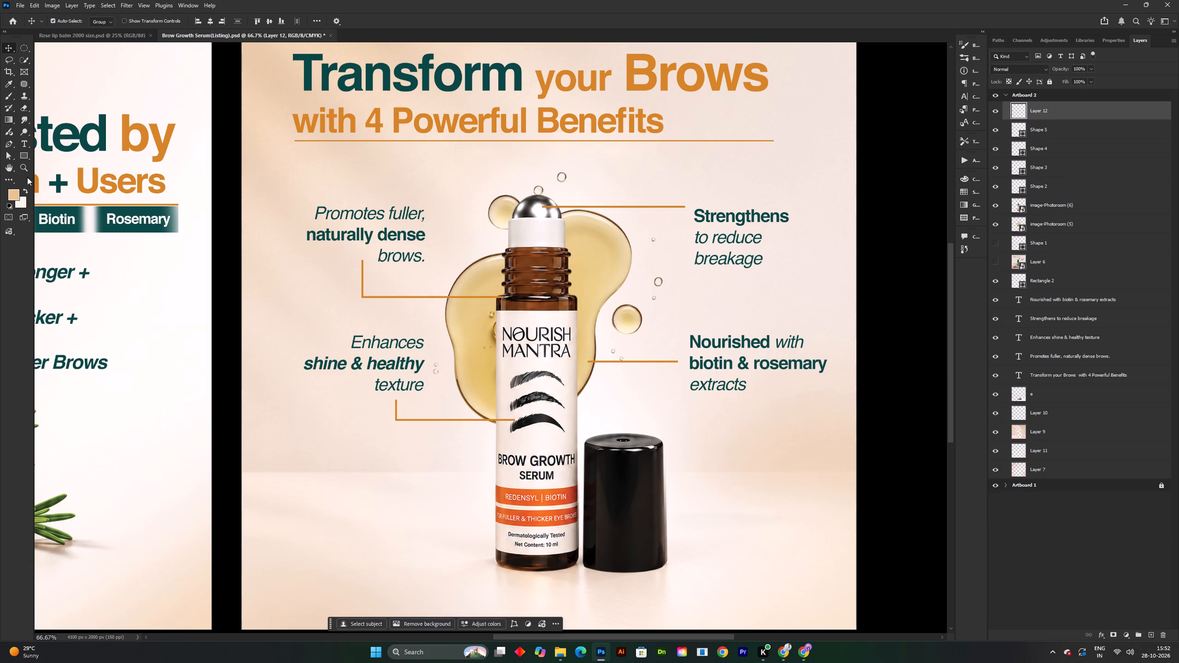
right_click(28, 153)
click(63, 162)
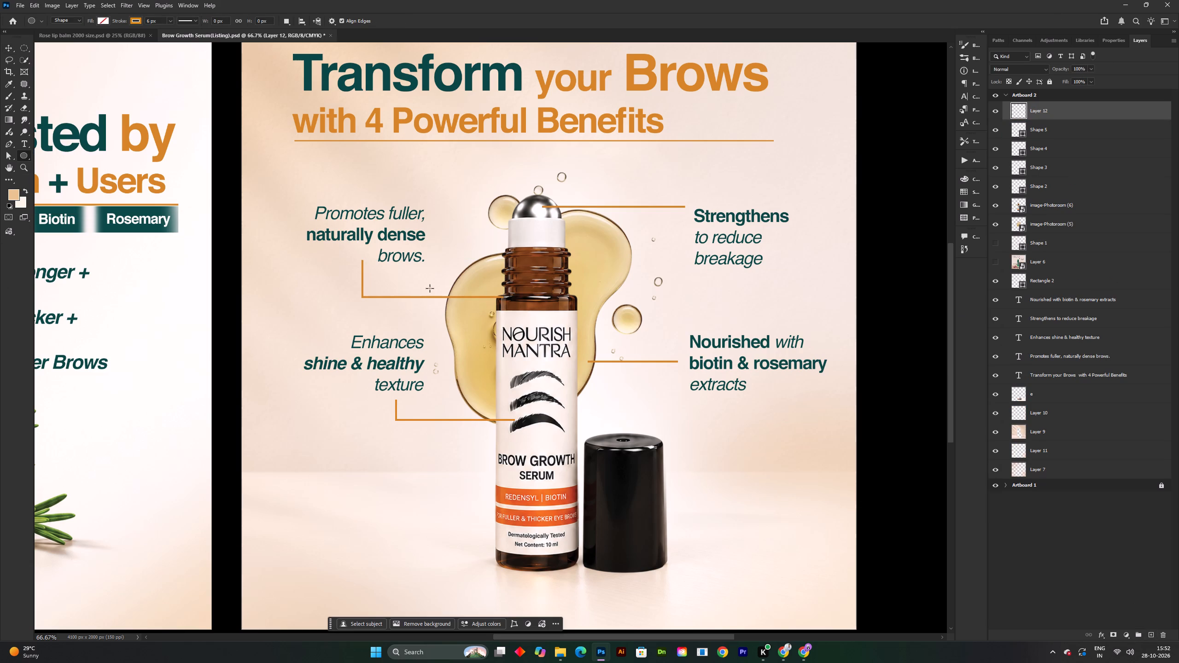
shift+drag(362, 258, 366, 261)
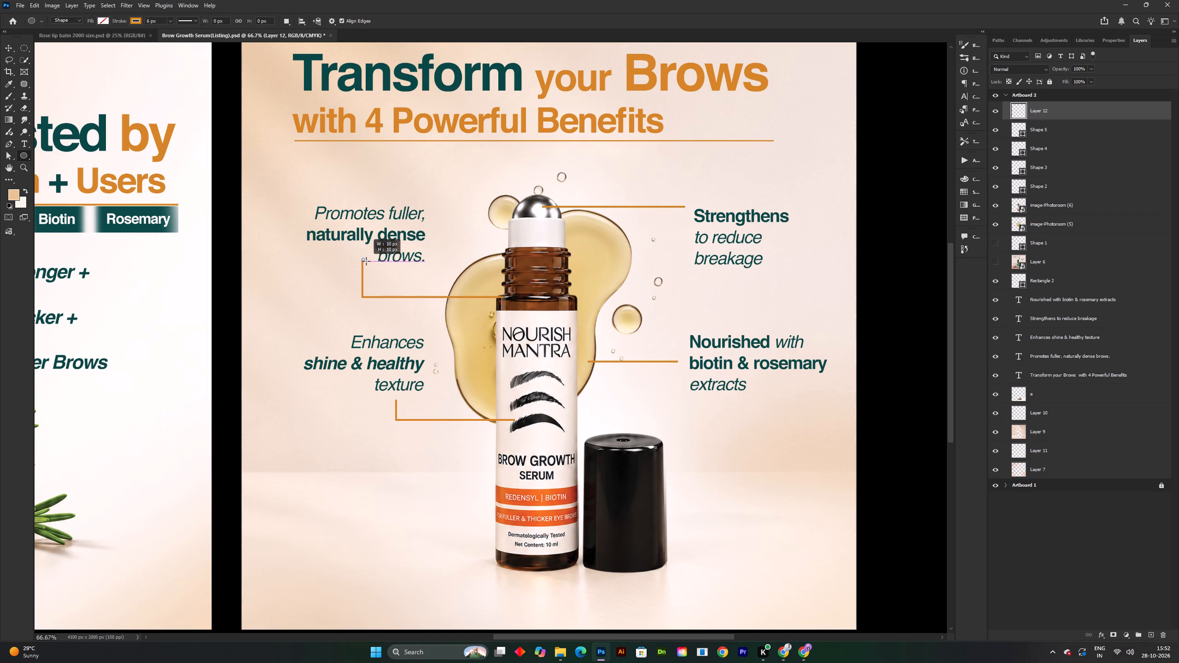
shift+drag(366, 261, 367, 262)
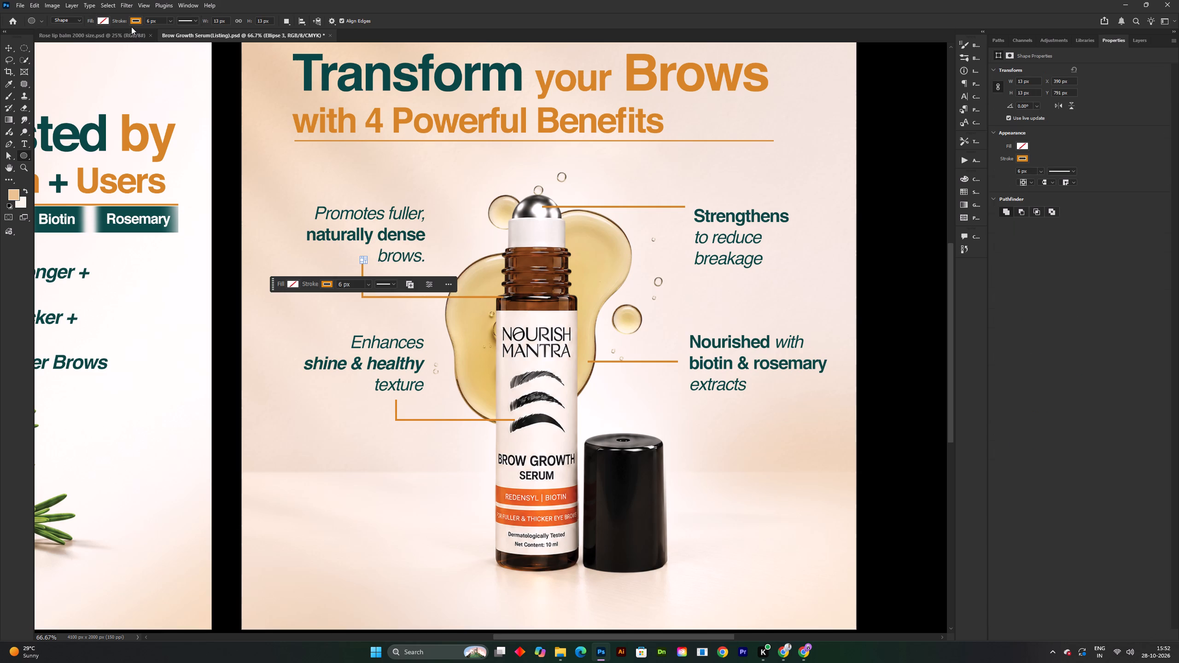
Remove the small circle's stroke and give it a white fill.
click(137, 18)
click(84, 35)
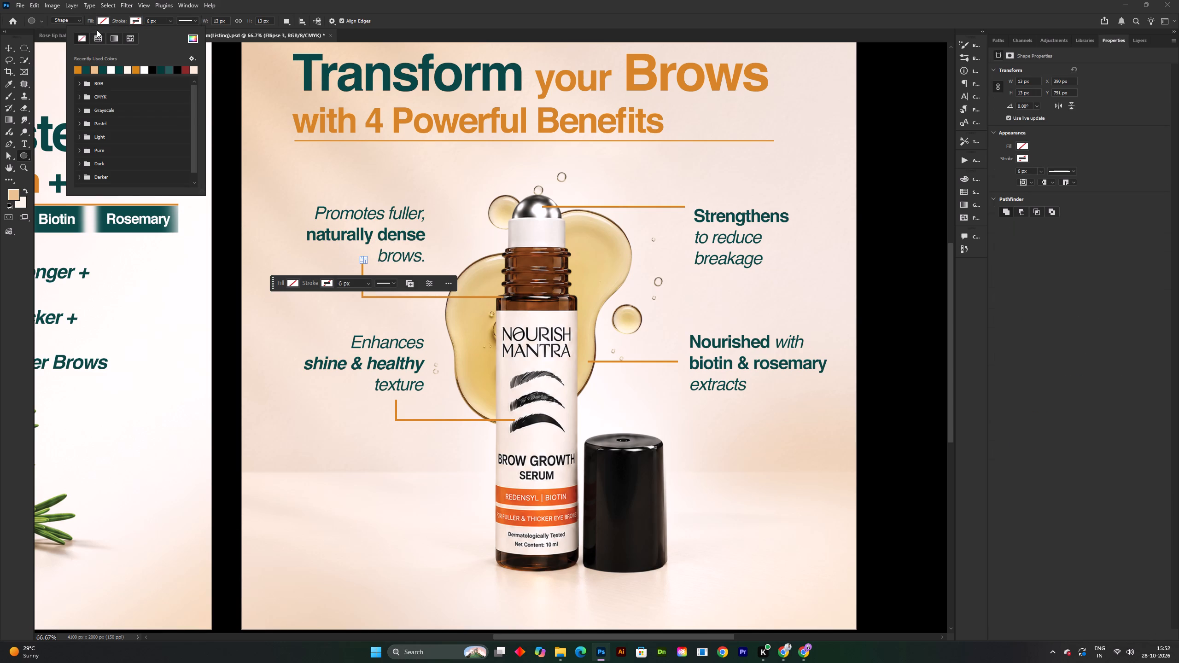
click(100, 23)
click(96, 72)
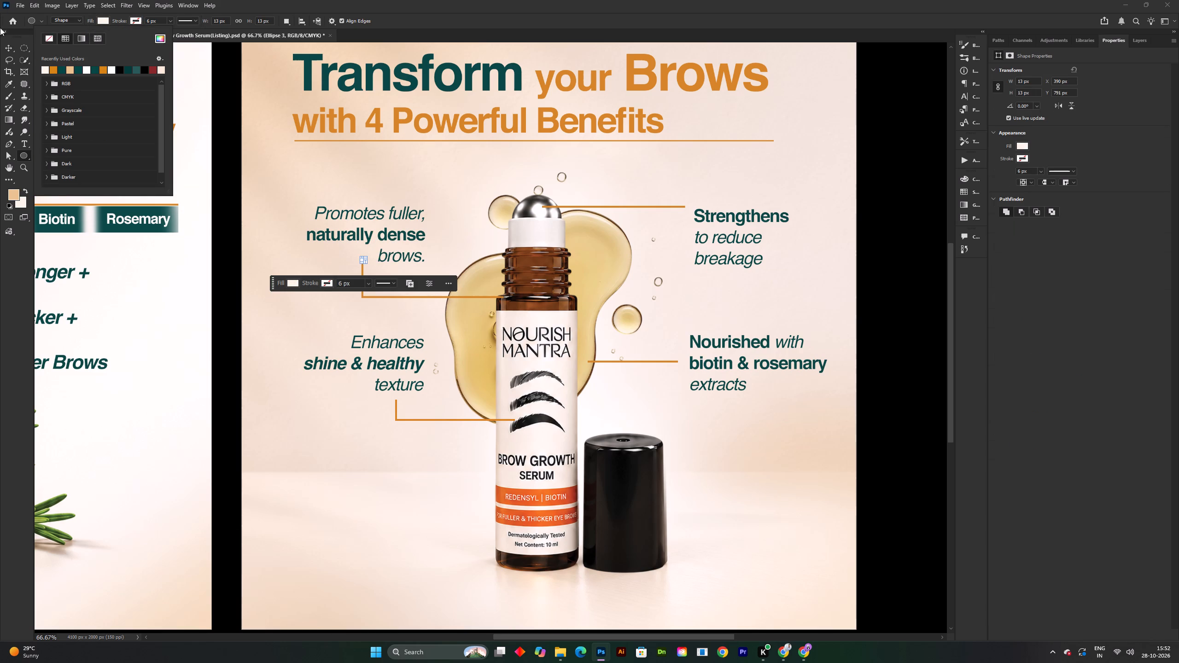
Move the small white circle onto the upper end of the "brows." elbow line, at X 385 px, Y 787 px.
double_click(7, 42)
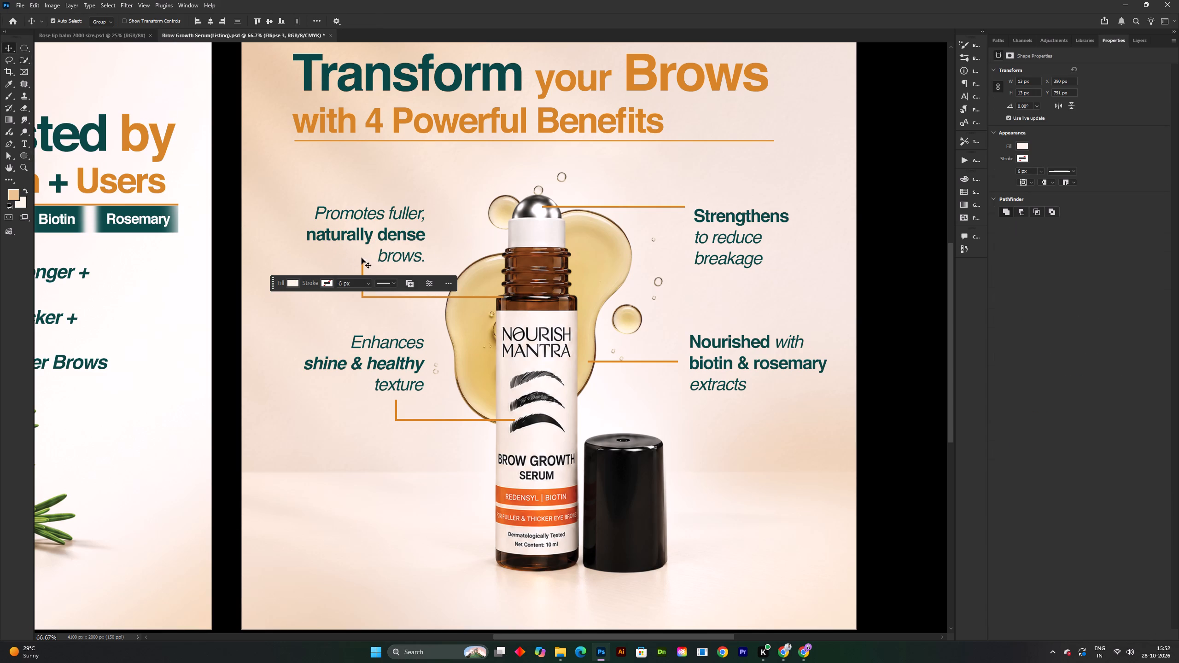
click(362, 261)
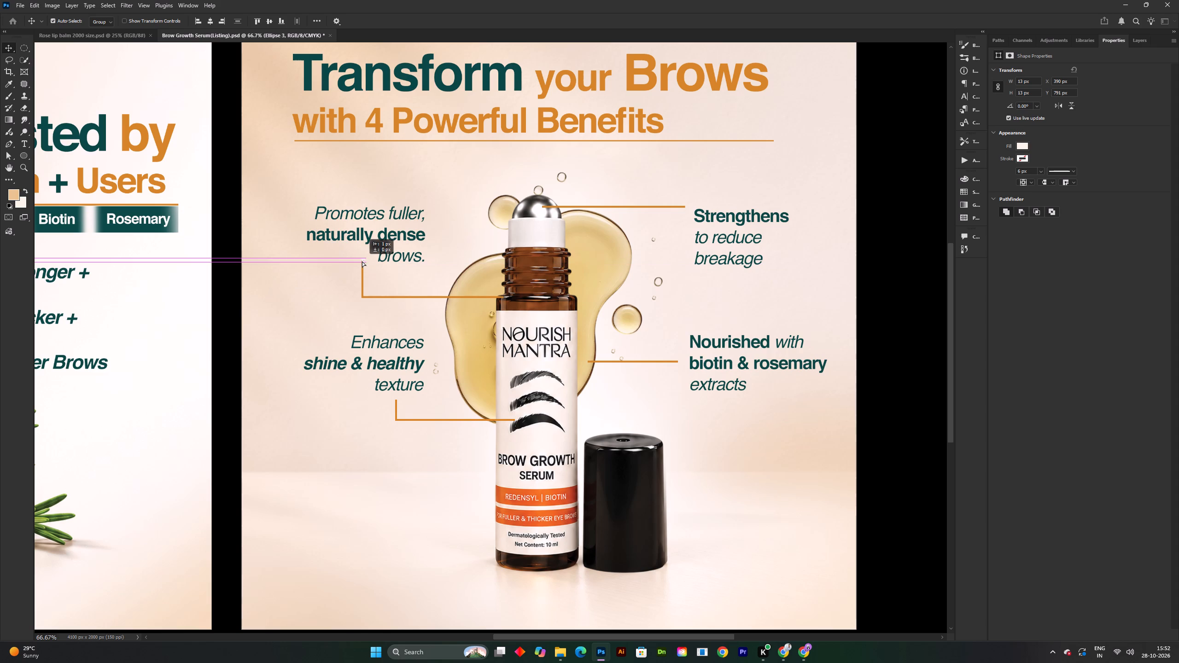
shift+scroll(364, 264, up, 4)
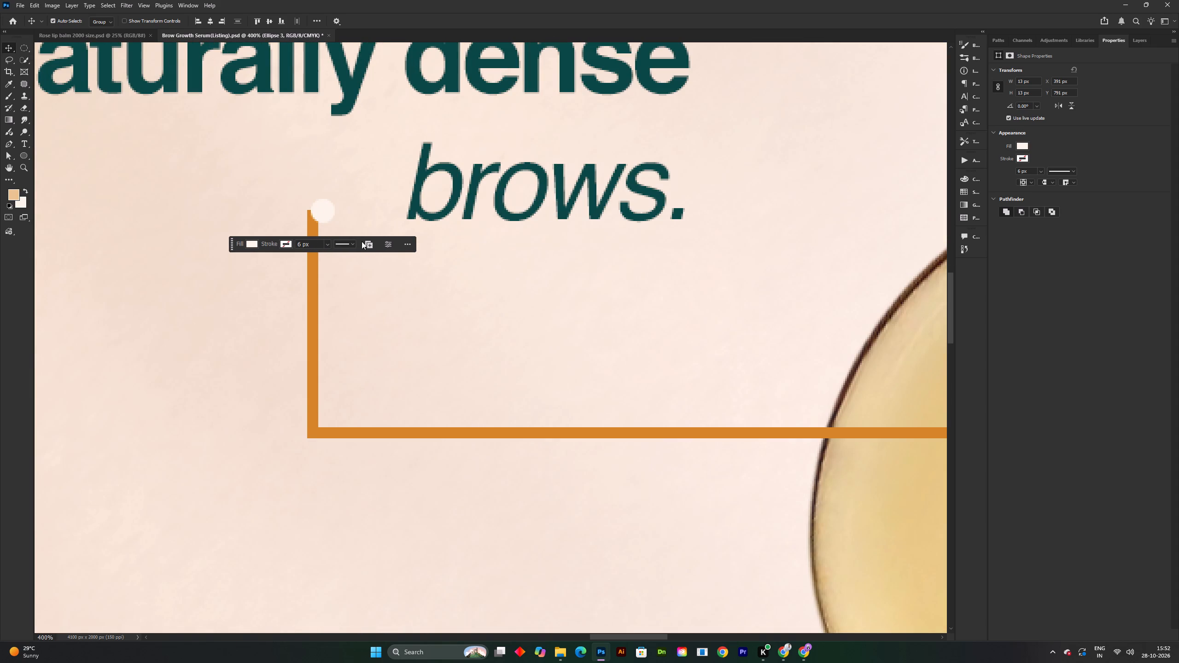
drag(331, 215, 321, 208)
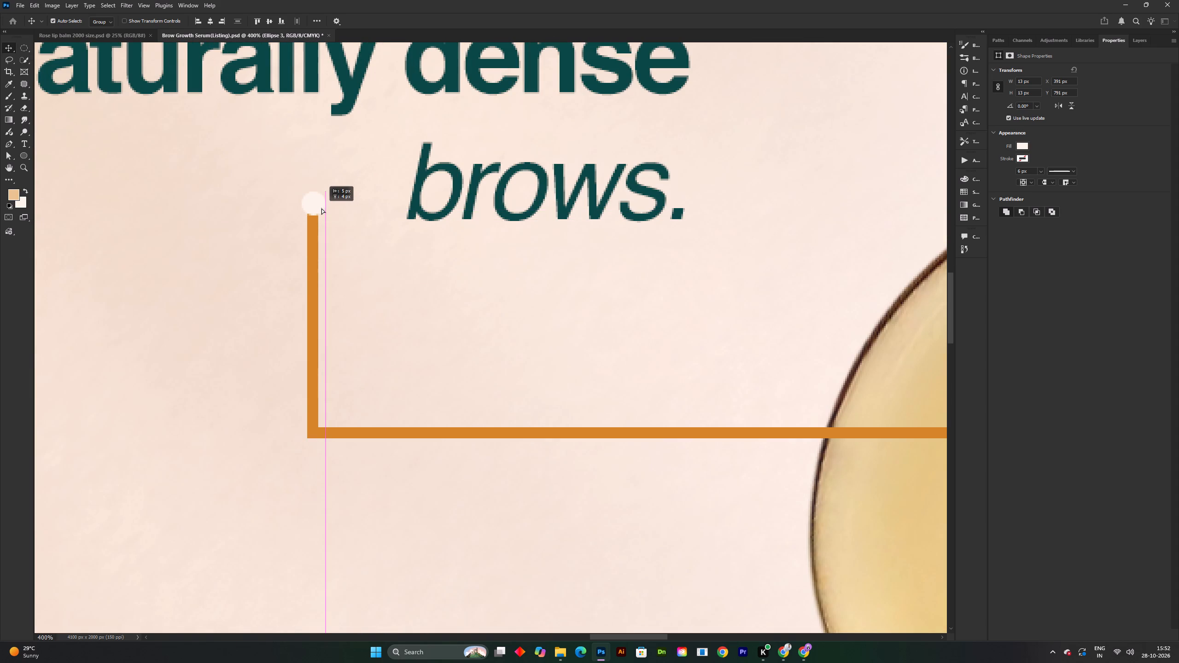
drag(321, 208, 317, 208)
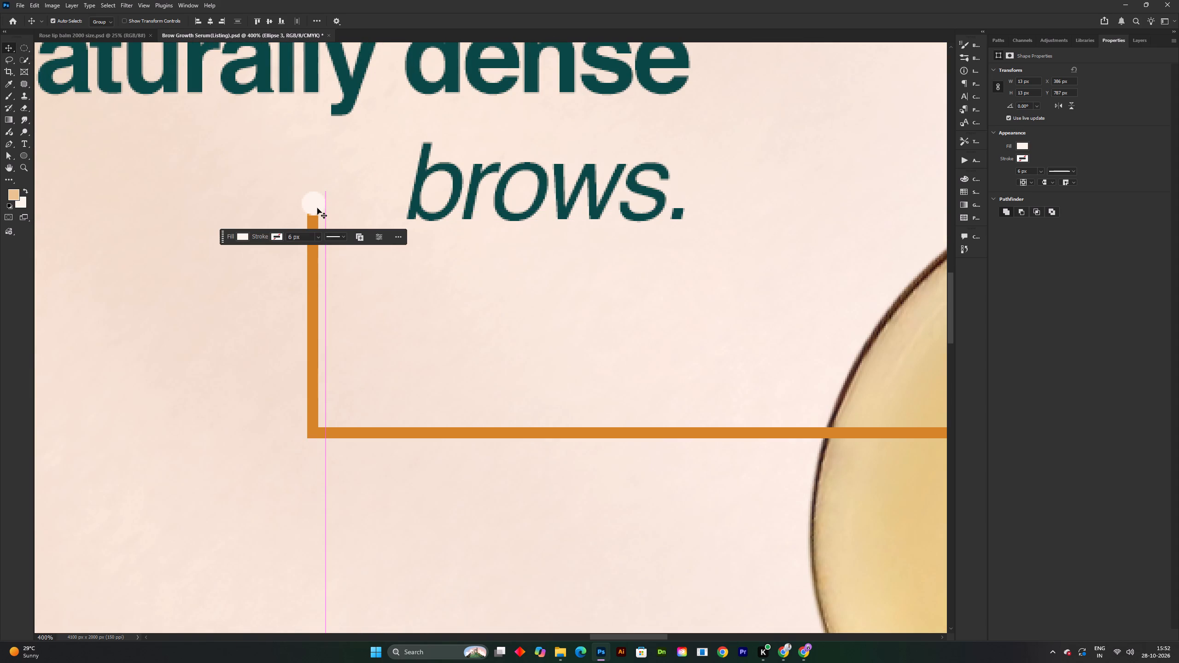
key(Left)
Fill the circle at the top of the "brows." line with the recently used orange and save the document.
double_click(1021, 146)
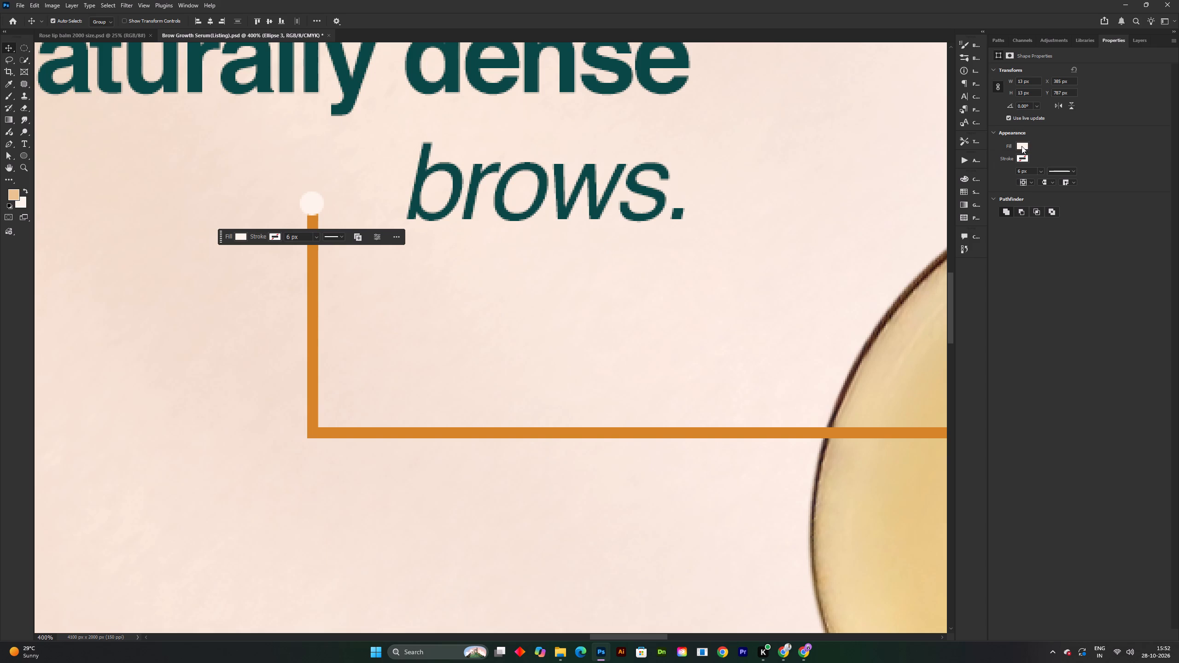
double_click(1023, 153)
click(1024, 148)
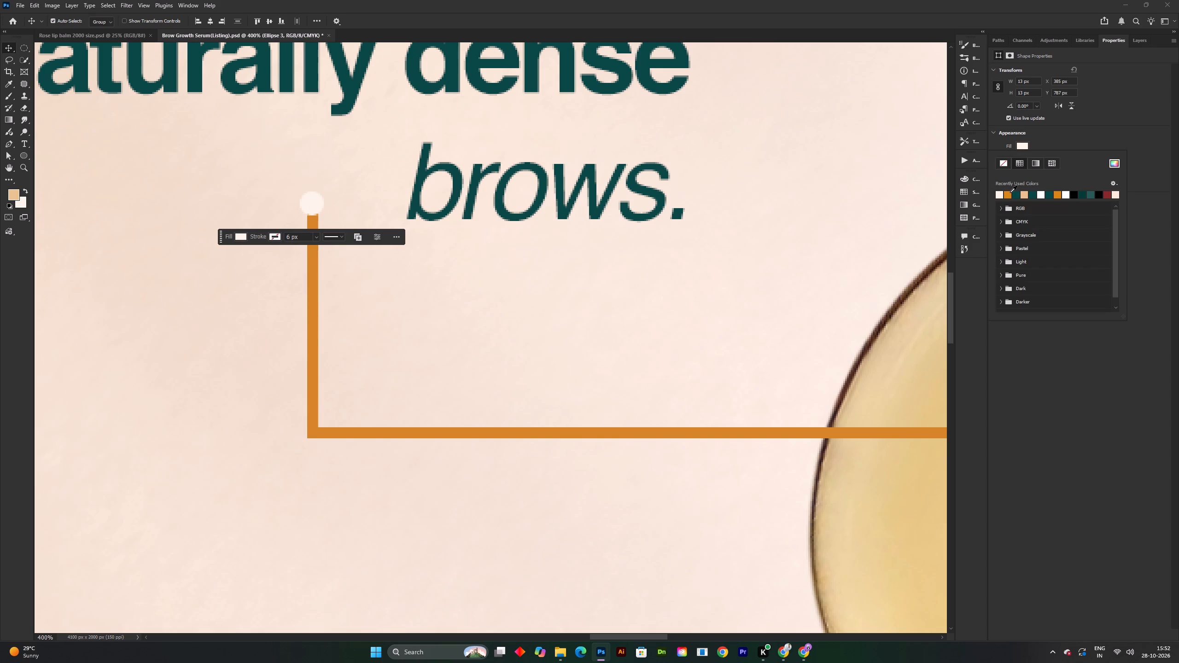
click(1009, 195)
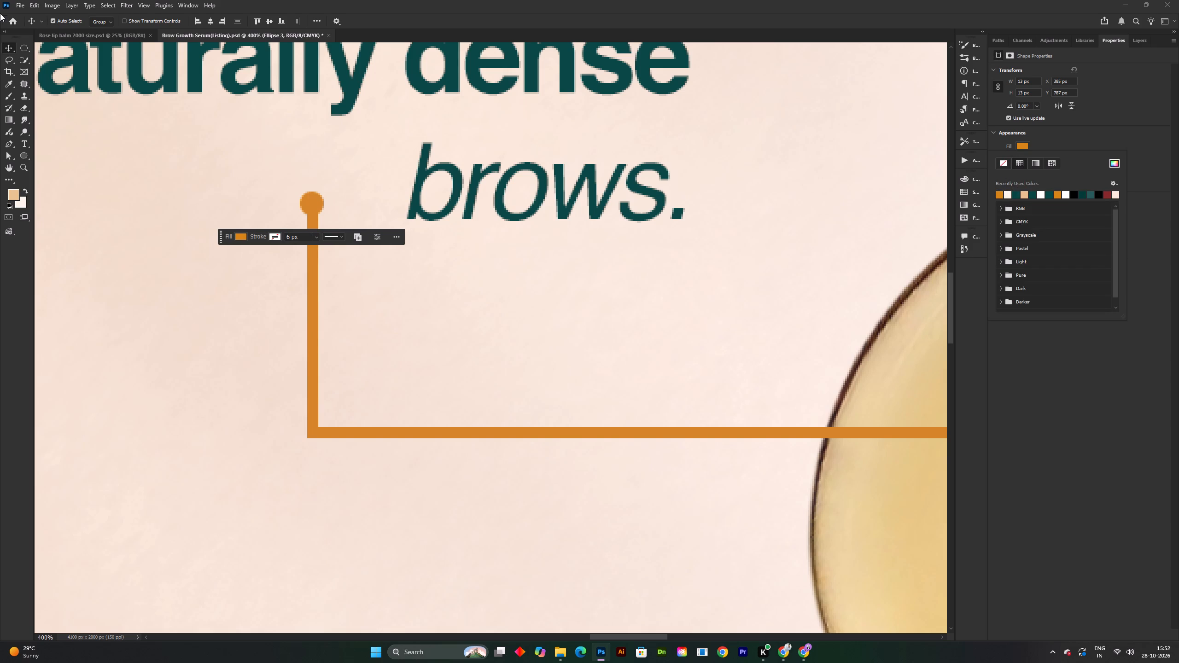
click(10, 48)
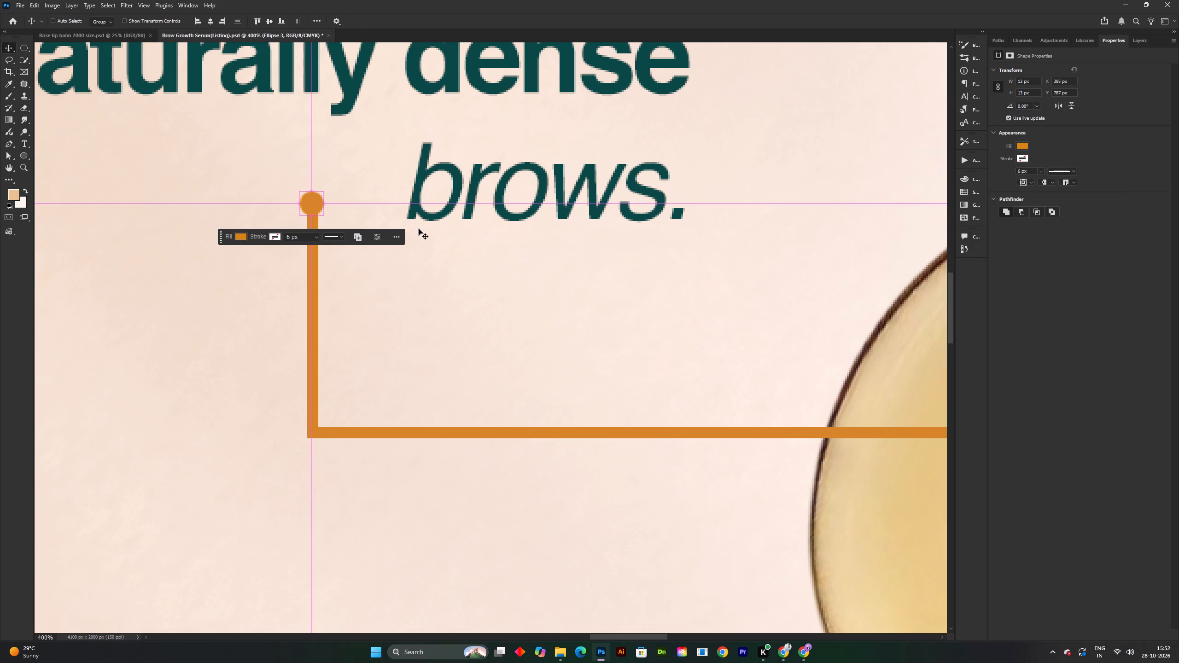
key(ctrl+s)
Duplicate the orange dot onto the bottle-shoulder end of the "brows." elbow line, at about X 846 px, Y 911 px, and save.
shift+scroll(492, 252, down, 1)
scroll(491, 249, down, 2)
key(space)
key(space)
key(space)
drag(518, 273, 511, 271)
alt+double_click(396, 226)
alt+drag(396, 226, 825, 348)
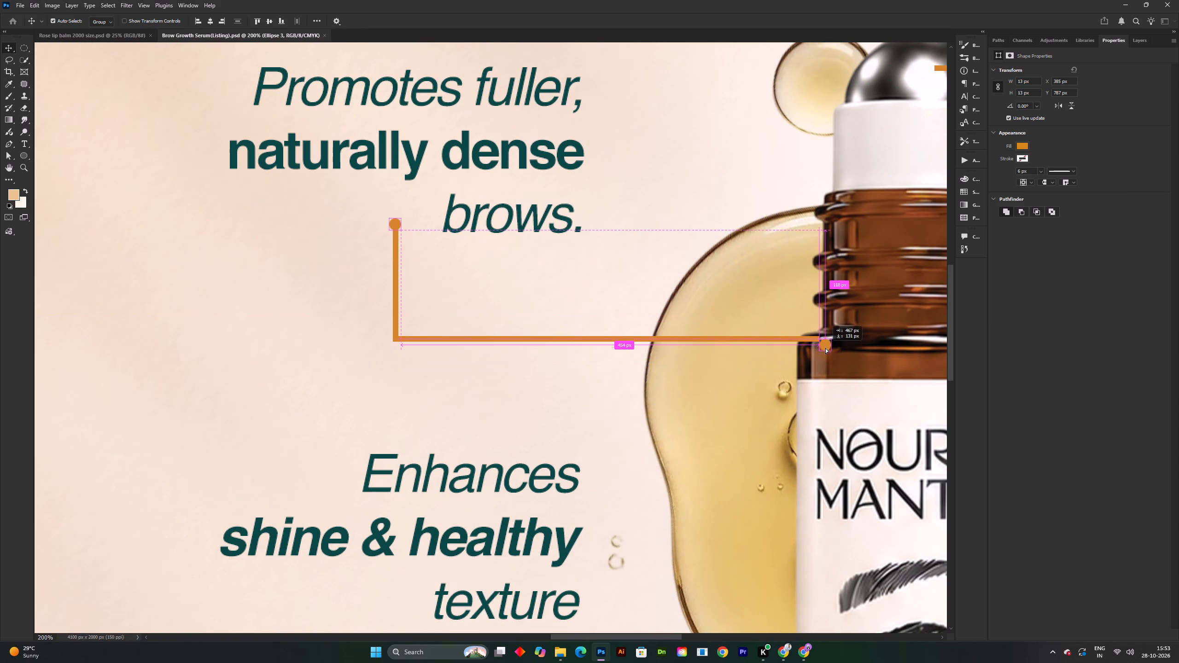
alt+drag(825, 348, 821, 340)
key(ctrl+s)
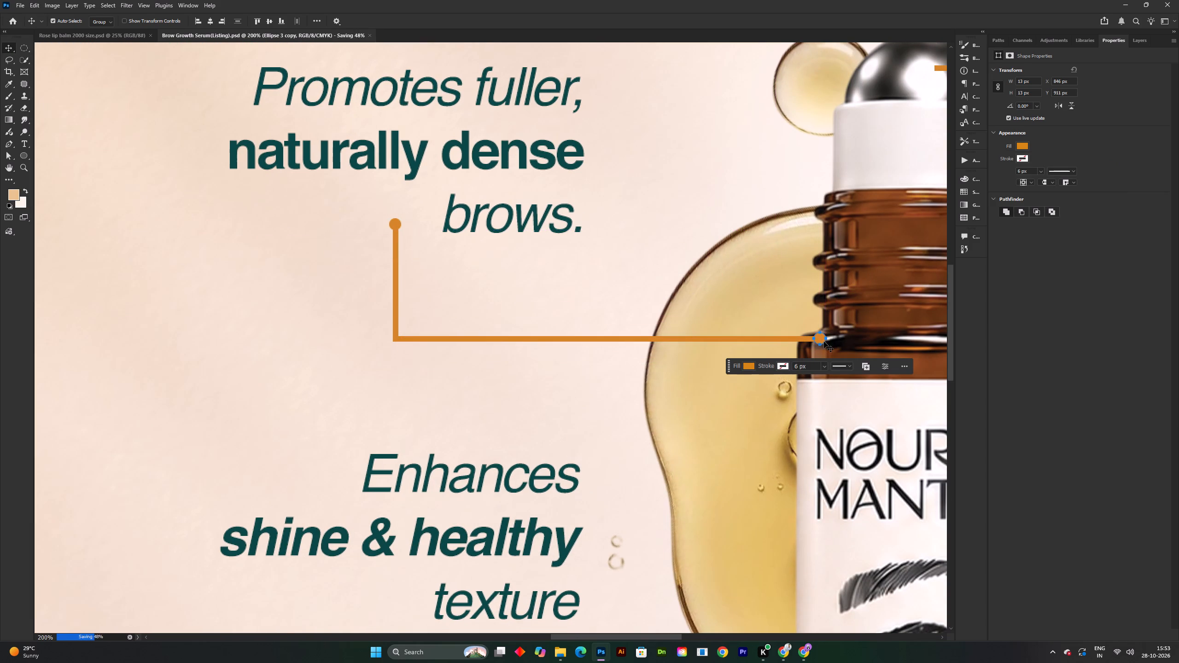
Review the "brows." callout line and its two orange end dots in the context of both artboards.
shift+scroll(823, 342, down, 2)
key(space)
drag(729, 332, 718, 331)
key(ctrl+s)
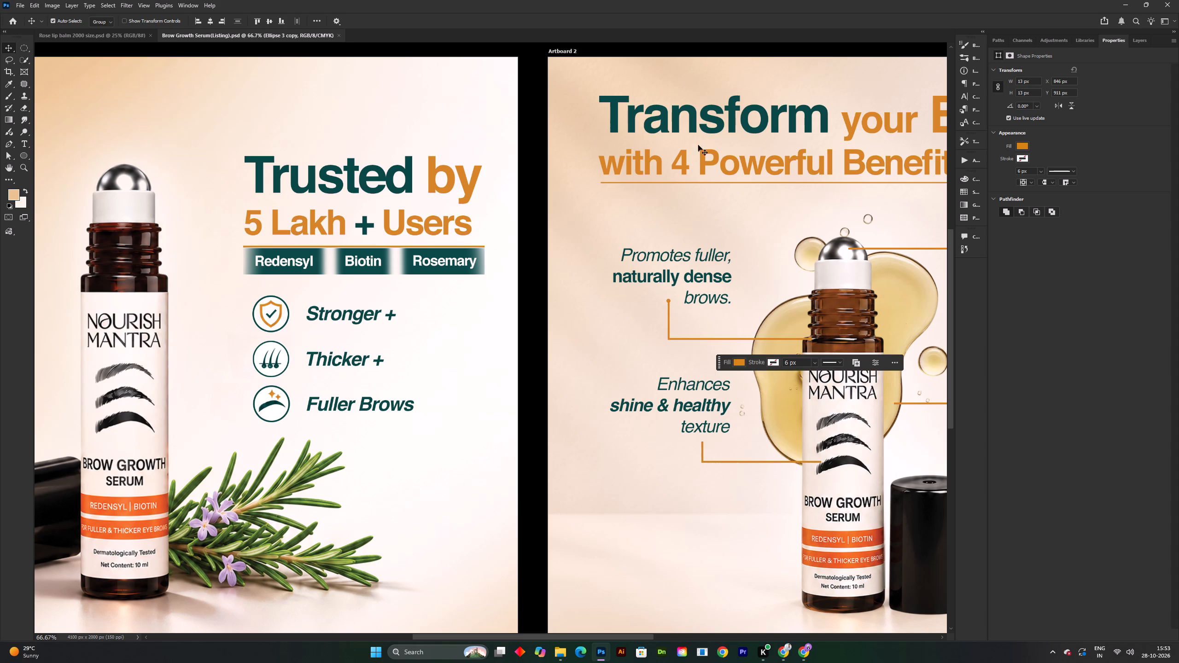
key(ctrl+s)
key(space)
key(space)
key(space)
key(space)
key(space)
key(space)
click(752, 280)
drag(748, 278, 715, 268)
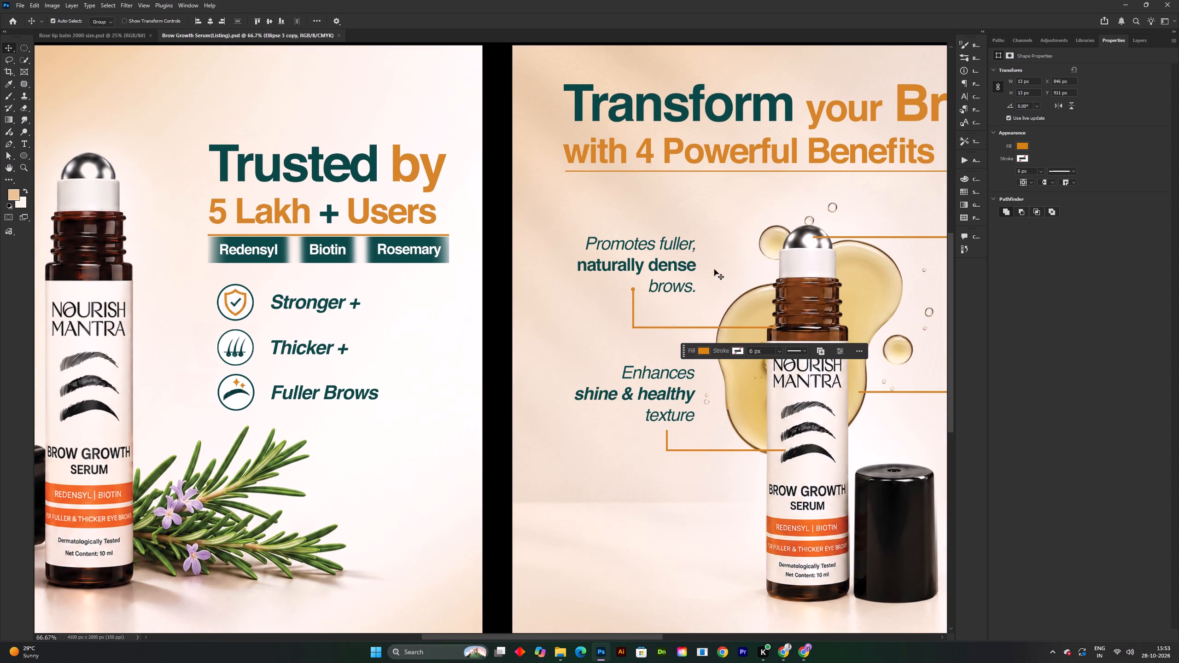
shift+scroll(724, 287, up, 1)
key(space)
key(space)
key(space)
key(space)
key(space)
key(space)
key(space)
key(space)
key(space)
key(space)
drag(673, 273, 664, 268)
drag(660, 267, 613, 254)
drag(609, 252, 593, 248)
click(592, 247)
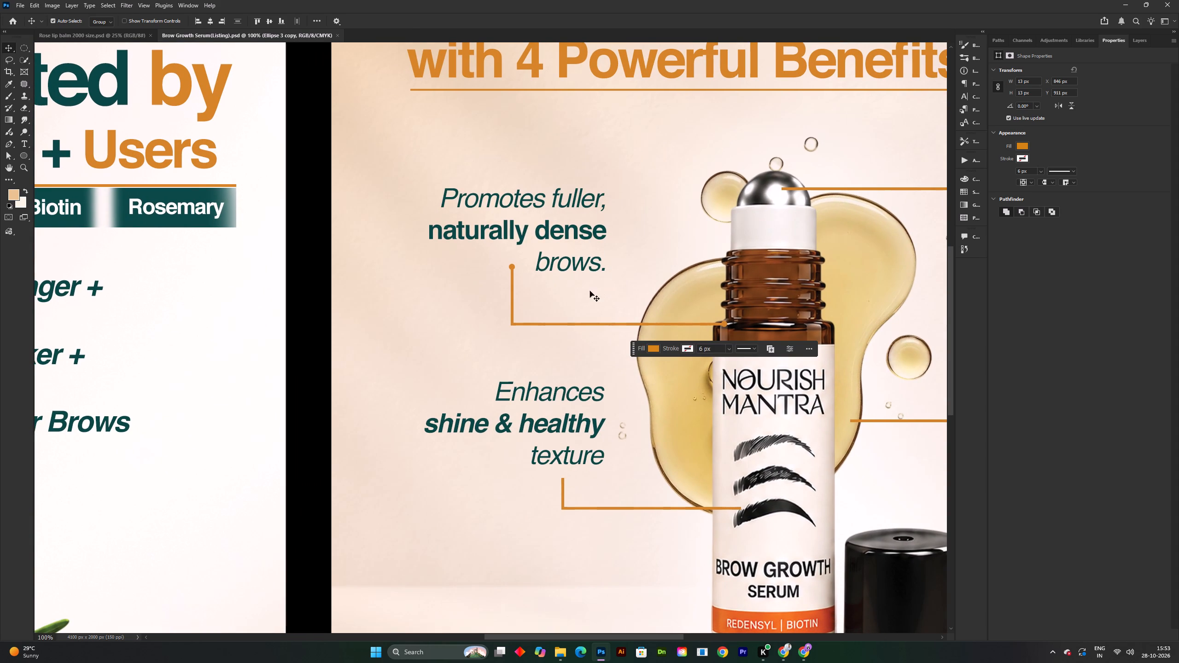
key(ctrl+s)
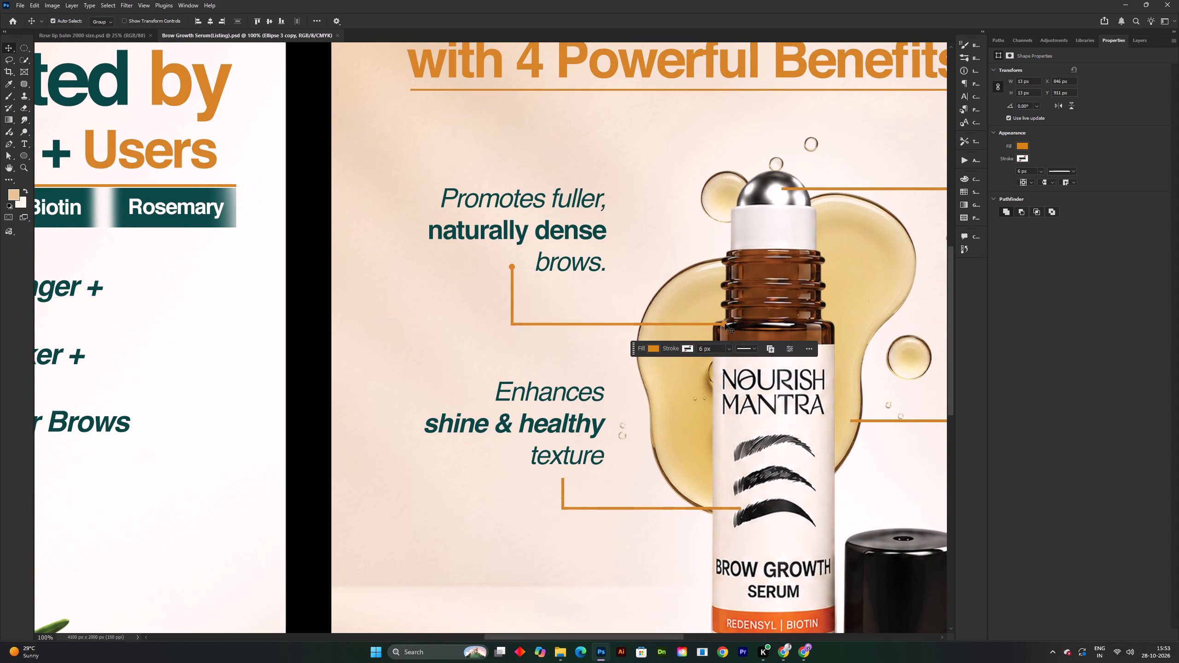
Change the fill of the dot at the bottle-shoulder end to the recently used white, deselect it and save.
click(725, 324)
click(1021, 145)
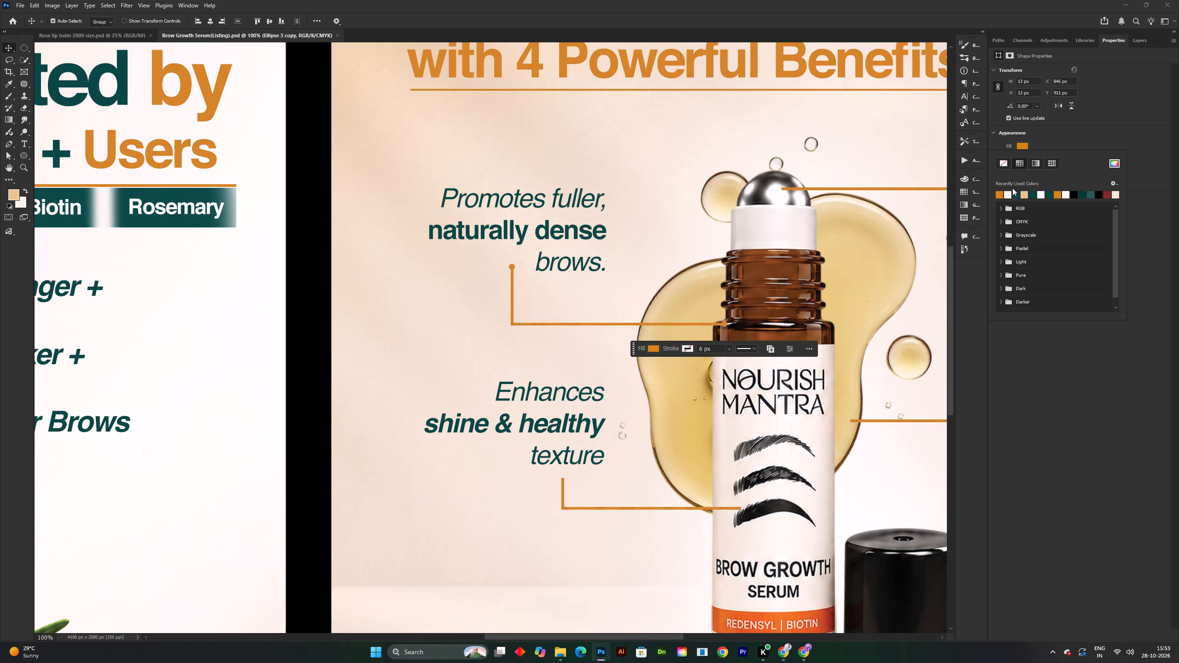
double_click(1010, 194)
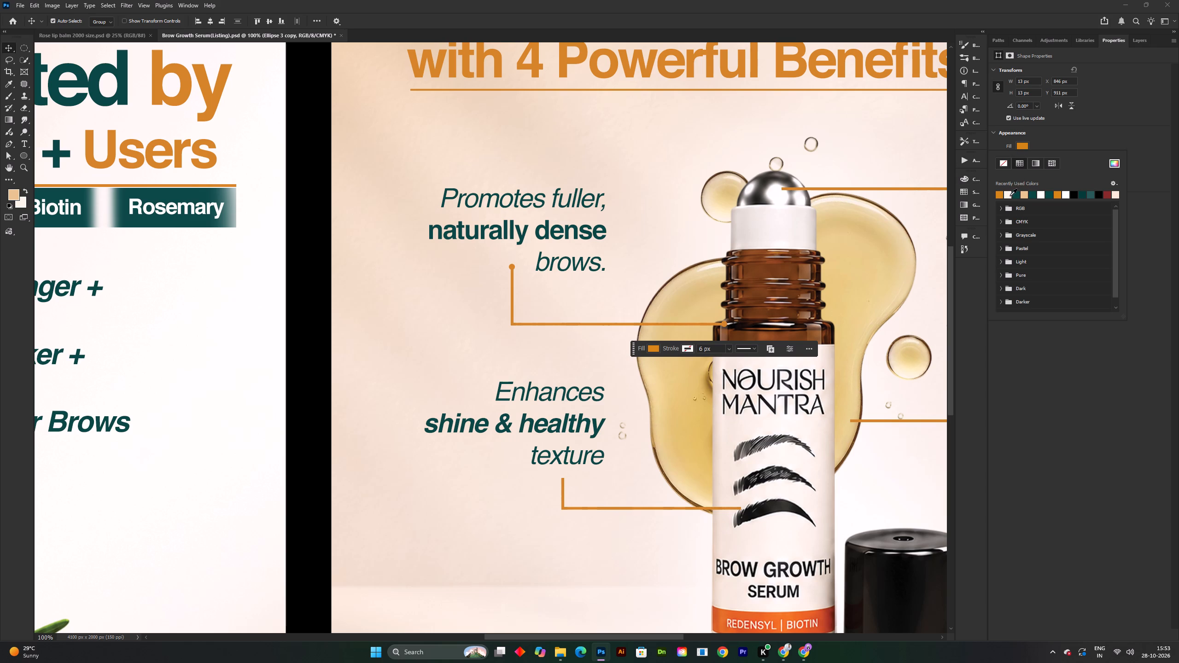
click(1010, 195)
click(306, 92)
key(ctrl+s)
Nudge the white dot on the bottle's shoulder down 1 px to Y 912 px and save the document.
shift+scroll(746, 337, up, 2)
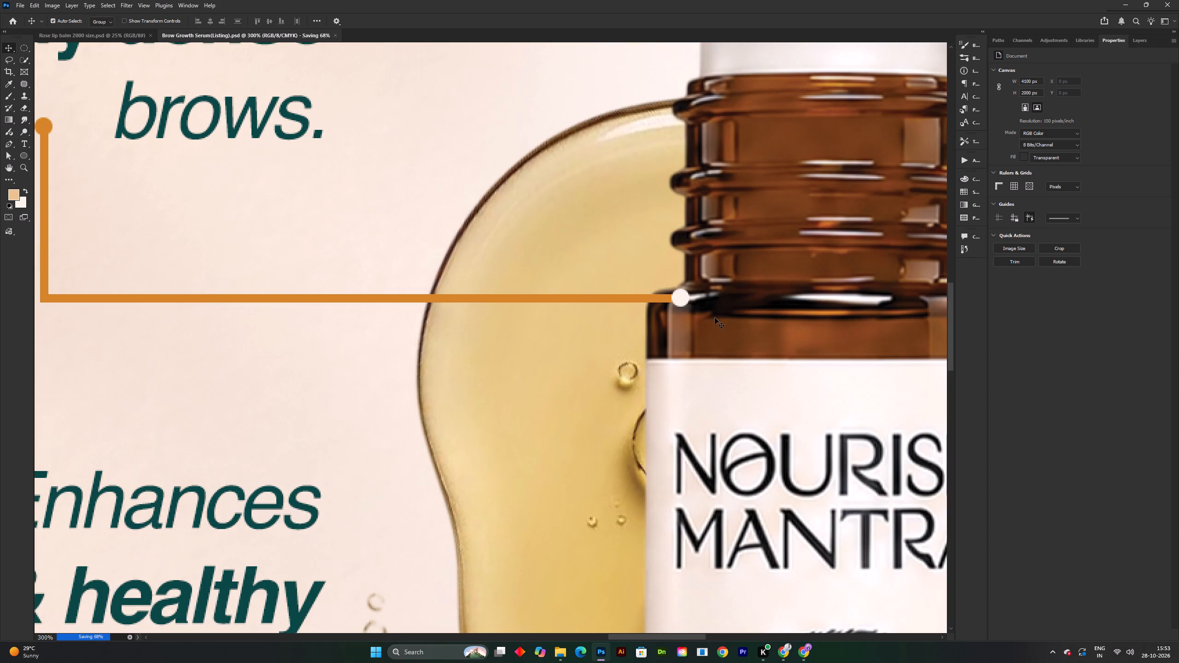
click(685, 301)
key(Down)
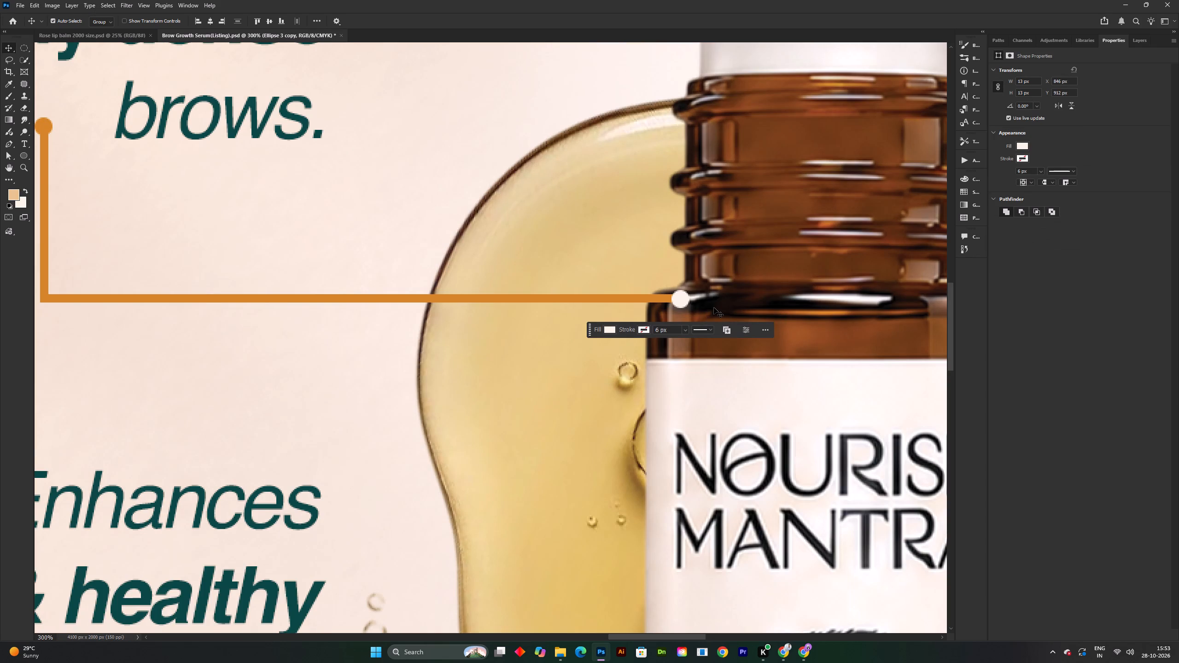
key(Up)
key(Down)
key(Up)
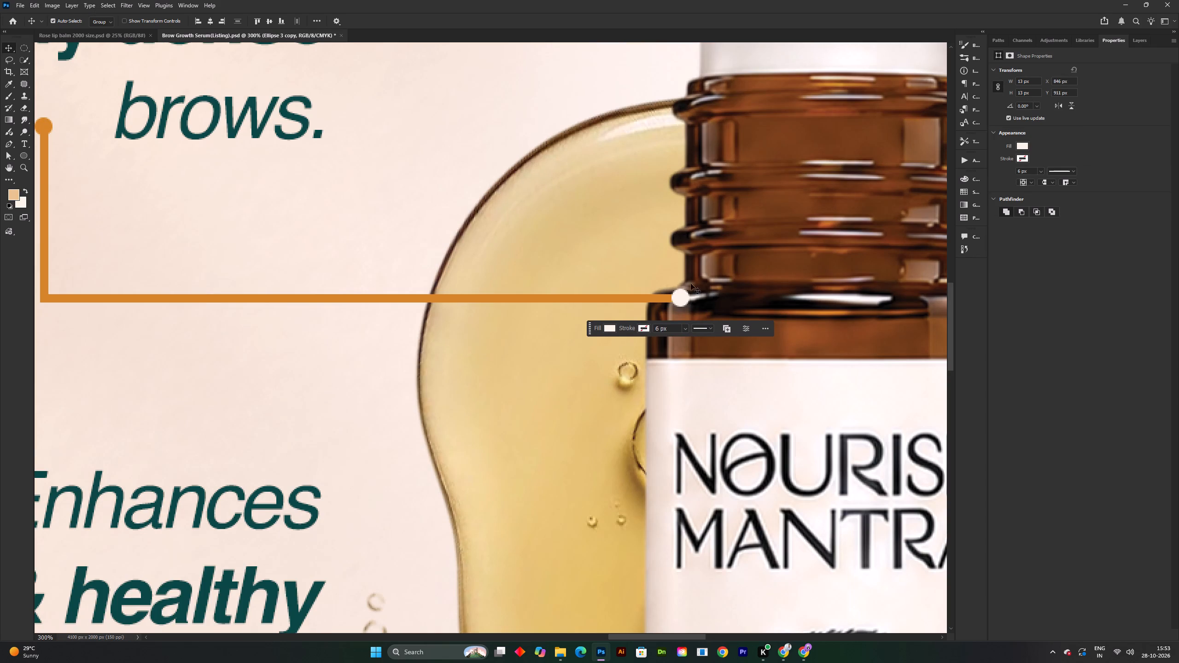
key(Down)
key(Up)
key(Down)
key(Up)
key(Down)
key(ctrl+s)
Deselect the white dot's layer and save the document.
shift+scroll(665, 317, down, 2)
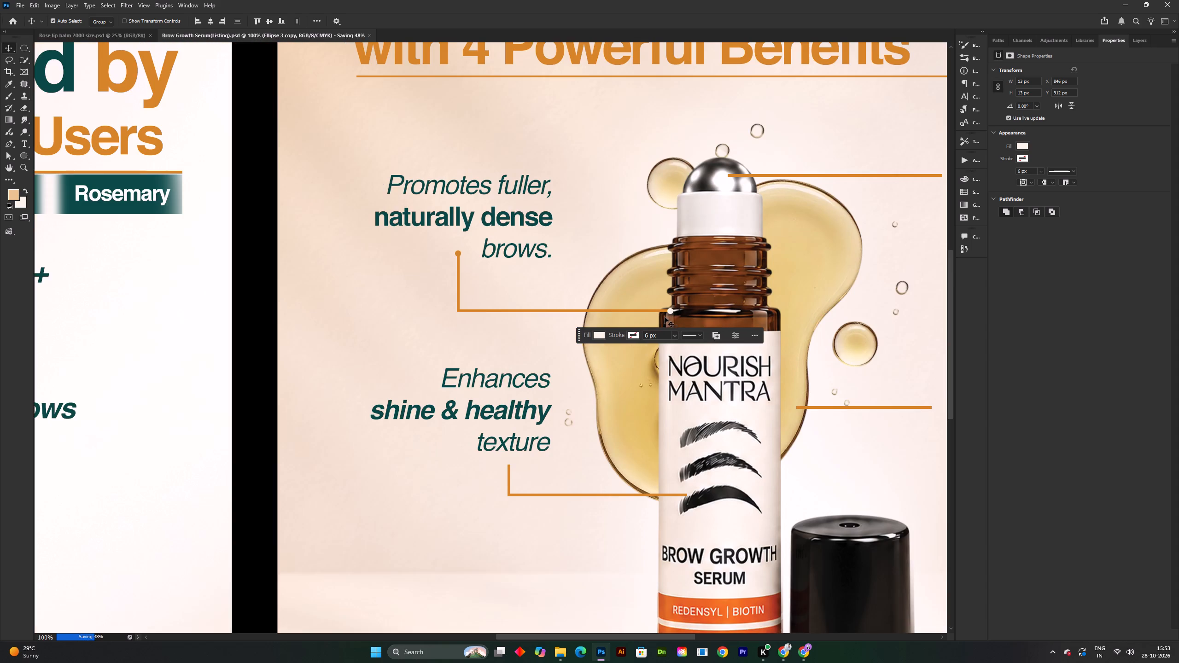
key(space)
drag(487, 279, 474, 237)
double_click(239, 214)
key(ctrl+s)
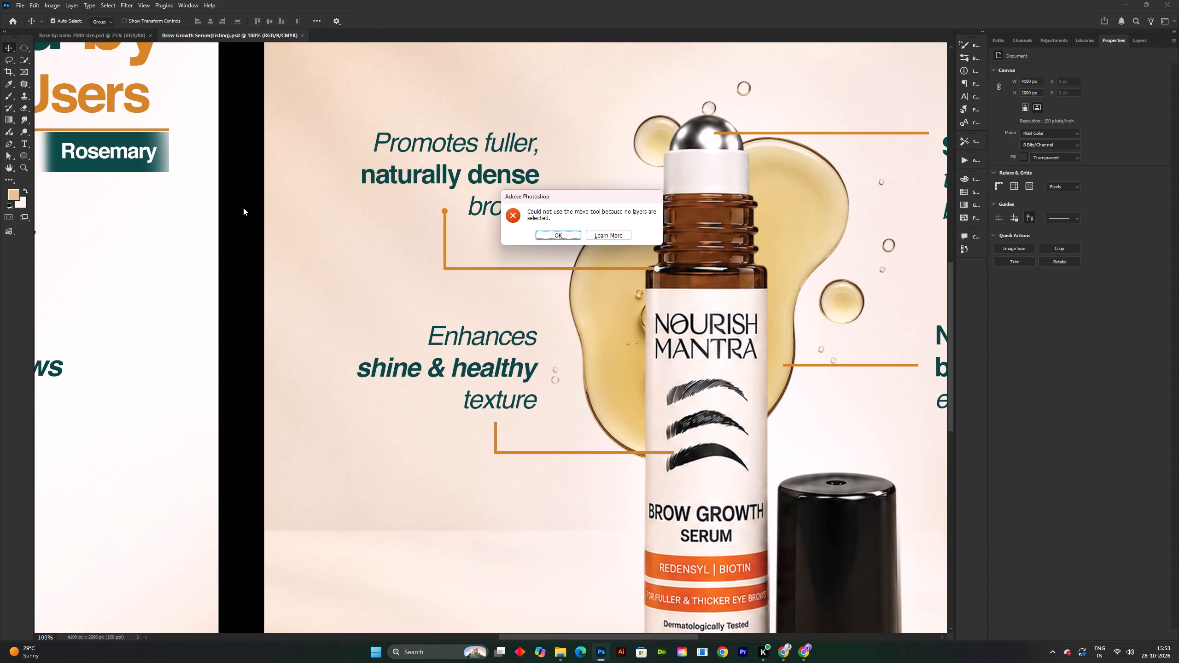
key(ctrl+s)
key(space)
click(681, 360)
click(560, 233)
key(ctrl+s)
key(v)
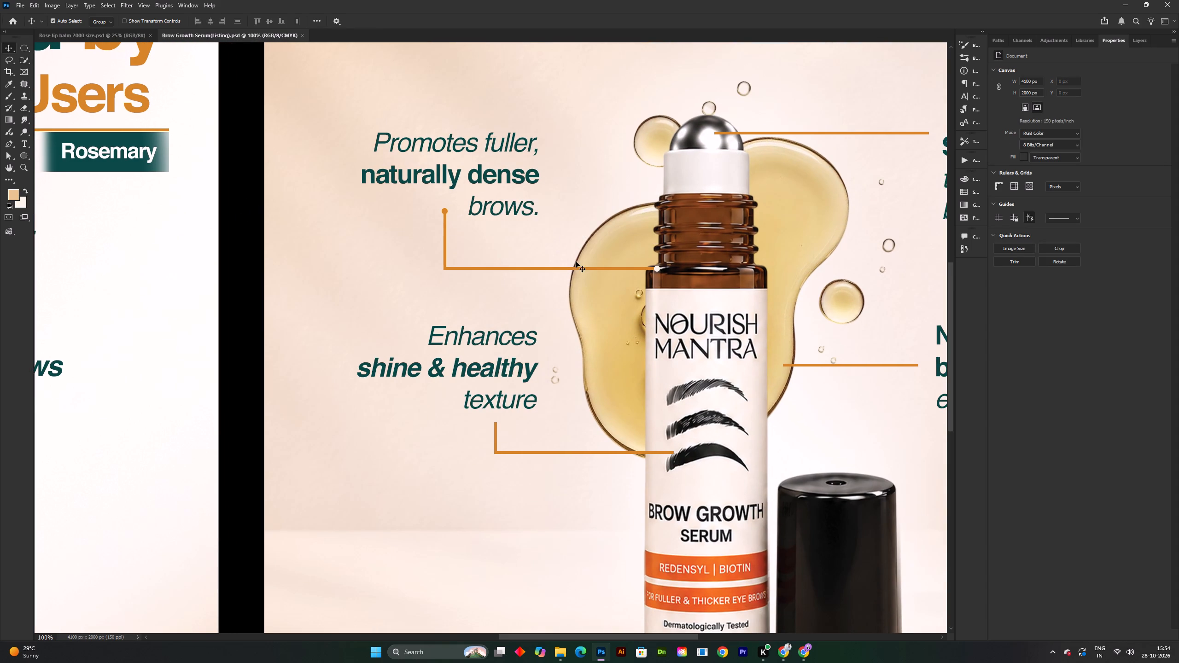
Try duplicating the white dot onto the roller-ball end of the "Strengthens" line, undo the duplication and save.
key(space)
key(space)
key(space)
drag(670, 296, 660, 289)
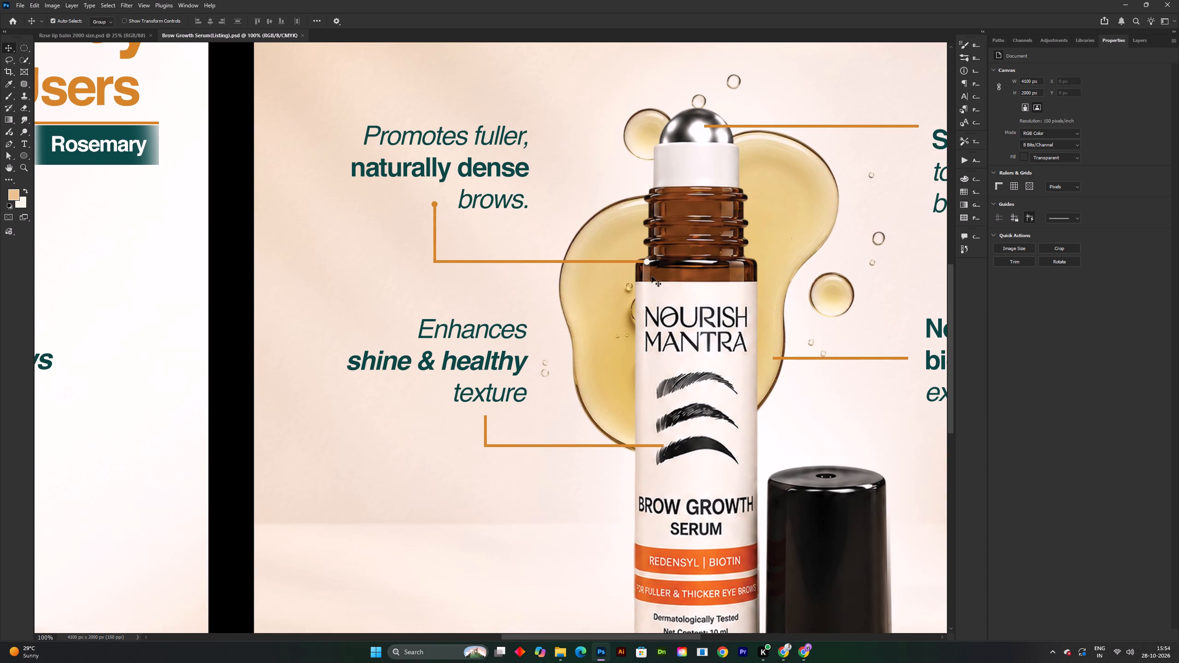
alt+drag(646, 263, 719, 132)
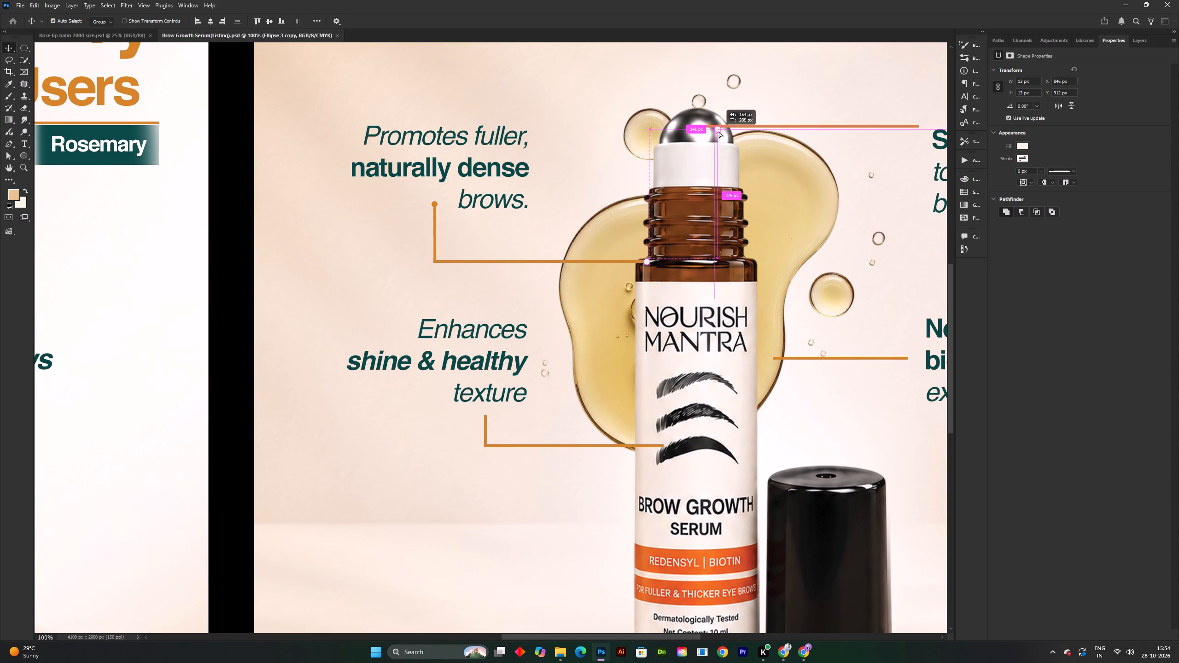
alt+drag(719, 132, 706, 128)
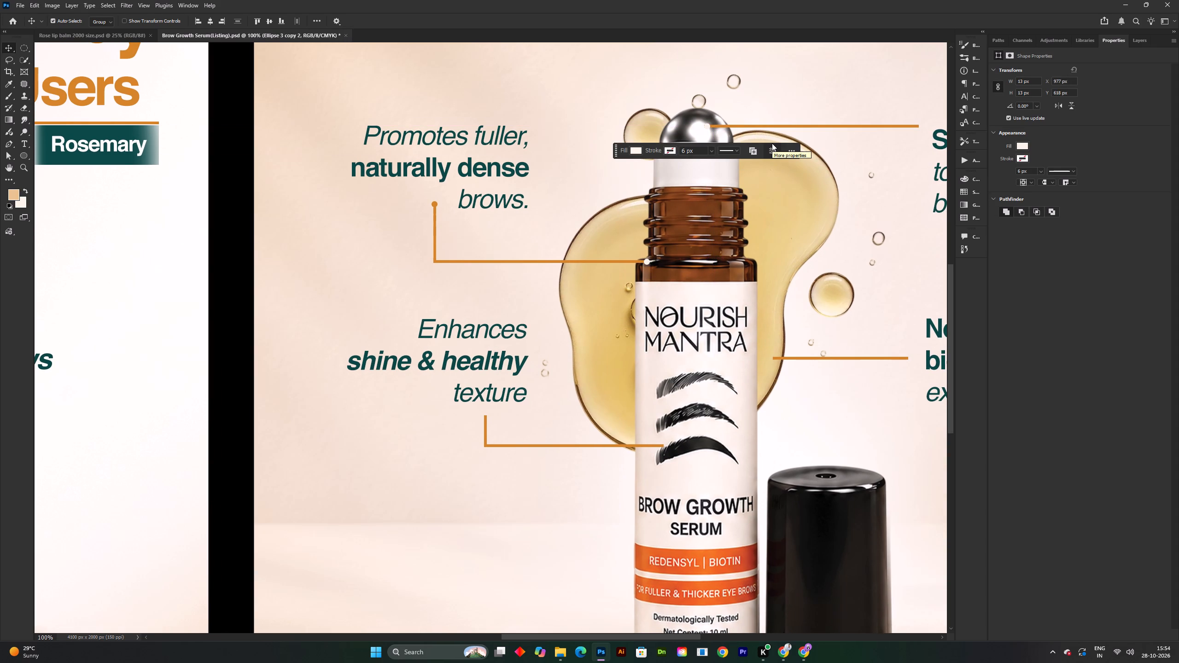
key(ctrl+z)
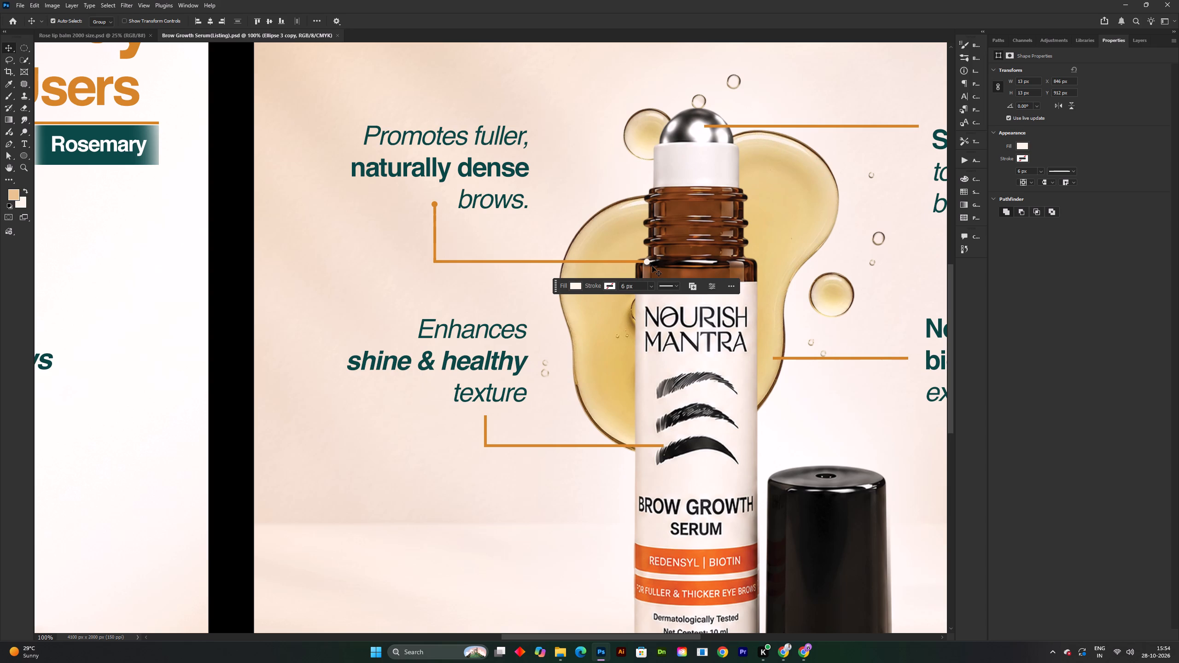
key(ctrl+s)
Move the horizontal "Strengthens" callout line slightly upward, toward the top of the roller ball, and save the document.
key(space)
click(788, 194)
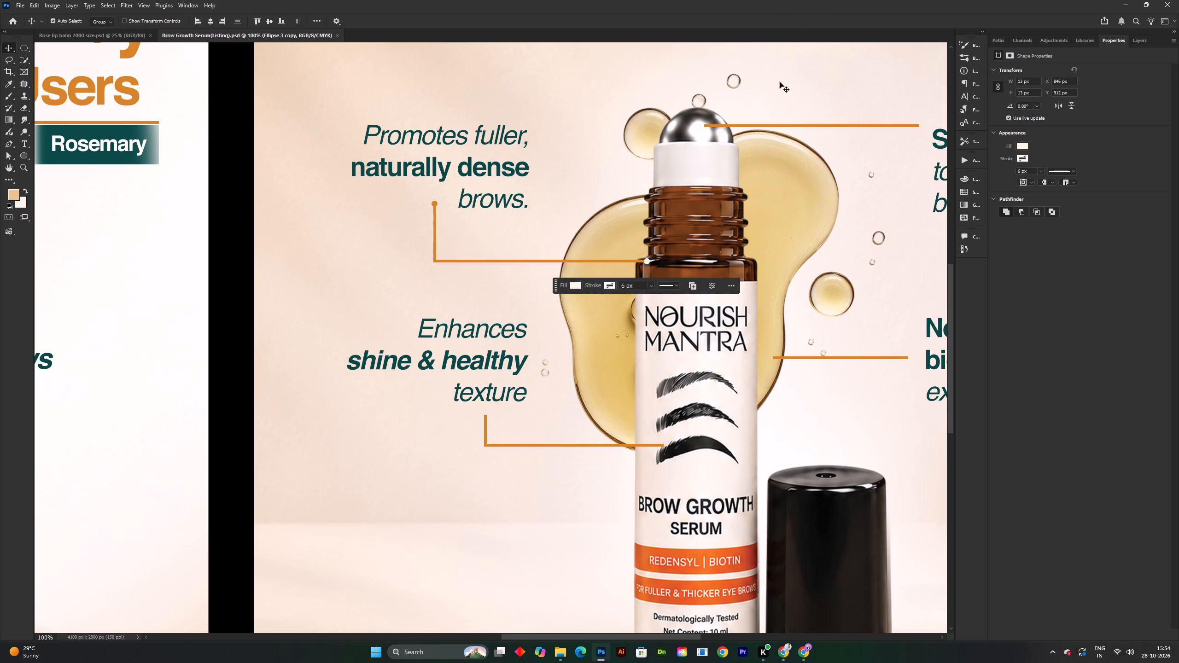
key(space)
key(space)
drag(779, 168, 721, 260)
key(ctrl+s)
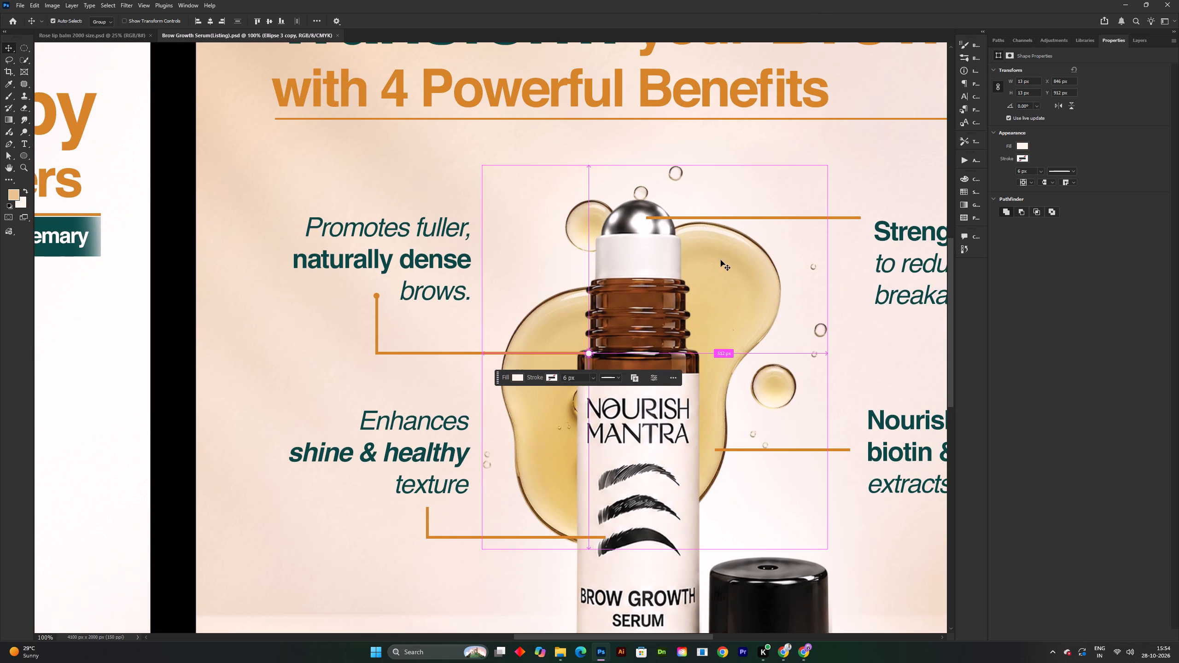
key(space)
key(space)
key(space)
key(space)
key(space)
drag(731, 241, 700, 288)
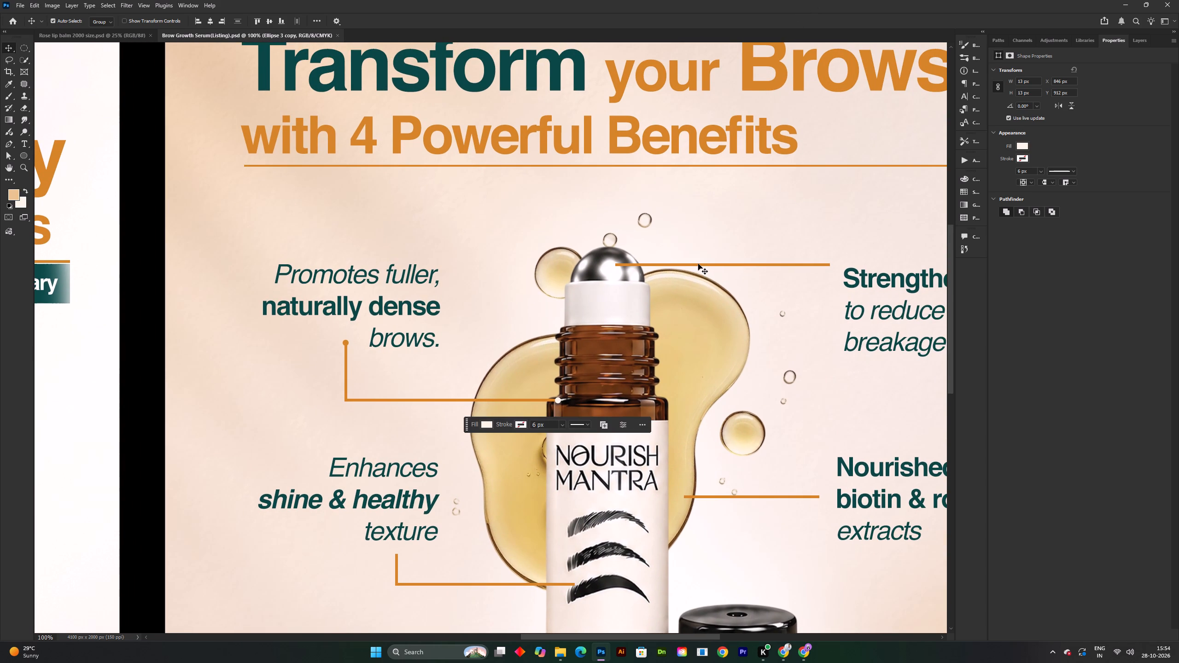
drag(698, 264, 700, 255)
key(ctrl+s)
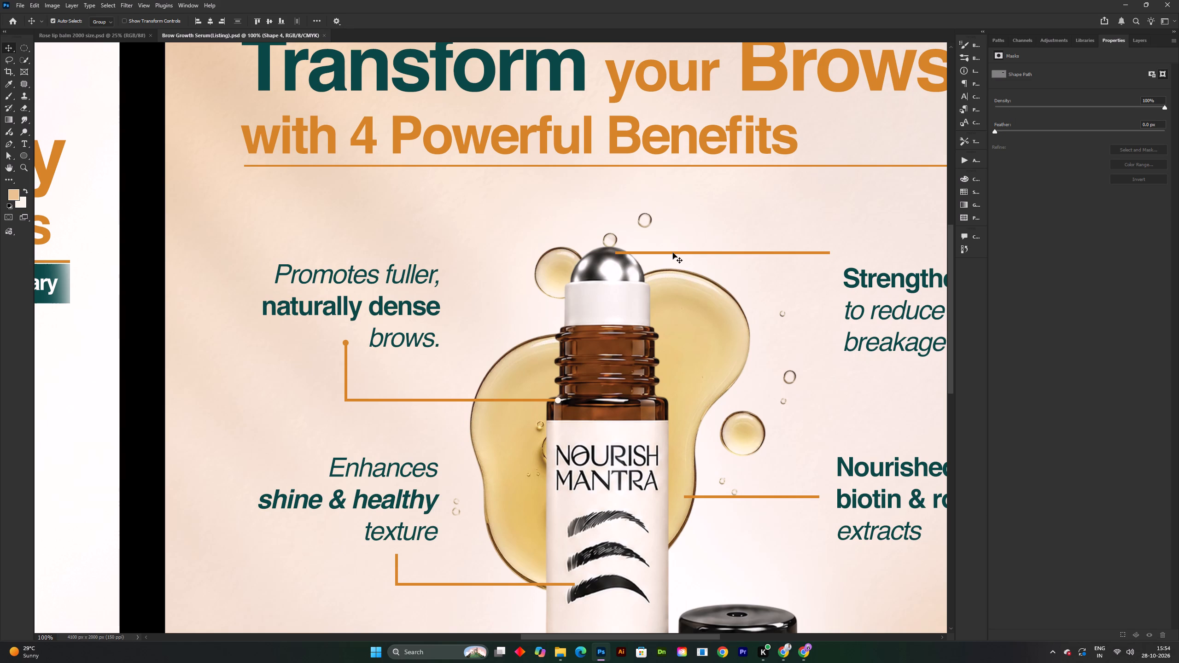
Duplicate the white dot from the bottle's shoulder onto the roller-ball end of the "Strengthens" line, at X 971 px, Y 591 px.
key(ctrl+s)
alt+drag(558, 401, 614, 256)
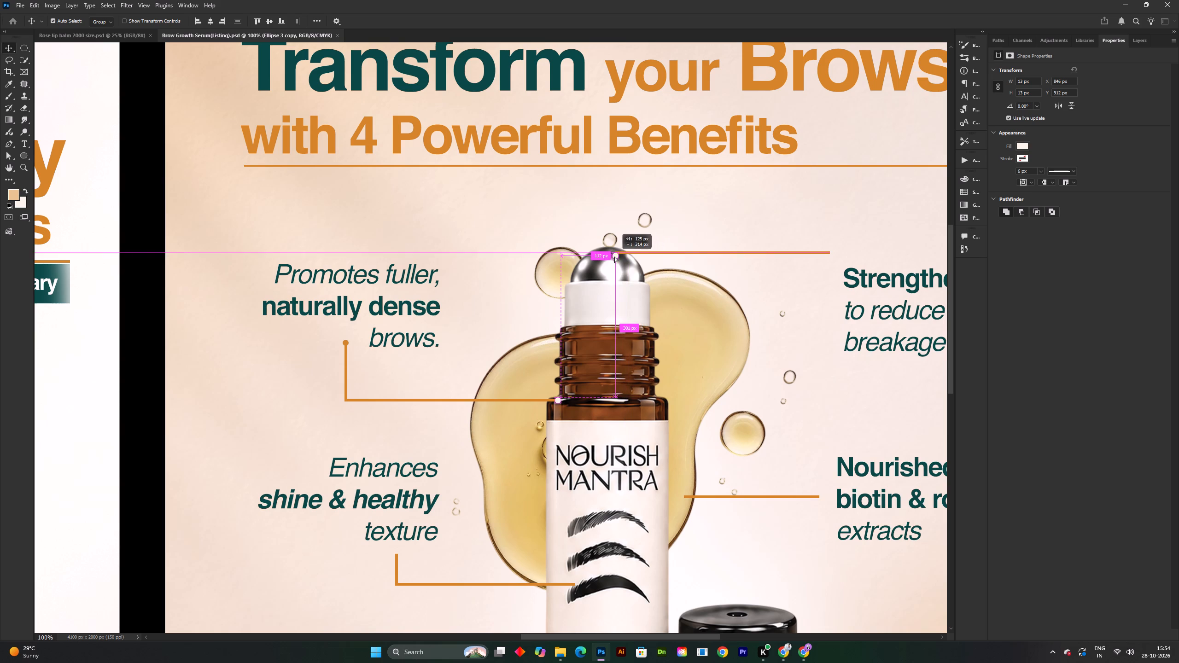
alt+drag(614, 256, 615, 253)
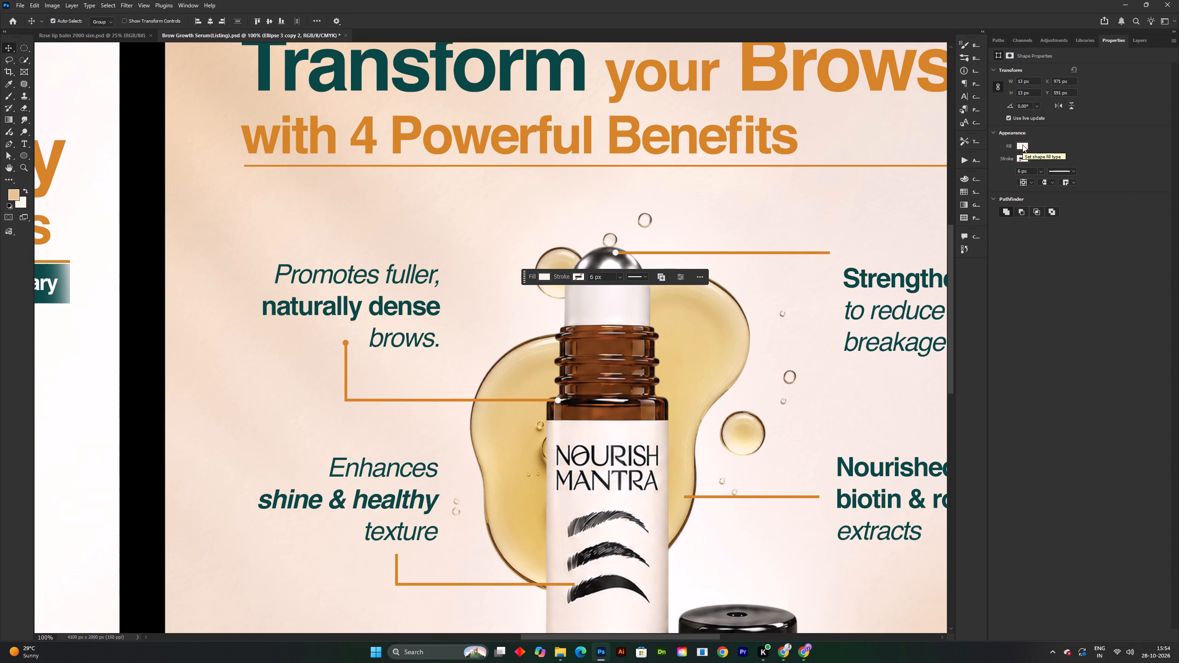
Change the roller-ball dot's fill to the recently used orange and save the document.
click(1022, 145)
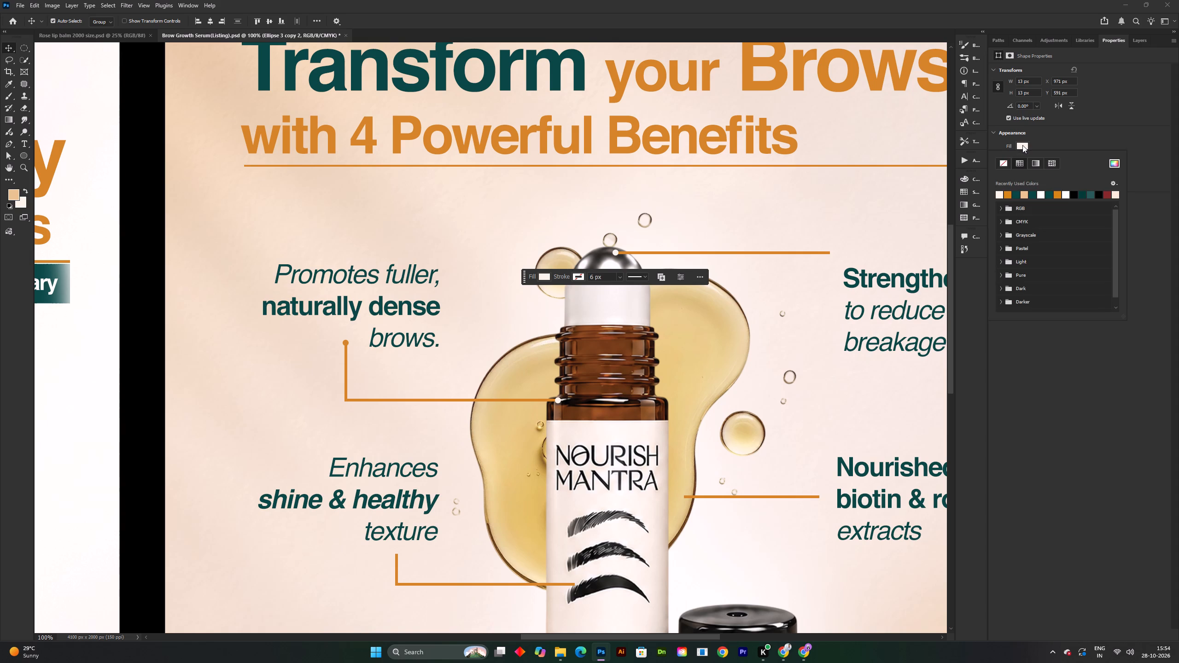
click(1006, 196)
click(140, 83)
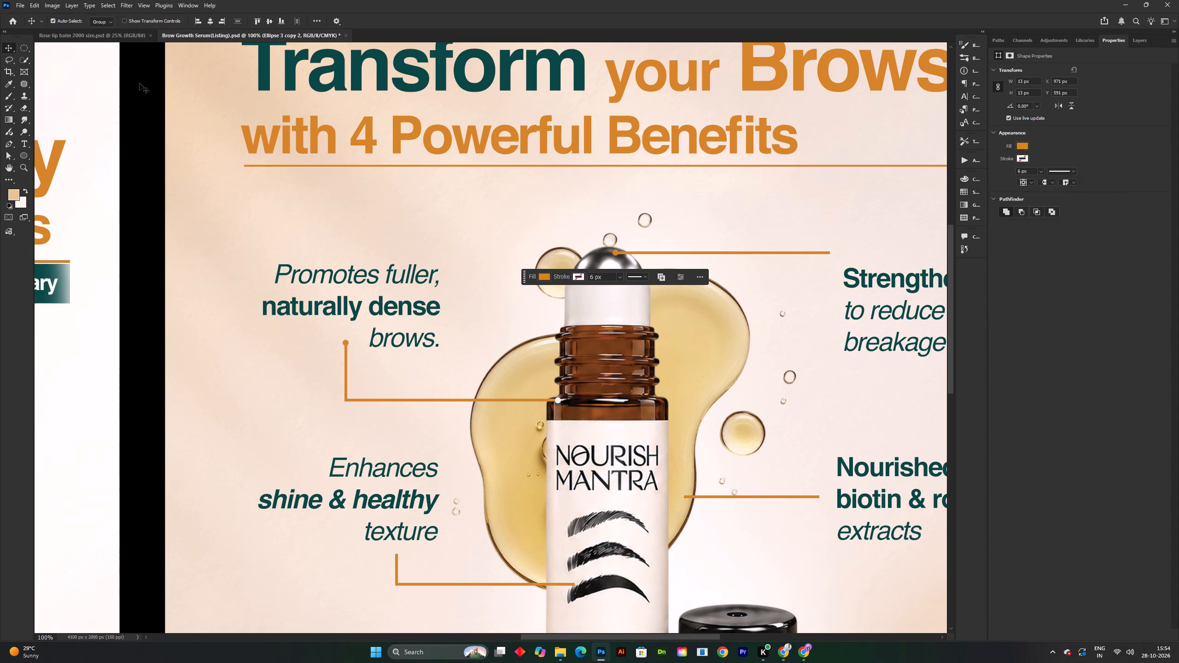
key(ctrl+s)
Examine the callout lines and end dots across Artboard 2, saving the document along the way.
key(space)
key(space)
key(space)
key(space)
key(space)
drag(557, 203, 555, 196)
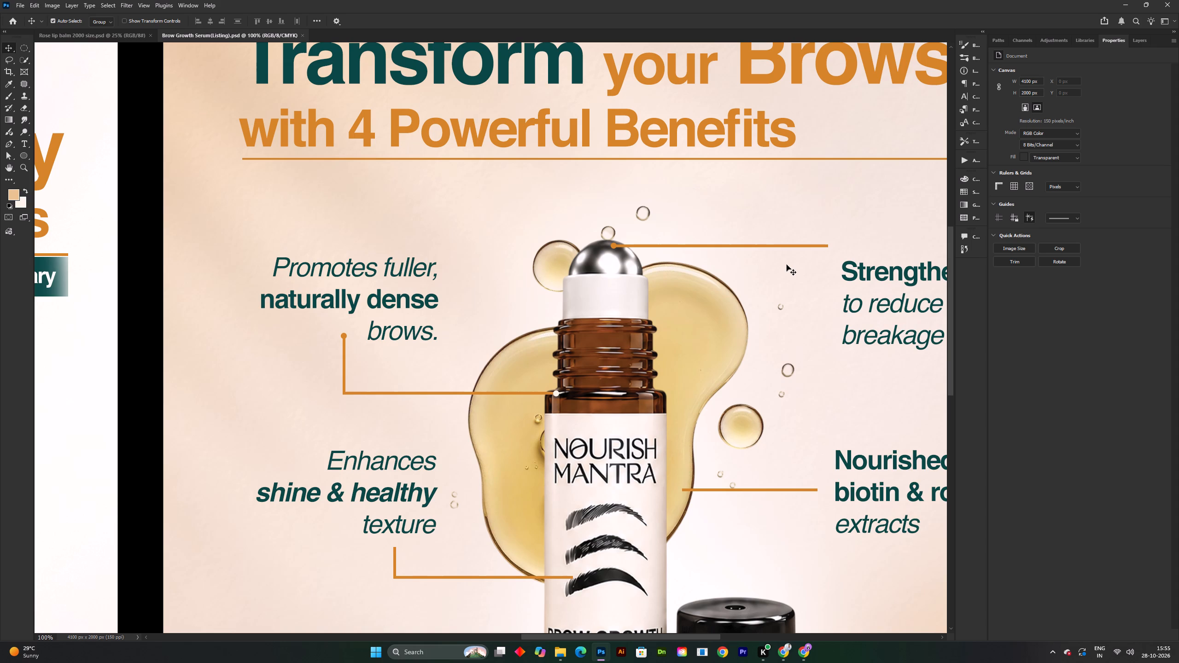
key(ctrl+s)
key(space)
key(space)
key(space)
drag(740, 285, 722, 250)
shift+scroll(722, 250, down, 1)
key(space)
key(space)
key(space)
key(space)
key(space)
key(space)
drag(679, 305, 642, 317)
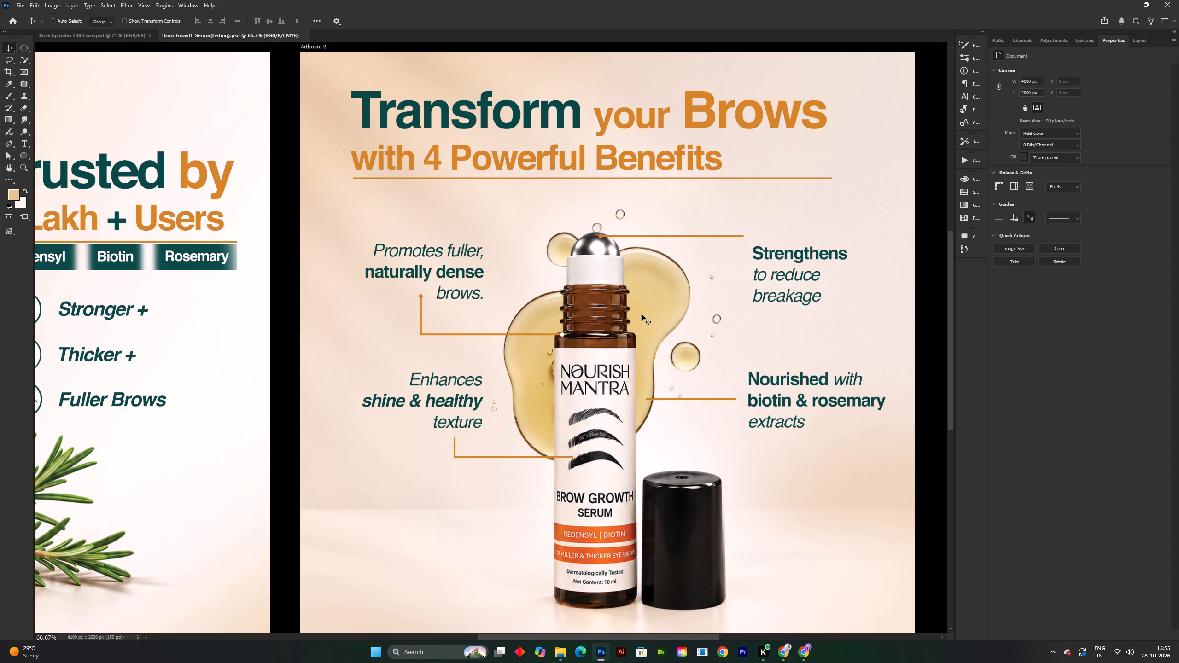
key(ctrl+s)
Change the fill of the dot on the roller ball to white and save the document.
key(space)
drag(630, 330, 635, 322)
shift+scroll(581, 329, up, 1)
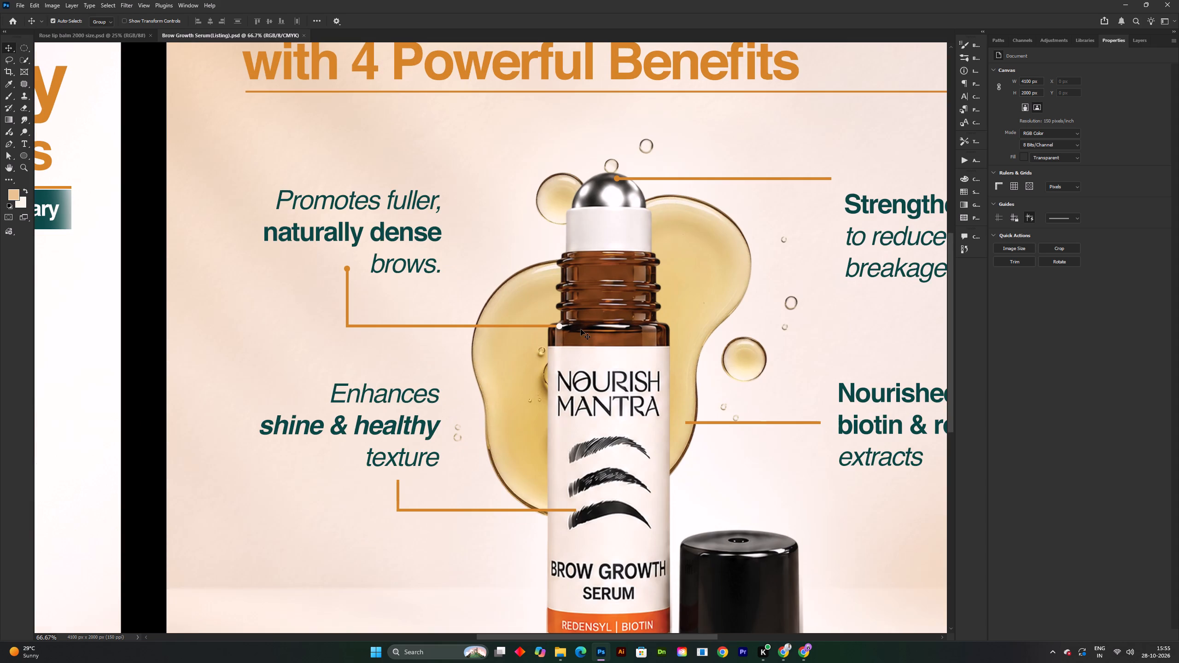
click(619, 179)
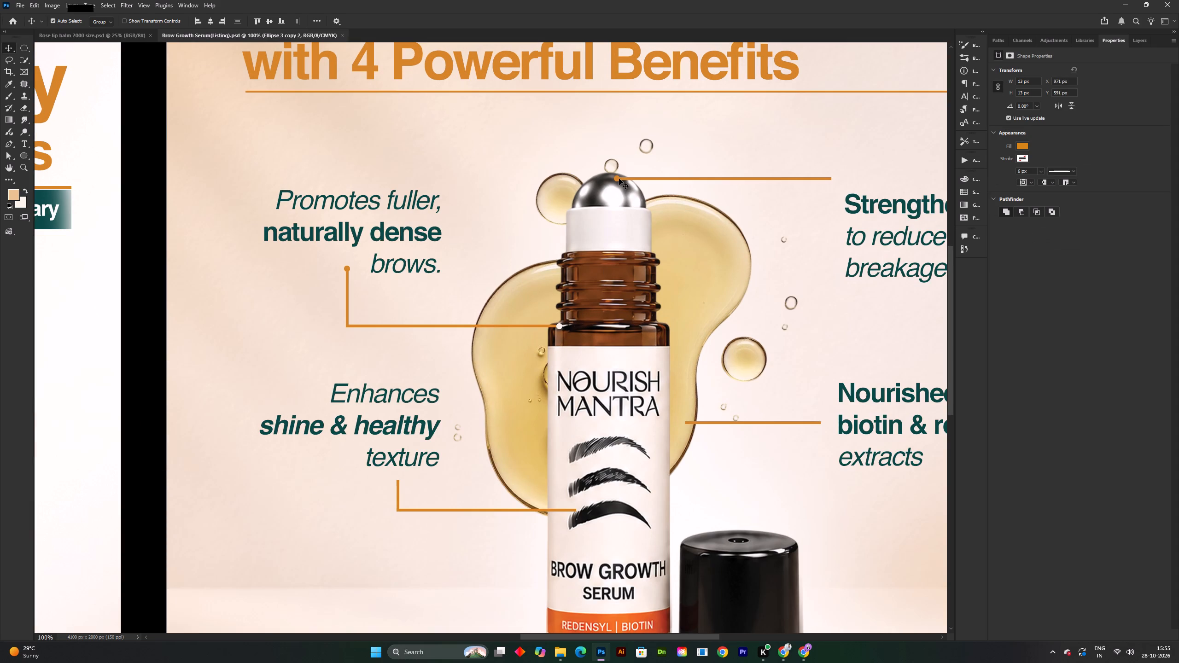
double_click(618, 179)
click(547, 202)
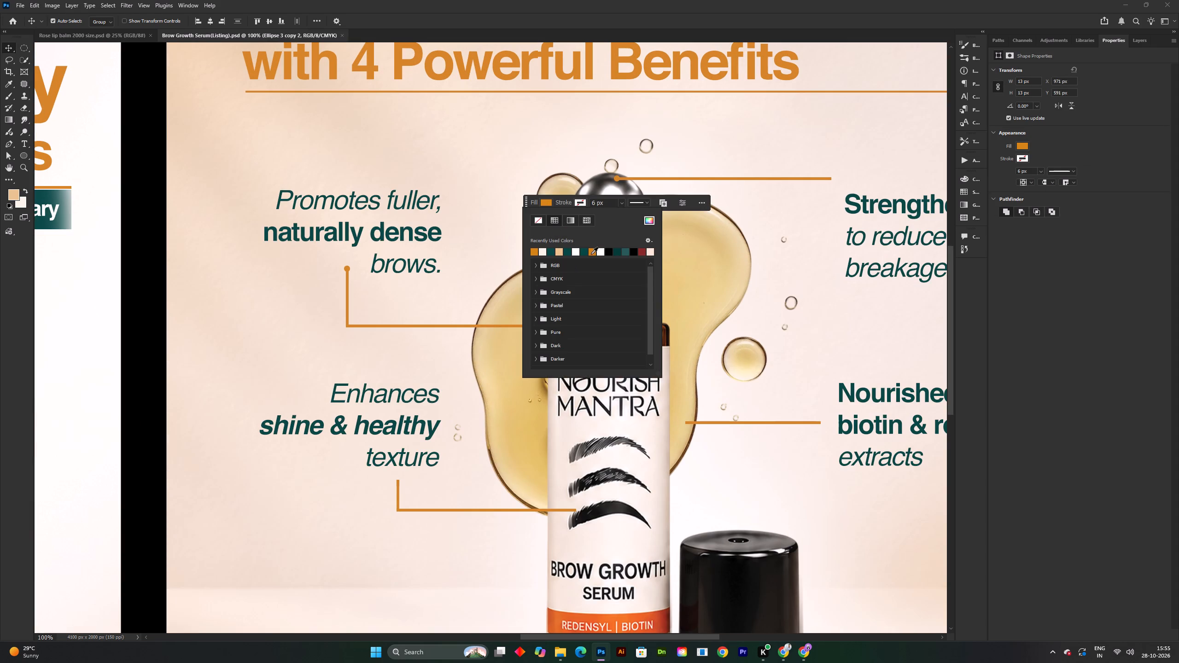
click(602, 249)
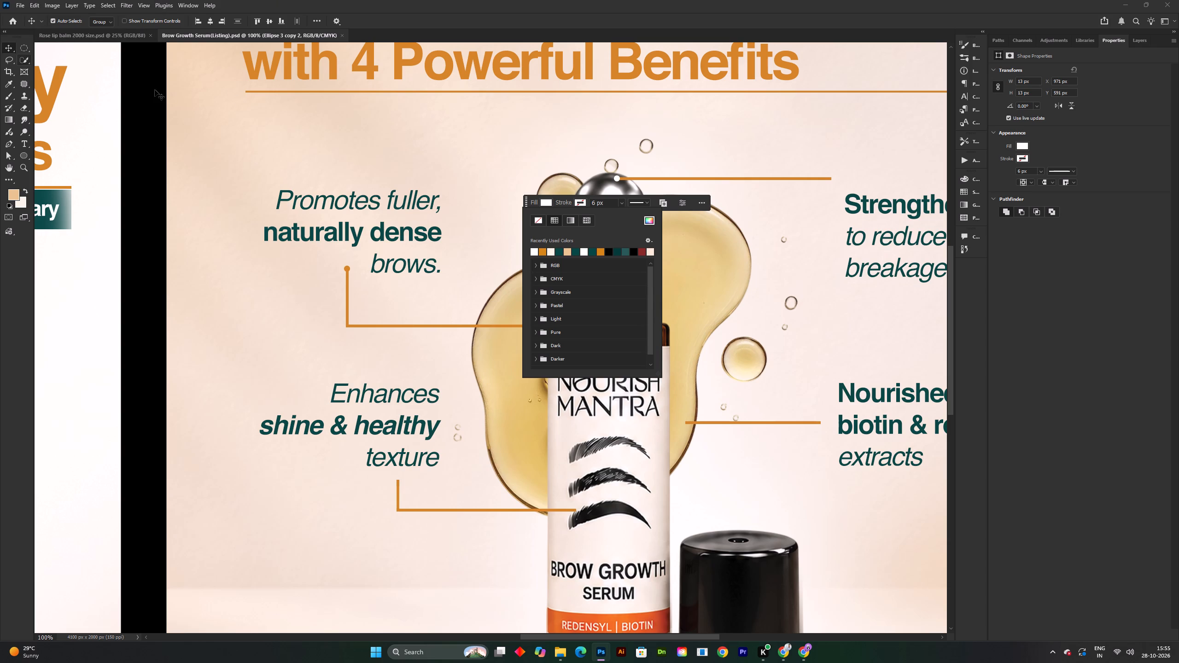
click(153, 89)
key(space)
key(space)
drag(537, 337, 528, 293)
key(ctrl+s)
Duplicate the bottle-shoulder dot onto the bottle-side end of the "Nourished" line, at X 1113 px, Y 1122 px, and save.
key(space)
drag(626, 392, 626, 379)
drag(626, 377, 626, 372)
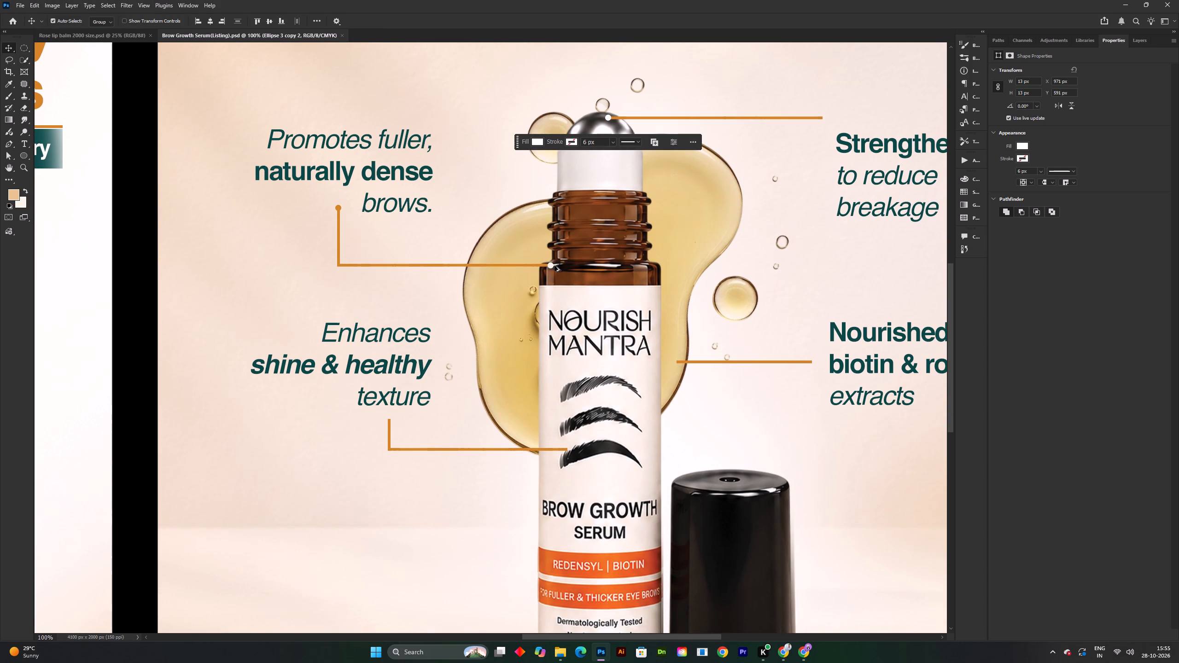
alt+drag(552, 265, 675, 363)
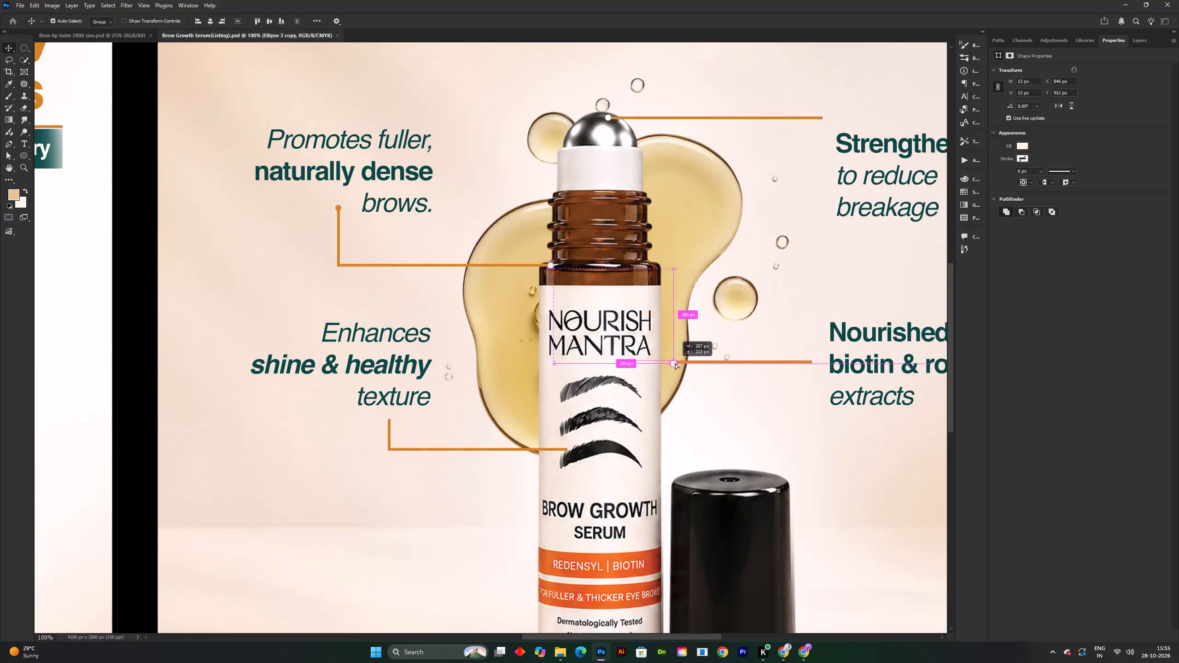
alt+drag(675, 363, 677, 362)
key(ctrl+s)
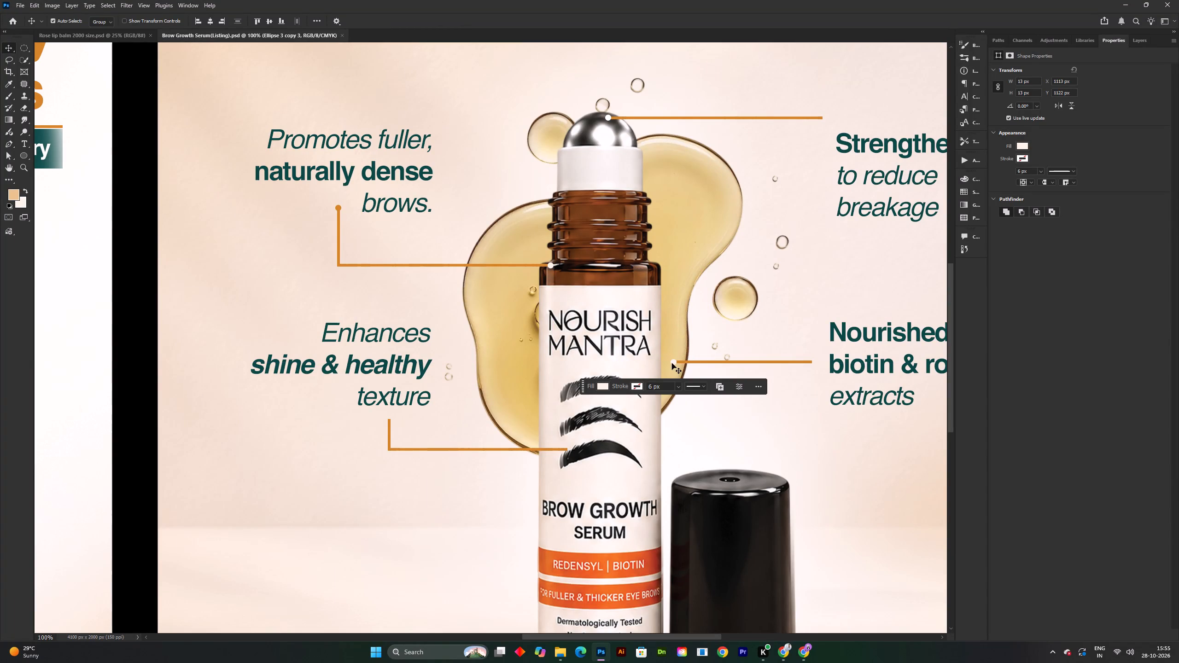
Move the "Enhances" elbow callout line slightly down over the thick part of the lowest brow and save the document.
drag(564, 449, 565, 454)
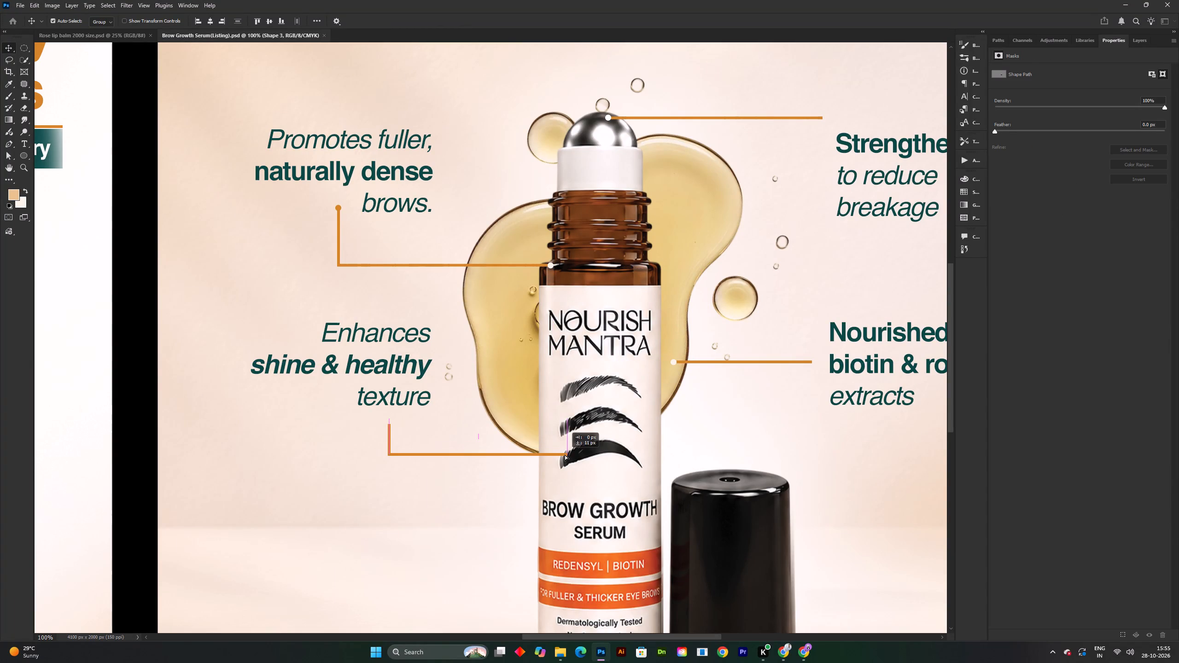
drag(565, 454, 566, 457)
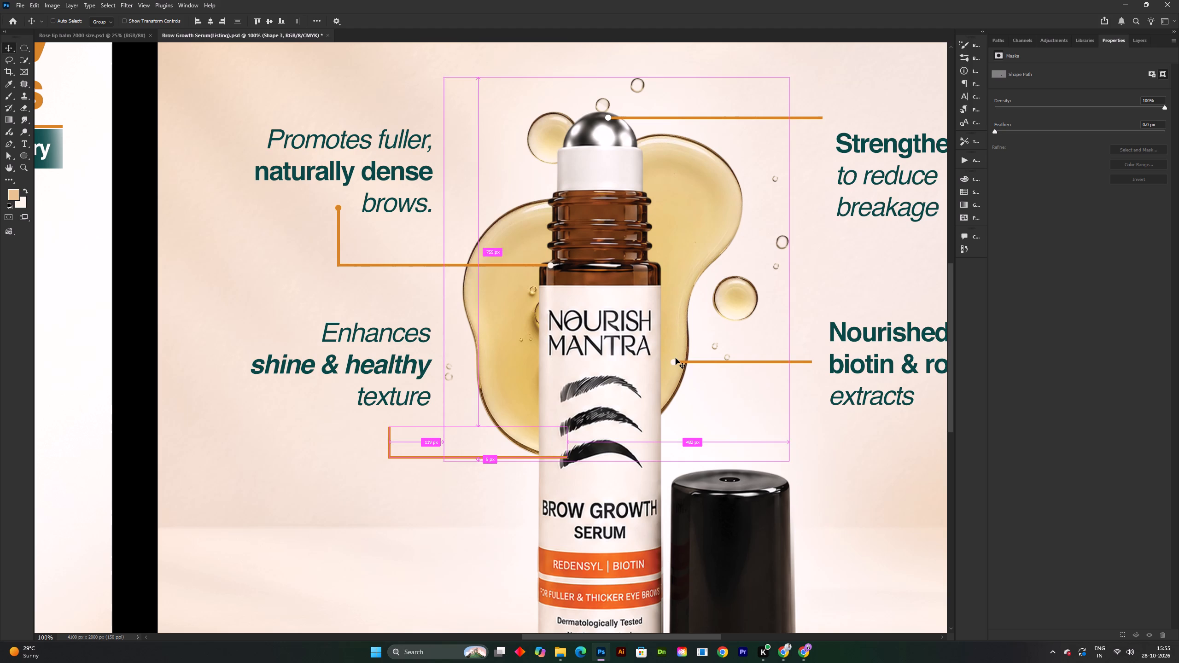
key(ctrl+s)
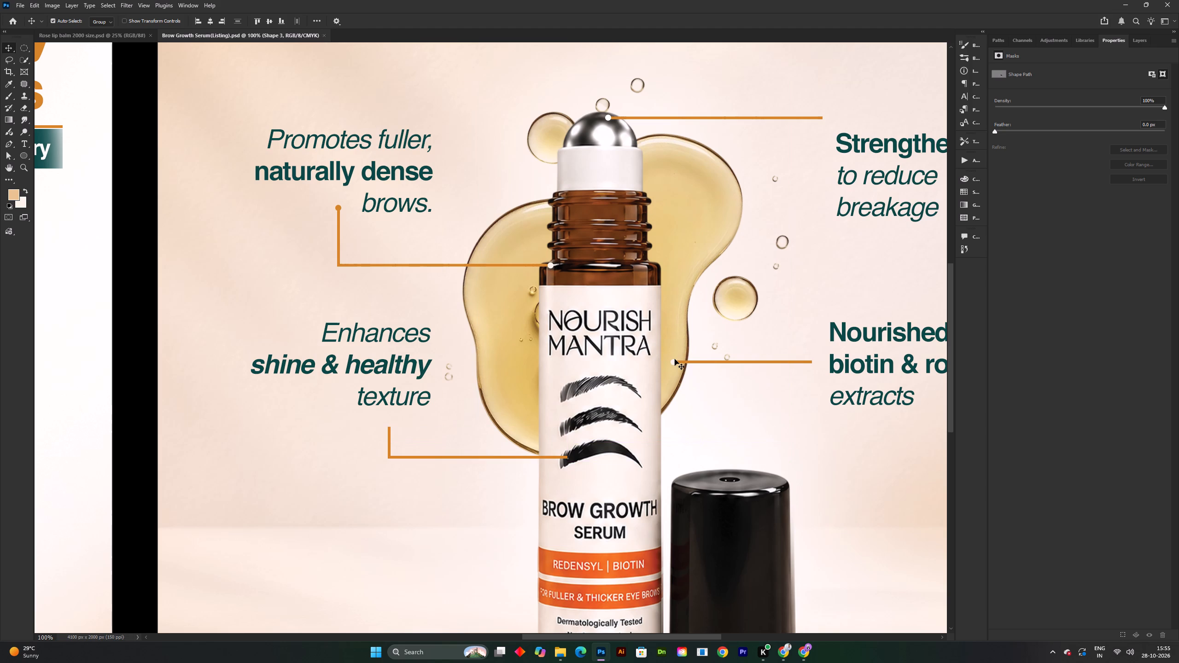
Duplicate the "Nourished" line's white dot onto the brow end of the "Enhances" line, at X 883 px, Y 1329 px, and save.
alt+click(674, 363)
alt+drag(674, 364, 626, 403)
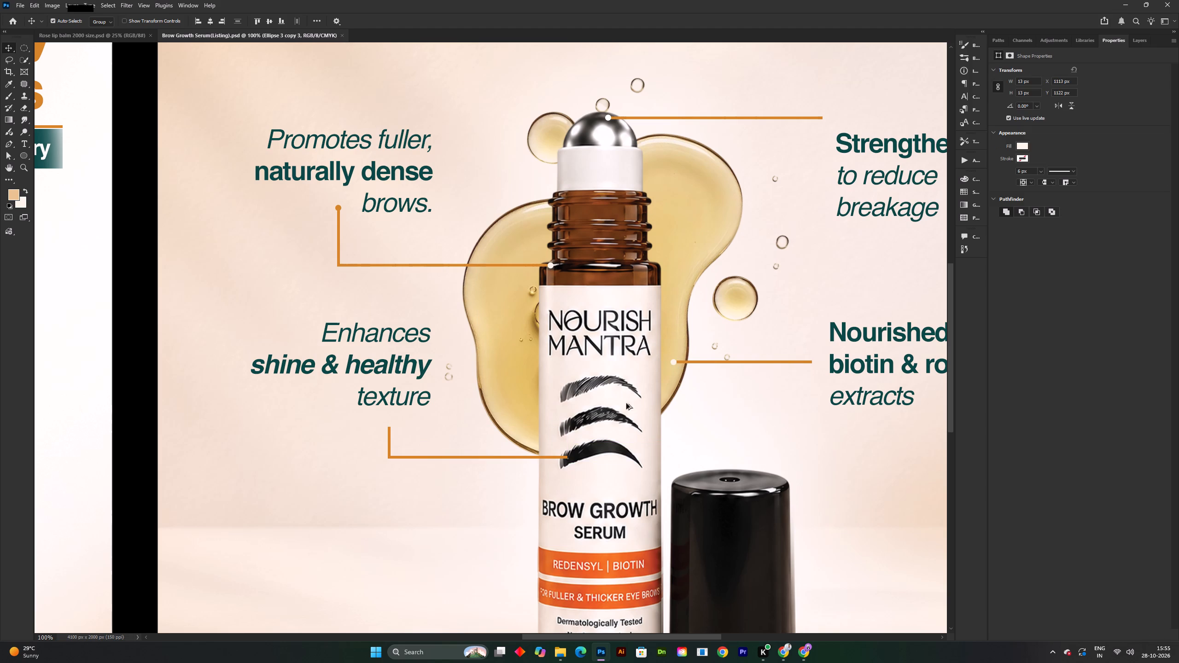
alt+drag(626, 403, 569, 458)
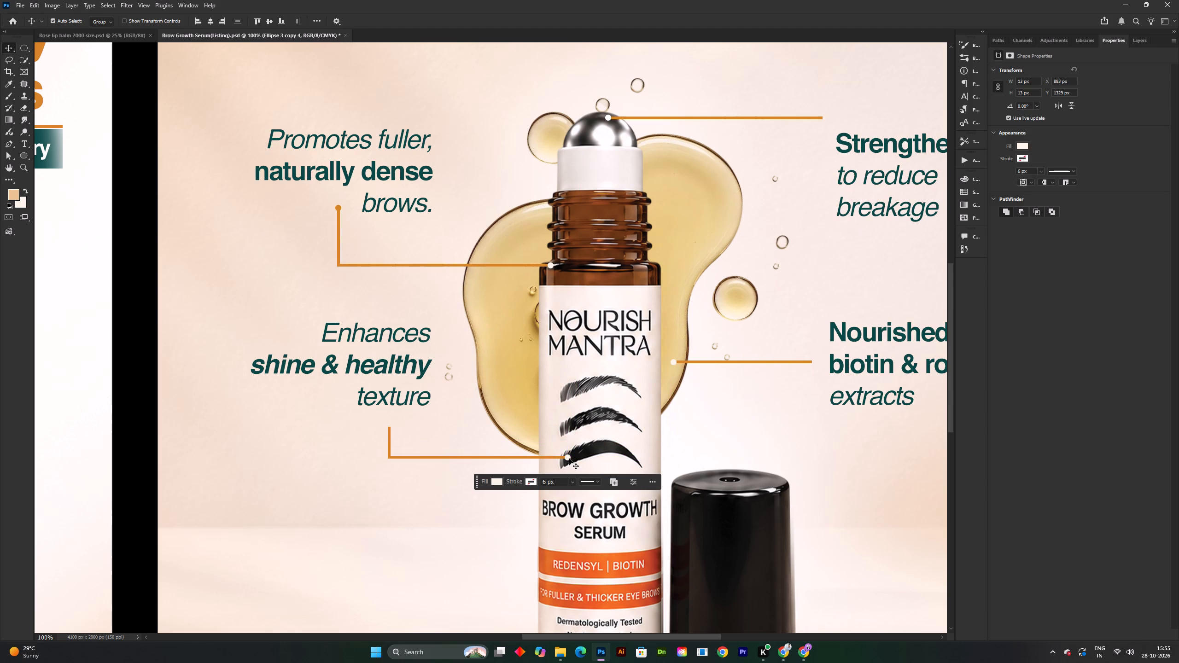
key(ctrl+s)
key(space)
click(634, 442)
key(ctrl+s)
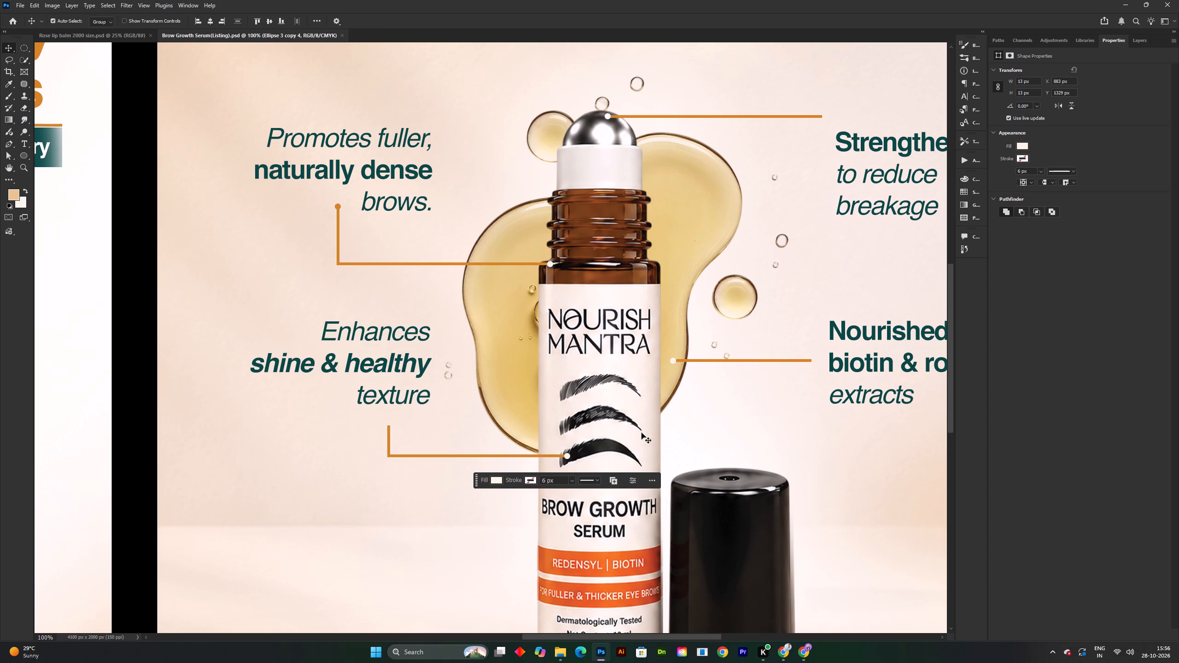
key(ctrl+s)
Examine the four callout lines and their end dots around the whole bottle, saving the document along the way.
key(space)
scroll(644, 378, down, 1)
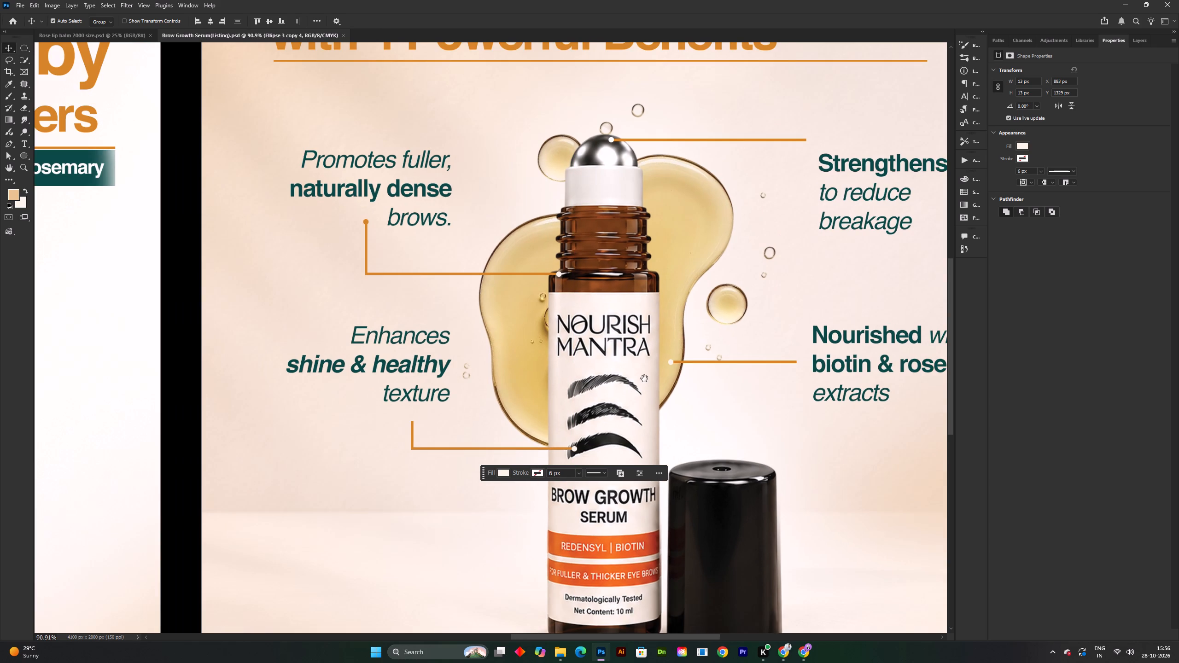
key(space)
key(space)
key(space)
key(space)
key(space)
key(space)
key(space)
drag(651, 343, 652, 338)
key(ctrl+s)
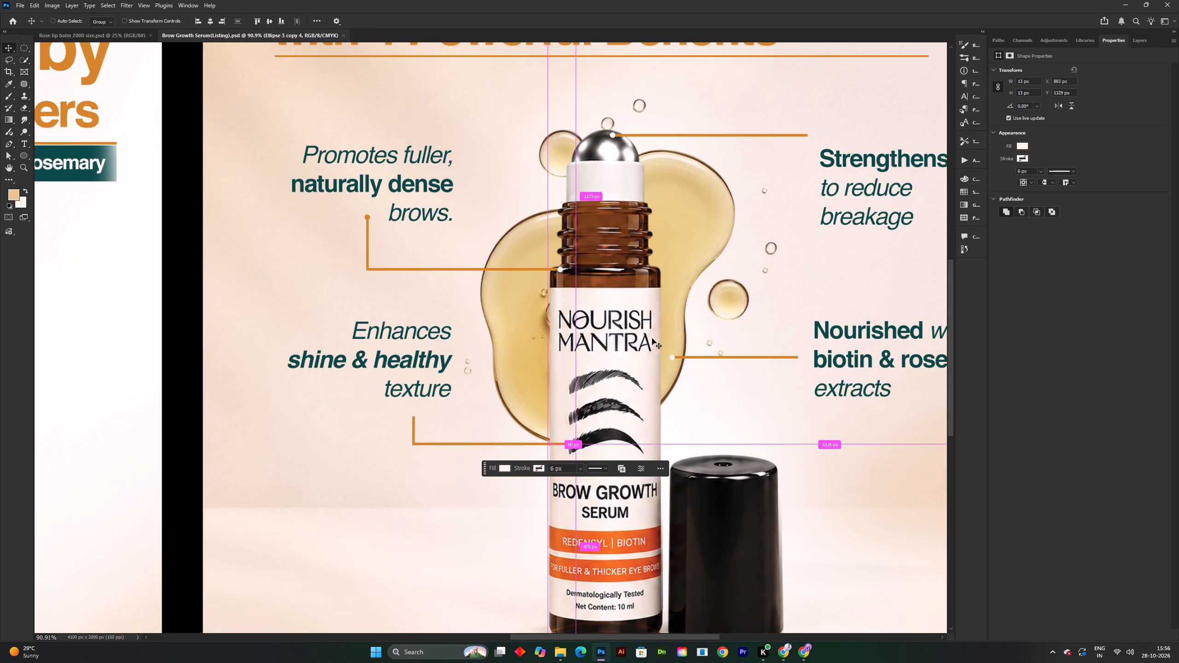
key(space)
drag(675, 341, 681, 322)
key(ctrl+s)
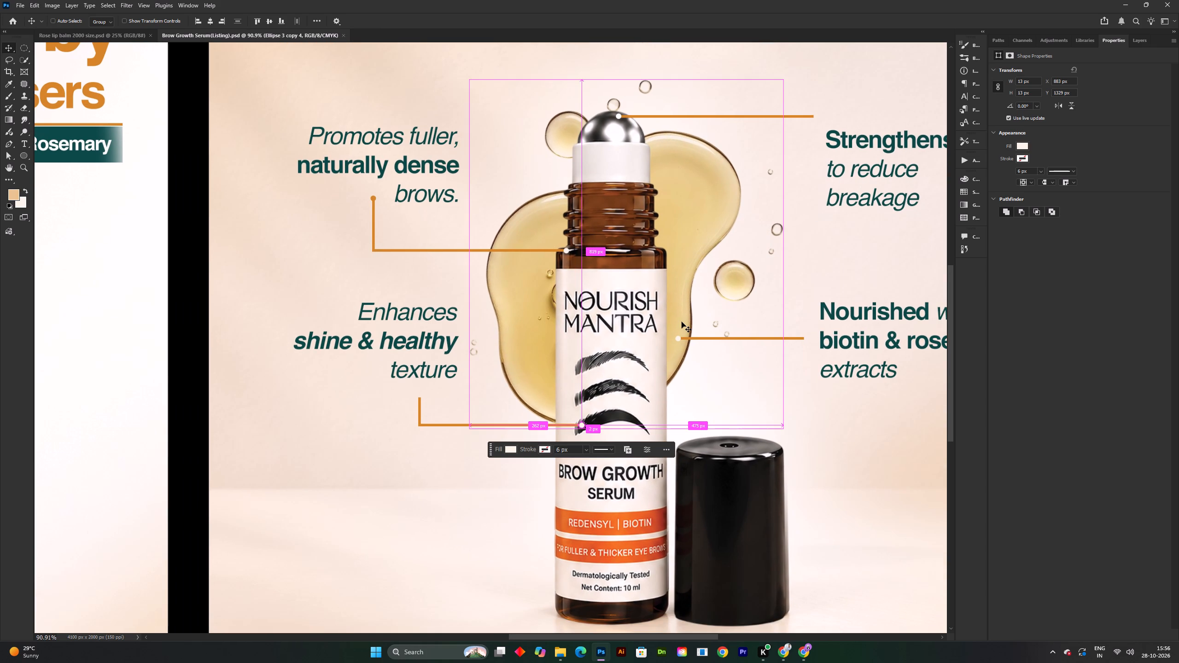
key(space)
key(space)
click(682, 322)
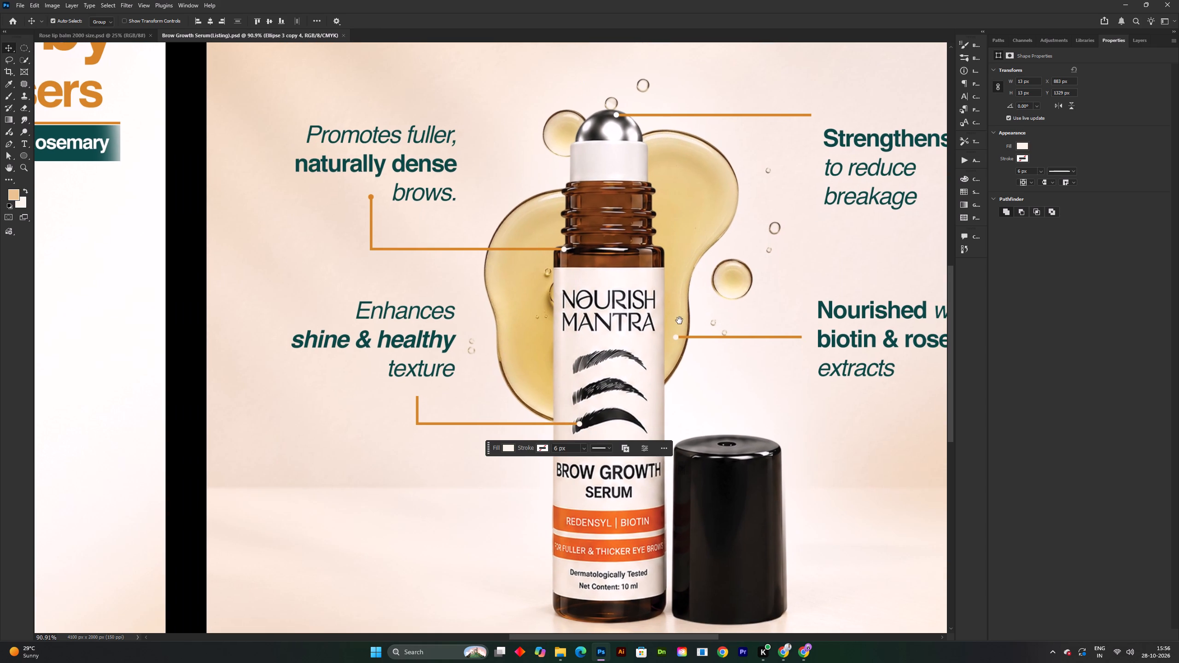
key(ctrl+s)
key(space)
drag(677, 321, 675, 316)
key(ctrl+s)
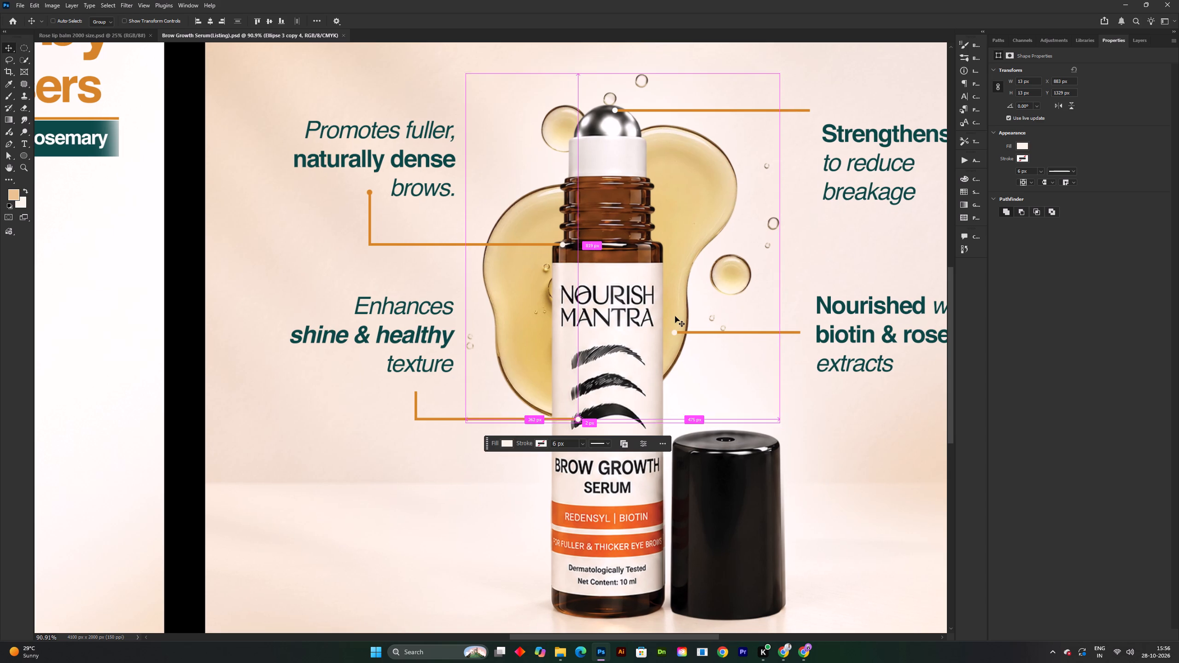
key(space)
click(682, 317)
drag(682, 317, 685, 310)
double_click(685, 310)
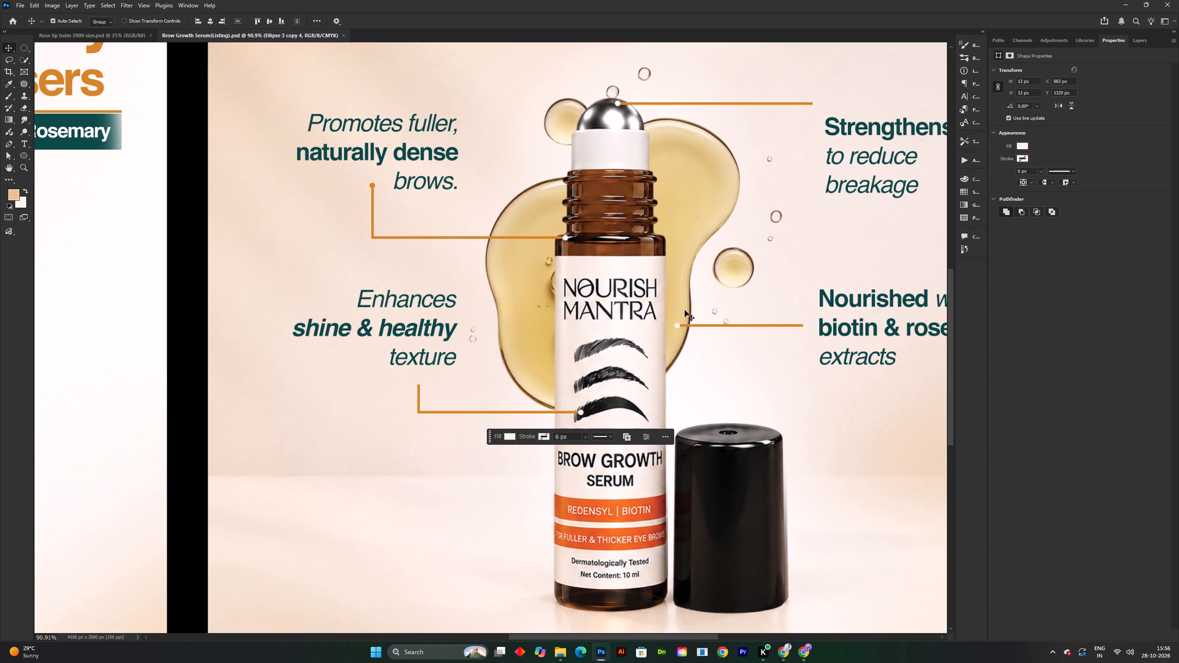
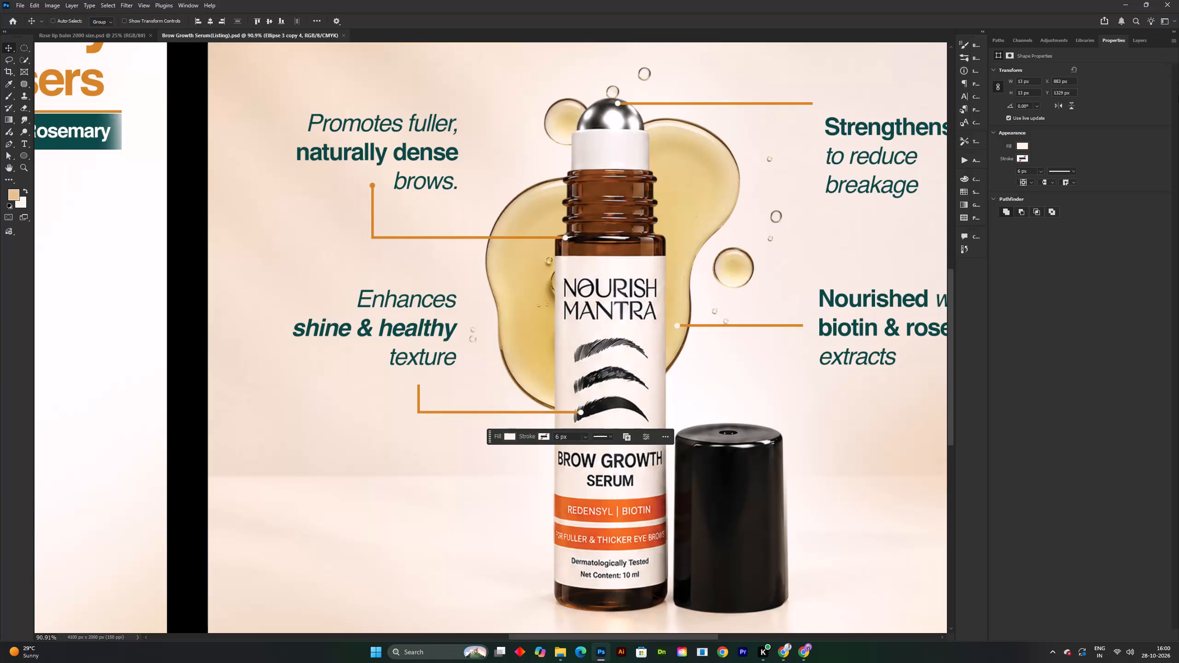
Examine the headline, callout texts and connector lines around the serum bottle on Artboard 2.
shift+scroll(482, 209, down, 3)
shift+scroll(501, 231, up, 1)
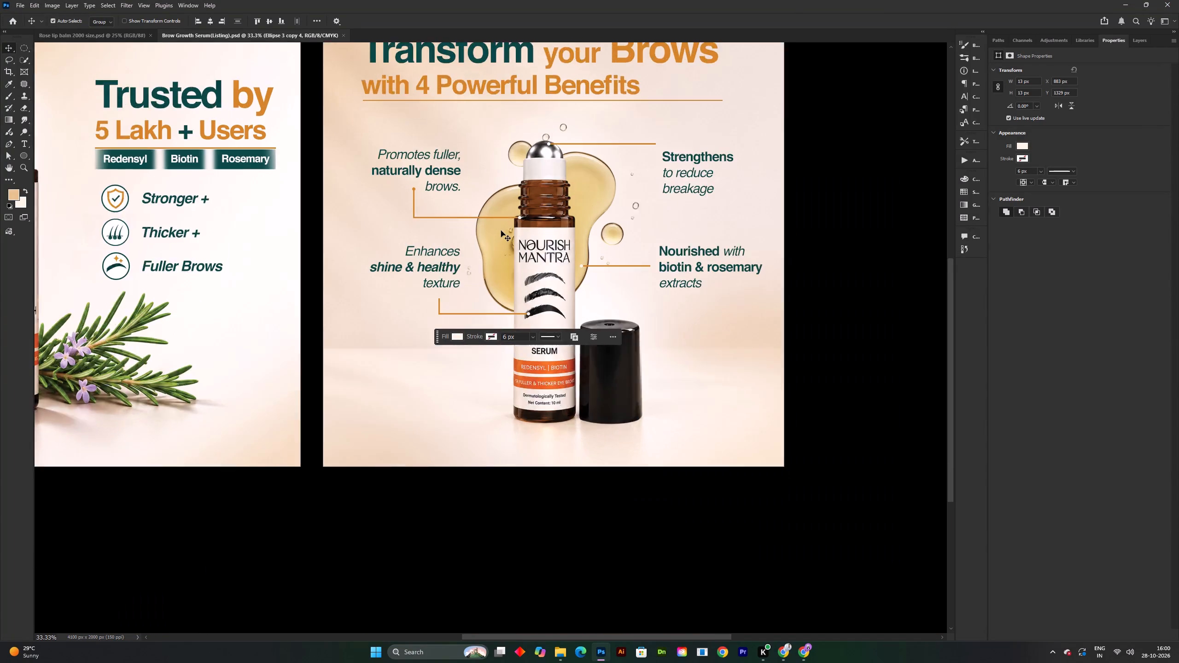
shift+scroll(501, 231, up, 1)
key(space)
key(space)
key(space)
key(space)
drag(549, 248, 567, 342)
key(ctrl+s)
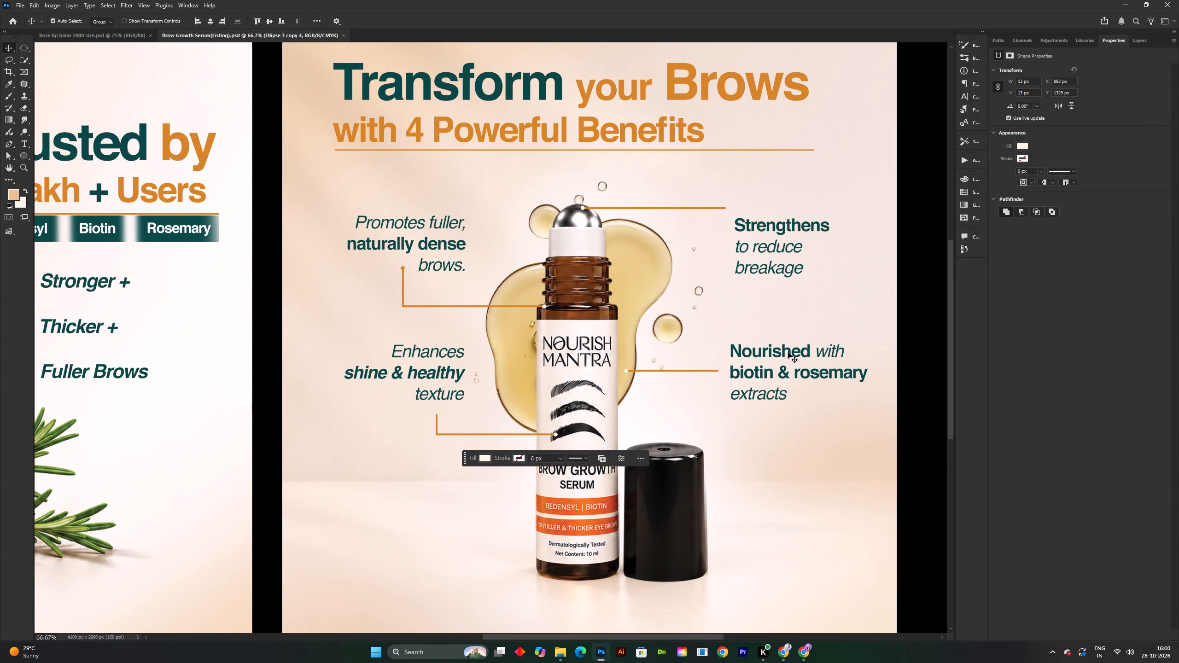
key(space)
drag(783, 352, 782, 360)
key(ctrl+s)
key(space)
key(space)
key(space)
key(space)
key(space)
drag(769, 361, 759, 394)
key(ctrl+s)
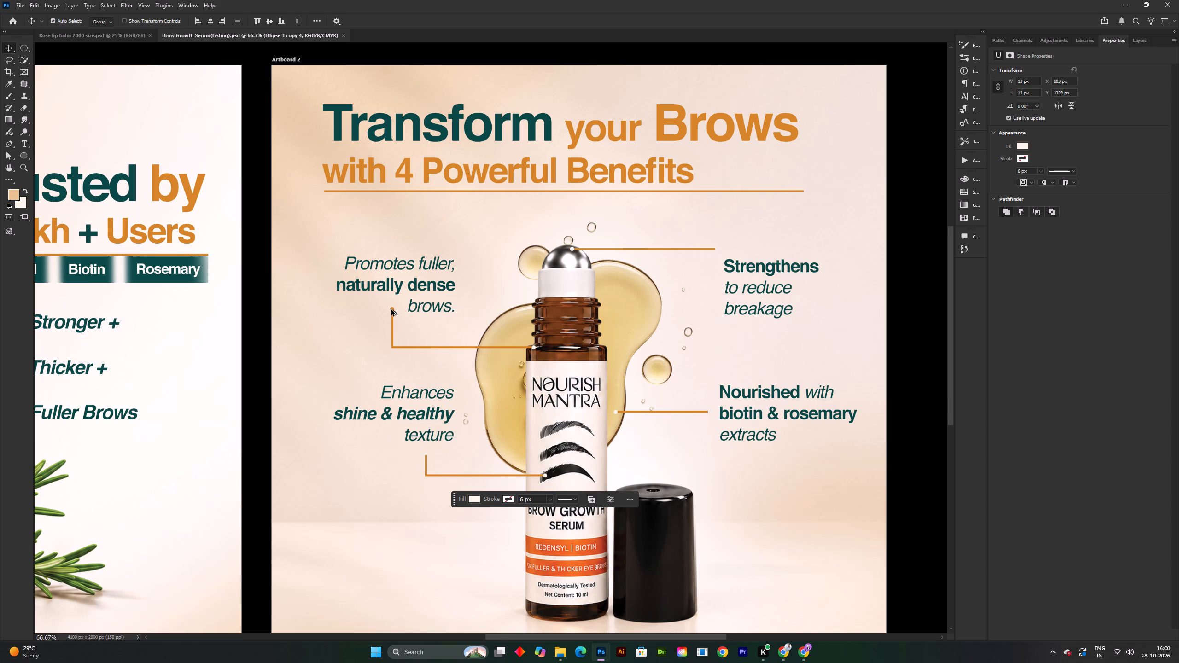
Copy the orange dot from the "naturally dense" connector onto the top end of the "shine & healthy" connector and save.
alt+drag(391, 309, 430, 455)
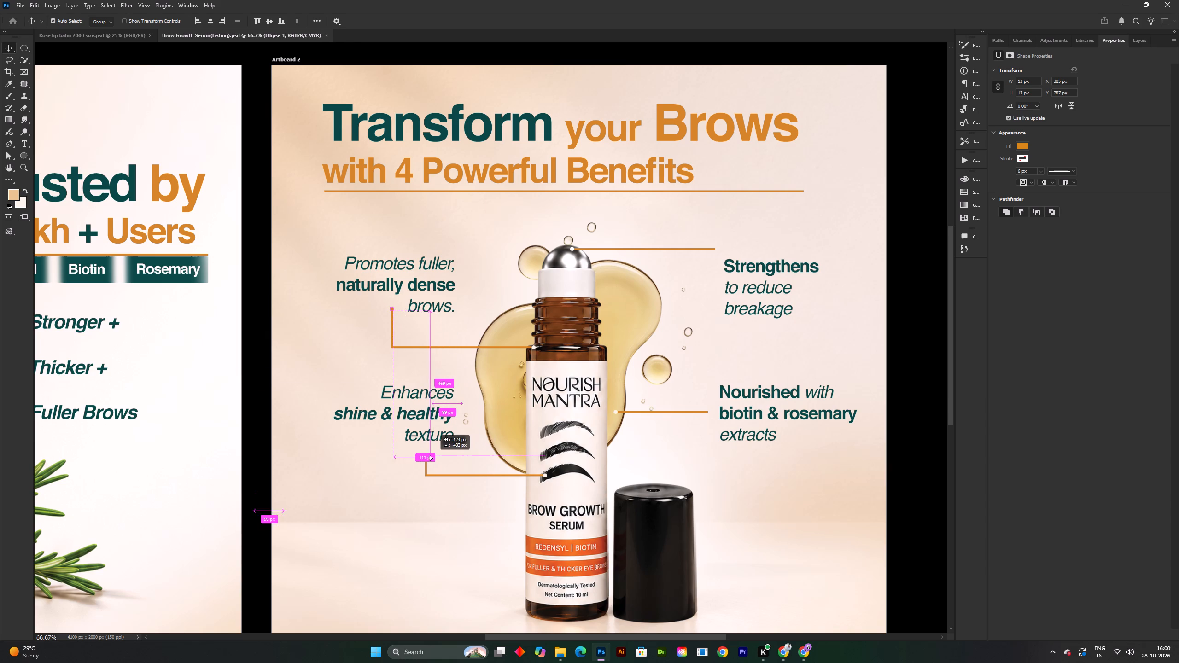
alt+drag(430, 455, 429, 454)
shift+scroll(428, 454, up, 3)
drag(435, 459, 419, 457)
shift+scroll(446, 450, down, 3)
key(space)
key(ctrl+s)
Copy the orange dot from the "naturally dense" connector onto the text end of the "Strengthens" connector line.
key(space)
drag(814, 419, 755, 425)
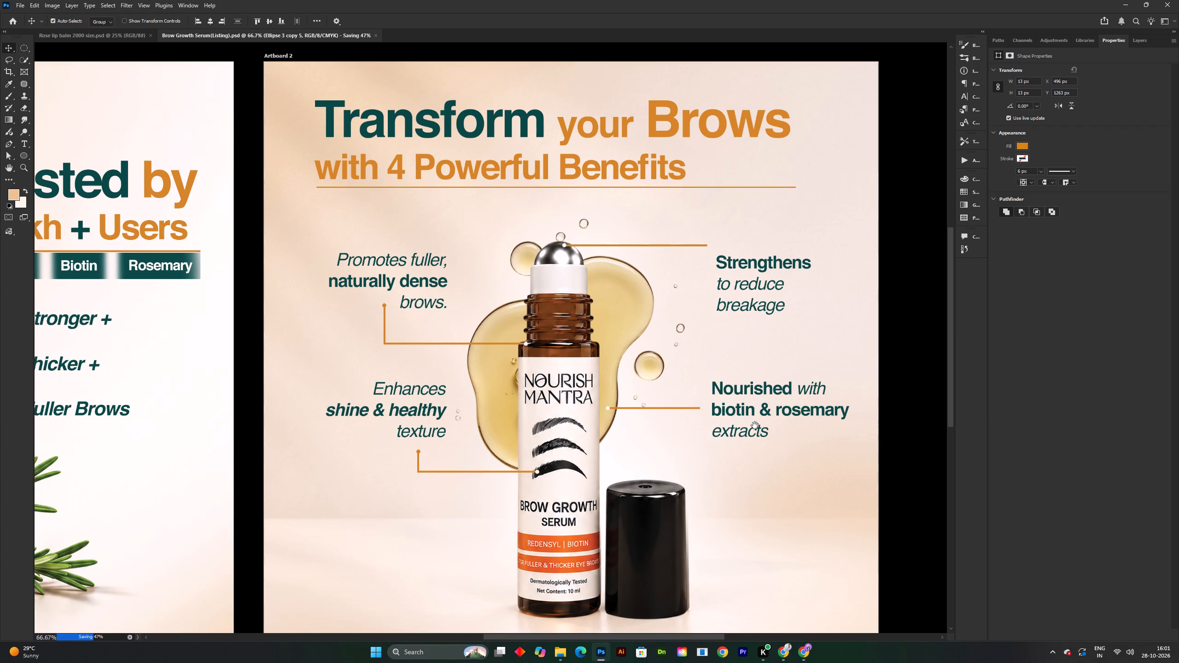
drag(755, 425, 747, 430)
shift+scroll(654, 382, up, 1)
key(space)
drag(615, 380, 611, 380)
double_click(605, 380)
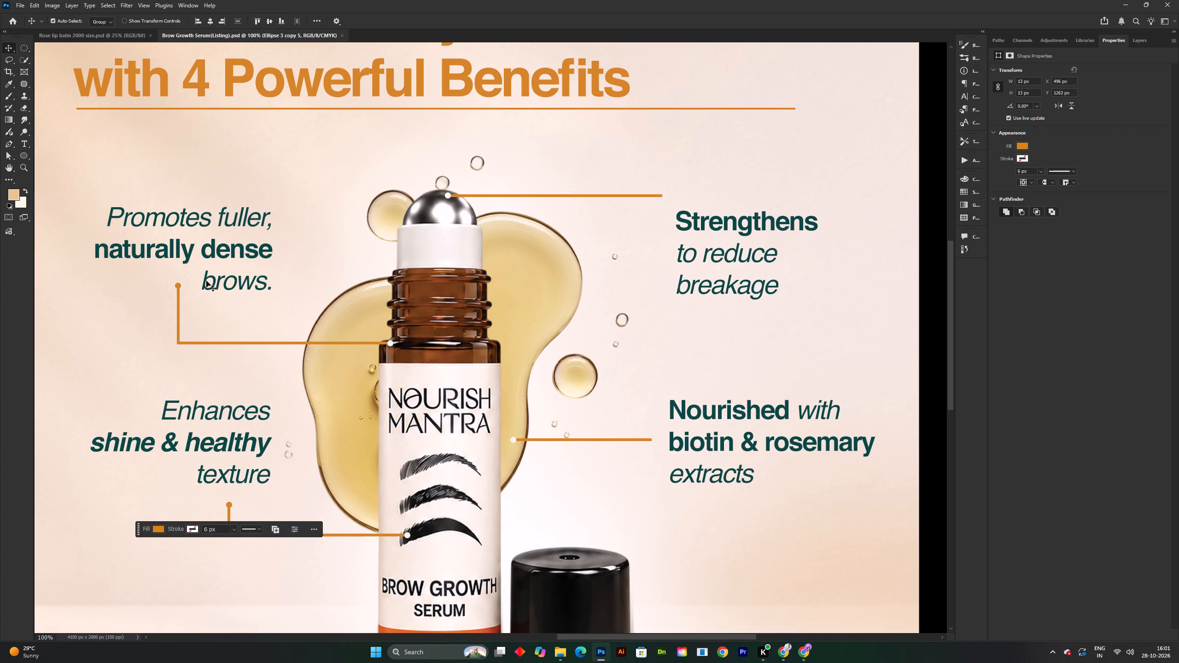
alt+drag(179, 285, 663, 194)
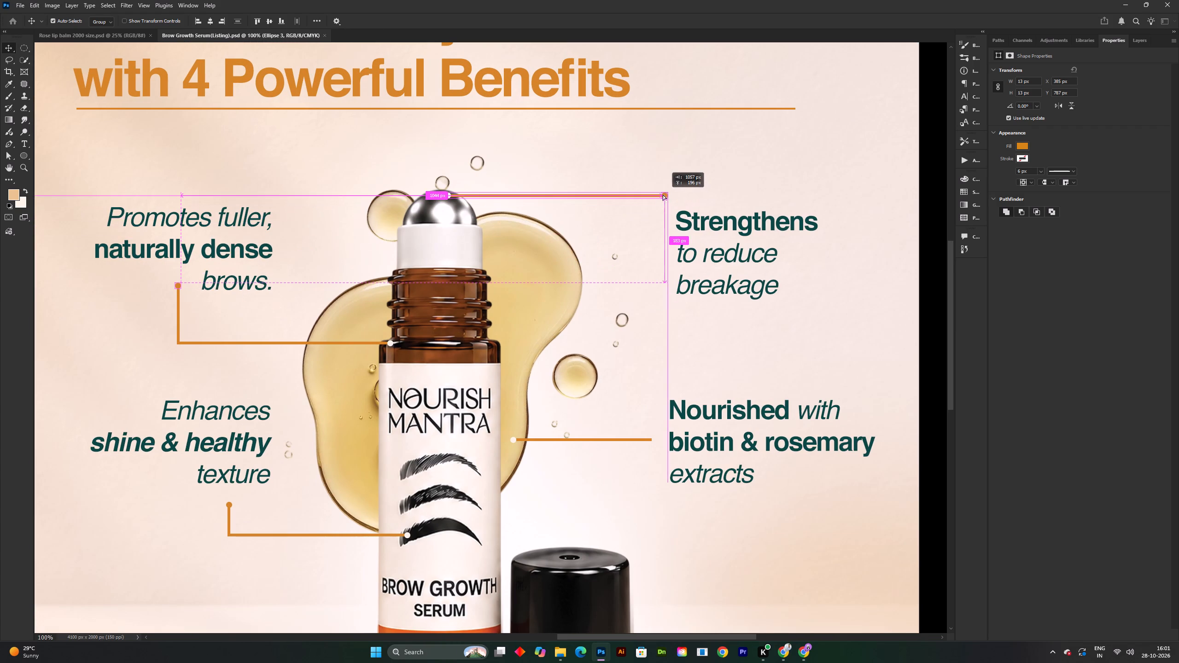
alt+drag(663, 194, 662, 194)
Copy the "Strengthens" connector's orange dot onto the text end of the "Nourished" connector line and save the document.
alt+drag(663, 195, 660, 361)
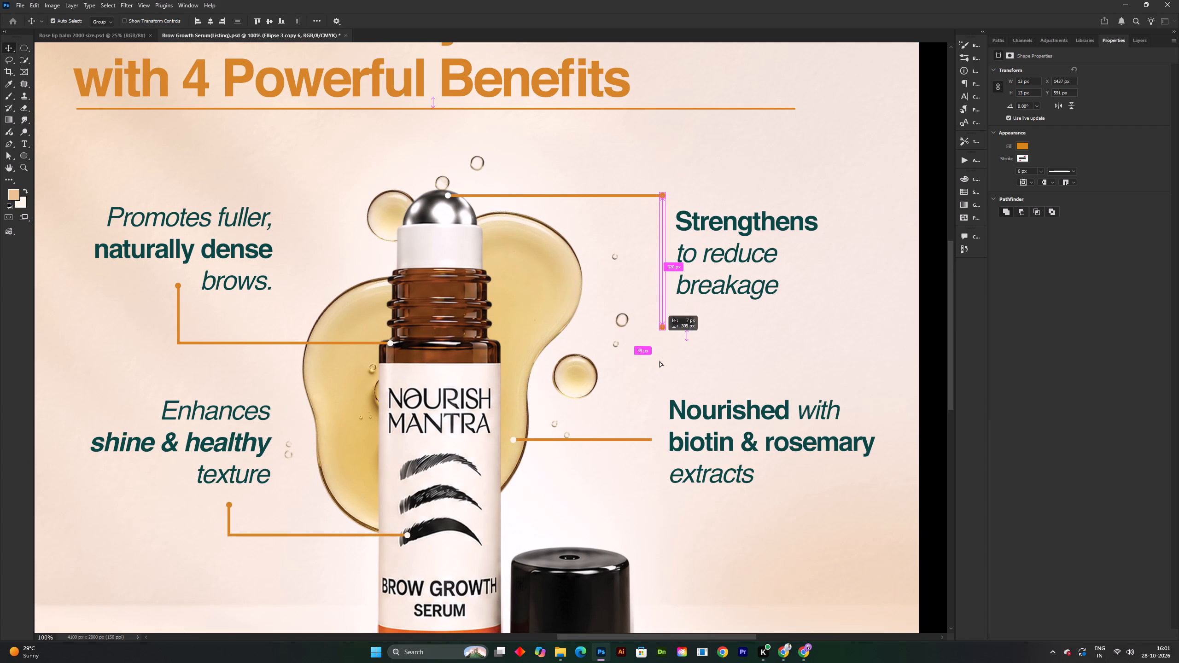
alt+drag(660, 361, 653, 438)
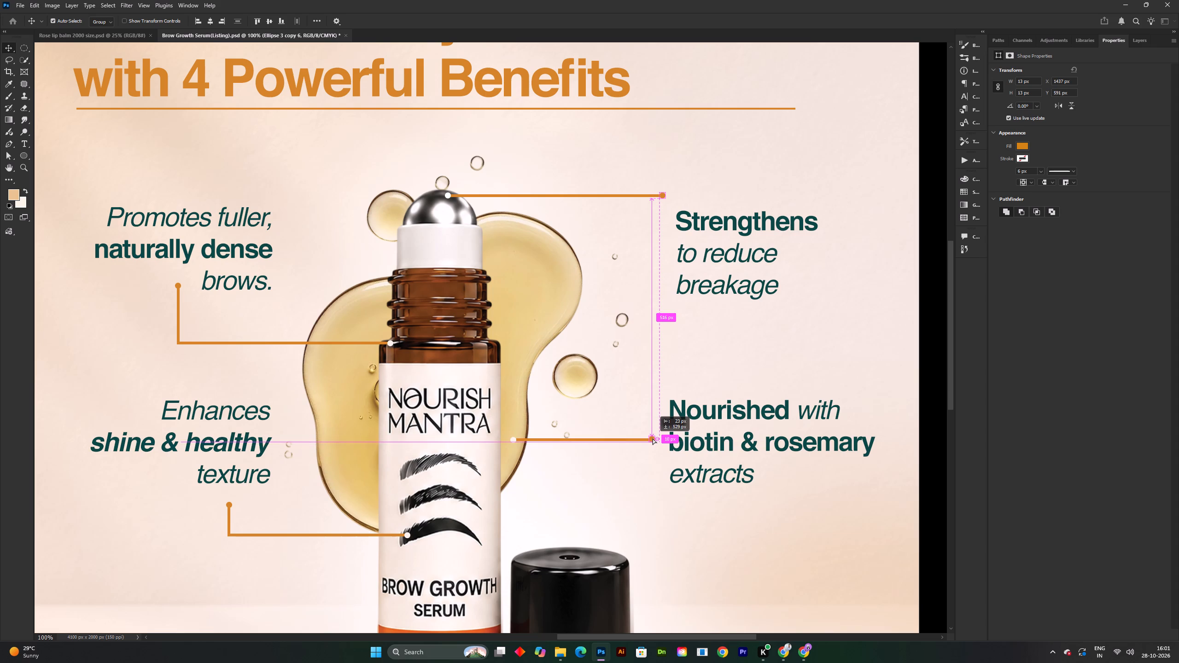
alt+drag(653, 438, 653, 439)
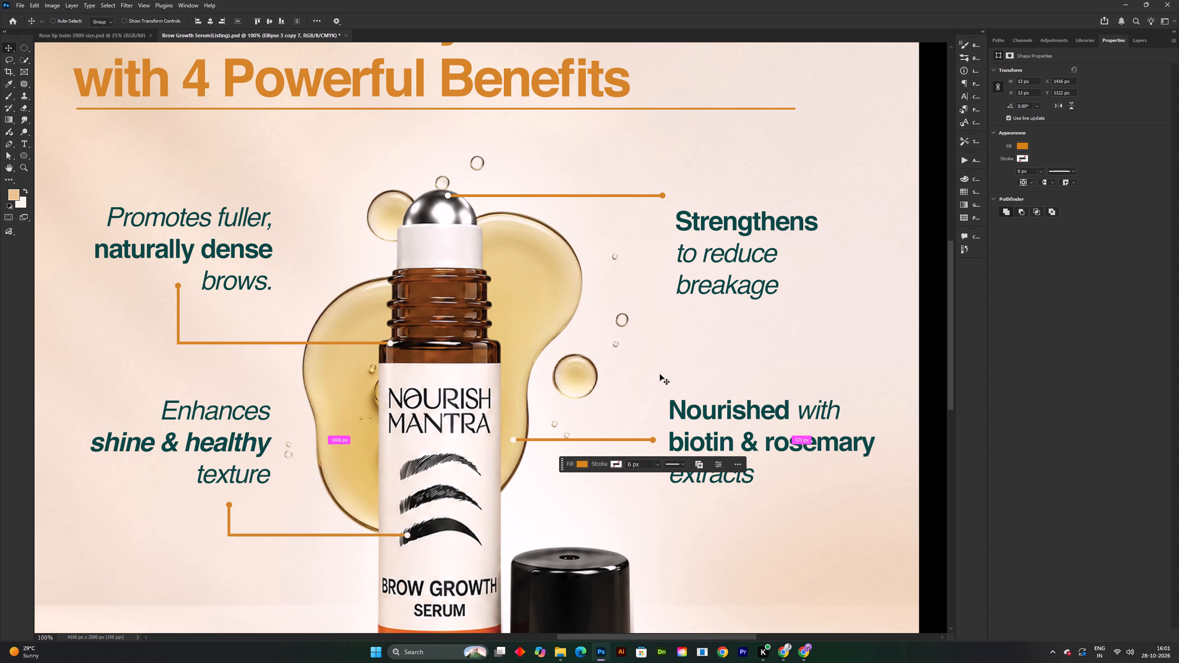
key(ctrl+s)
Review the dotted callouts on Artboard 2 with nothing selected and compare the layout with Artboard 1.
shift+scroll(660, 374, down, 2)
key(space)
drag(669, 391, 669, 401)
key(ctrl+s)
key(space)
drag(809, 392, 804, 400)
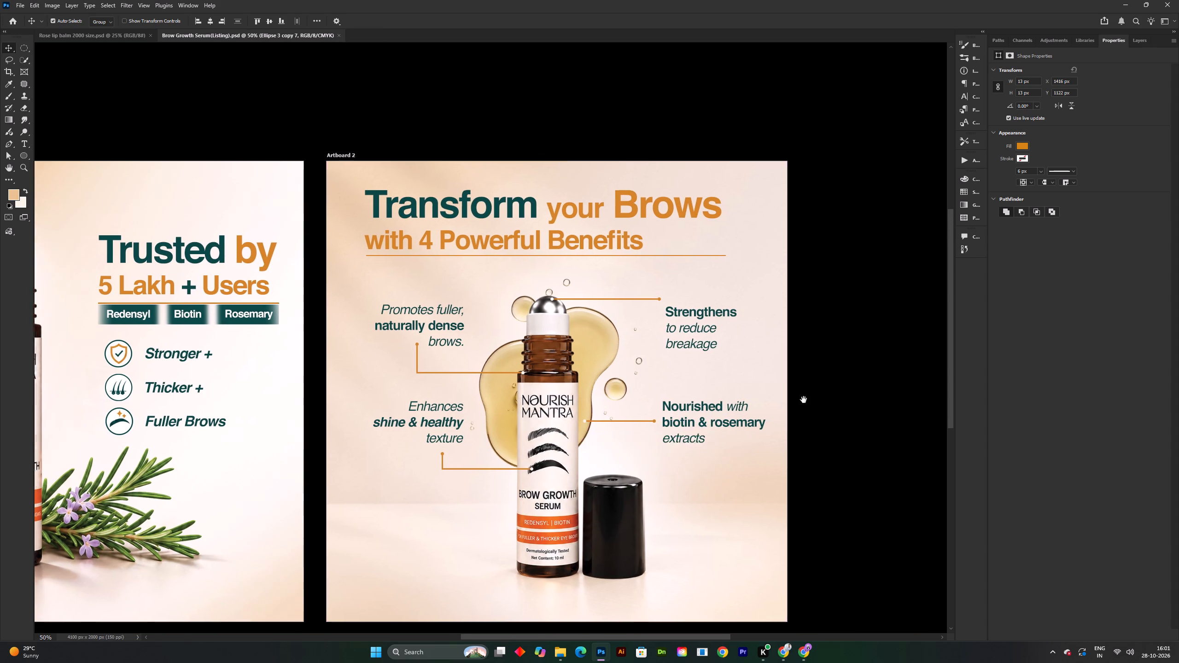
drag(804, 400, 798, 409)
key(ctrl+s)
click(888, 350)
key(space)
click(847, 380)
drag(847, 383, 849, 393)
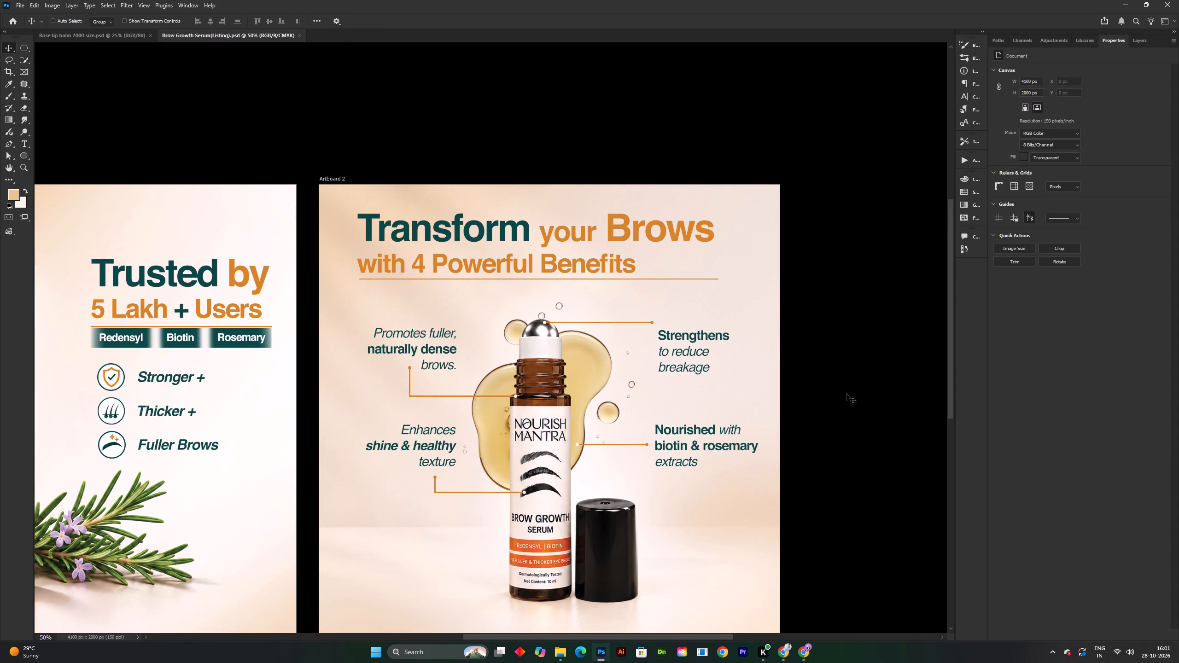
key(ctrl+s)
key(ctrl+s)
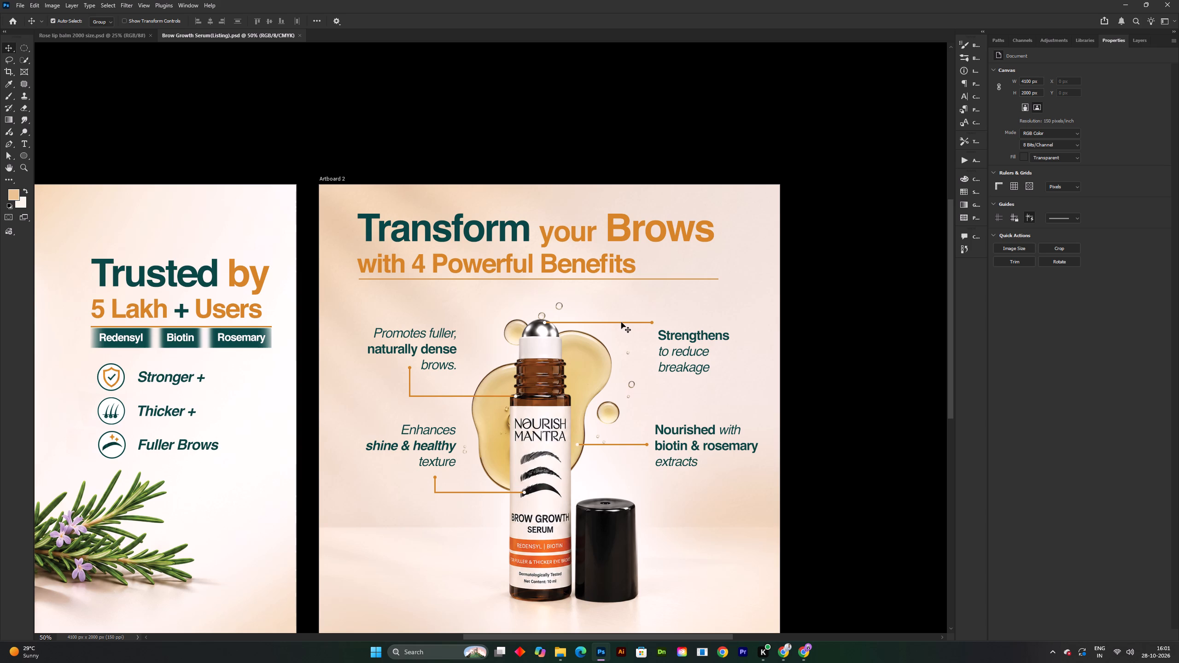
key(ctrl+s)
key(space)
drag(654, 303, 655, 310)
shift+scroll(645, 313, down, 1)
key(space)
key(space)
key(space)
drag(615, 373, 631, 344)
click(631, 344)
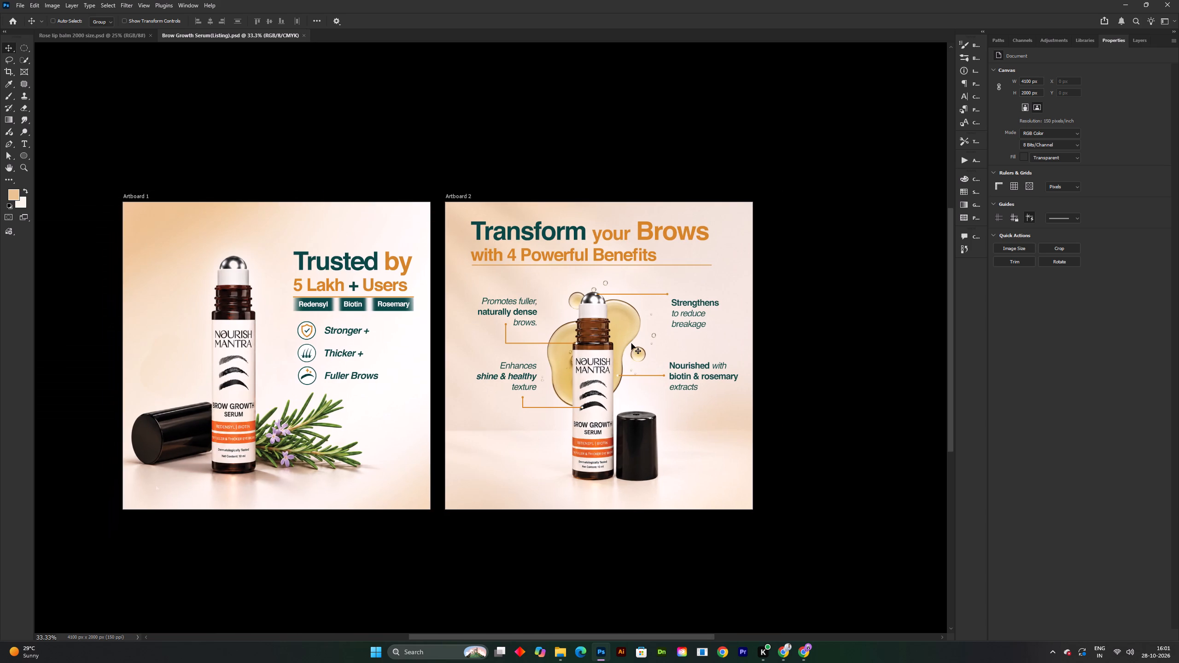
key(ctrl+s)
key(ctrl+s)
key(ctrl+s)
key(space)
shift+scroll(689, 435, up, 1)
key(space)
drag(689, 435, 696, 447)
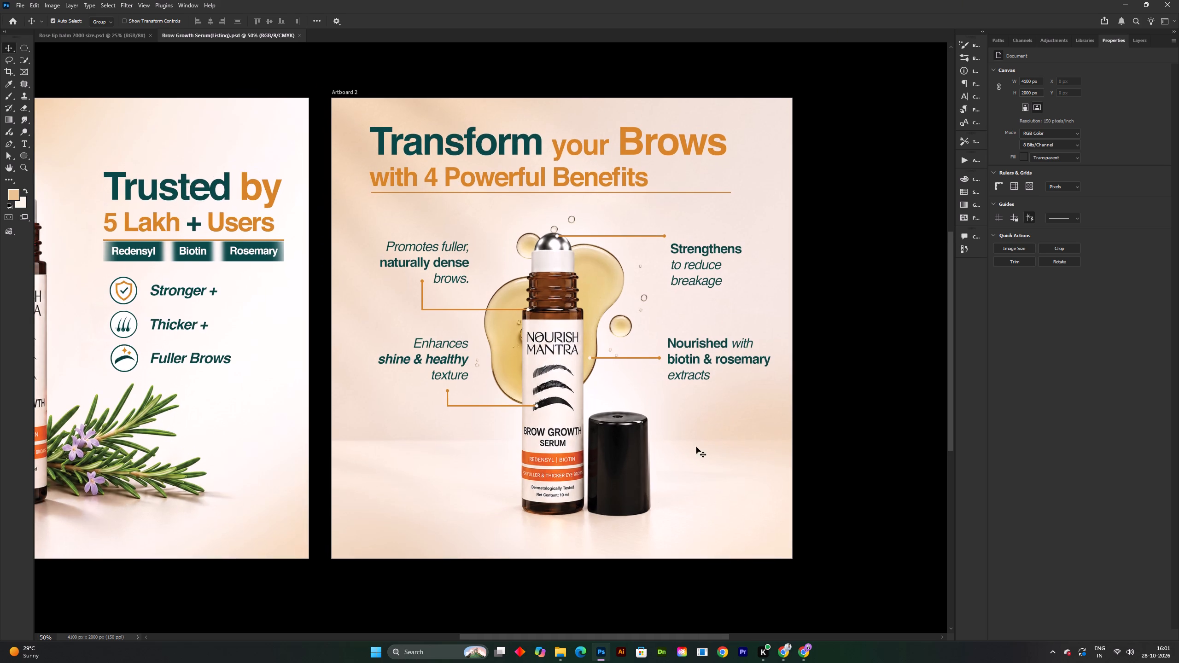
key(ctrl+s)
Bring the hidden Layer 6 reference image to the top of Artboard 2, show it for comparison, hide it again and save.
double_click(1138, 42)
click(1147, 40)
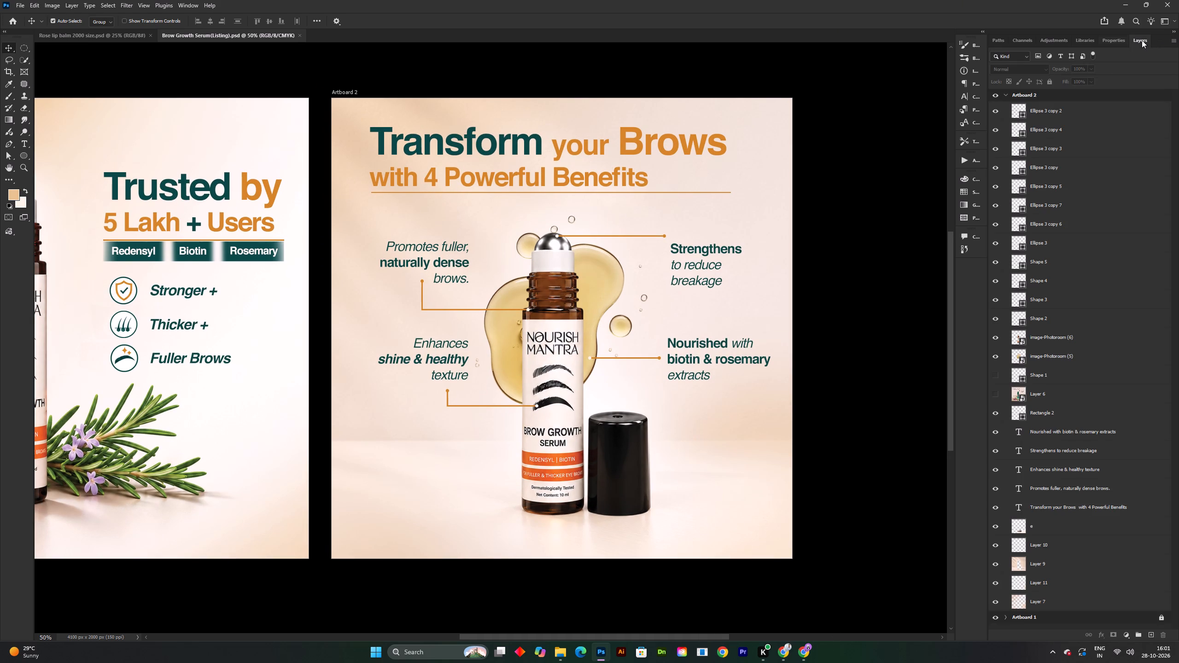
scroll(1014, 358, up, 4)
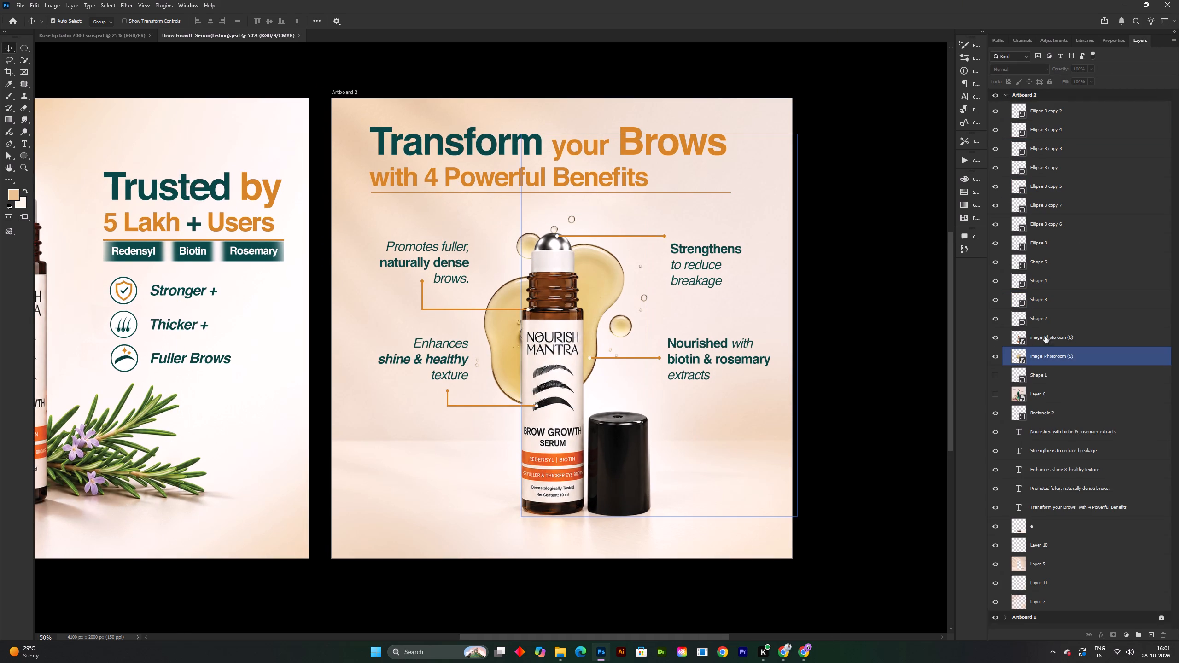
click(1058, 398)
key(ctrl+shift+bracketright)
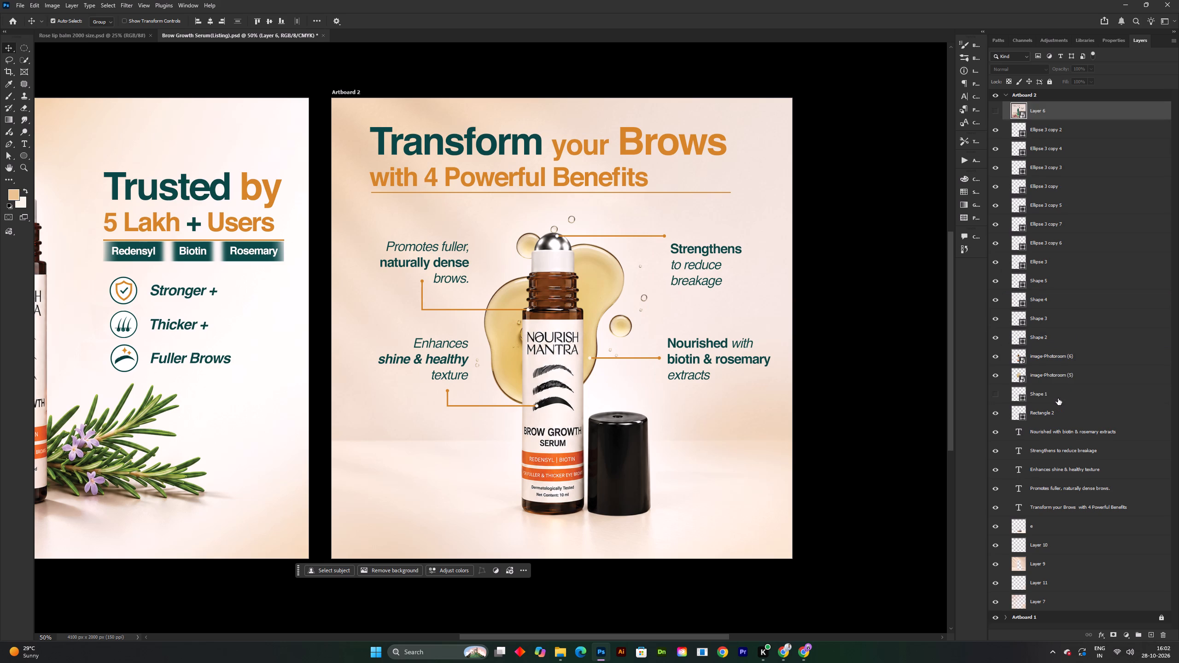
click(993, 110)
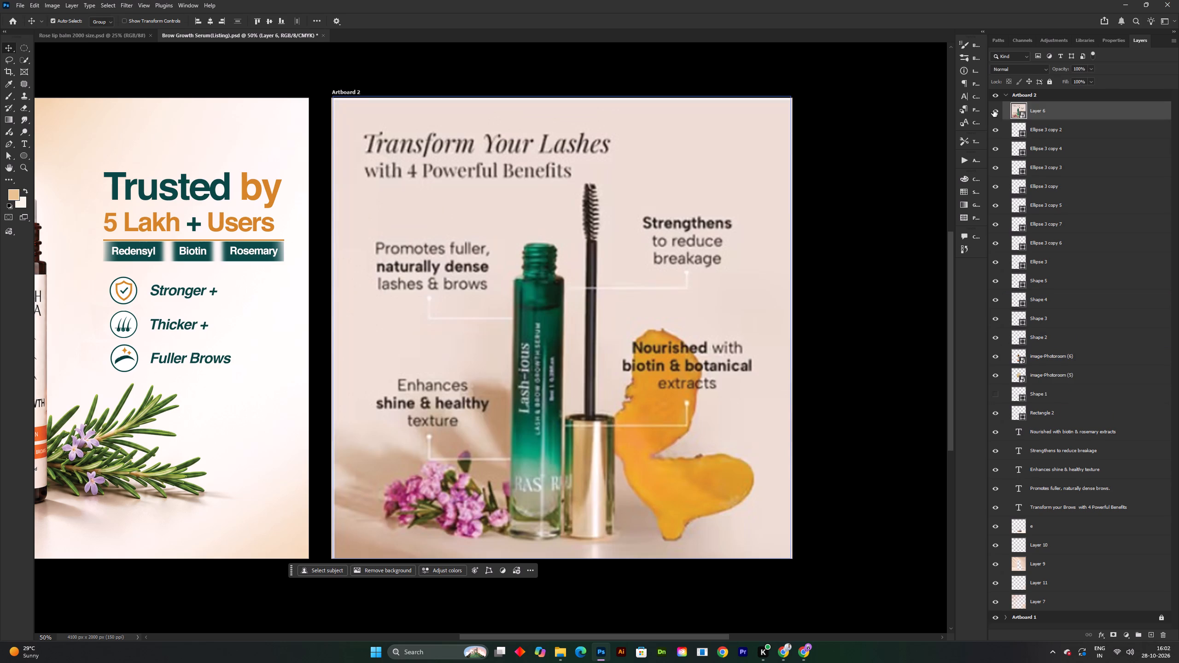
click(993, 110)
key(ctrl+s)
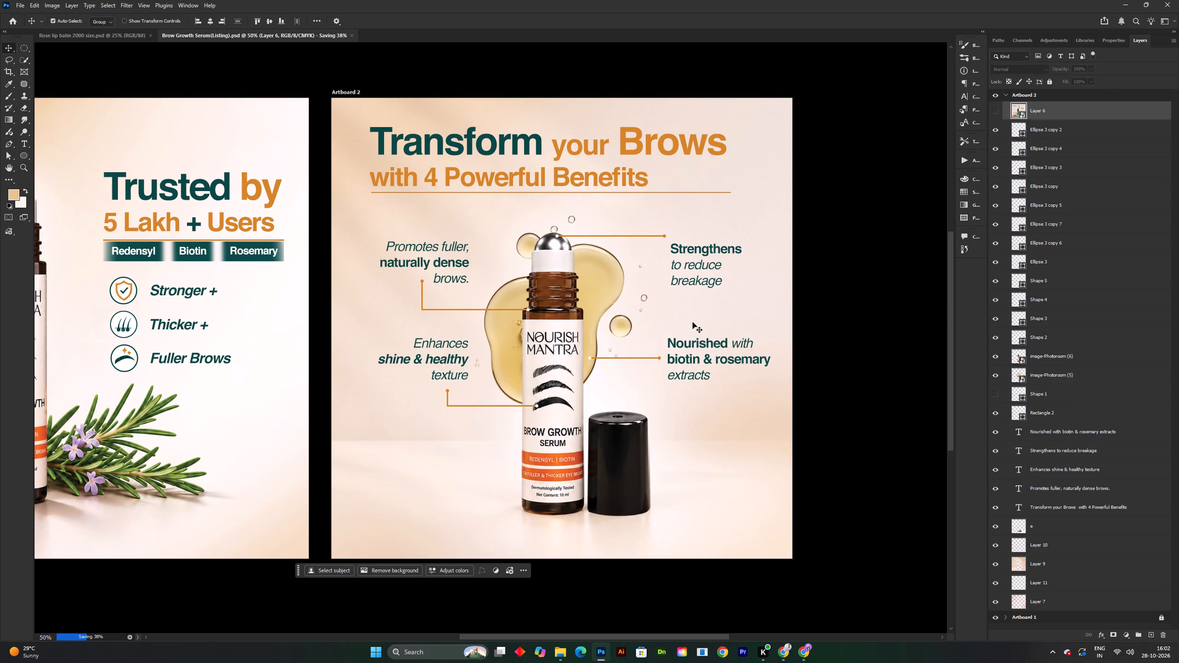
Examine the Artboard 2 composition, including headline, bottle, oil swatch and four callouts, with nothing left selected.
key(space)
key(space)
key(space)
key(space)
key(space)
key(space)
key(space)
key(space)
drag(685, 345, 736, 314)
key(ctrl+s)
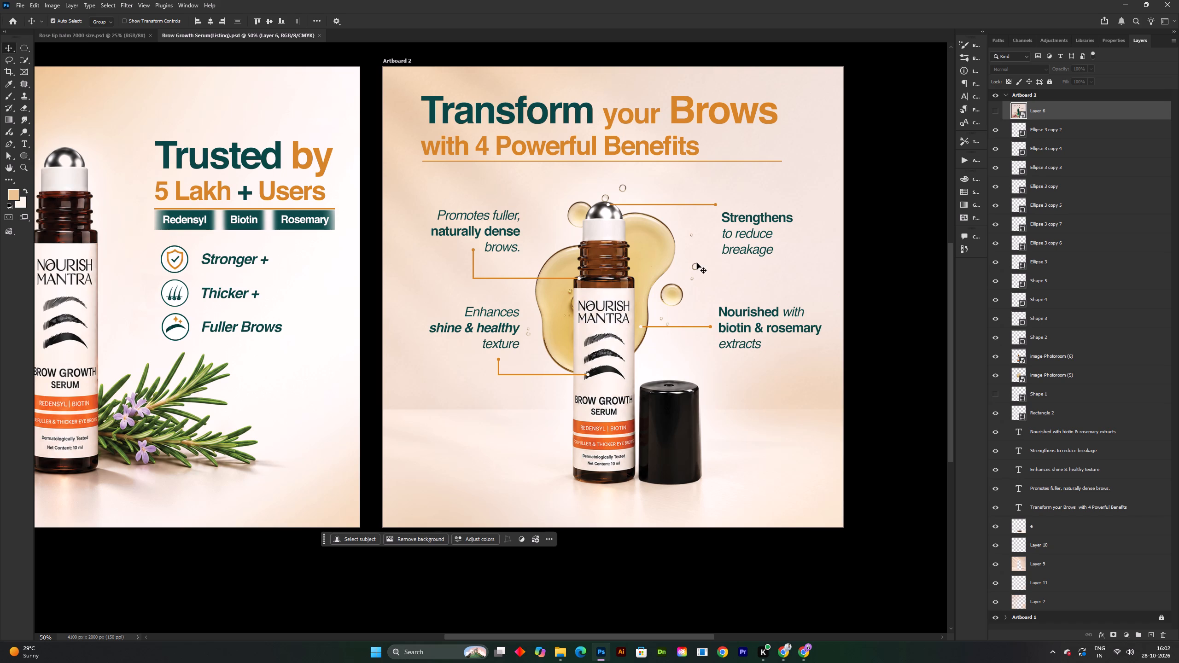
key(ctrl+s)
key(ctrl+s)
key(ctrl+s)
key(space)
drag(572, 366, 564, 391)
key(ctrl+s)
shift+scroll(589, 400, up, 1)
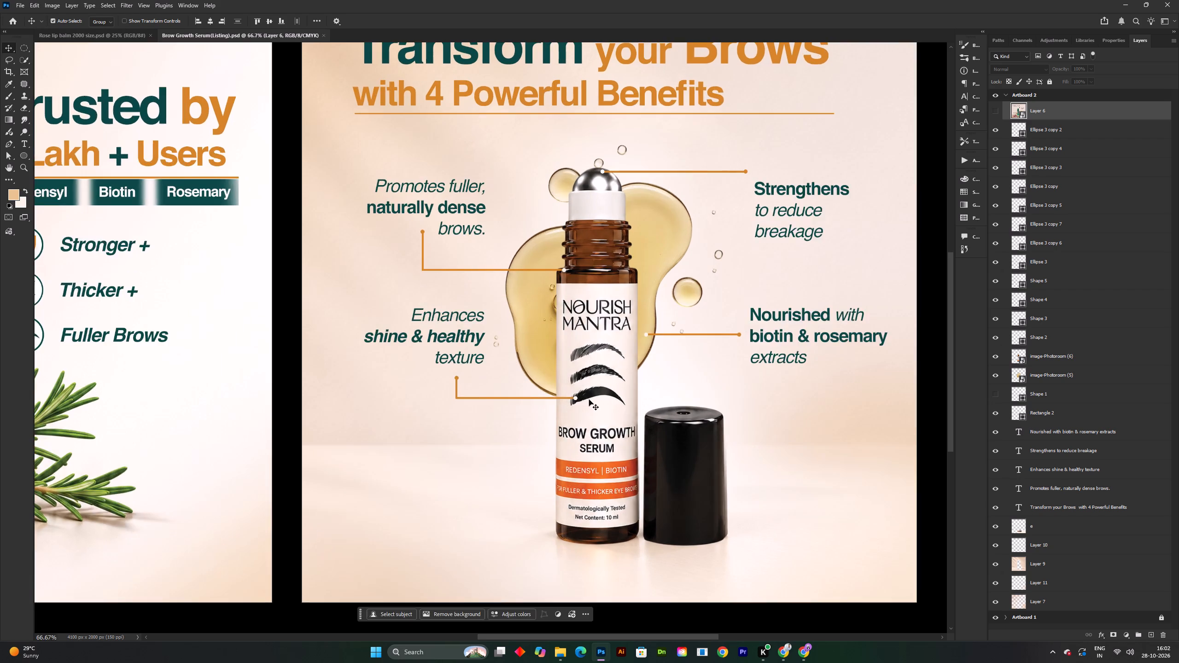
shift+scroll(589, 400, down, 1)
key(space)
key(space)
key(space)
key(space)
key(space)
click(582, 399)
drag(579, 400, 572, 420)
key(ctrl+s)
key(space)
key(space)
key(space)
key(space)
key(space)
drag(665, 346, 637, 358)
drag(631, 360, 645, 353)
key(ctrl+s)
key(space)
key(space)
drag(652, 367, 655, 362)
drag(657, 360, 662, 344)
click(662, 344)
key(ctrl+s)
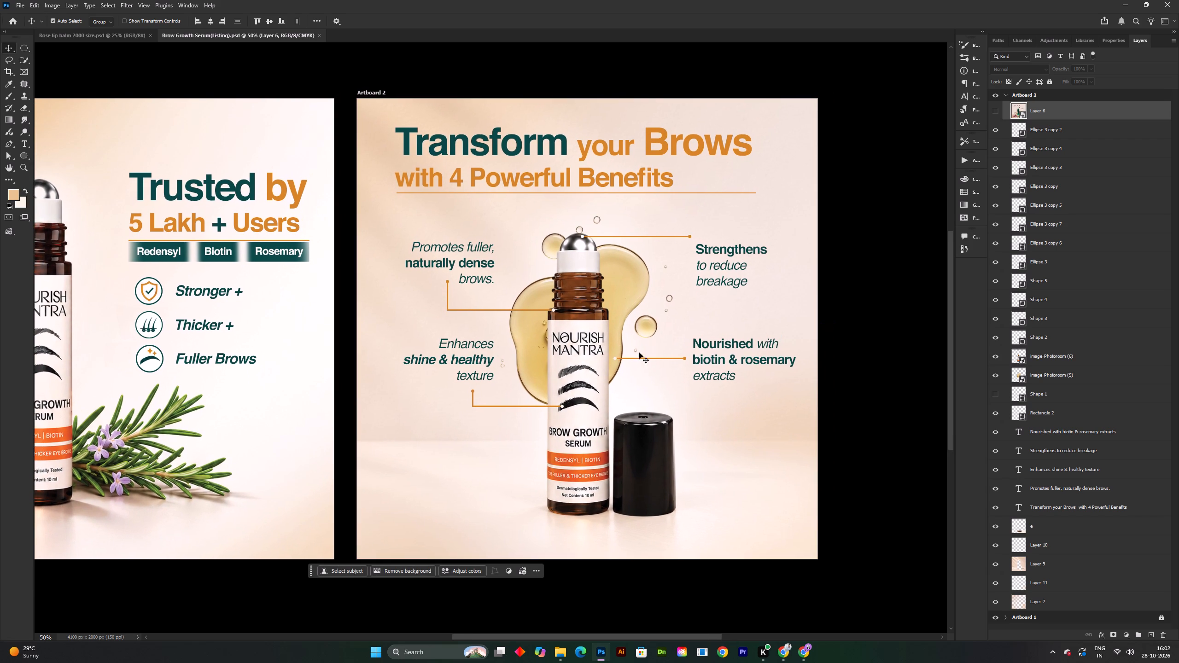
click(873, 302)
key(space)
drag(778, 335, 774, 340)
key(ctrl+s)
key(space)
drag(738, 375, 741, 372)
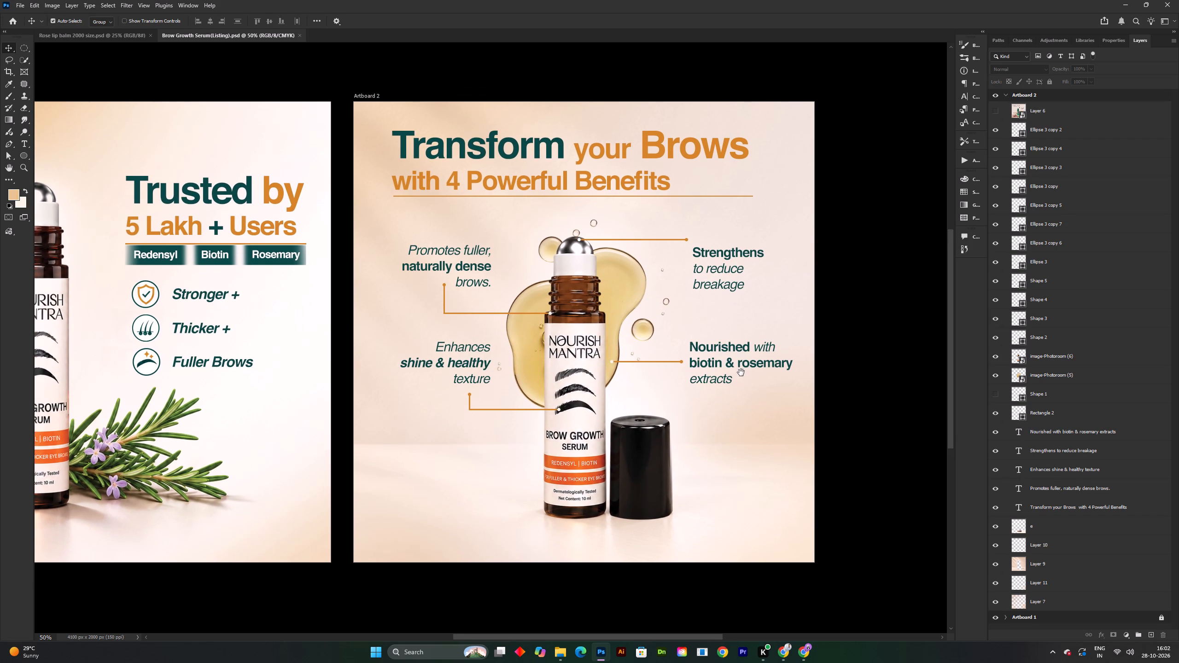
drag(741, 372, 755, 362)
key(ctrl+s)
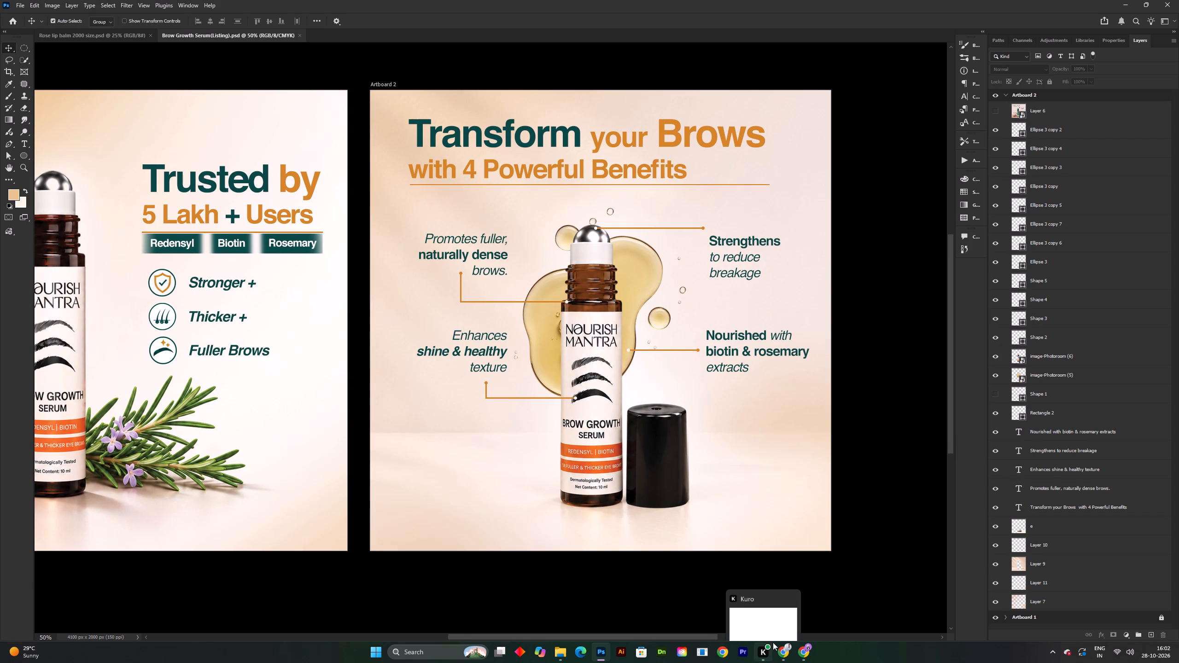
key(space)
key(space)
key(space)
key(space)
key(space)
key(space)
drag(709, 381, 716, 395)
key(ctrl+s)
Compare both artboards side by side, and inspect Artboard 2's headline and callouts up close.
shift+scroll(718, 395, down, 2)
key(space)
key(space)
key(space)
key(space)
key(space)
key(space)
key(space)
key(space)
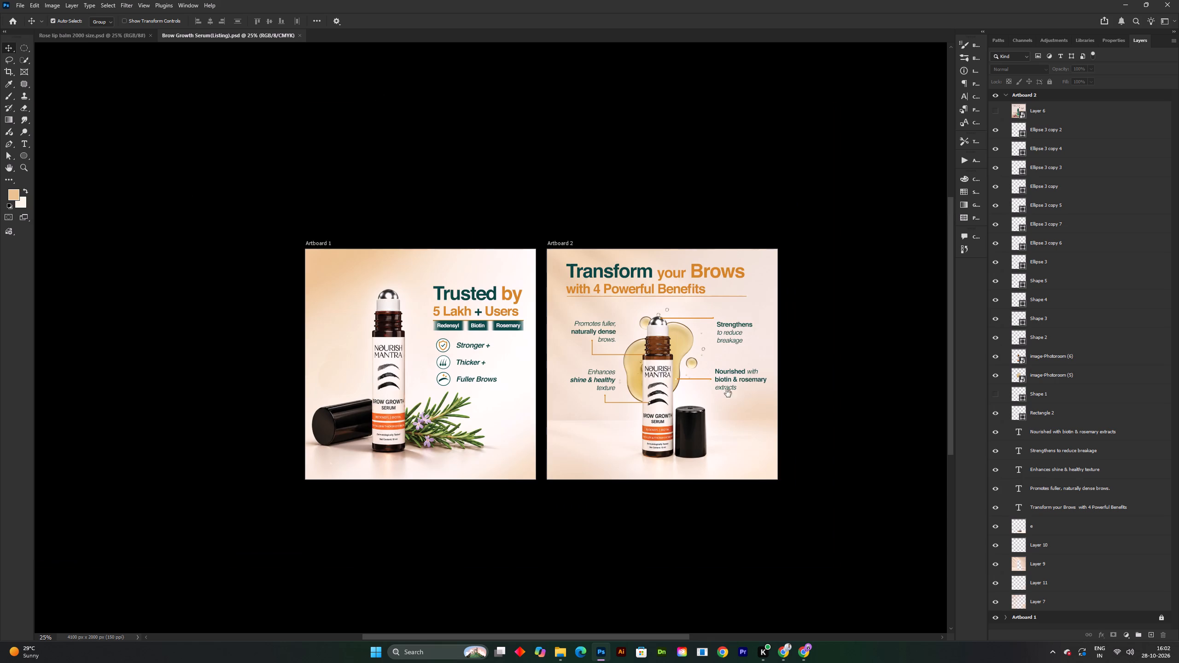
drag(728, 390, 717, 387)
drag(714, 387, 570, 359)
shift+scroll(570, 359, up, 2)
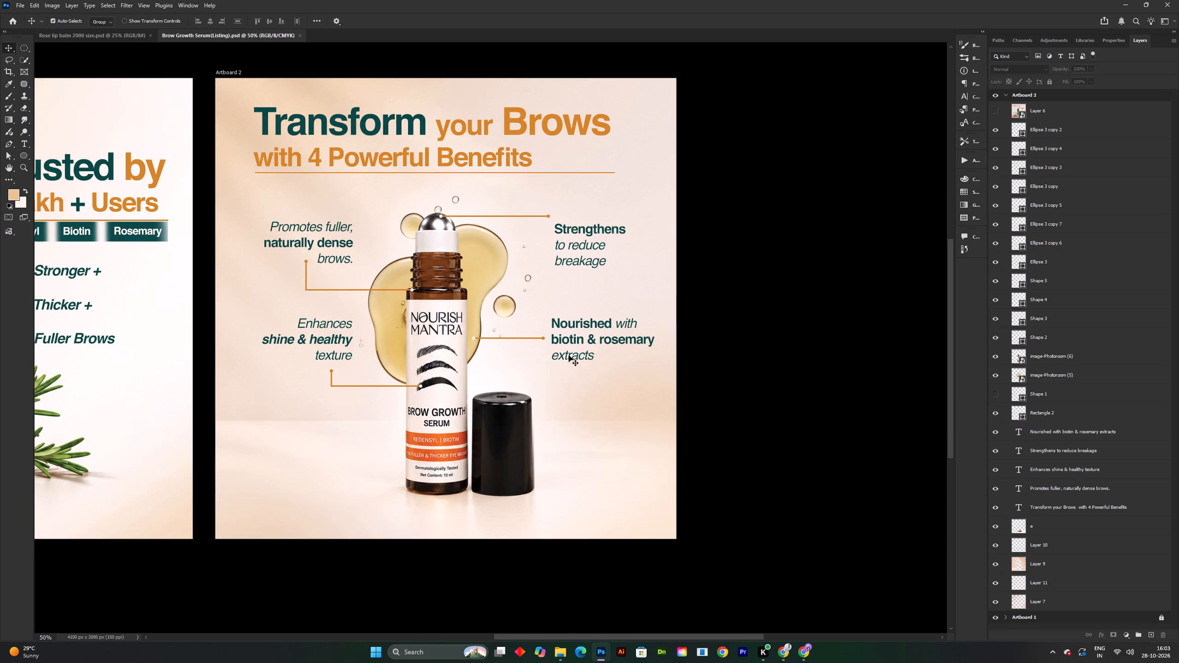
key(shift+space)
key(shift+space)
key(shift+space)
shift+drag(582, 256, 578, 308)
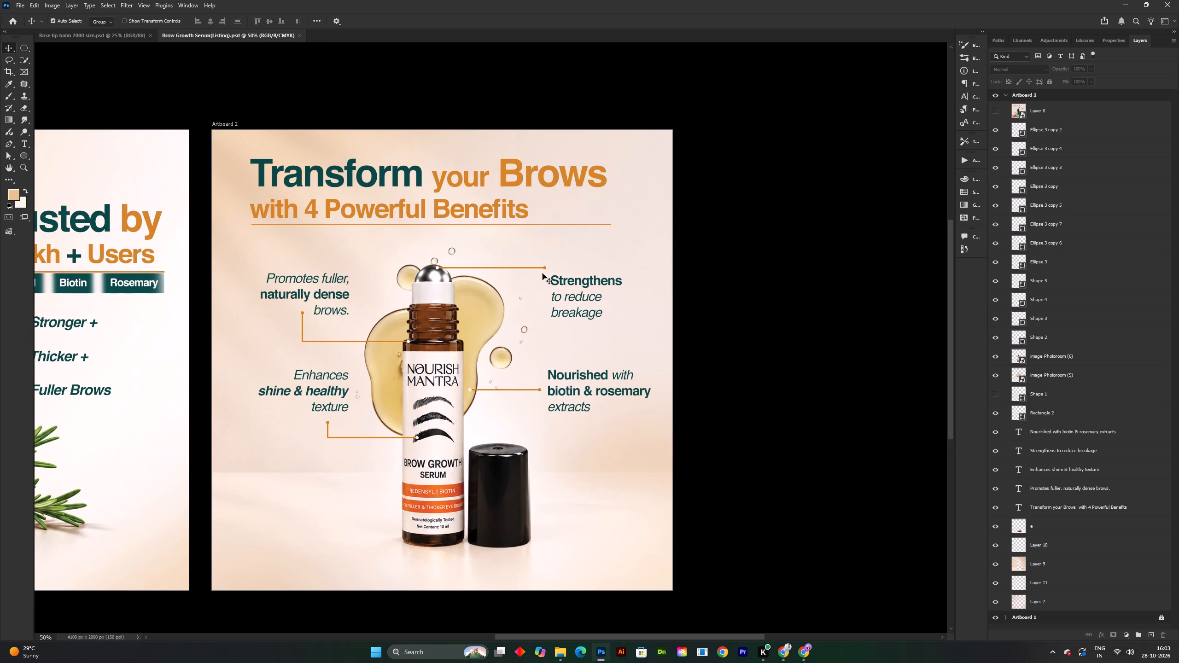
alt+scroll(499, 273, up, 1)
shift+scroll(493, 278, up, 1)
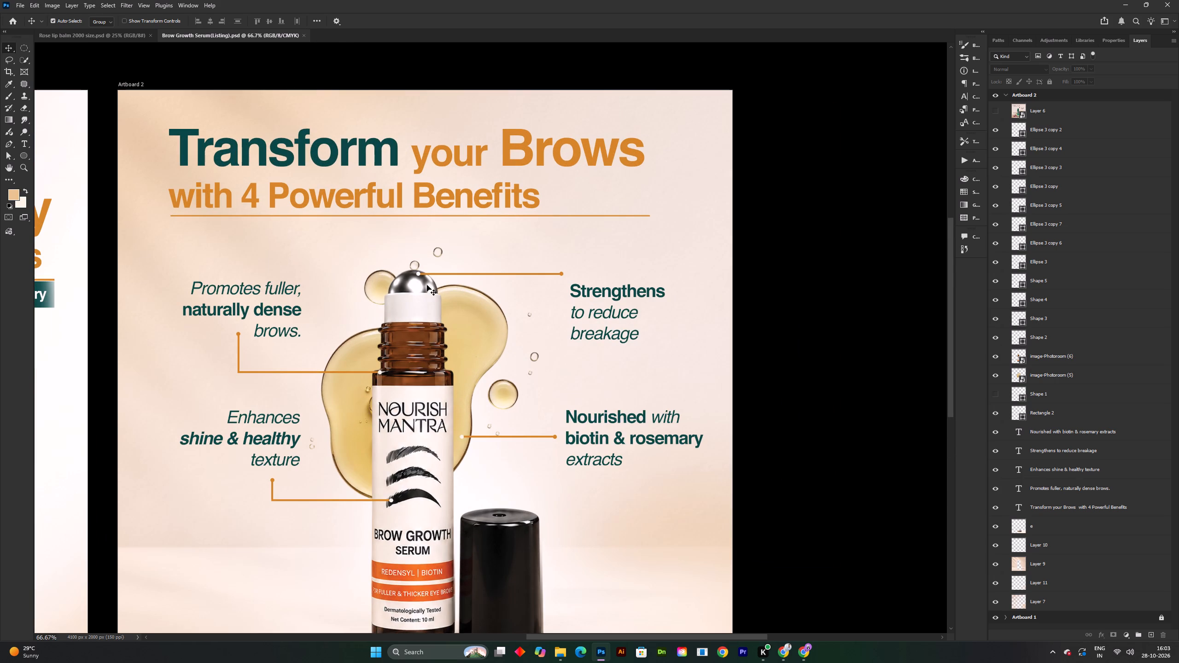
Lower the Strengthens callout line on Artboard 2 beside the word "Strengthens" and move its white and orange end dots onto it.
drag(420, 274, 424, 279)
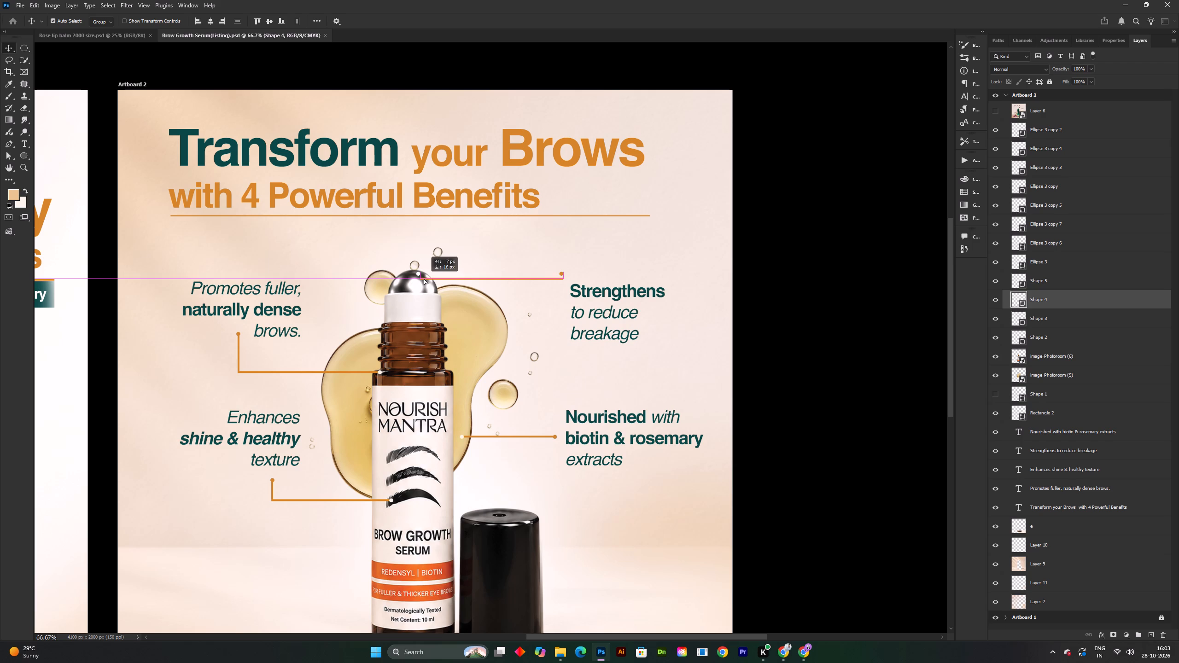
drag(424, 279, 426, 297)
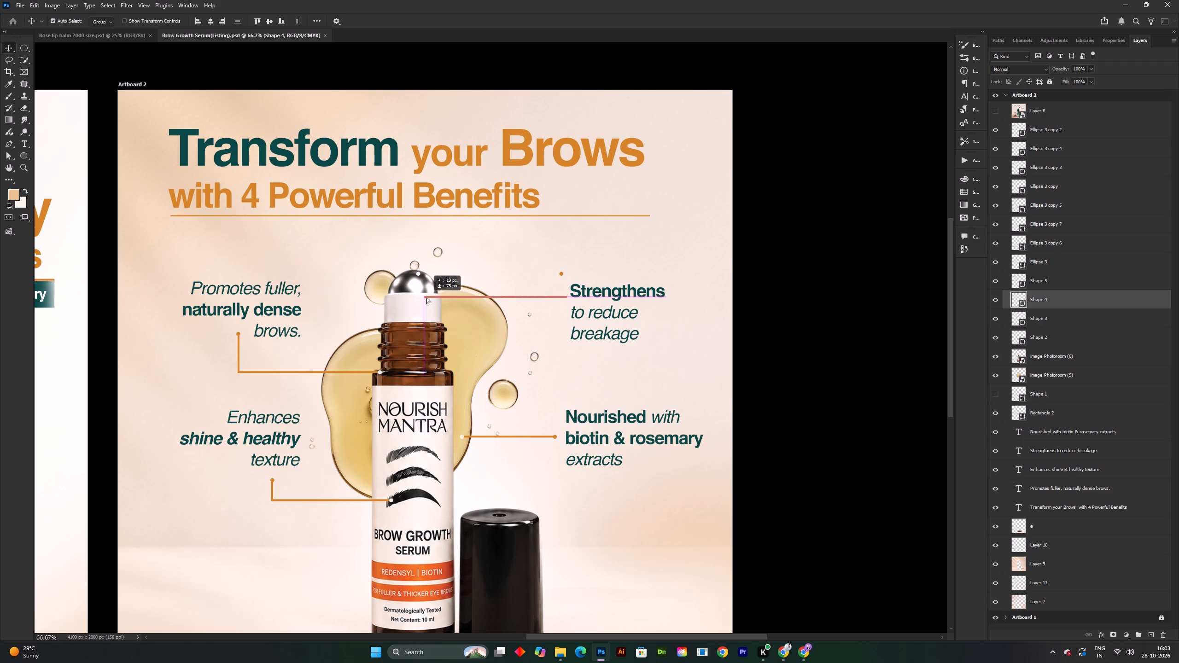
drag(426, 297, 426, 292)
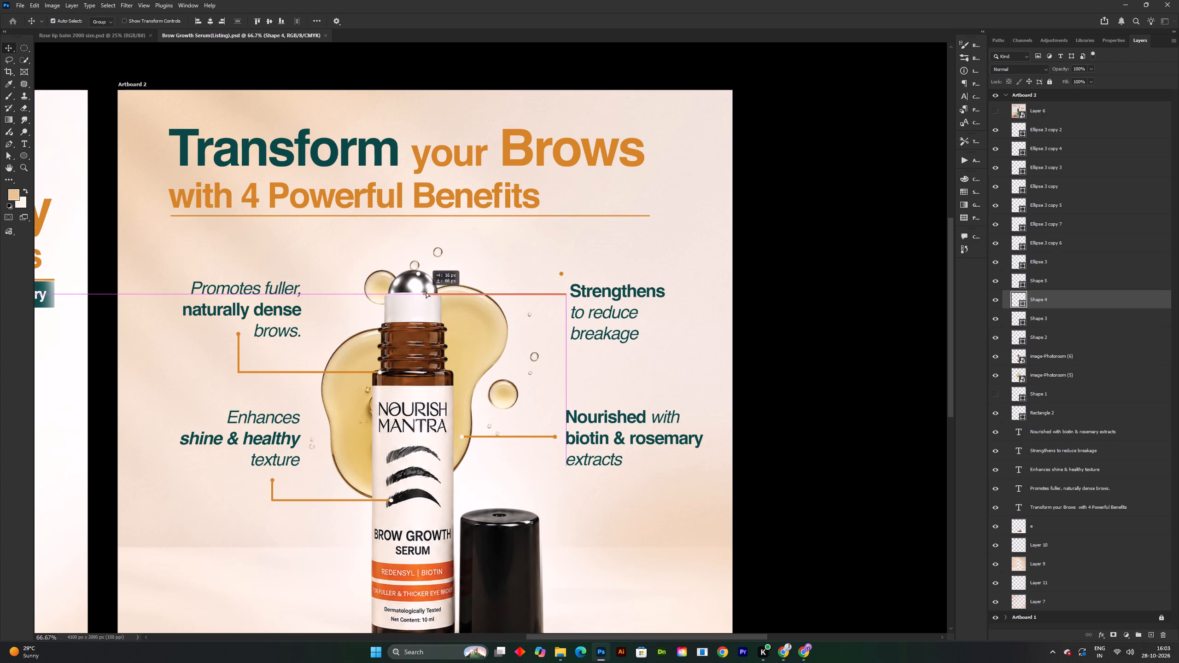
drag(426, 292, 428, 291)
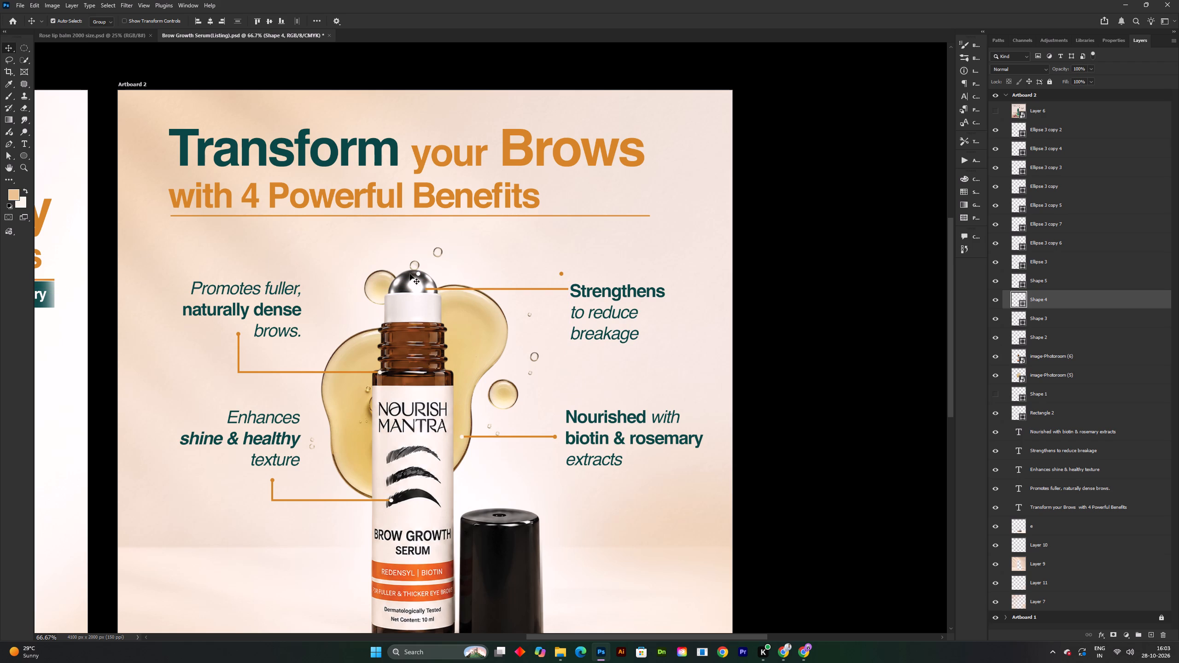
drag(419, 274, 425, 289)
drag(562, 274, 564, 290)
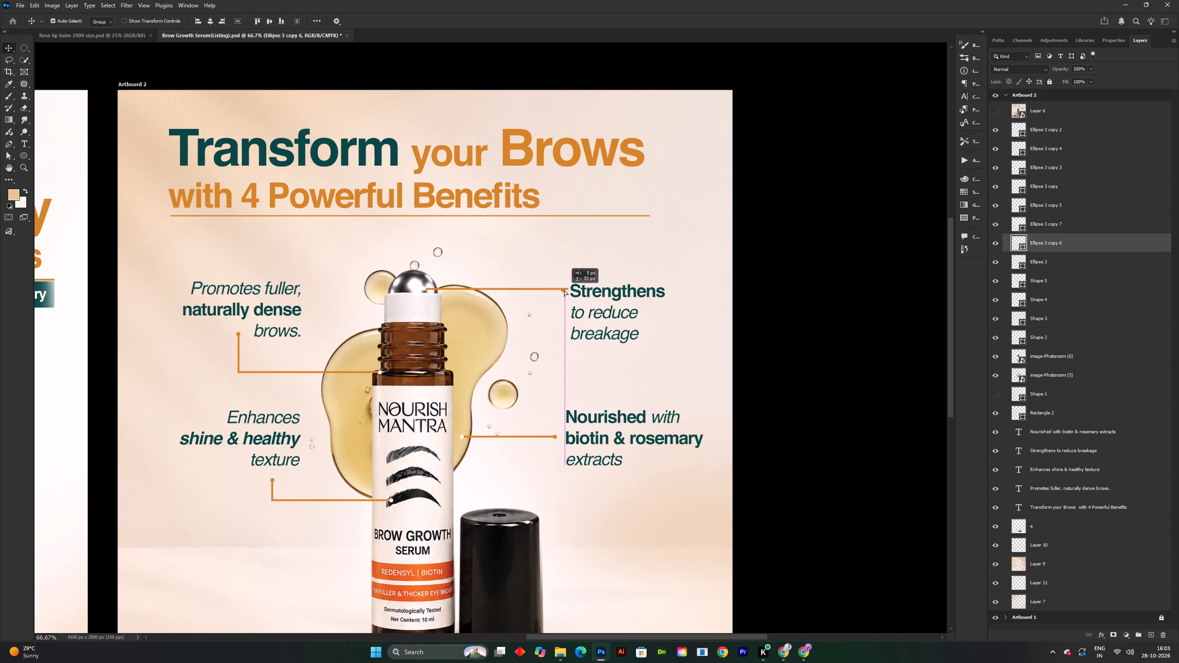
drag(564, 290, 564, 289)
Nudge the orange end dot slightly down to centre it on the Strengthens callout line.
alt+scroll(563, 289, up, 3)
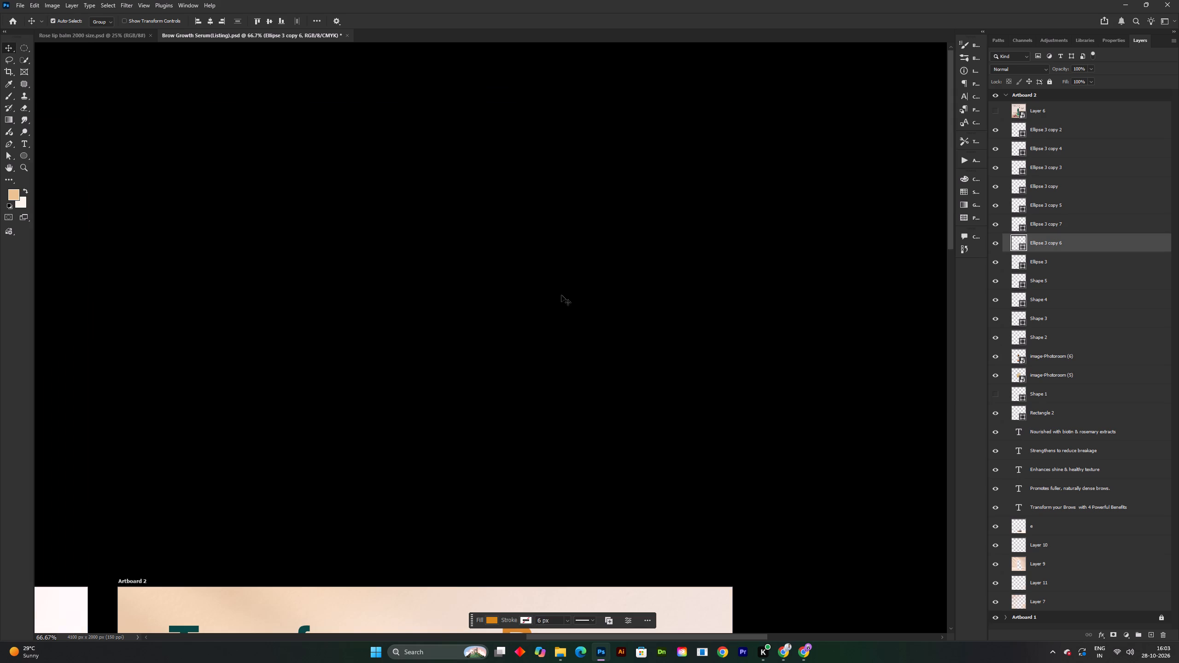
key(space)
key(space)
key(space)
key(space)
key(space)
key(space)
key(space)
key(space)
key(space)
key(space)
key(space)
drag(546, 392, 580, 282)
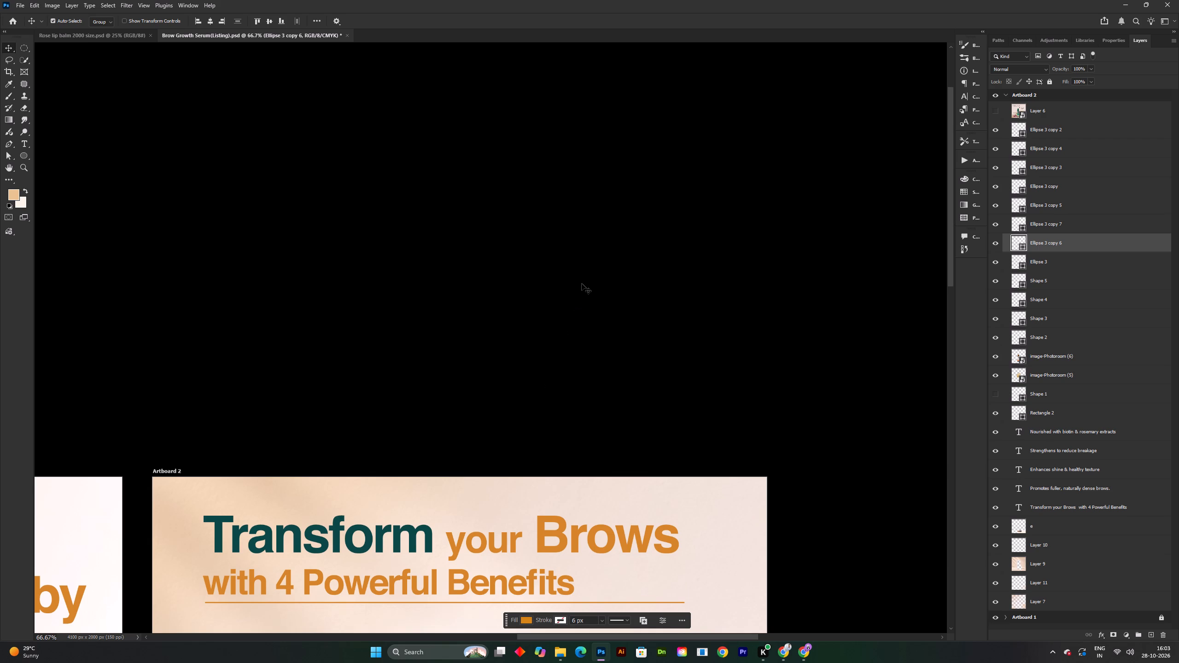
key(space)
key(space)
key(space)
key(space)
key(space)
key(space)
key(space)
key(space)
key(space)
key(space)
key(space)
key(space)
key(space)
key(space)
drag(590, 460, 660, 295)
drag(602, 429, 604, 425)
drag(605, 419, 618, 366)
shift+scroll(621, 398, up, 1)
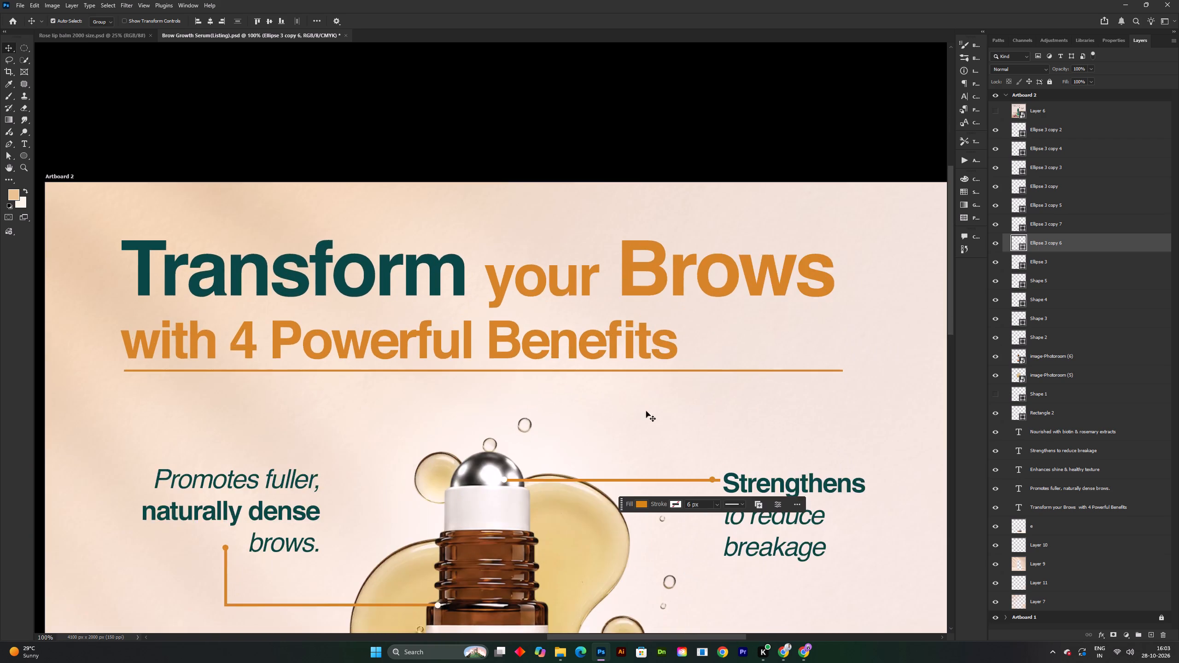
shift+scroll(720, 465, up, 2)
key(space)
drag(736, 500, 706, 427)
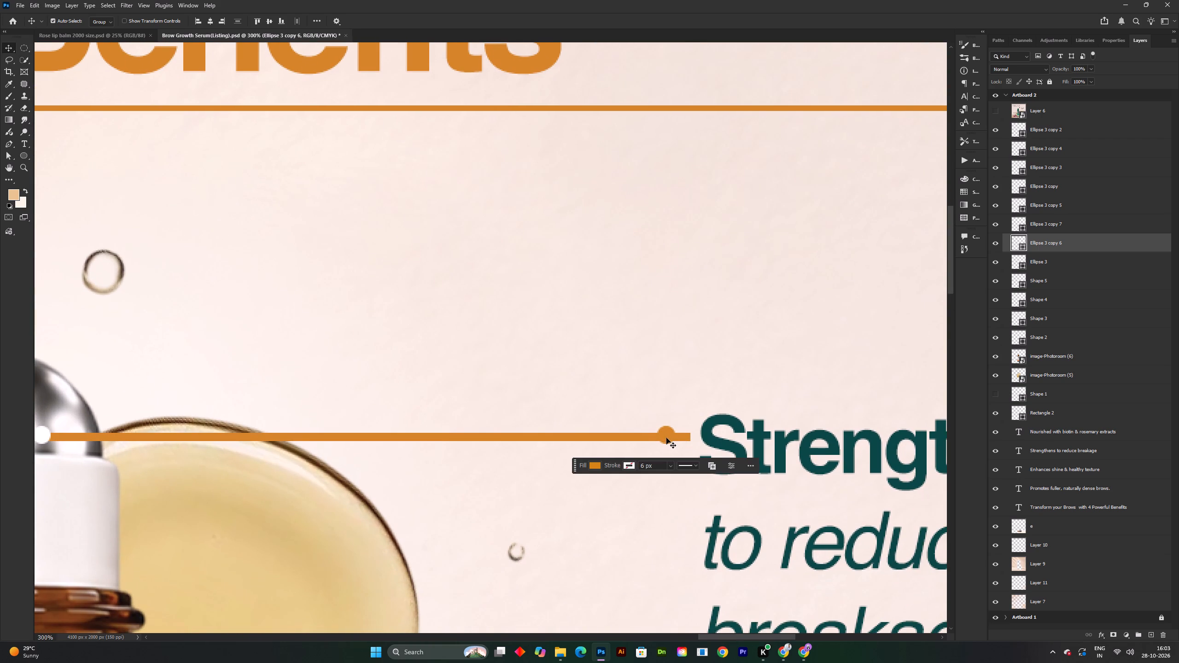
click(666, 438)
key(Down)
Shorten the Strengthens callout line so it ends at the centre of its orange dot, apply the transform and save the document.
click(689, 438)
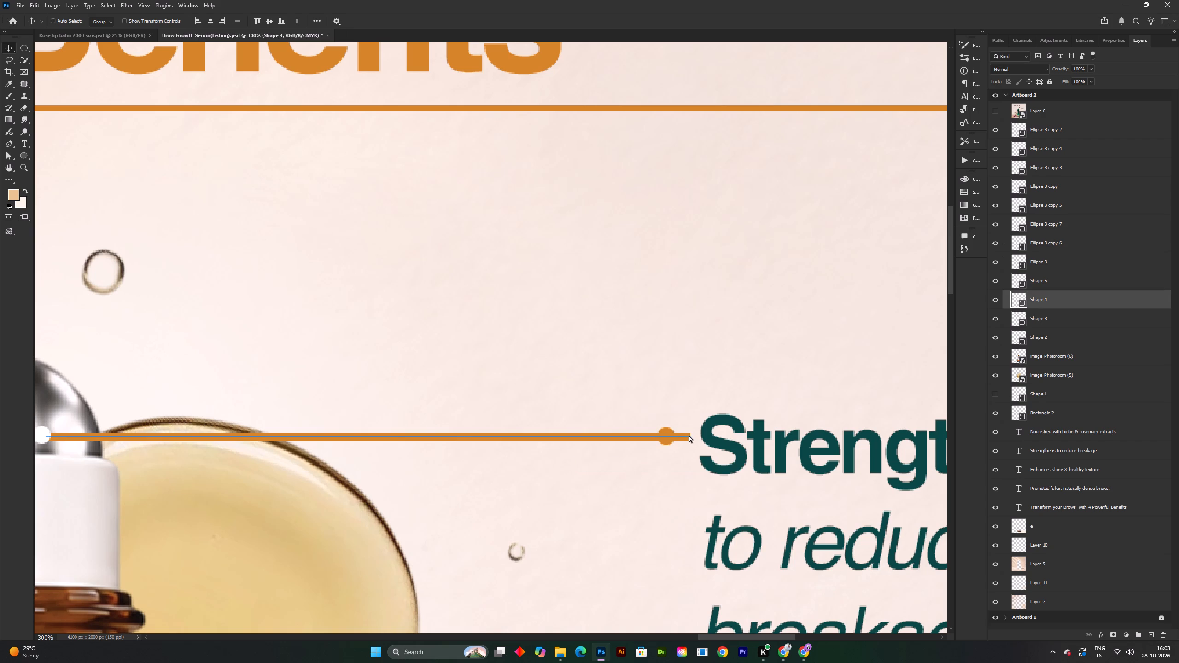
key(ctrl+t)
drag(691, 436, 669, 435)
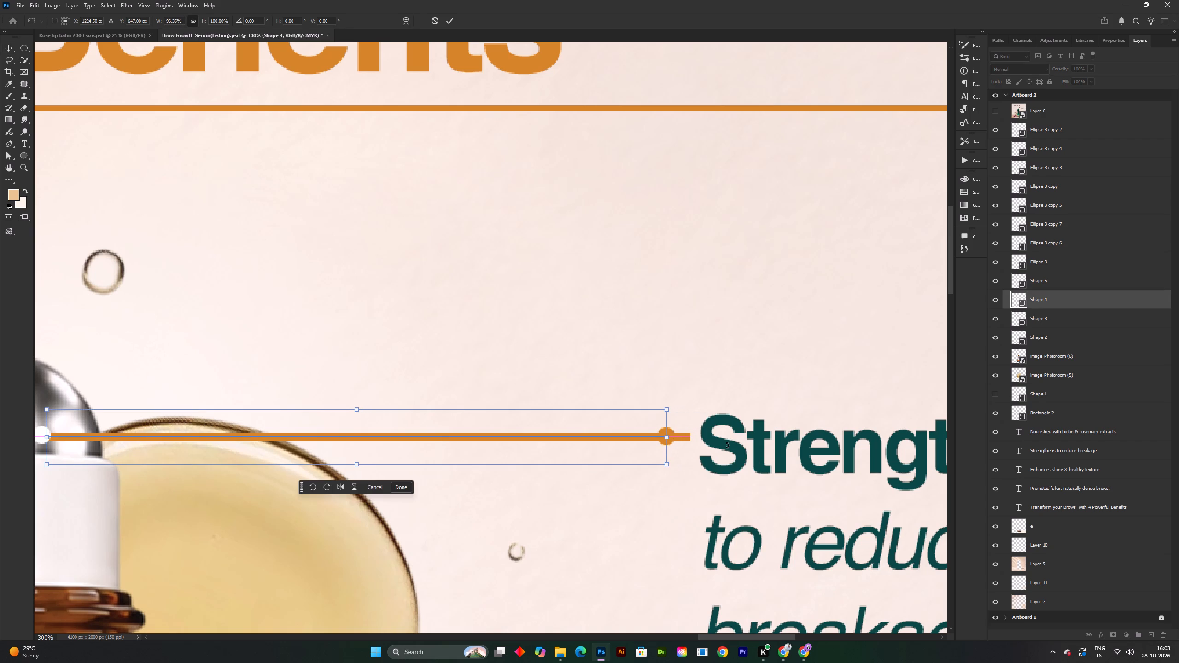
key(ctrl+s)
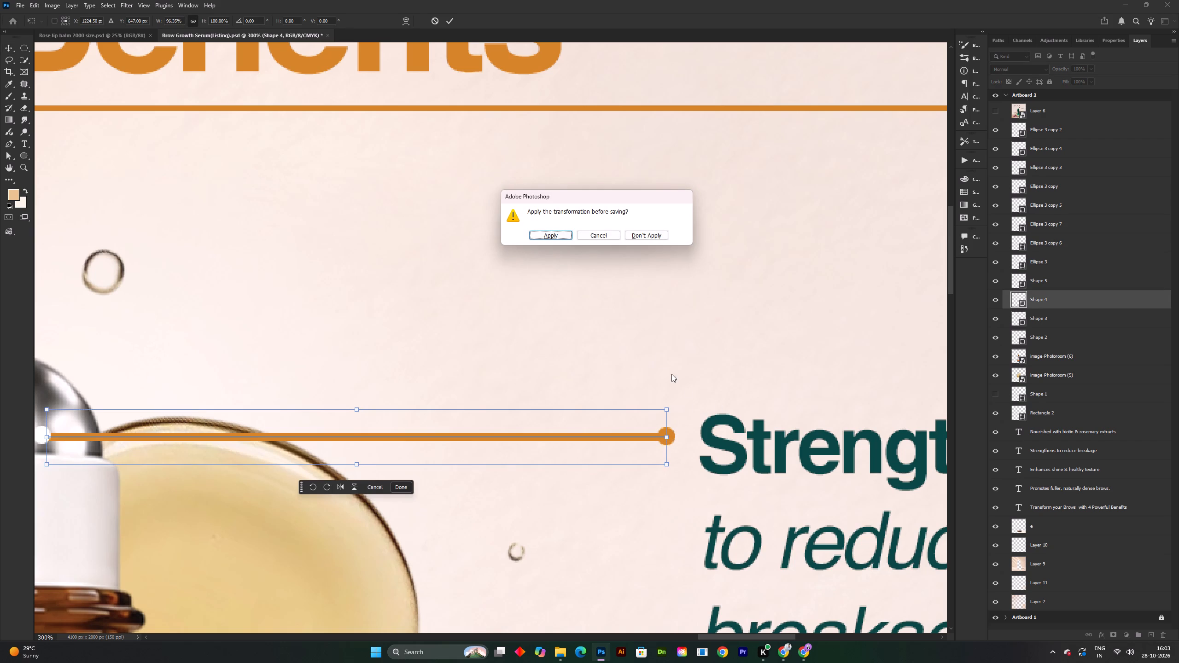
click(558, 235)
key(ctrl+s)
shift+scroll(566, 320, down, 2)
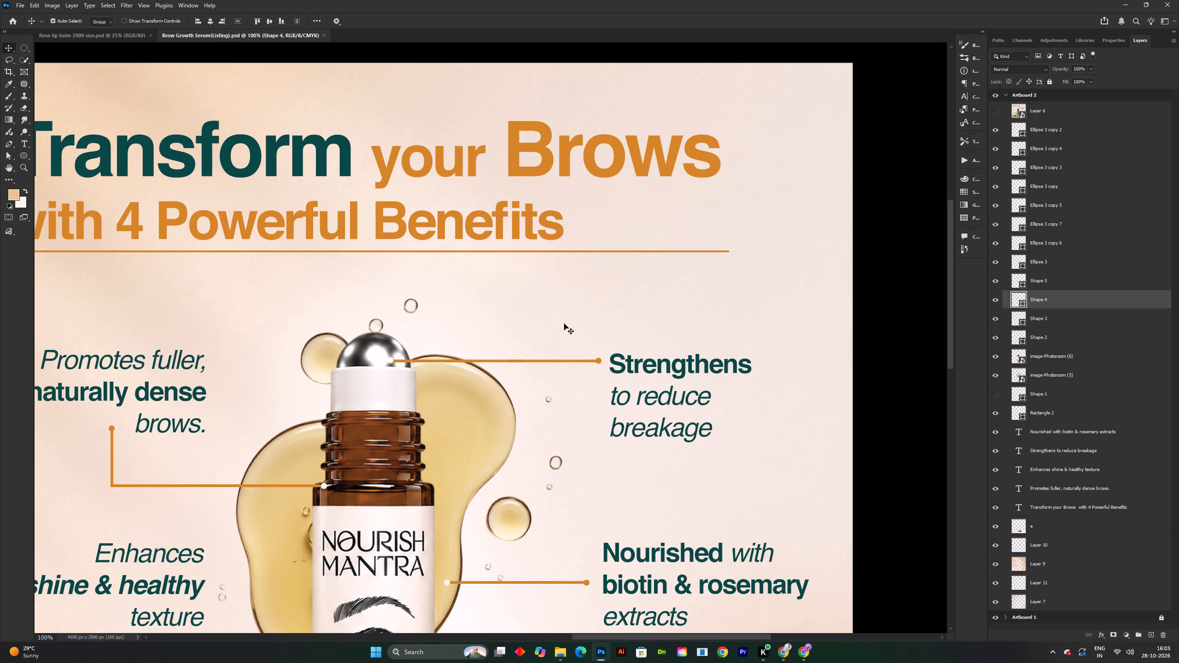
key(space)
key(space)
key(space)
drag(570, 365, 580, 353)
key(ctrl+s)
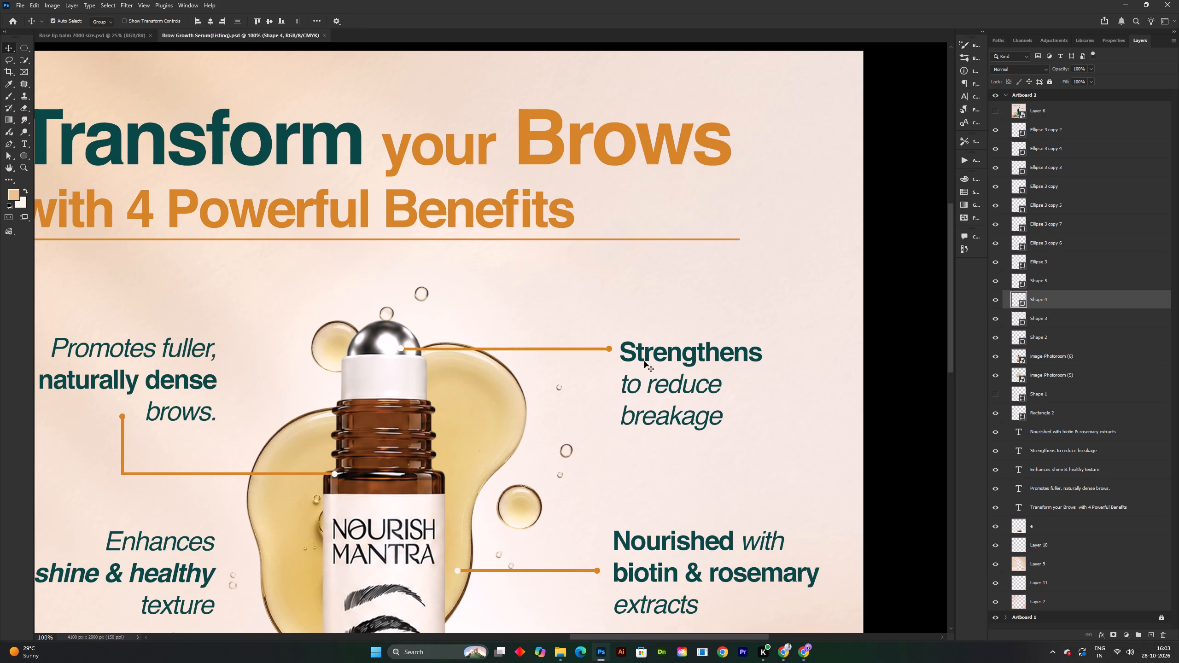
key(ctrl+s)
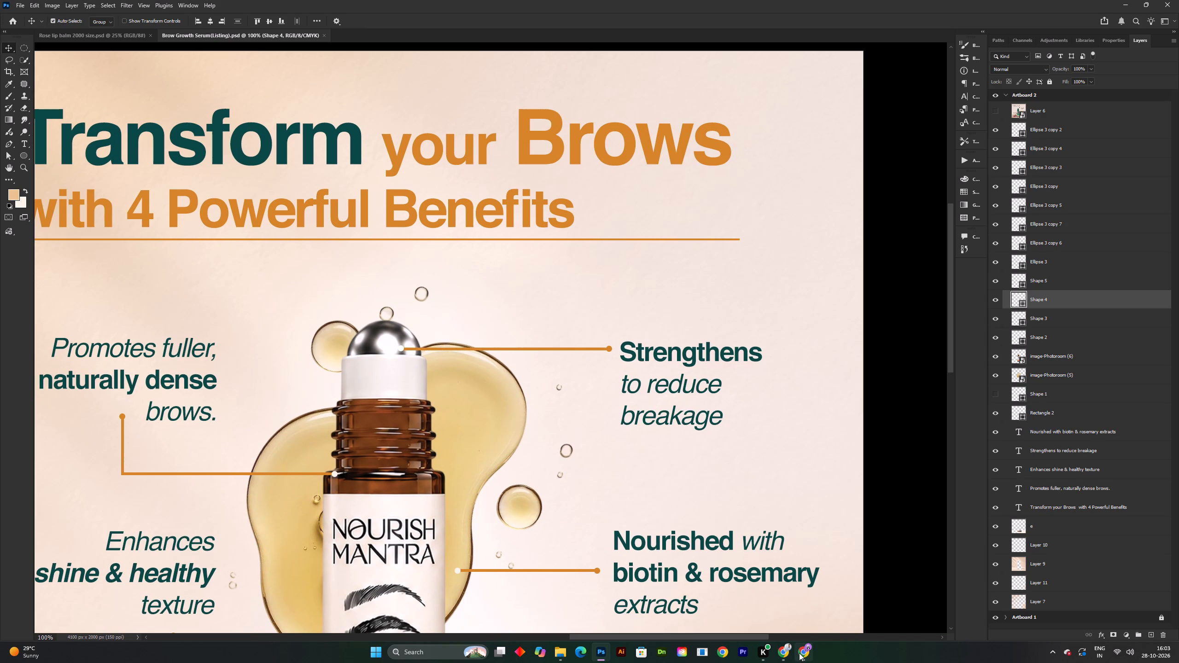
Switch to Chrome, search Google for "long tenis", view the image results and close that search tab.
click(799, 653)
click(684, 10)
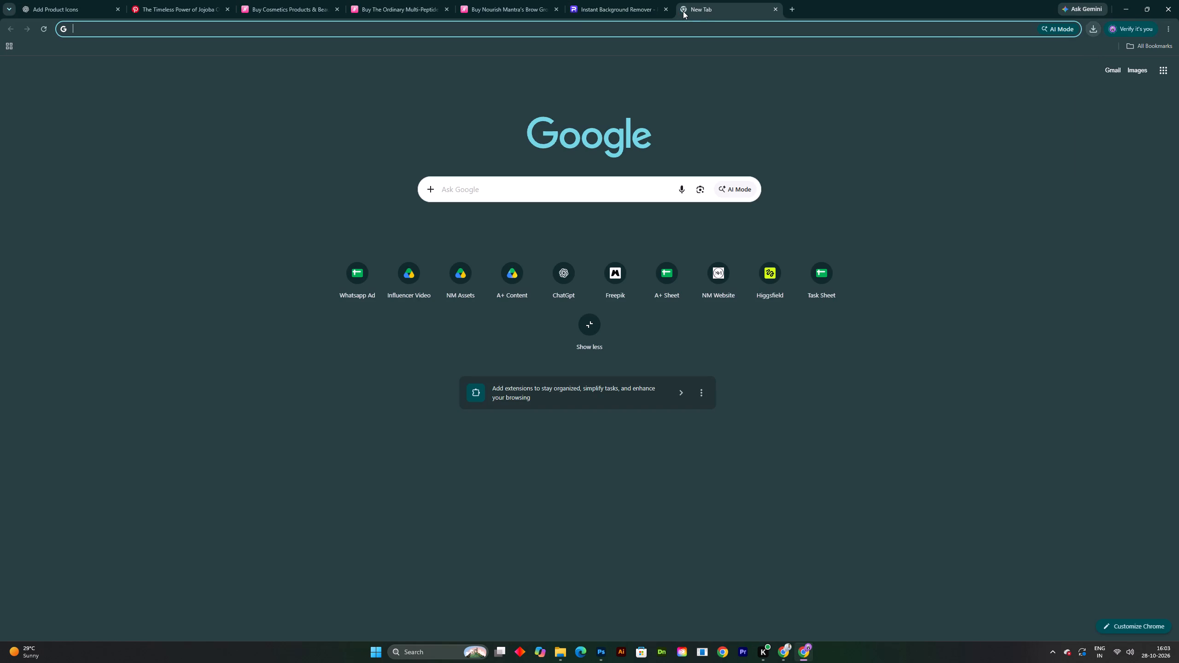
text(long te)
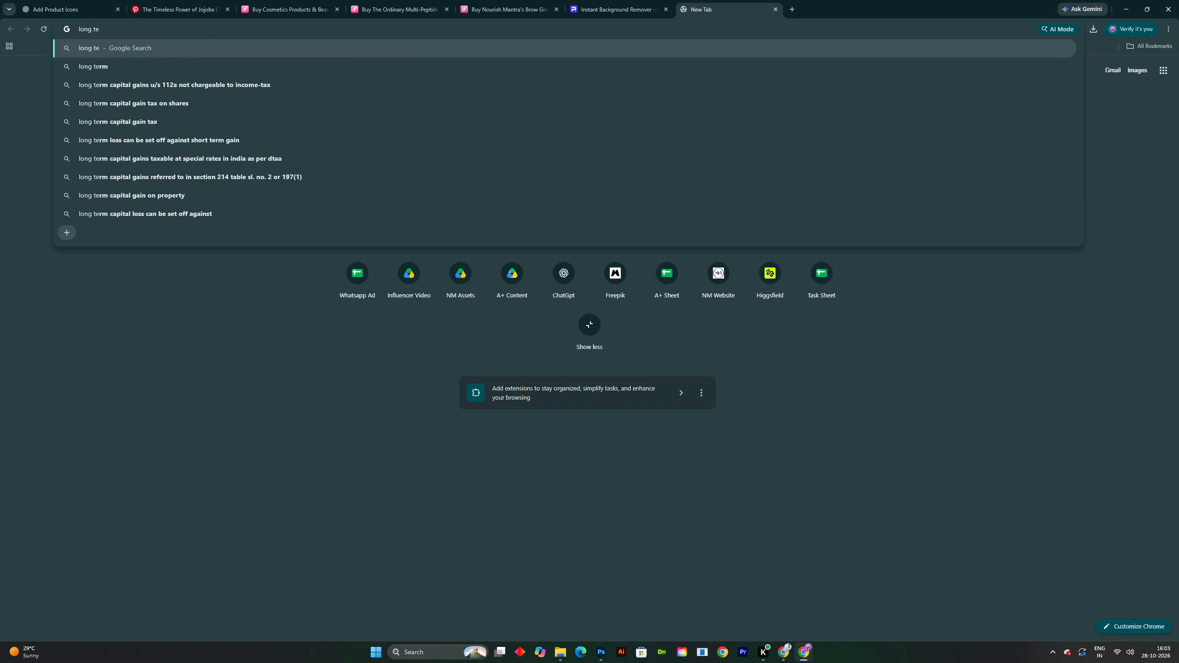
text(nis)
key(Return)
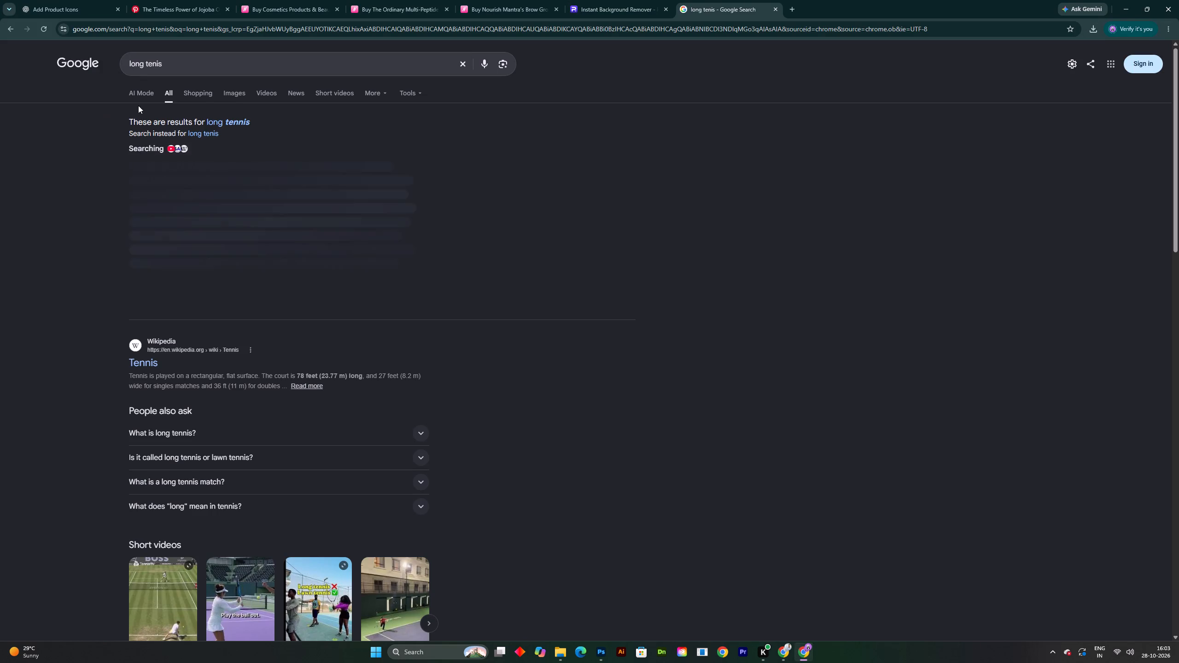
click(239, 93)
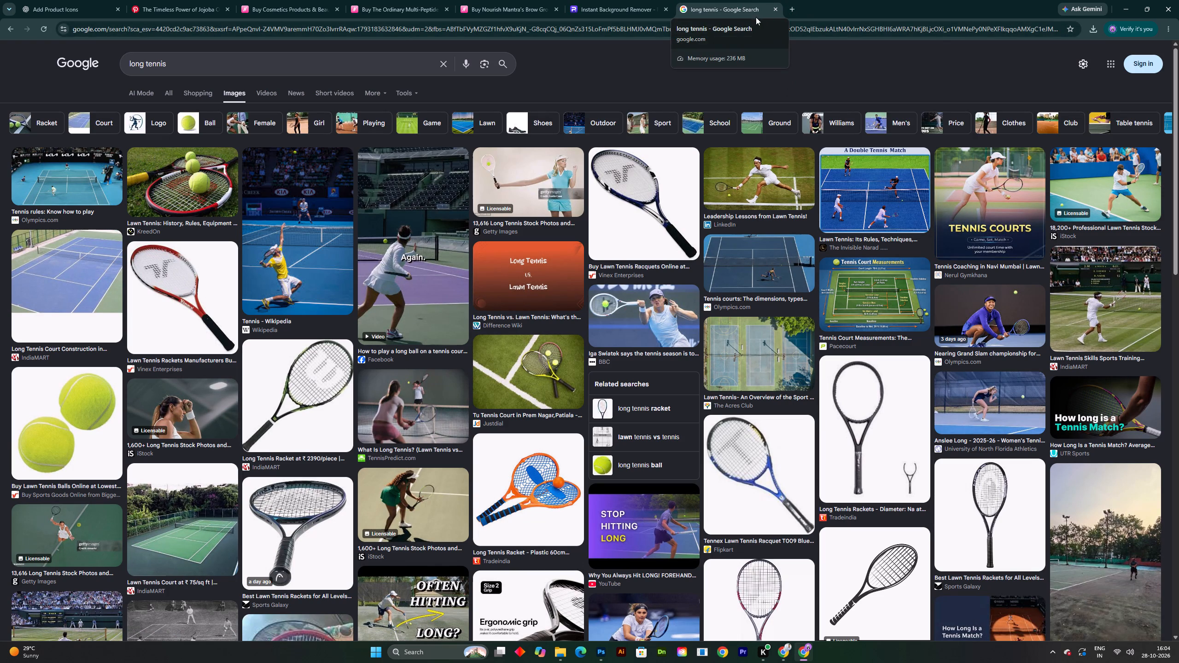
click(775, 7)
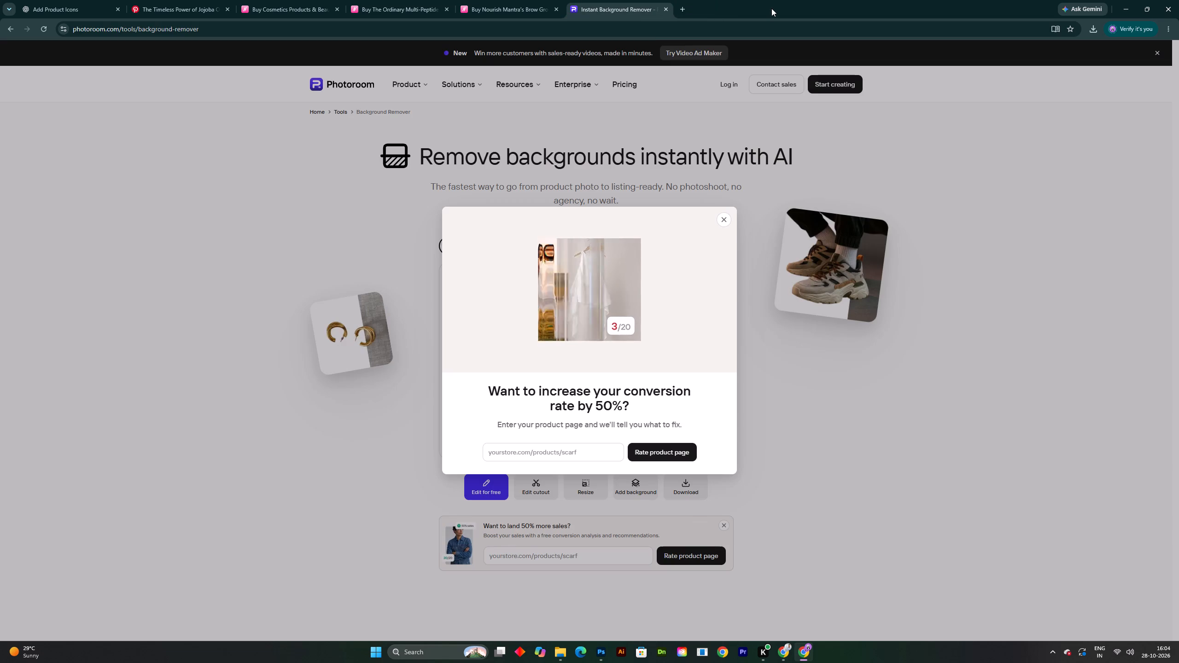
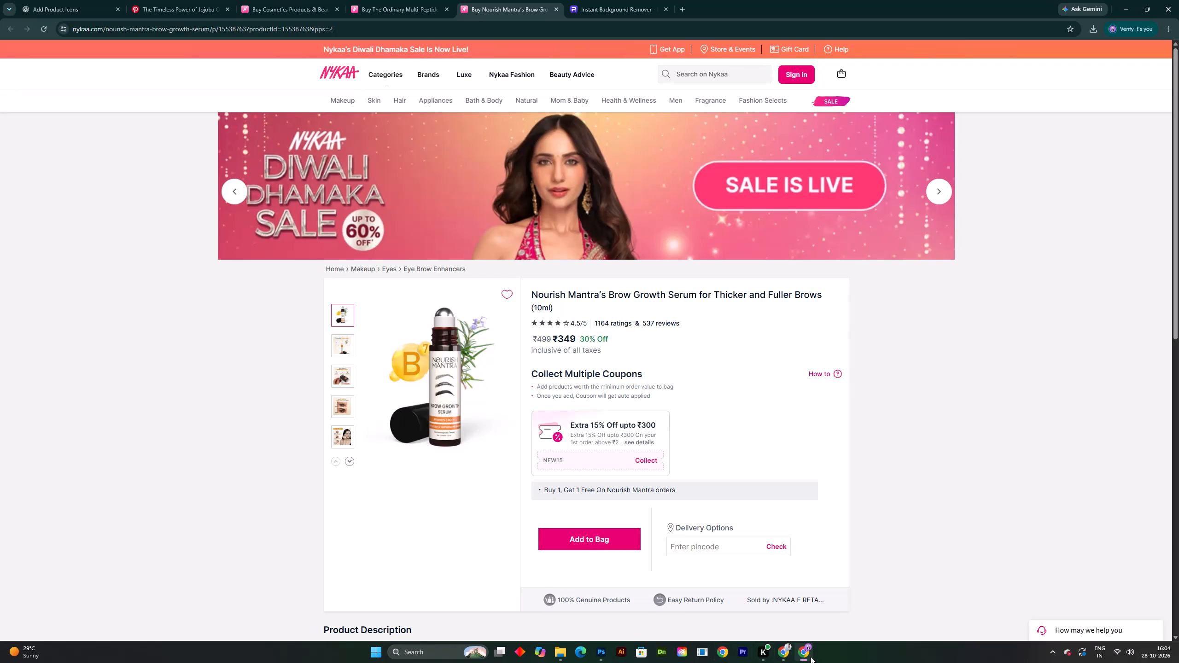
Switch to Photoshop and save the Brow Growth Serum listing document.
double_click(607, 655)
key(ctrl+s)
Examine Artboard 2's callout lines, end dots and product up close, and compare the overall layout with Artboard 1.
shift+scroll(616, 375, down, 3)
key(space)
key(space)
key(space)
key(space)
key(space)
key(space)
key(space)
key(space)
key(space)
key(space)
drag(610, 395, 620, 381)
drag(621, 379, 632, 368)
click(632, 368)
key(space)
key(space)
key(space)
drag(563, 427, 578, 390)
click(578, 390)
shift+scroll(575, 293, up, 3)
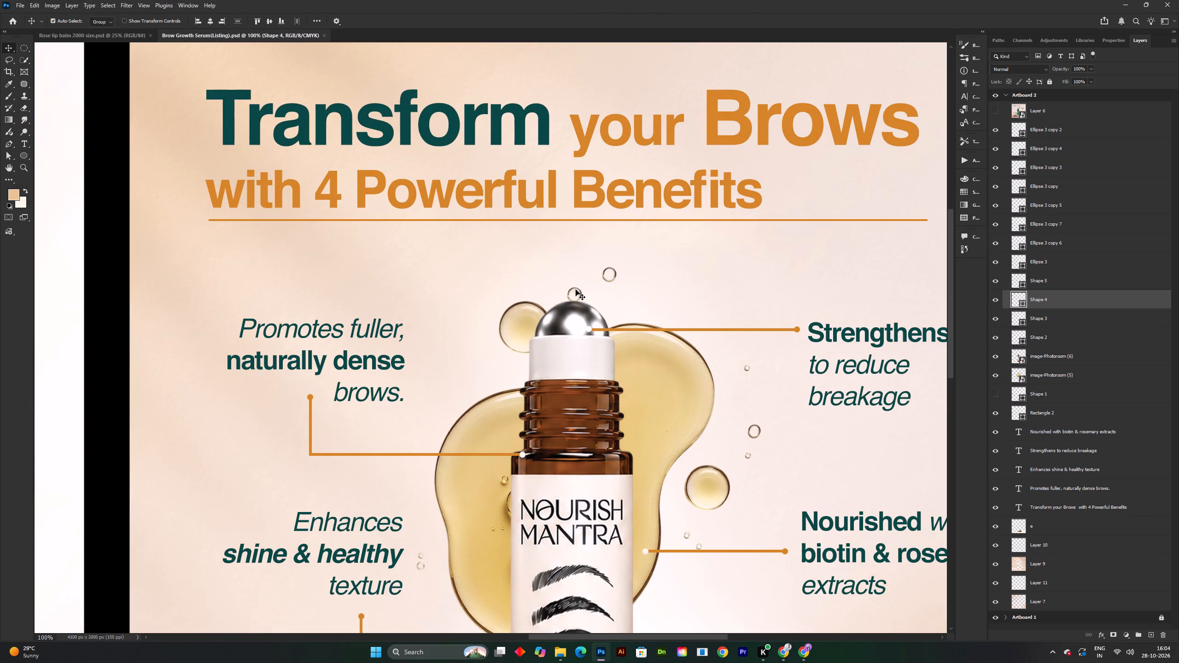
key(space)
key(space)
key(space)
key(space)
key(space)
key(space)
key(space)
key(space)
drag(598, 405, 656, 217)
key(space)
key(space)
scroll(629, 260, down, 3)
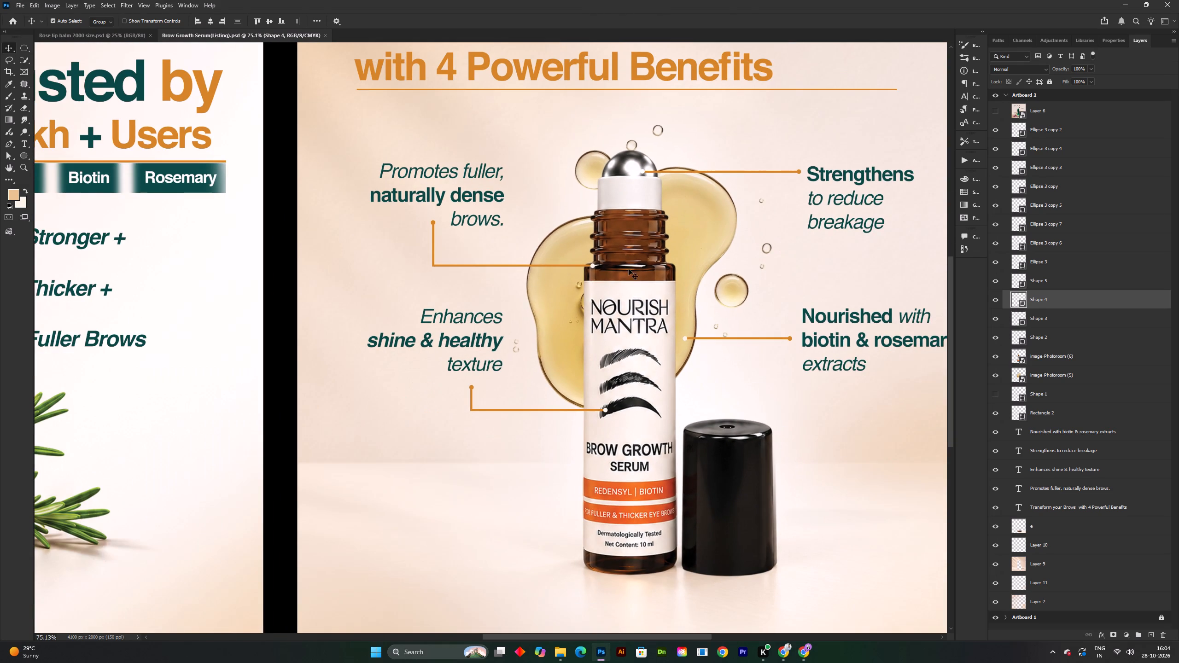
key(ctrl+s)
shift+scroll(642, 296, down, 2)
key(space)
key(space)
key(space)
key(space)
drag(677, 352, 635, 401)
click(635, 401)
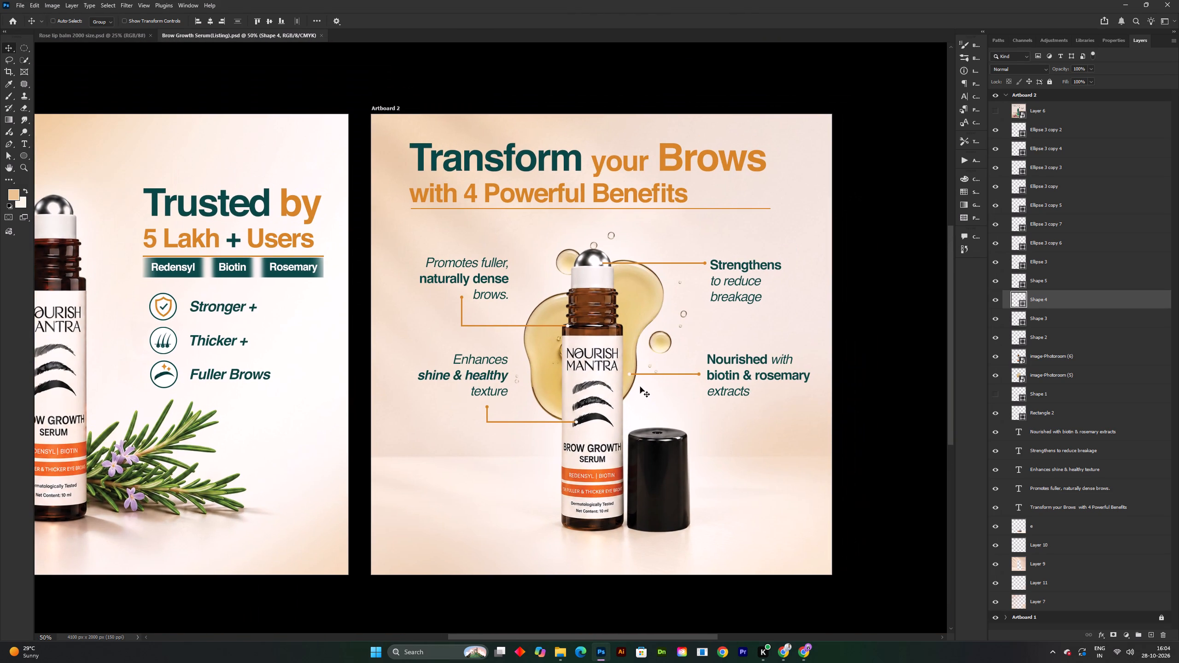
key(ctrl+s)
shift+scroll(642, 384, down, 2)
key(space)
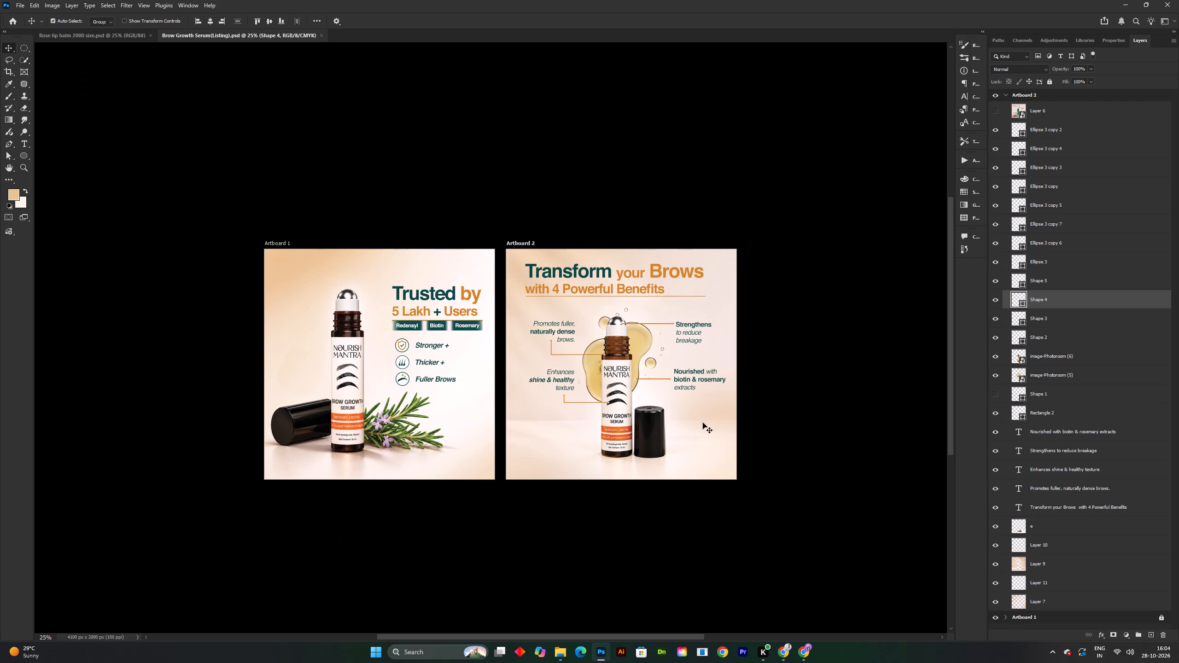
Move the product, oil splash, callouts and background layers on Artboard 2 slightly down, leaving the heading in place.
drag(706, 446, 703, 464)
key(ctrl+z)
drag(830, 486, 729, 481)
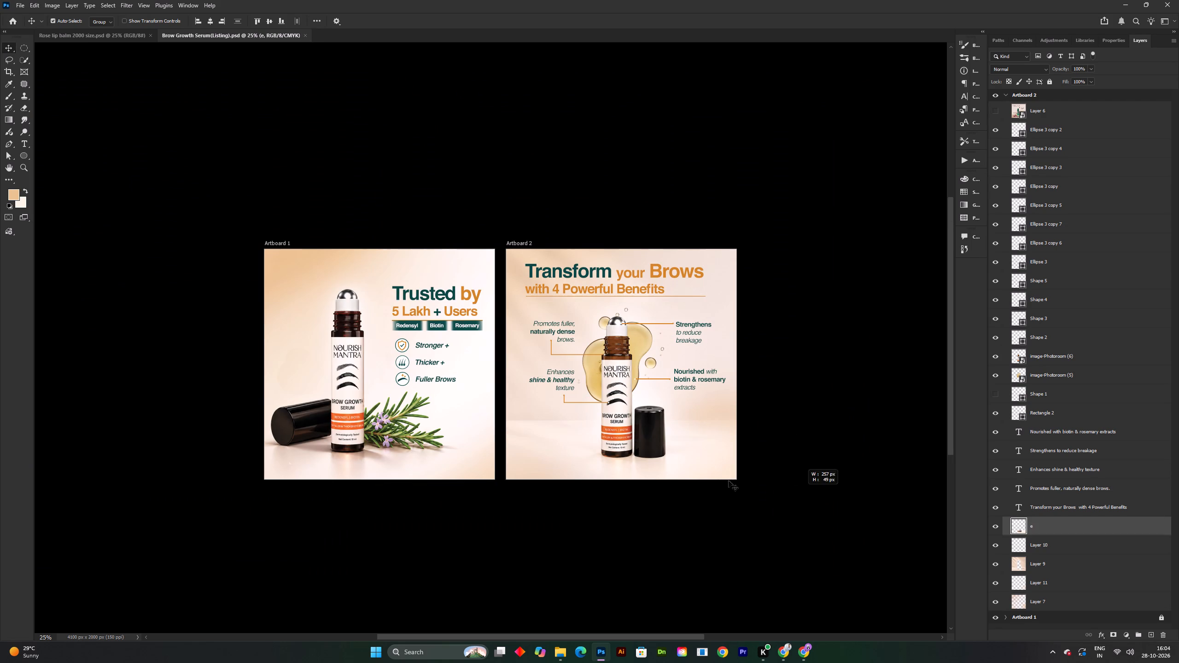
drag(729, 481, 520, 311)
drag(556, 329, 554, 346)
key(Down)
key(Down)
key(Down)
key(Down)
key(Down)
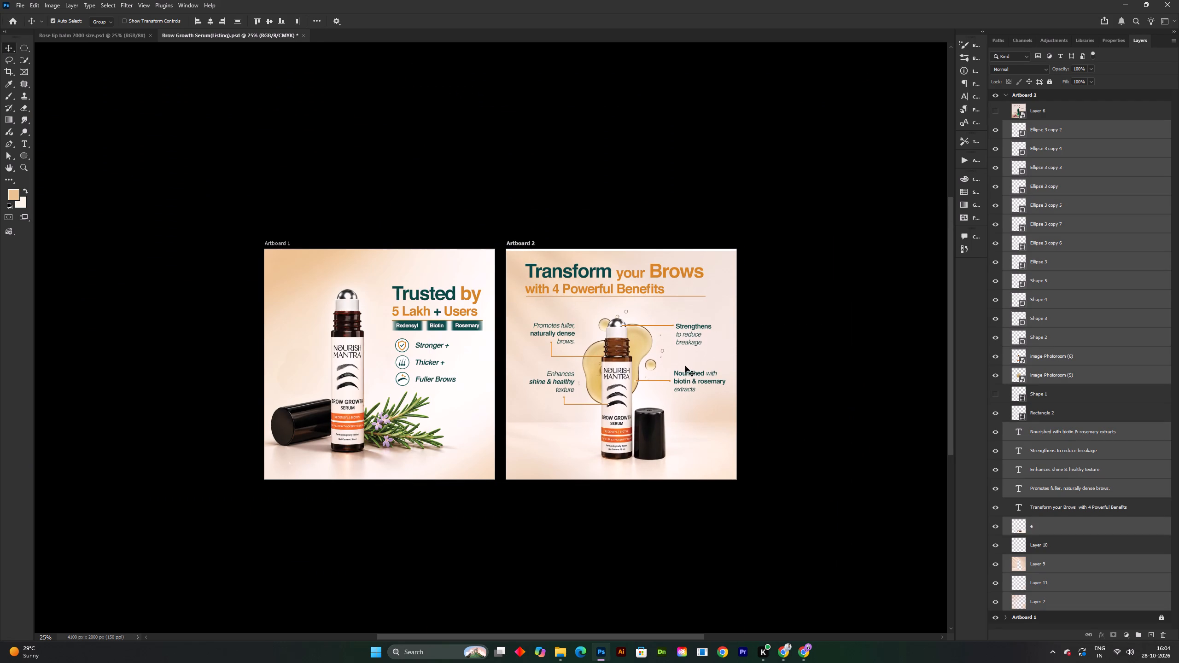
key(Down)
key(Down)
key(Down)
key(Down)
key(Down)
key(Down)
key(Up)
key(Up)
key(Up)
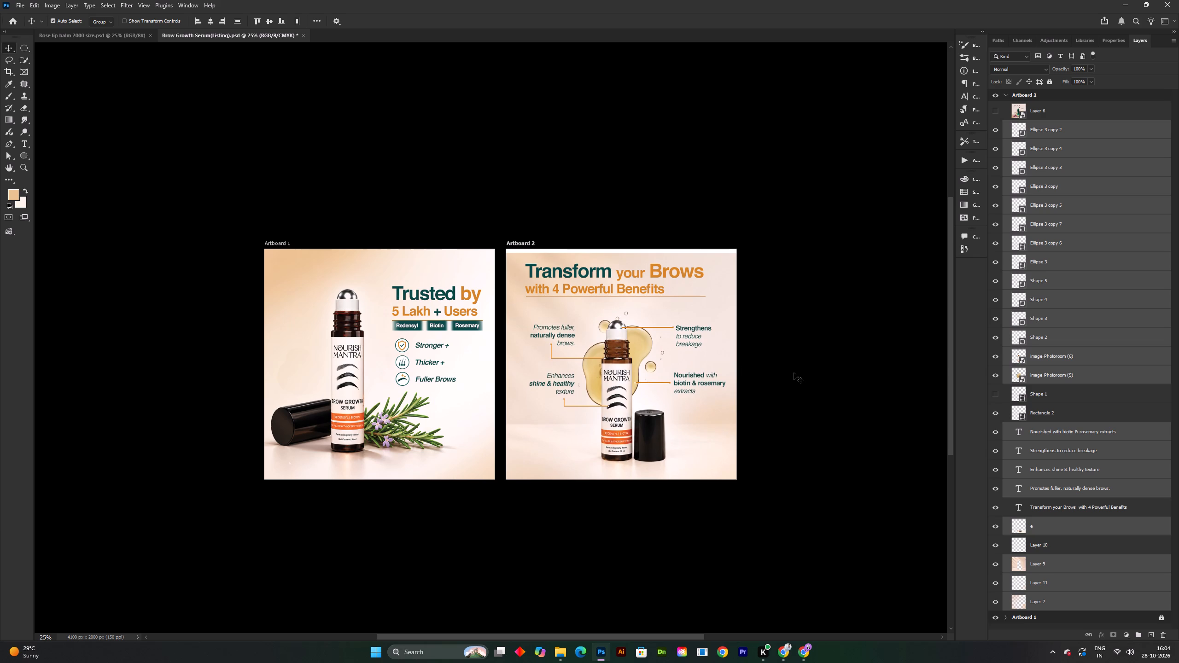
key(Up)
key(Up)
click(840, 353)
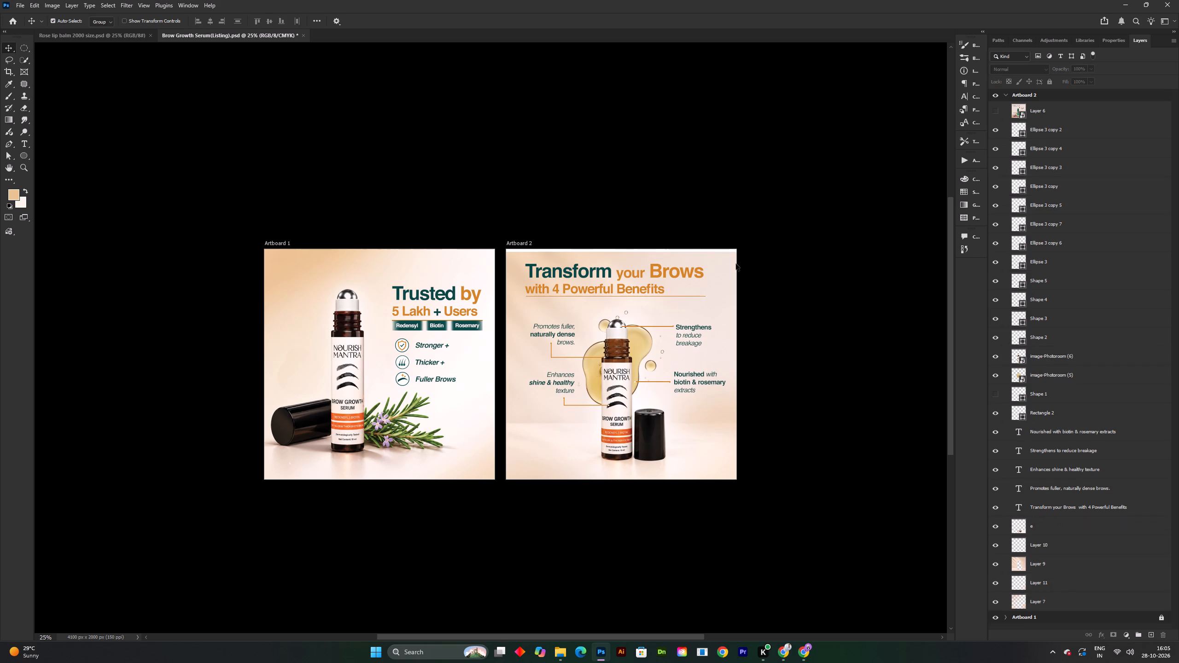
Nudge the Layer 9 background slightly up towards Artboard 2's top edge.
click(727, 258)
key(Up)
key(Up)
key(Up)
key(Up)
key(Up)
key(Up)
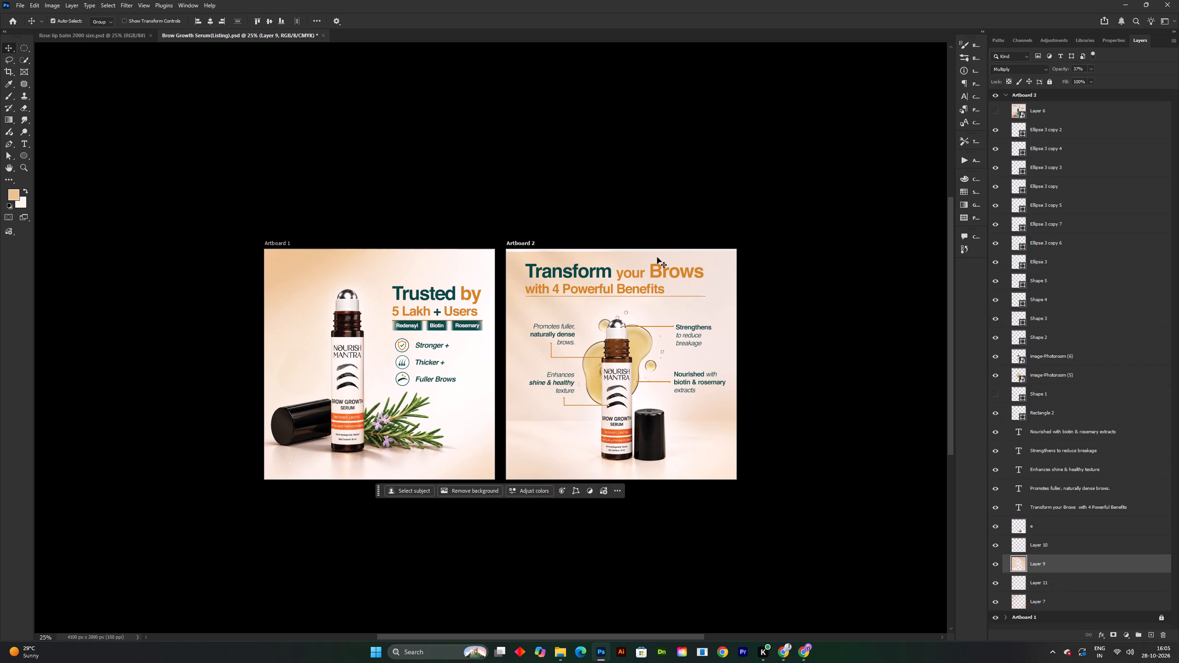
key(Up)
key(Up)
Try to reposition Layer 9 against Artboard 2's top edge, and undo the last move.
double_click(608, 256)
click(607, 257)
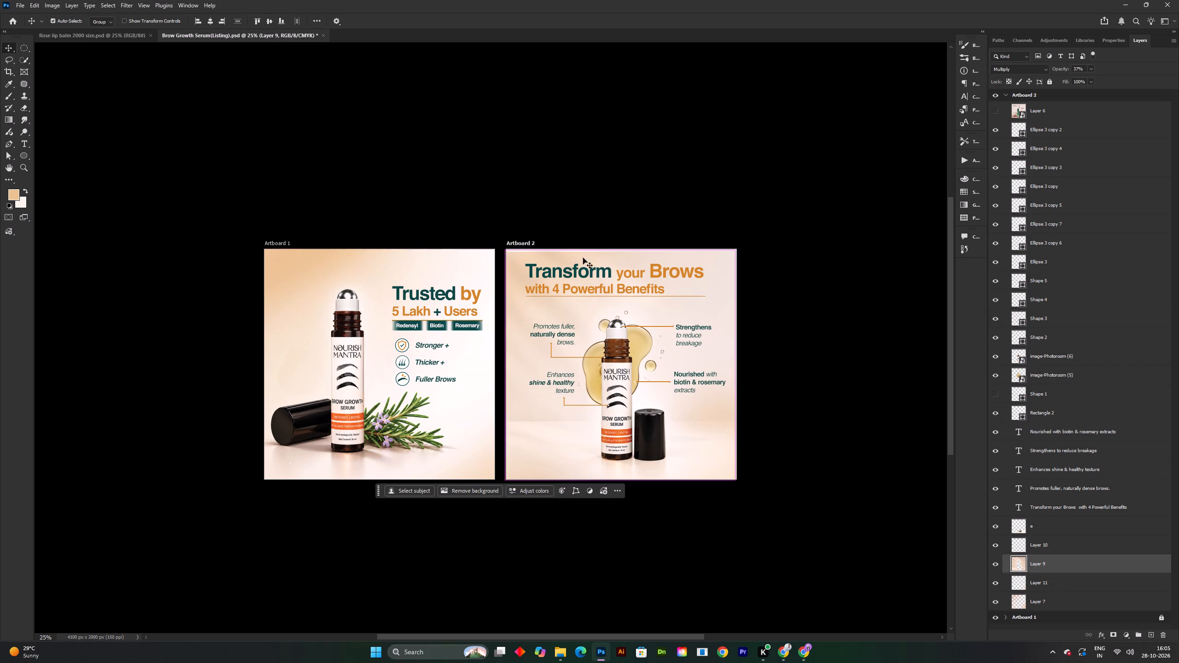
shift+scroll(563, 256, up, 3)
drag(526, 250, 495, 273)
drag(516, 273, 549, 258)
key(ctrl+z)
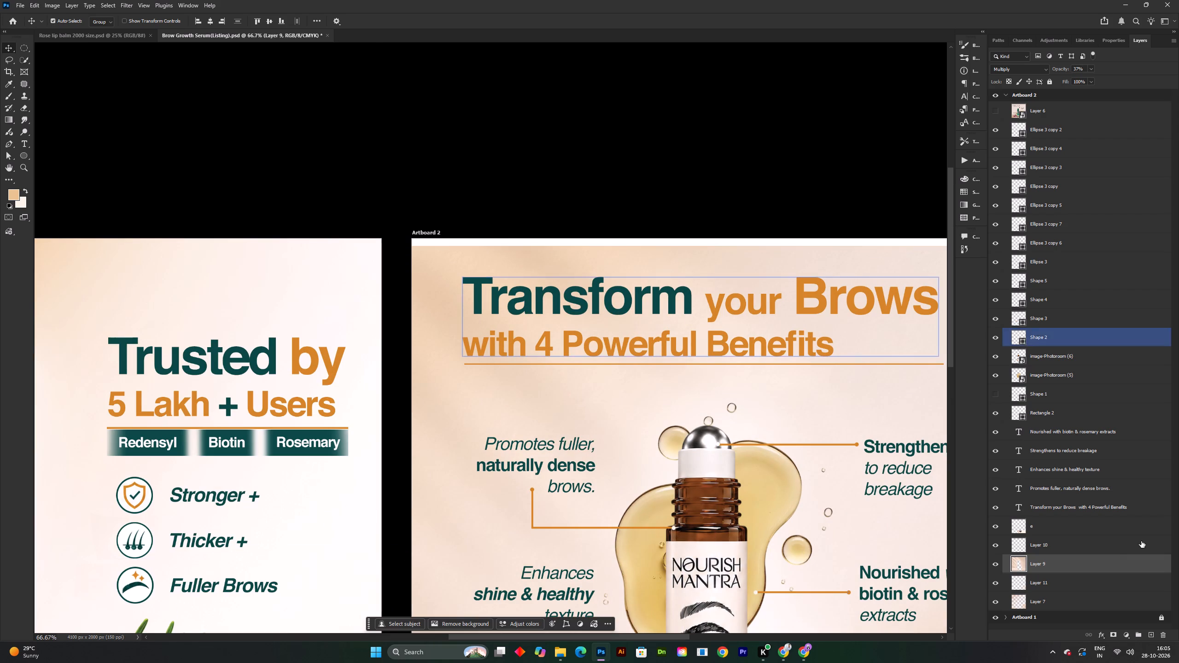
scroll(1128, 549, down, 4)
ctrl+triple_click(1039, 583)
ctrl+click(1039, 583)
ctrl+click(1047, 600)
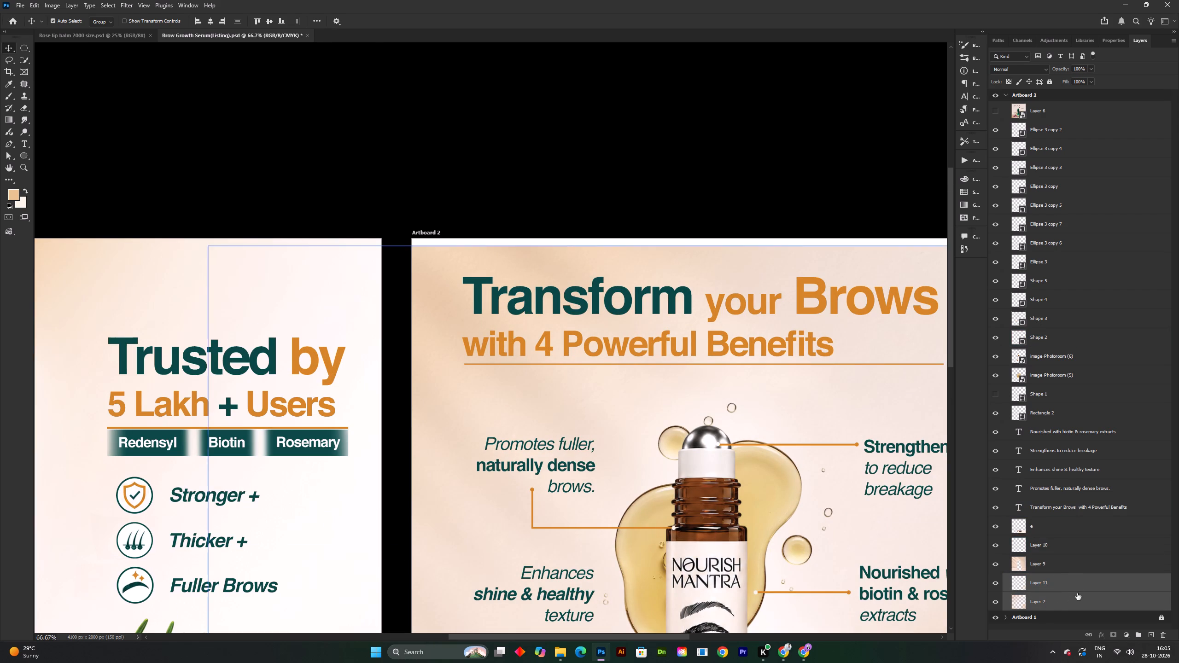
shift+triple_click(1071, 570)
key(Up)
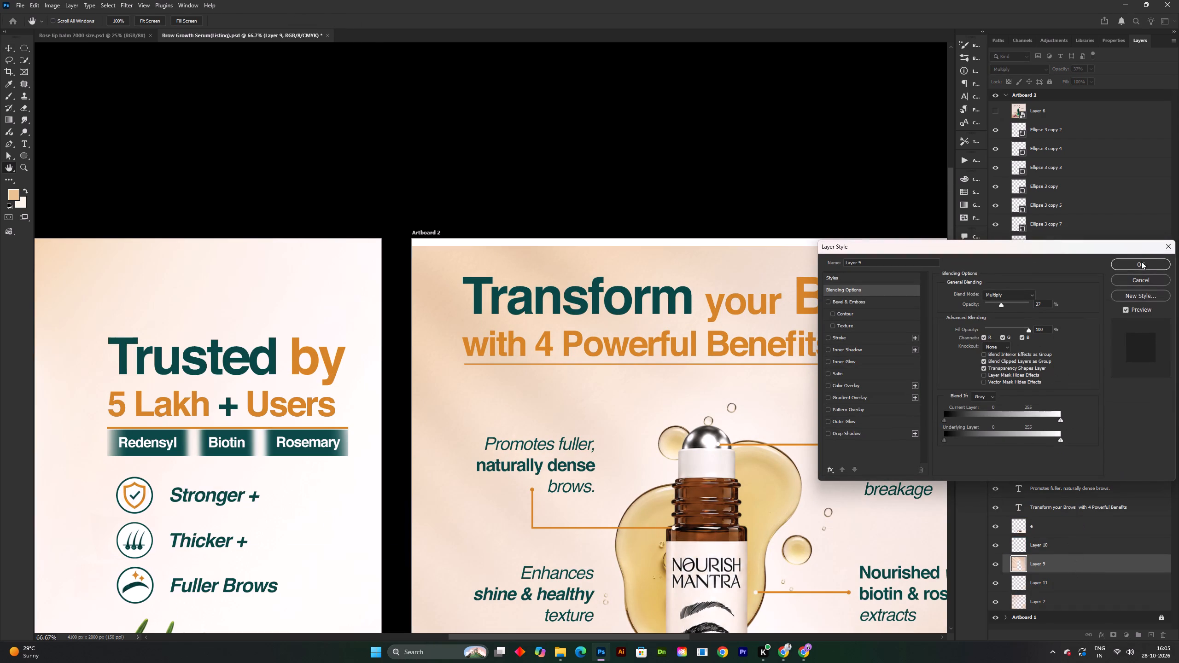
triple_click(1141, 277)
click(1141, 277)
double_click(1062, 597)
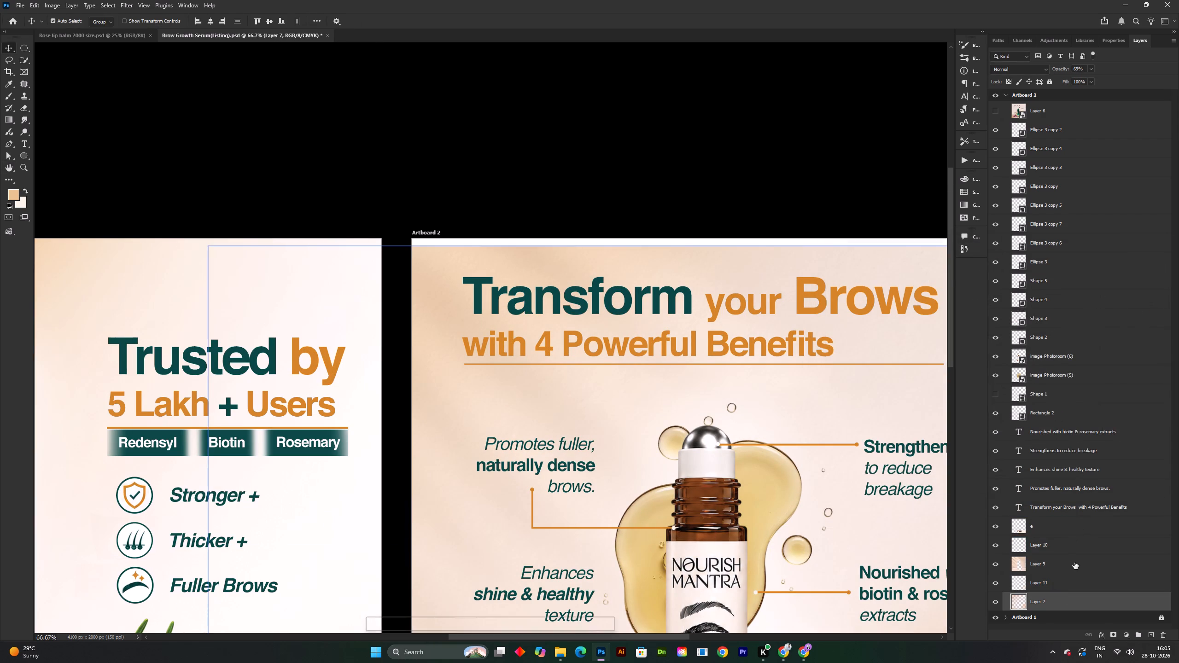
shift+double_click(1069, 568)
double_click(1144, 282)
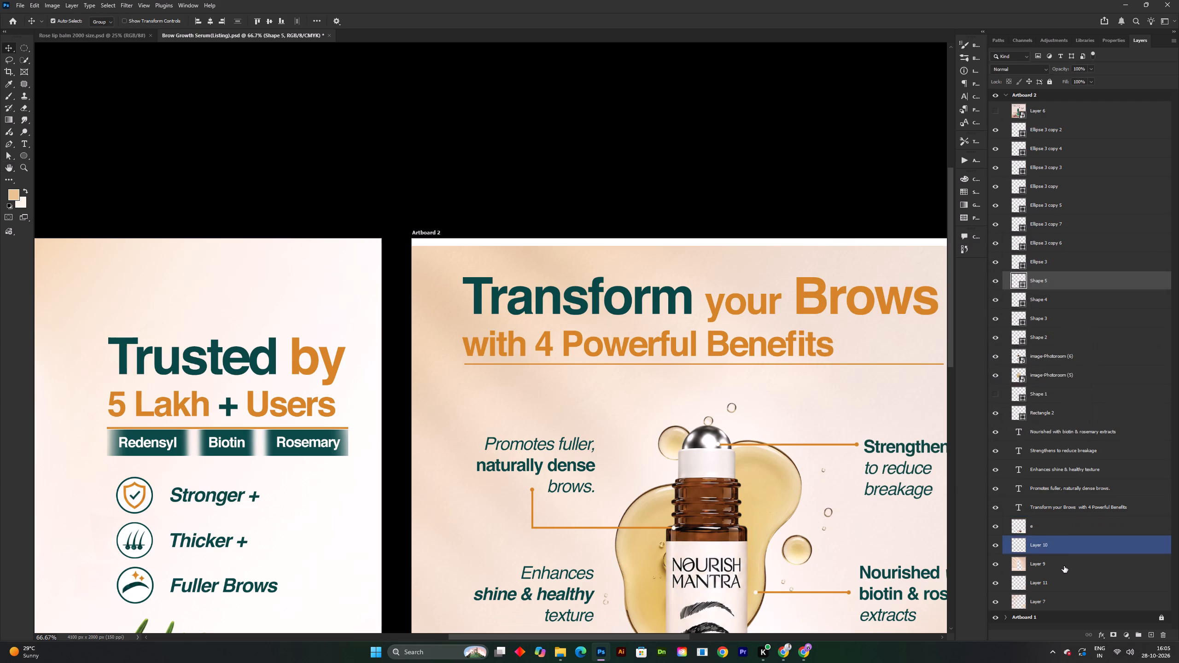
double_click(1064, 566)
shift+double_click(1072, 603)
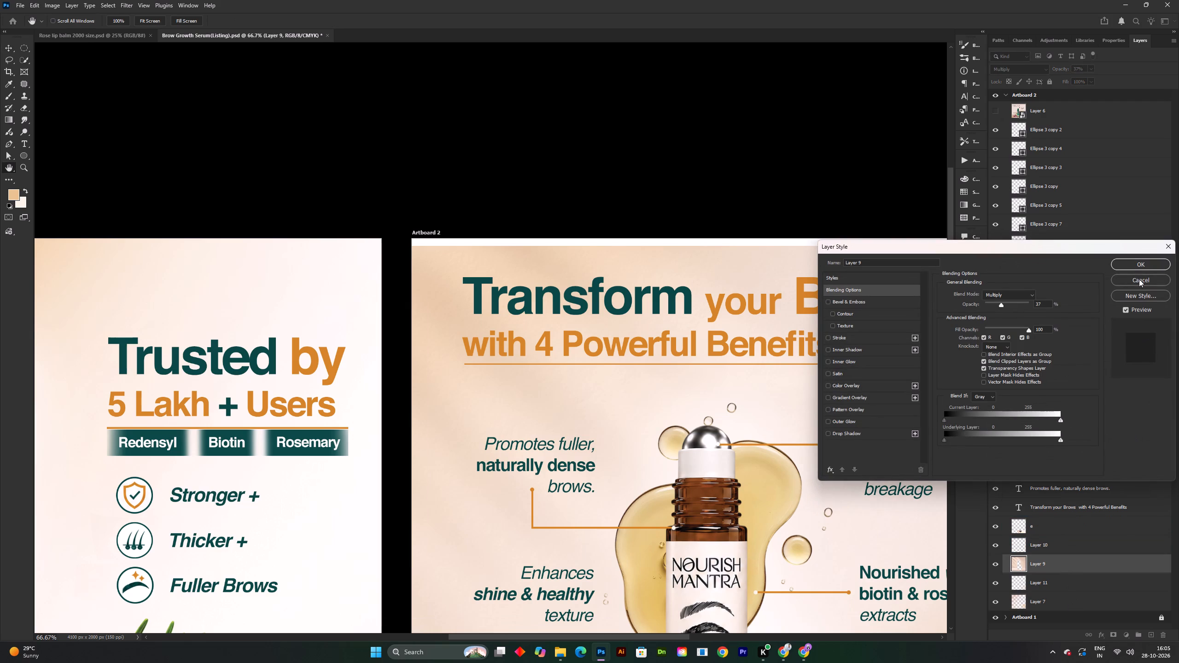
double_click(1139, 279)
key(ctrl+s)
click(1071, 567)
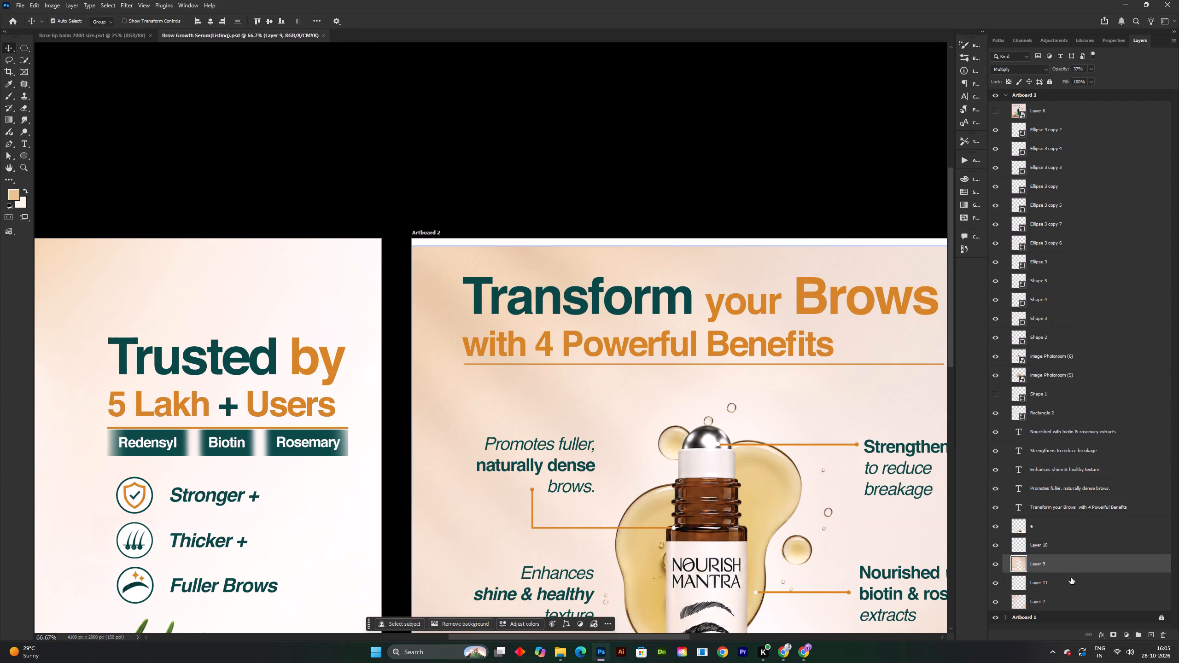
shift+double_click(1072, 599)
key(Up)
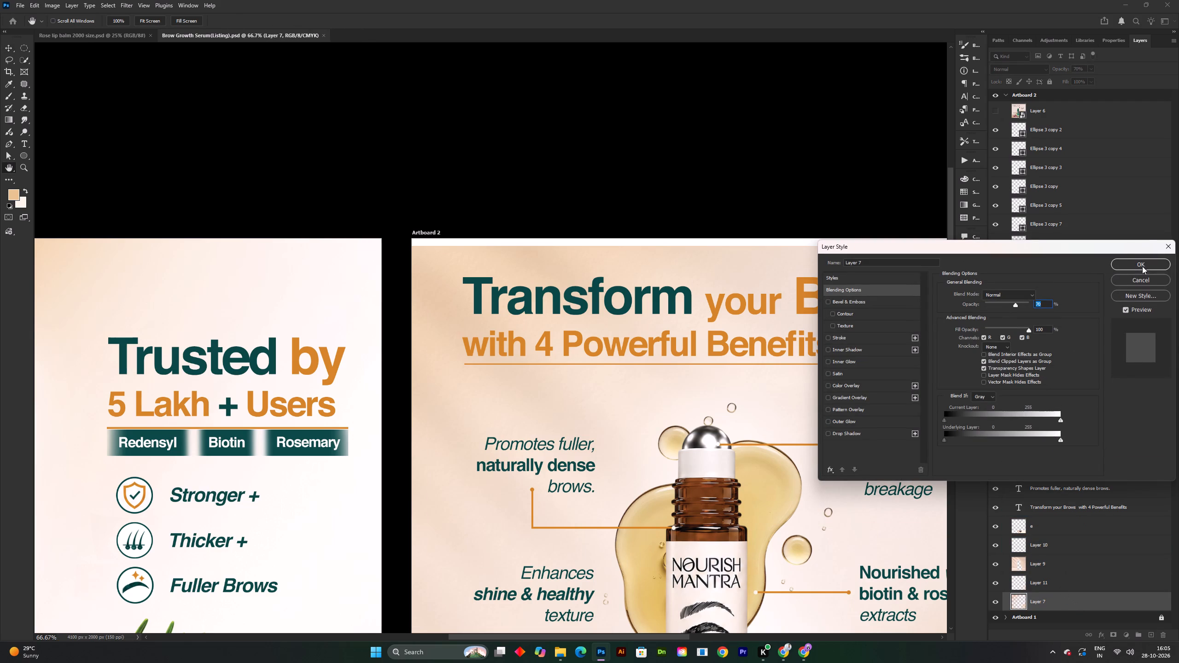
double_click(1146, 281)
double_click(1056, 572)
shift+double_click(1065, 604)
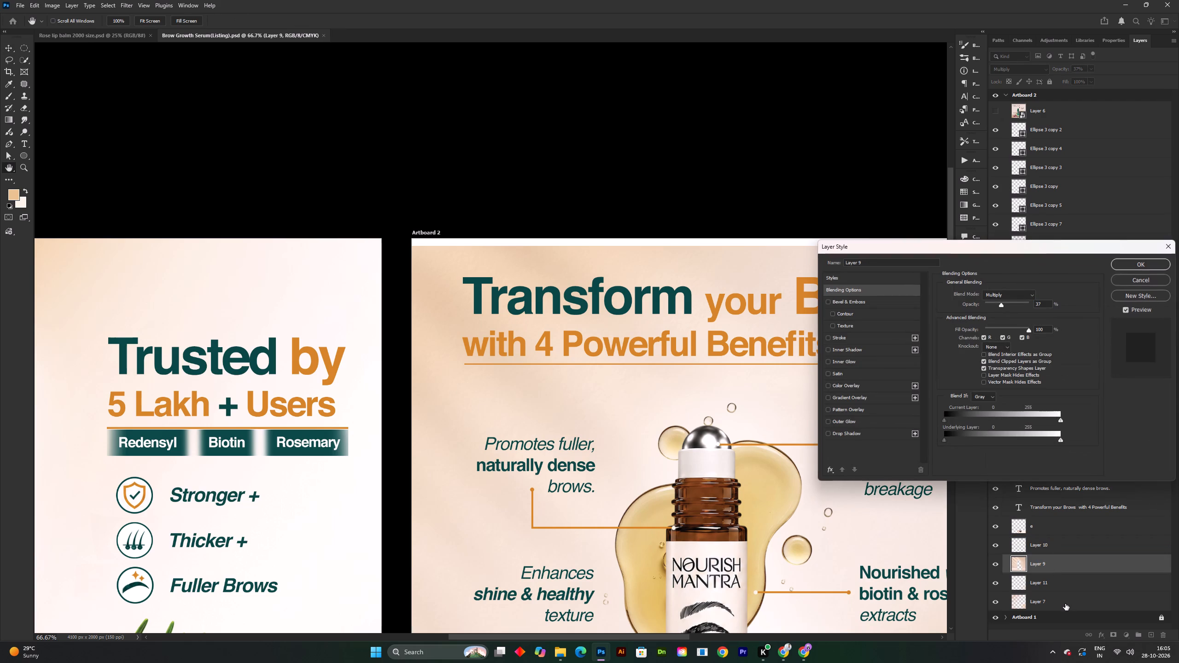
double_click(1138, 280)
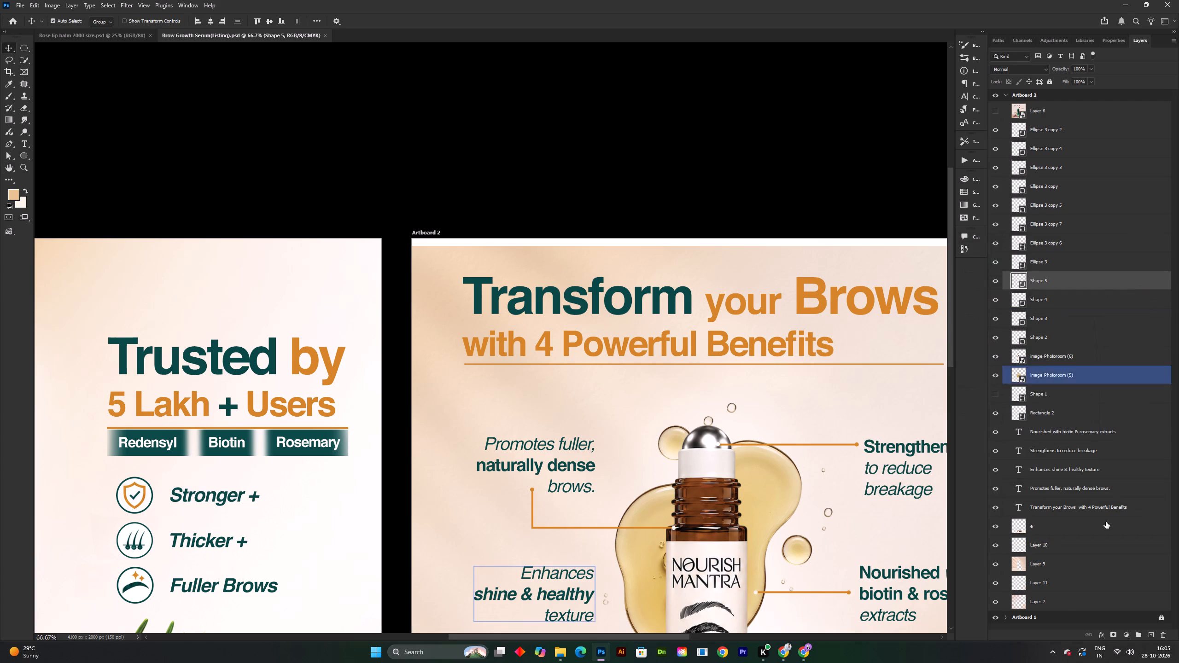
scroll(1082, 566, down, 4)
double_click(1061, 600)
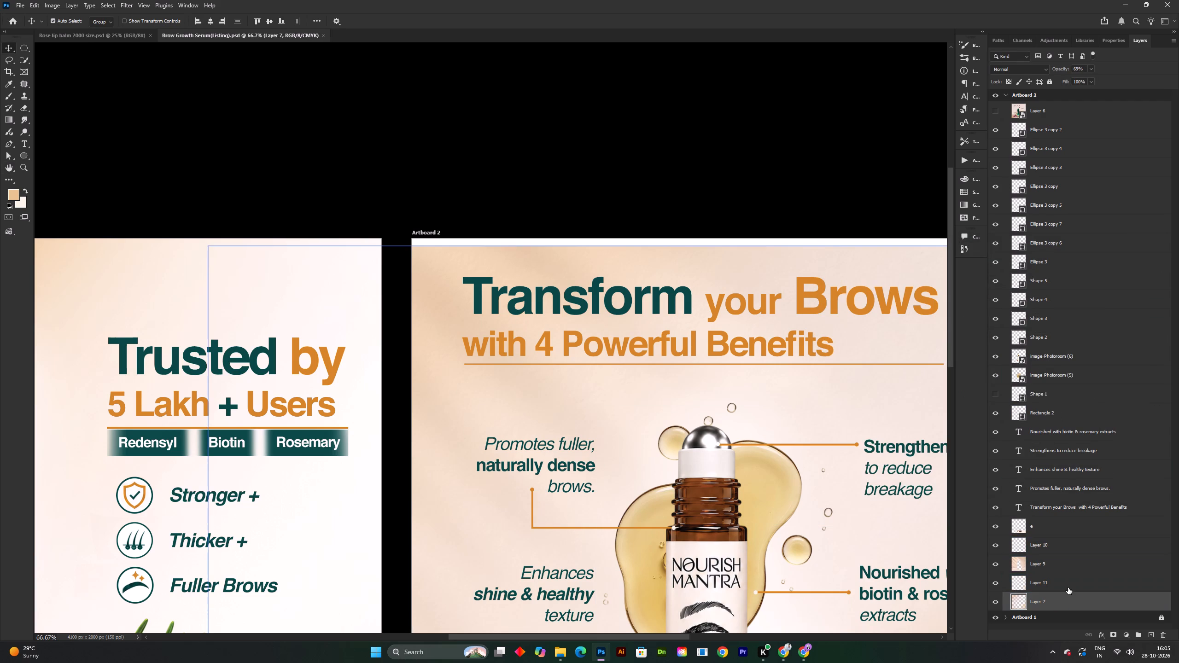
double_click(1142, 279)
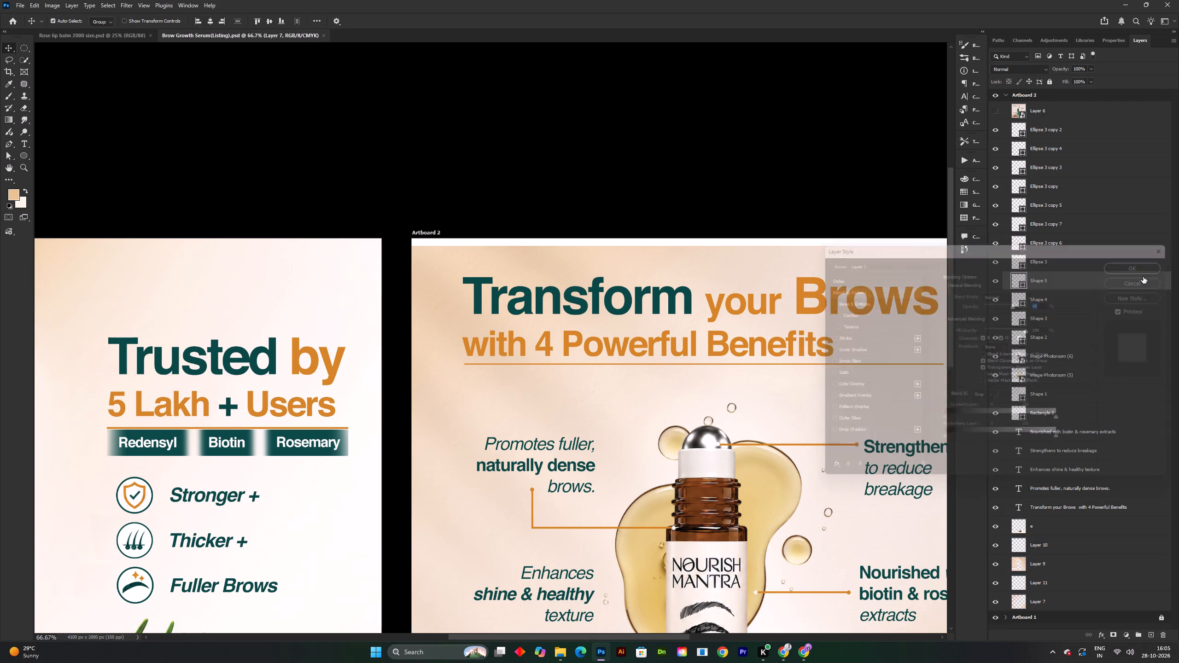
Move background Layers 9, 11 and 7 up together to cover the white strip at Artboard 2's top edge, and save the document.
click(1076, 561)
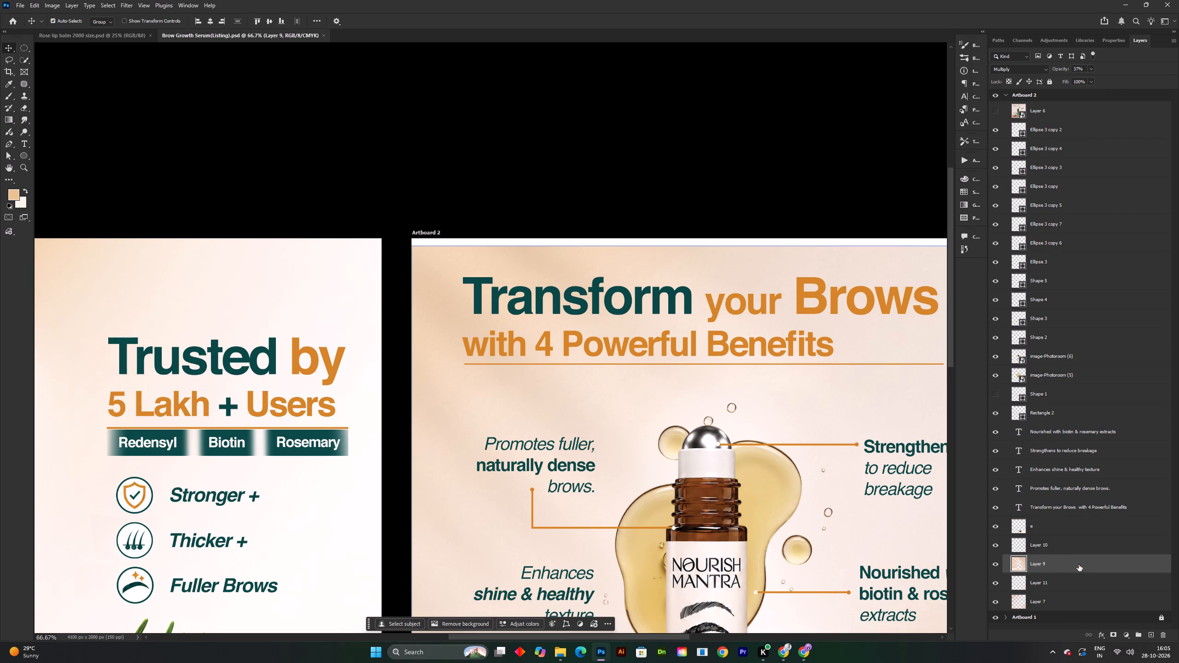
shift+click(1078, 600)
key(Up)
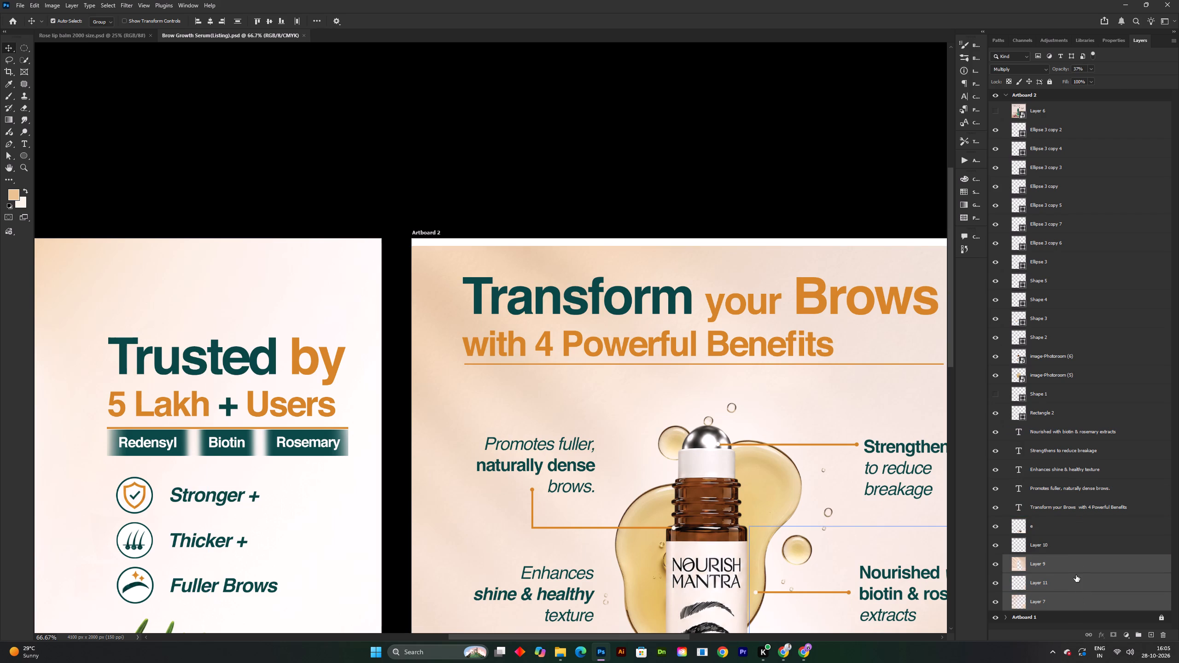
key(Up)
key(Up)
key(Up)
key(Up)
key(Up)
key(Up)
key(Up)
key(Up)
key(Up)
key(Up)
key(Up)
shift+scroll(759, 395, down, 3)
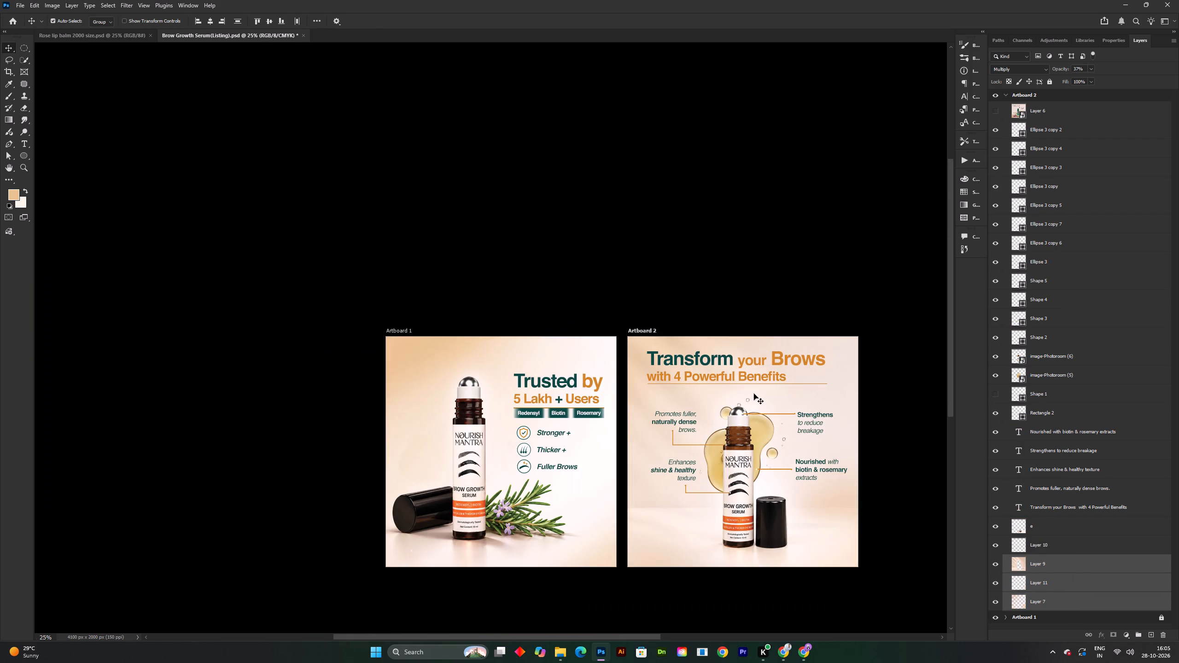
key(space)
drag(731, 384, 633, 309)
click(661, 191)
key(ctrl+s)
click(863, 464)
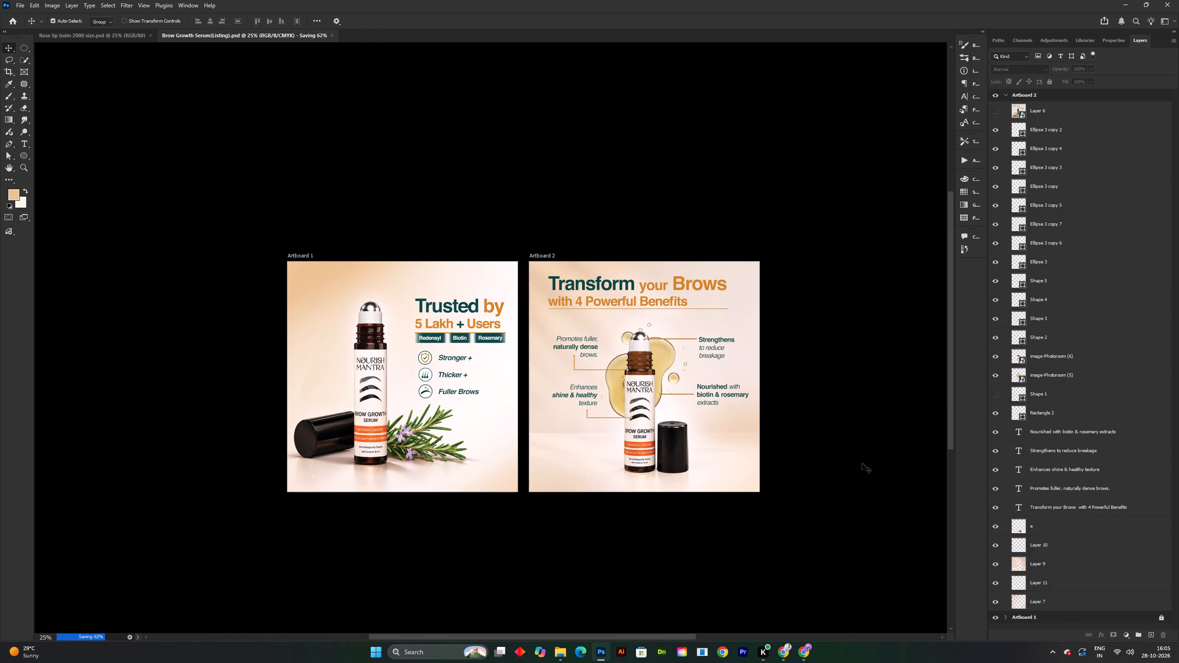
key(ctrl+s)
key(space)
drag(840, 476, 840, 487)
click(840, 487)
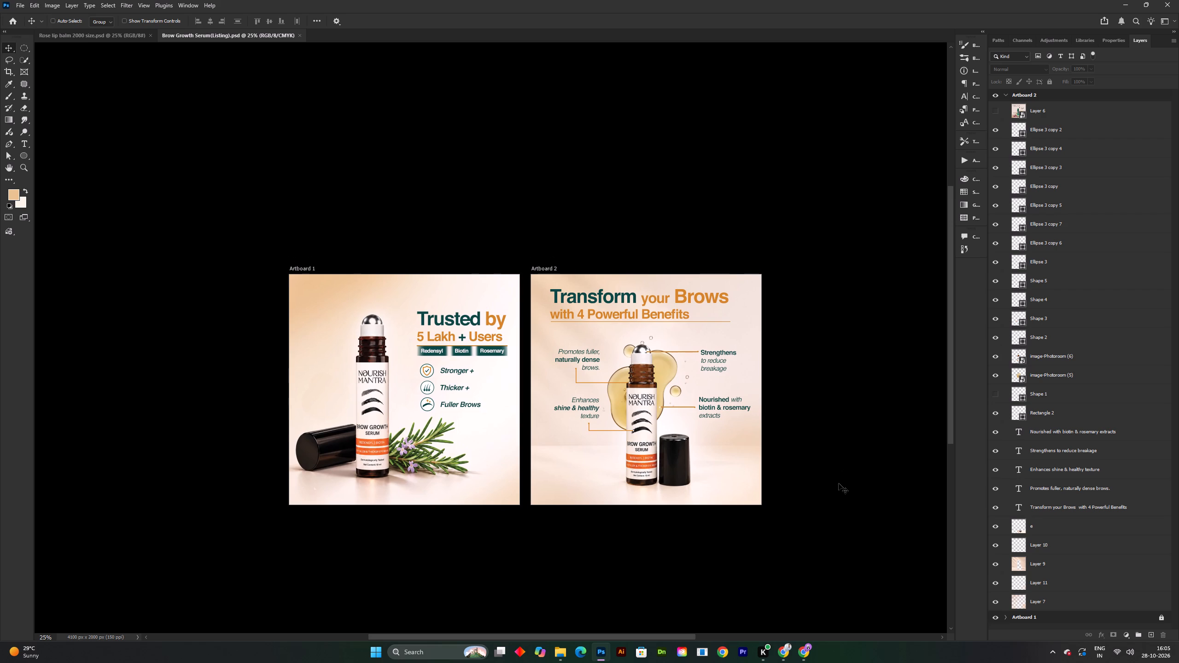
key(ctrl+s)
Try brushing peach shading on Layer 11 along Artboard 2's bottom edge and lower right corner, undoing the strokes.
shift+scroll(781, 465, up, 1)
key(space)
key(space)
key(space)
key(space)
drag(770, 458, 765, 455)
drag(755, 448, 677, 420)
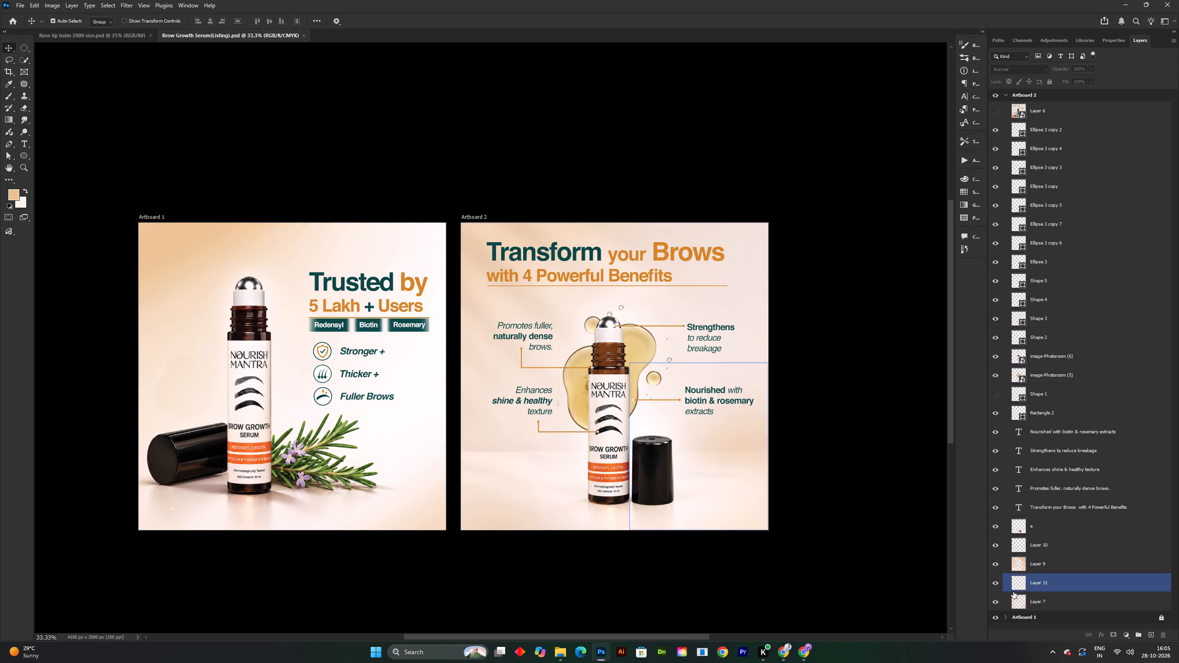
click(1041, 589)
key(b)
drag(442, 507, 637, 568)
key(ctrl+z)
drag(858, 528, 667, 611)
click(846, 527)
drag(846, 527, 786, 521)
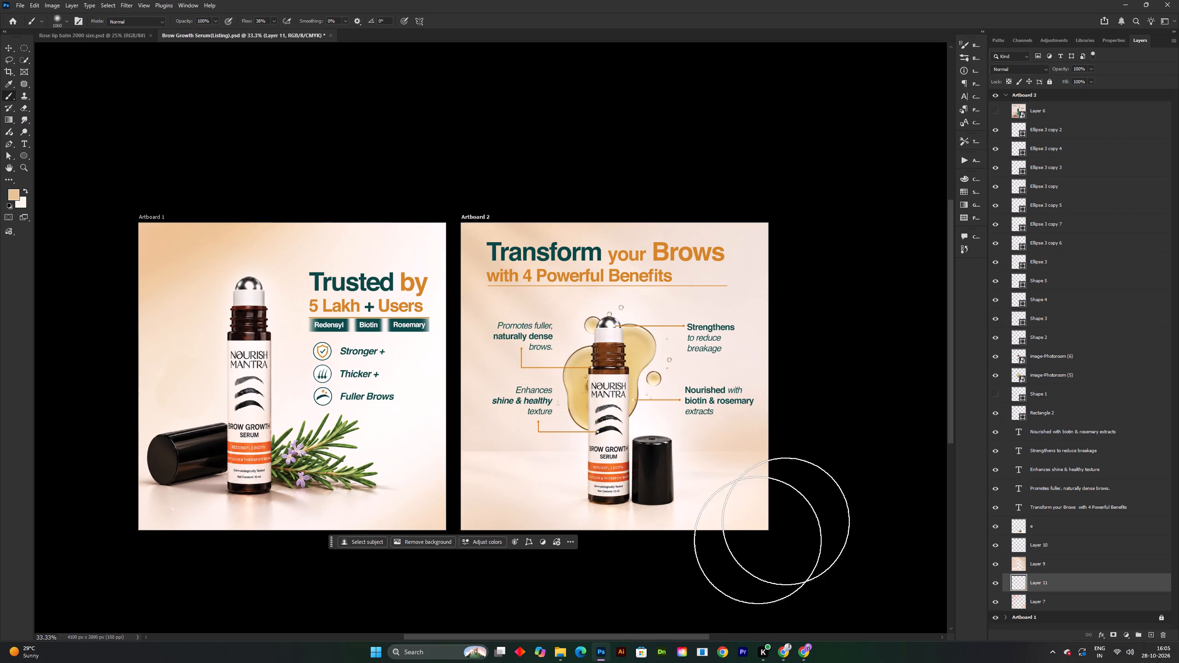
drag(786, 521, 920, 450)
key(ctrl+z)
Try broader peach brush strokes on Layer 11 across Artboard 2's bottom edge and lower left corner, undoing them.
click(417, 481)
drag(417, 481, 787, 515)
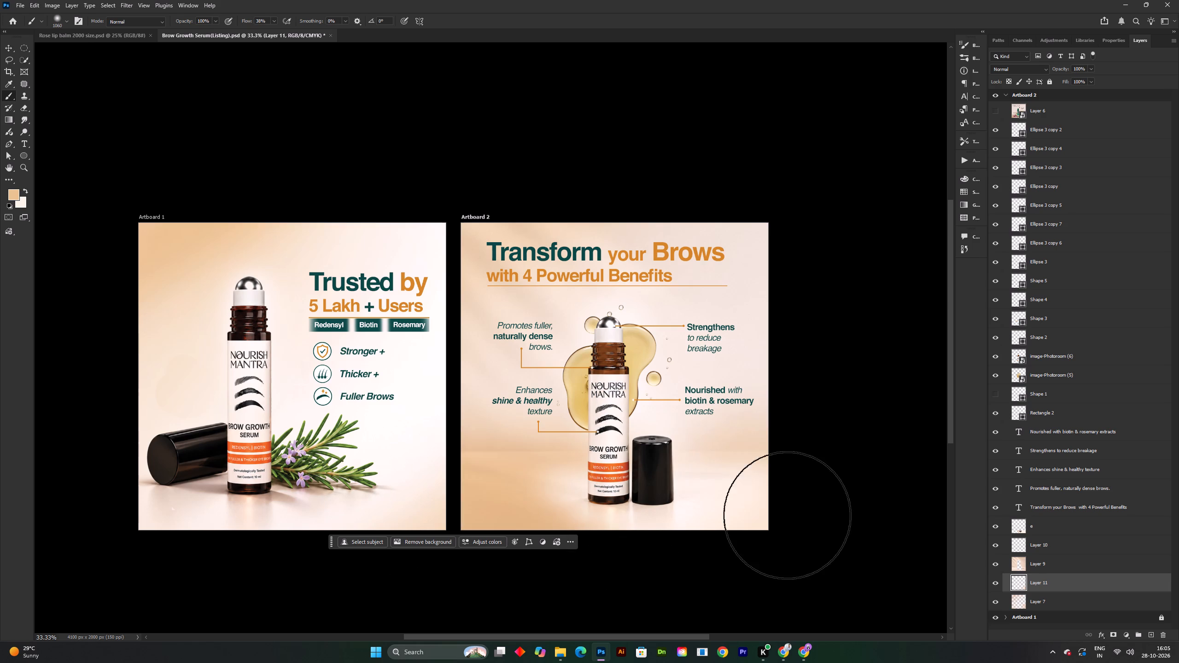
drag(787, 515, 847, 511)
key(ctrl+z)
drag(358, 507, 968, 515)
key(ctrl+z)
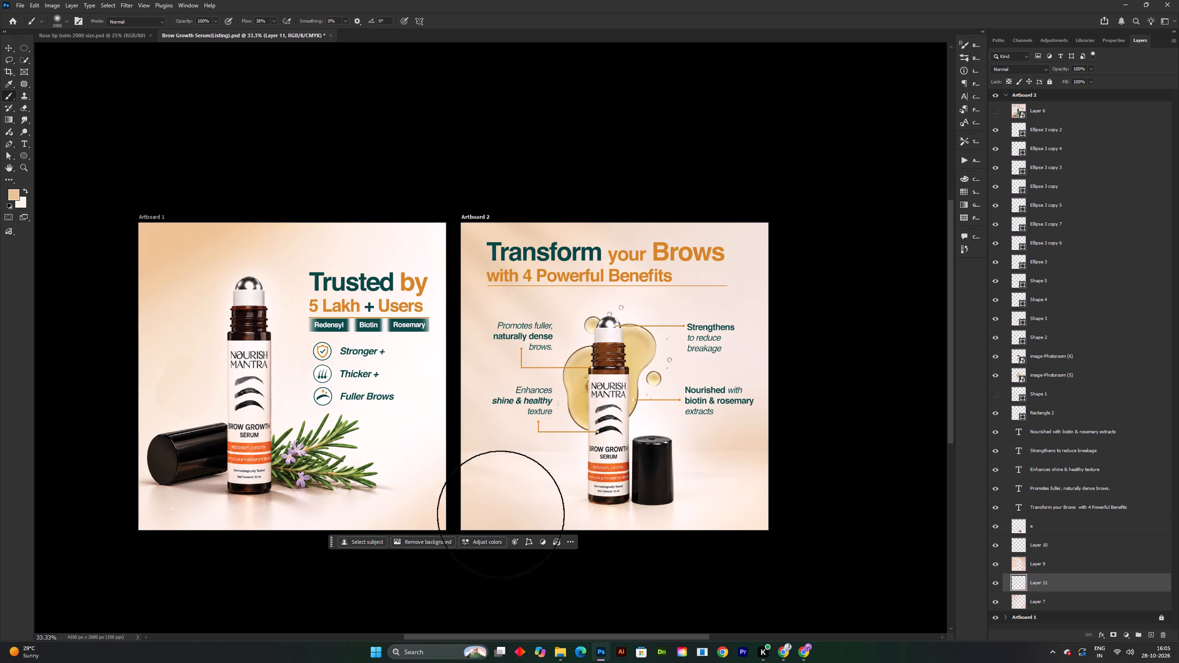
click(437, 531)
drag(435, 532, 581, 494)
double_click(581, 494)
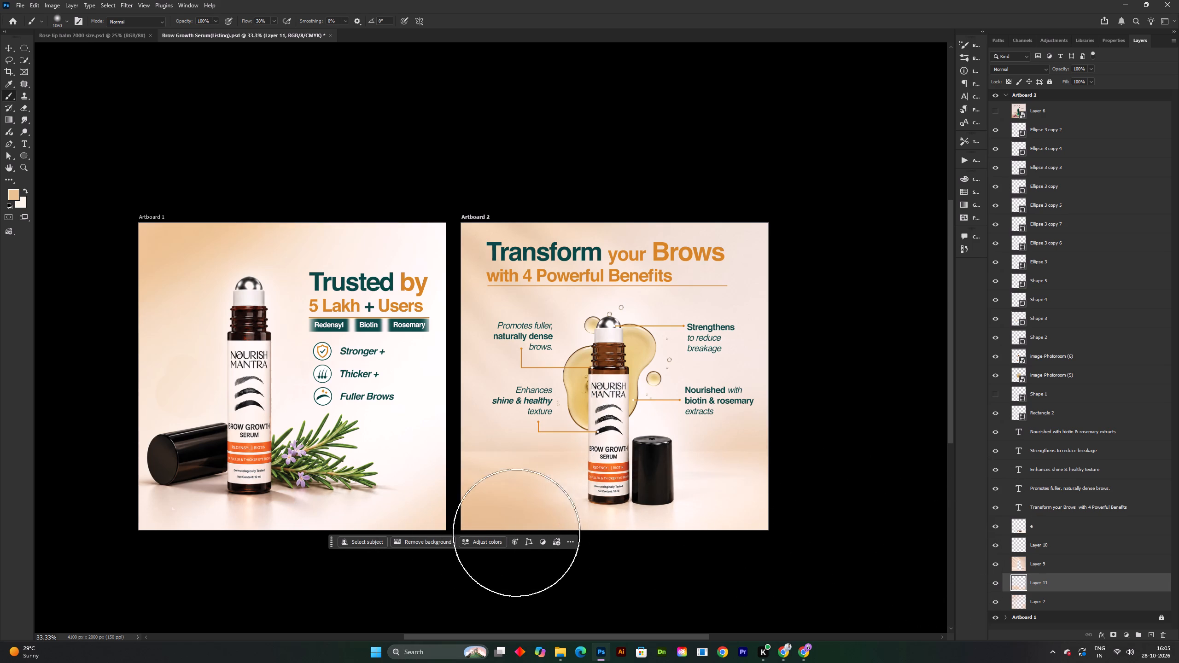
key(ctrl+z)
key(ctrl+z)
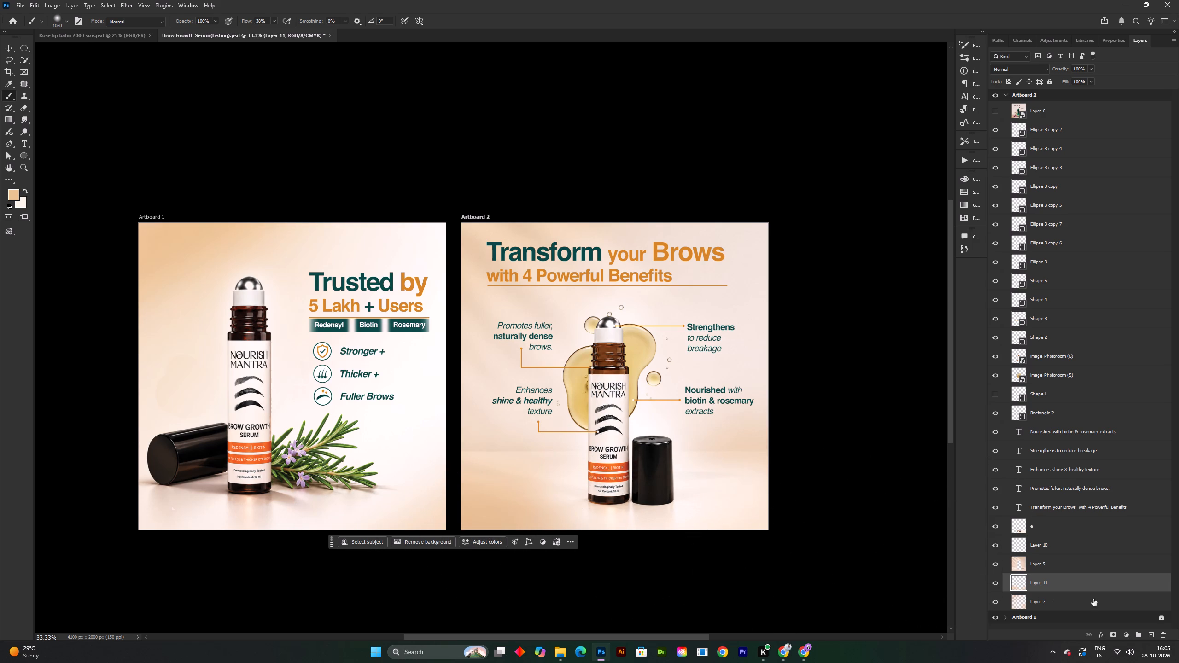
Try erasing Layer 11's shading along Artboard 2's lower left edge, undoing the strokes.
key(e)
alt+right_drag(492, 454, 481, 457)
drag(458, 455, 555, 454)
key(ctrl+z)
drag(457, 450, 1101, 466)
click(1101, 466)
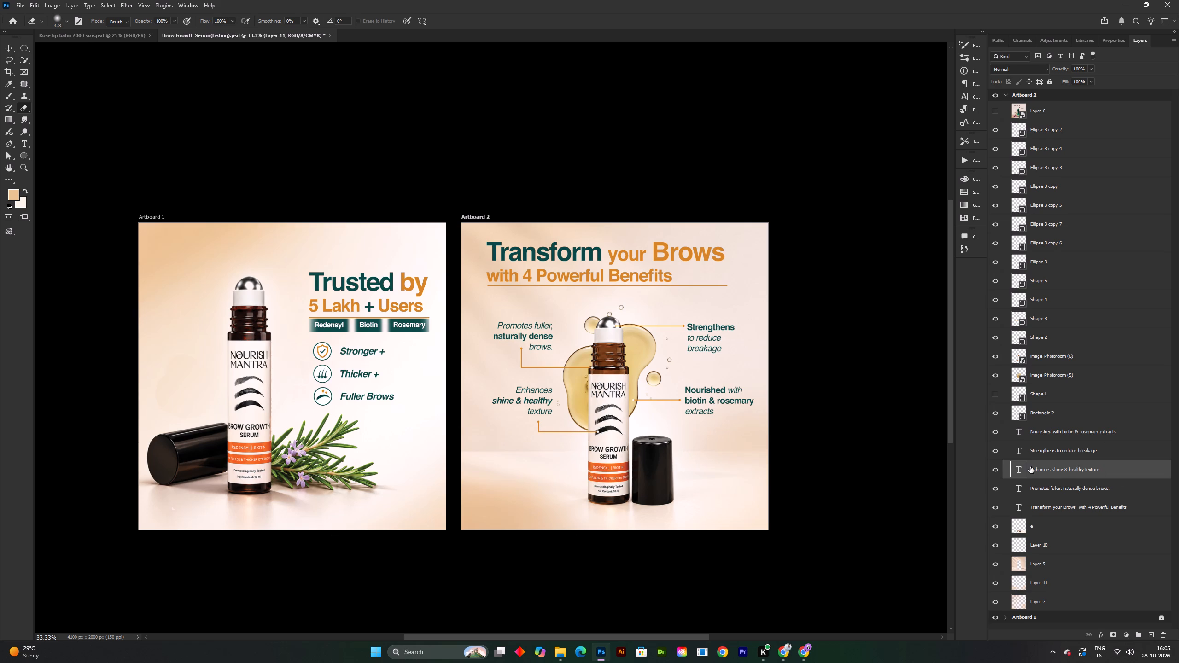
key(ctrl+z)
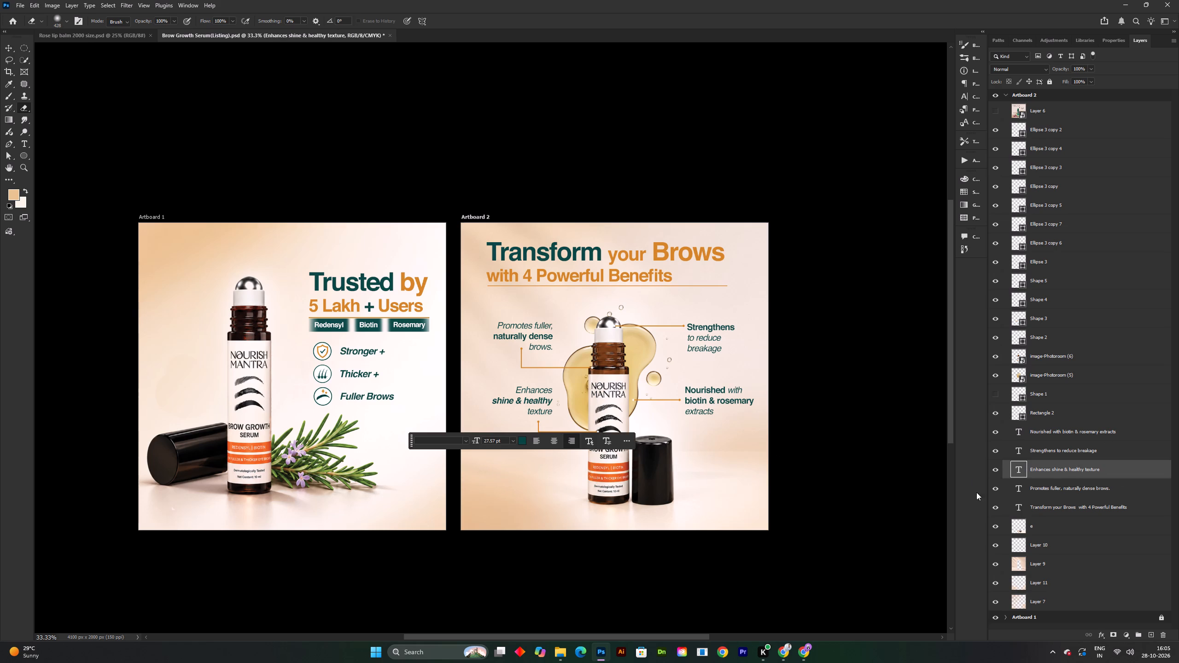
On Layer 10, erase with single dabs near Artboard 2's lower left edge and lower right area, and save the document.
click(1050, 529)
click(1059, 541)
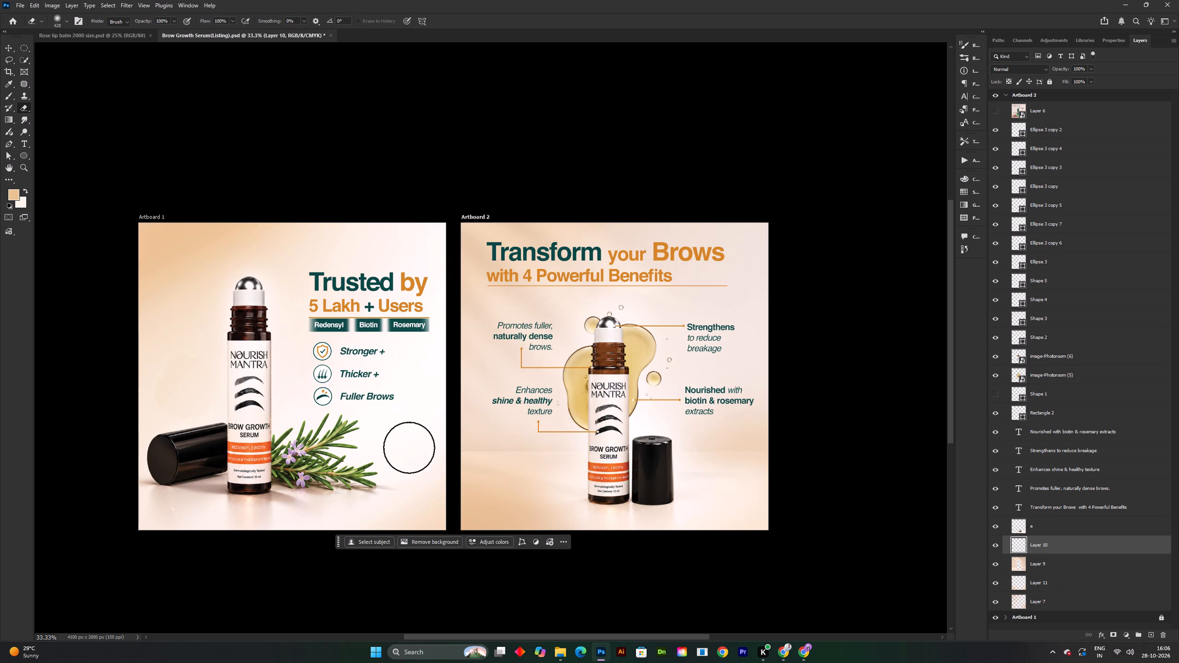
double_click(453, 471)
shift+click(735, 483)
key(v)
key(ctrl+s)
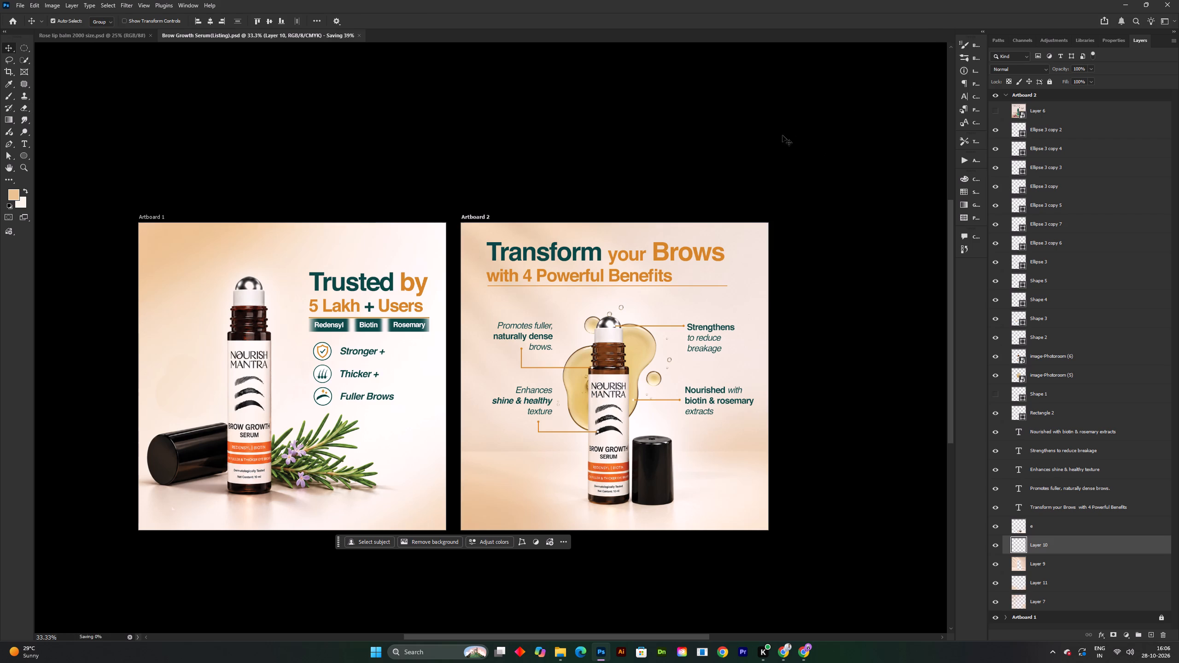
key(ctrl+s)
key(space)
key(space)
drag(770, 154, 776, 166)
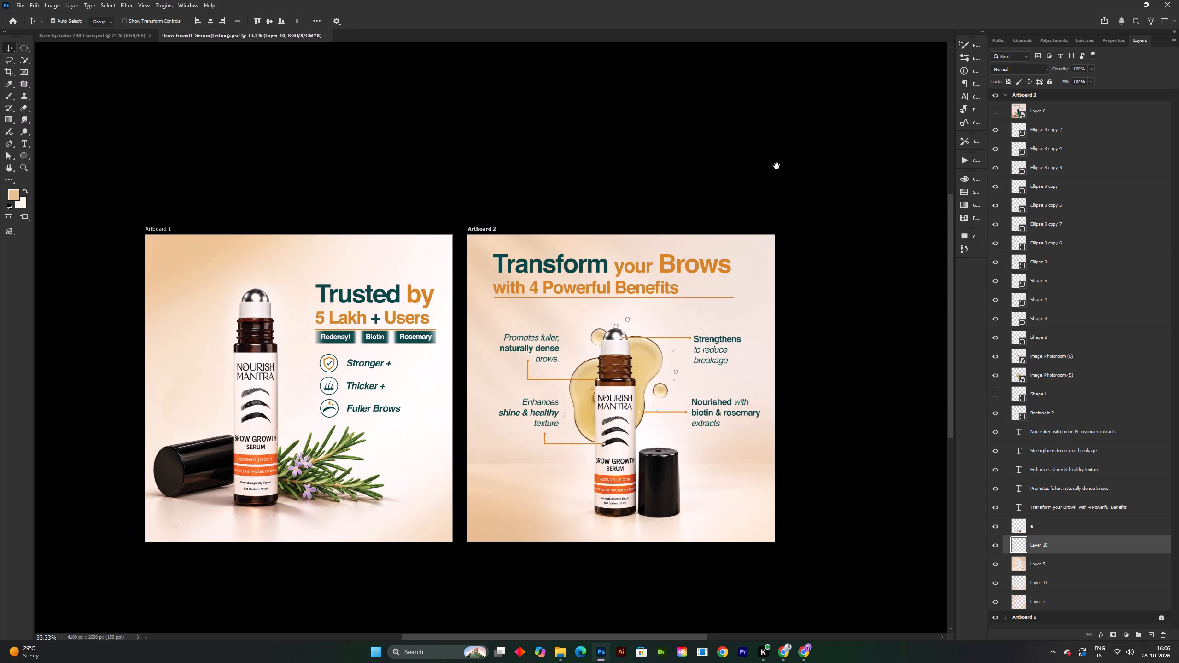
drag(776, 166, 776, 165)
key(ctrl+s)
Review the layout of both artboards, examine Artboard 2 up close, and keep the document saved.
key(space)
key(space)
key(space)
key(space)
key(space)
key(space)
key(space)
key(space)
key(space)
key(space)
key(space)
key(space)
key(space)
key(space)
key(space)
key(space)
key(space)
key(space)
key(space)
key(space)
drag(715, 159, 710, 158)
drag(708, 160, 703, 157)
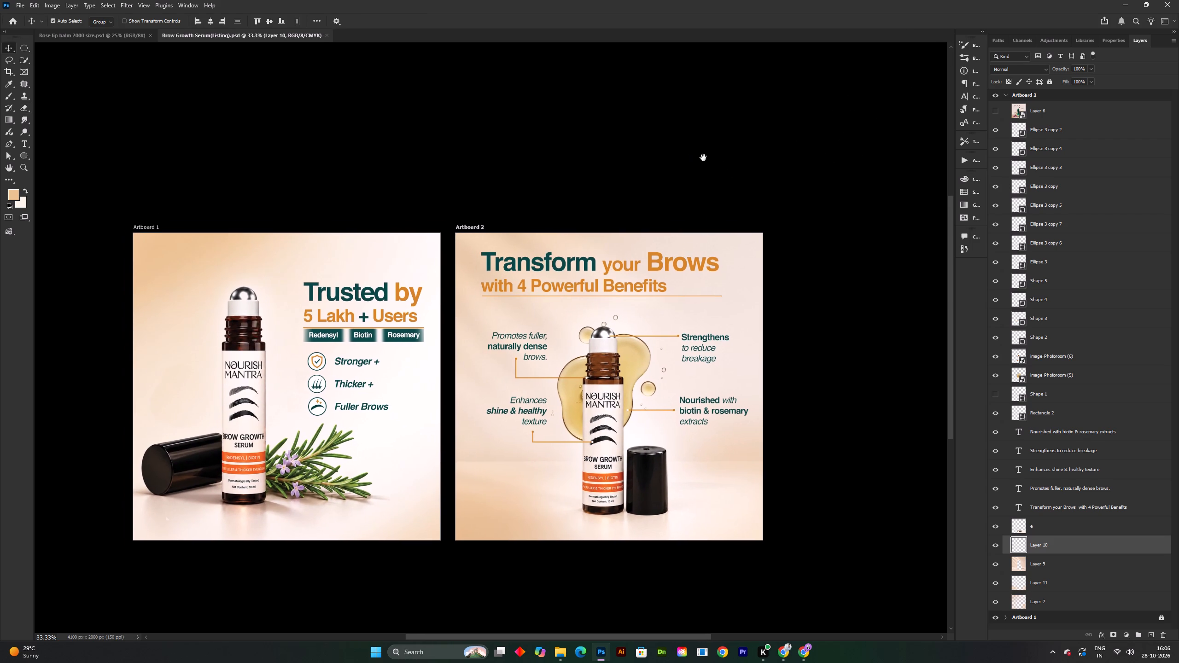
drag(703, 157, 704, 157)
key(space)
key(space)
key(space)
key(space)
key(space)
key(space)
key(space)
key(space)
key(space)
key(space)
key(space)
key(space)
key(space)
key(space)
key(space)
key(space)
key(space)
key(space)
key(space)
key(space)
drag(704, 155, 701, 138)
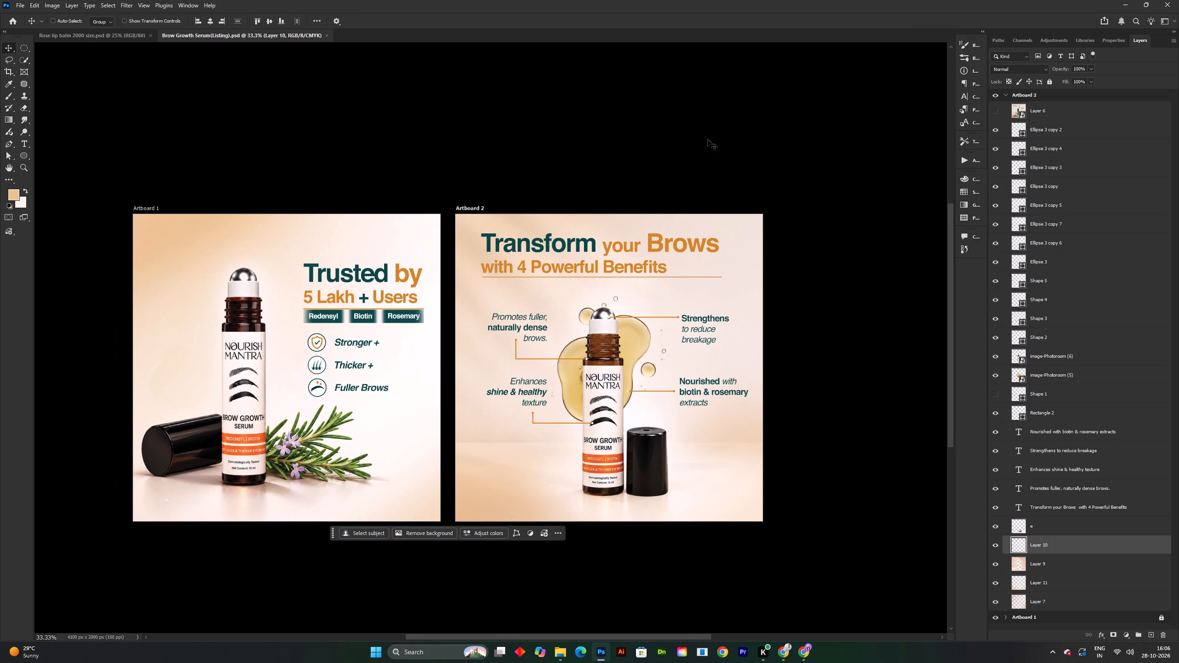
key(ctrl+s)
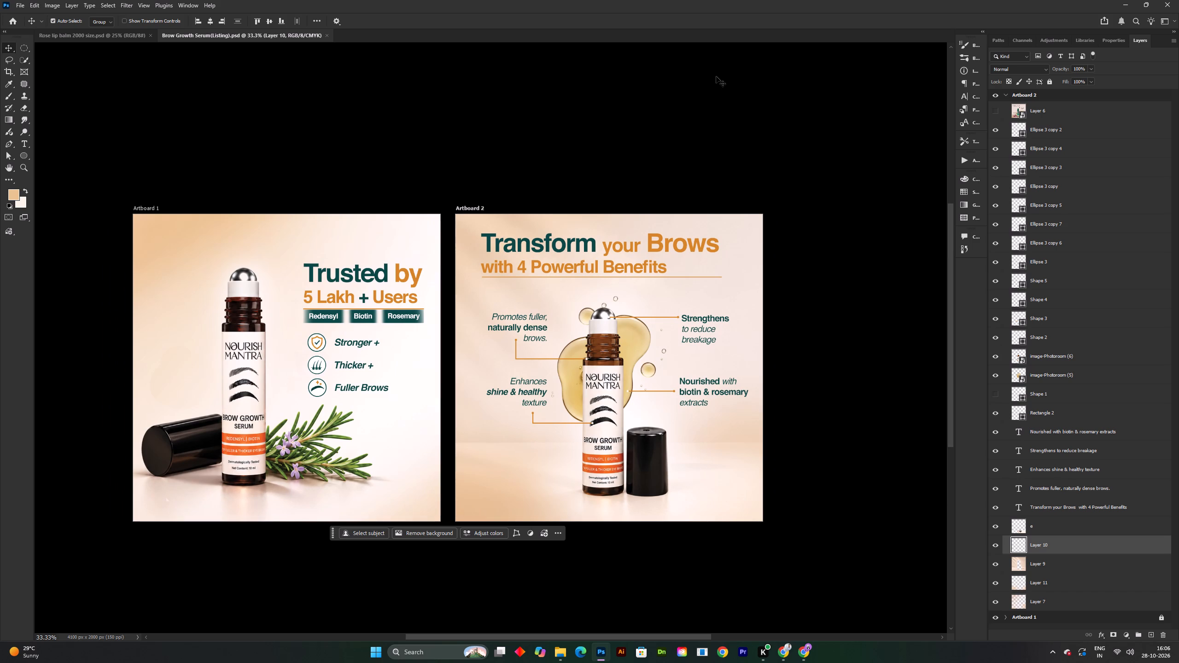
key(ctrl+s)
key(ctrl+s)
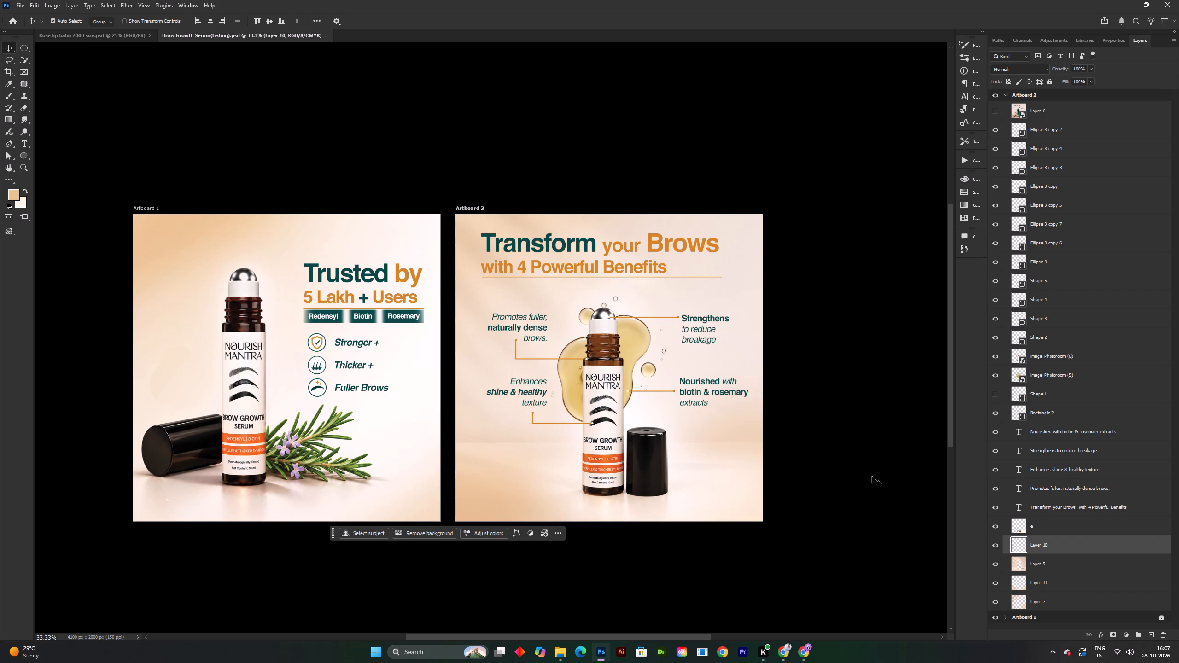
shift+scroll(704, 346, up, 1)
key(space)
drag(704, 350, 710, 350)
click(710, 350)
key(ctrl+s)
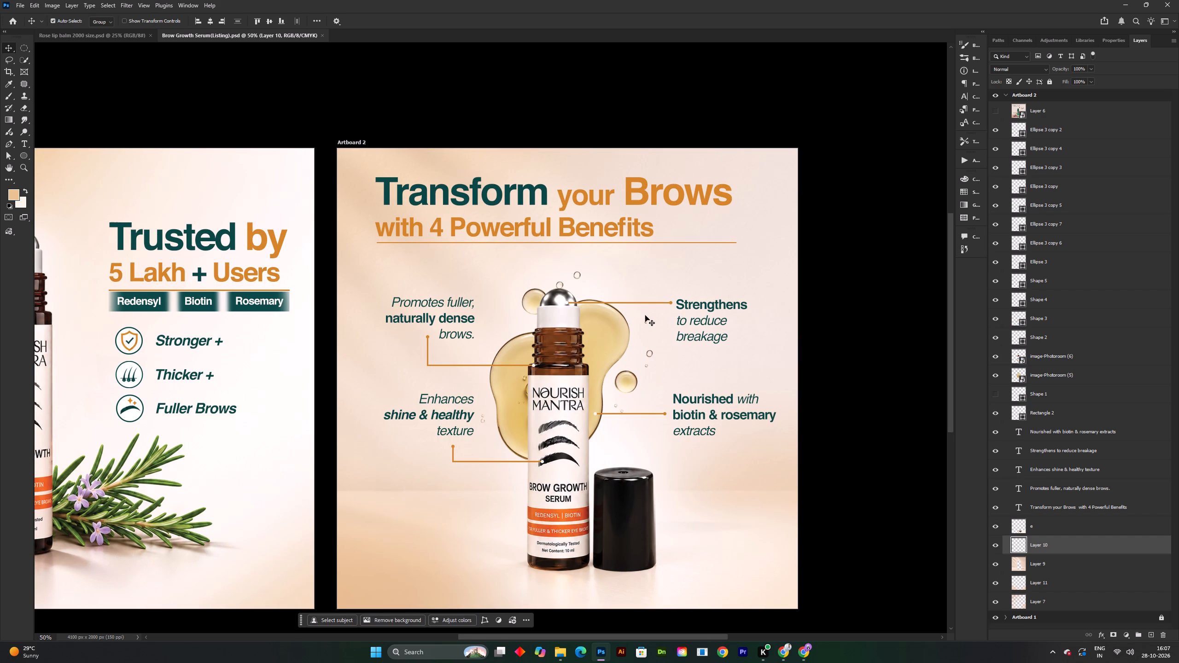
key(space)
drag(641, 313, 642, 296)
click(642, 296)
key(ctrl+s)
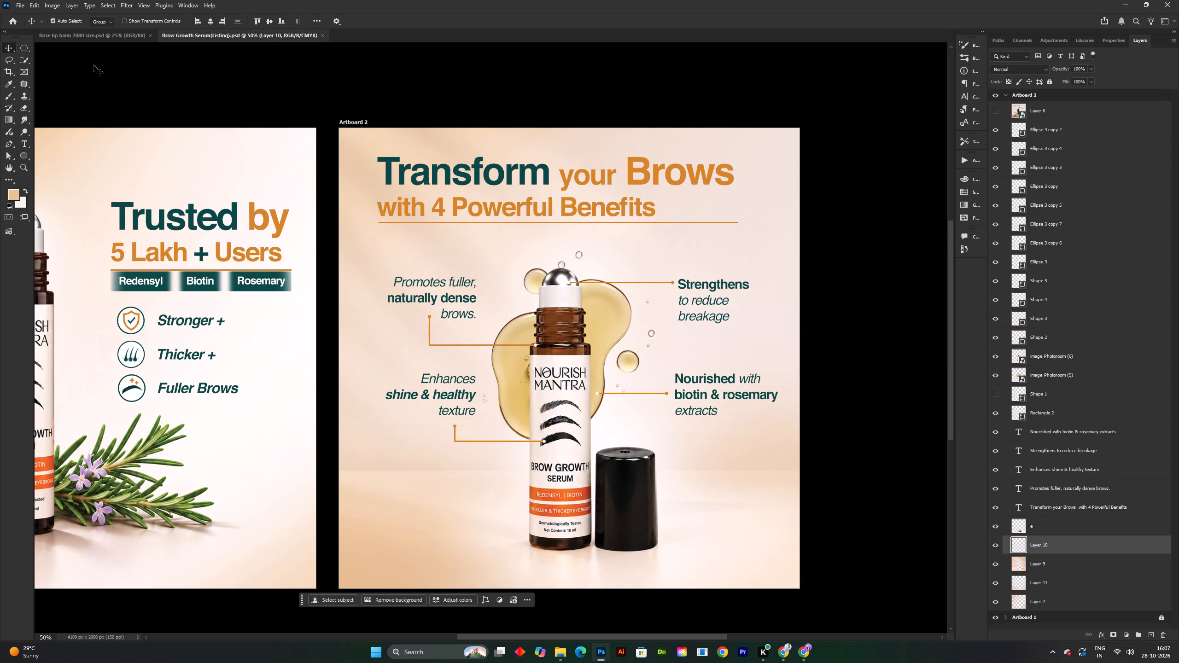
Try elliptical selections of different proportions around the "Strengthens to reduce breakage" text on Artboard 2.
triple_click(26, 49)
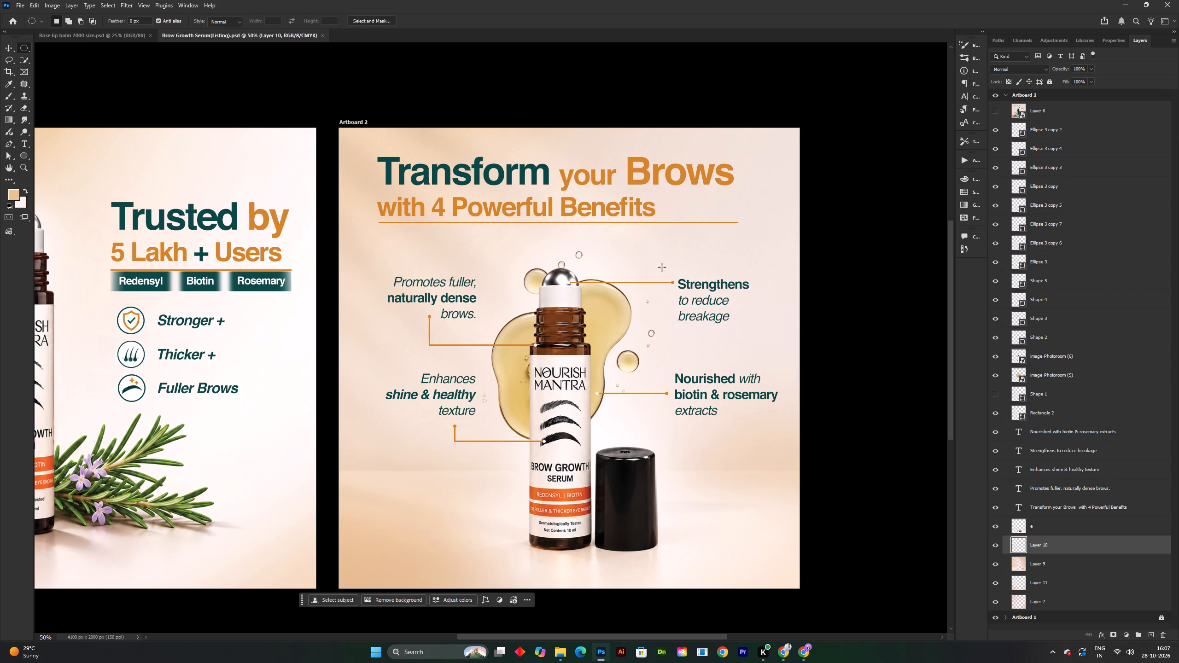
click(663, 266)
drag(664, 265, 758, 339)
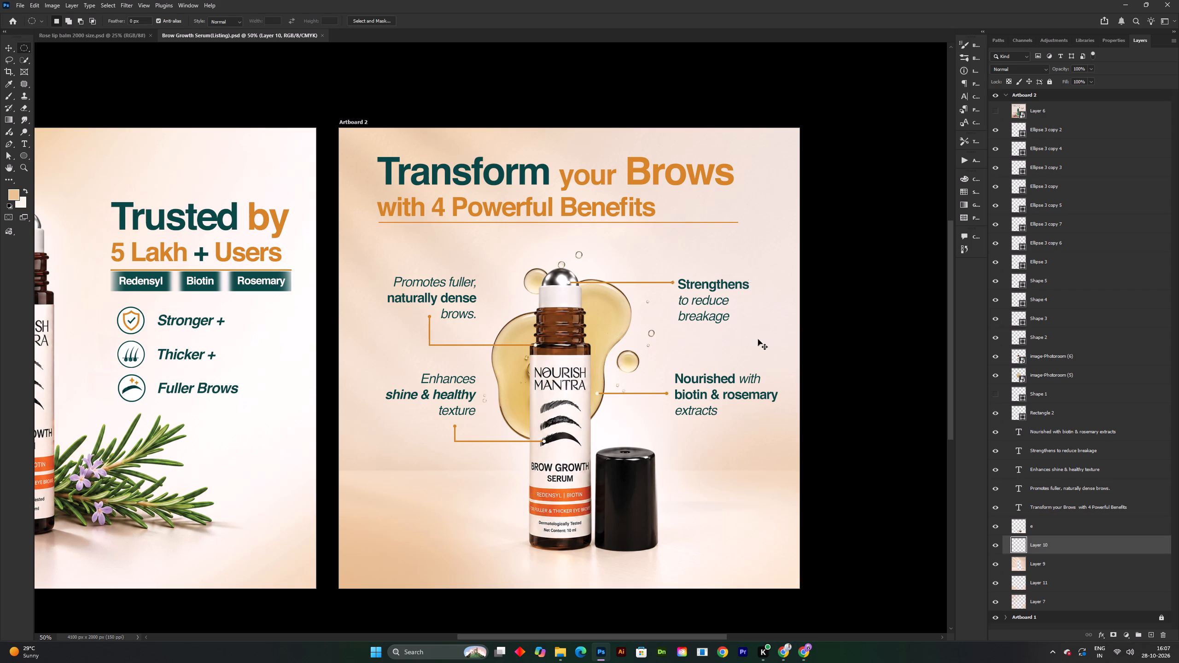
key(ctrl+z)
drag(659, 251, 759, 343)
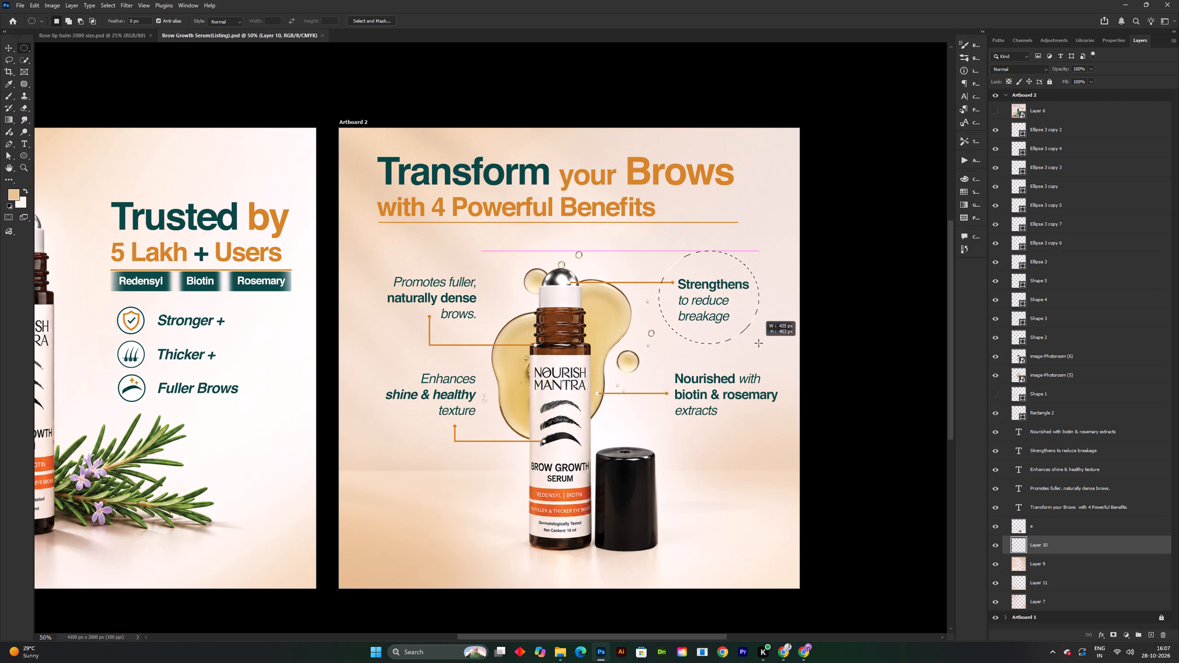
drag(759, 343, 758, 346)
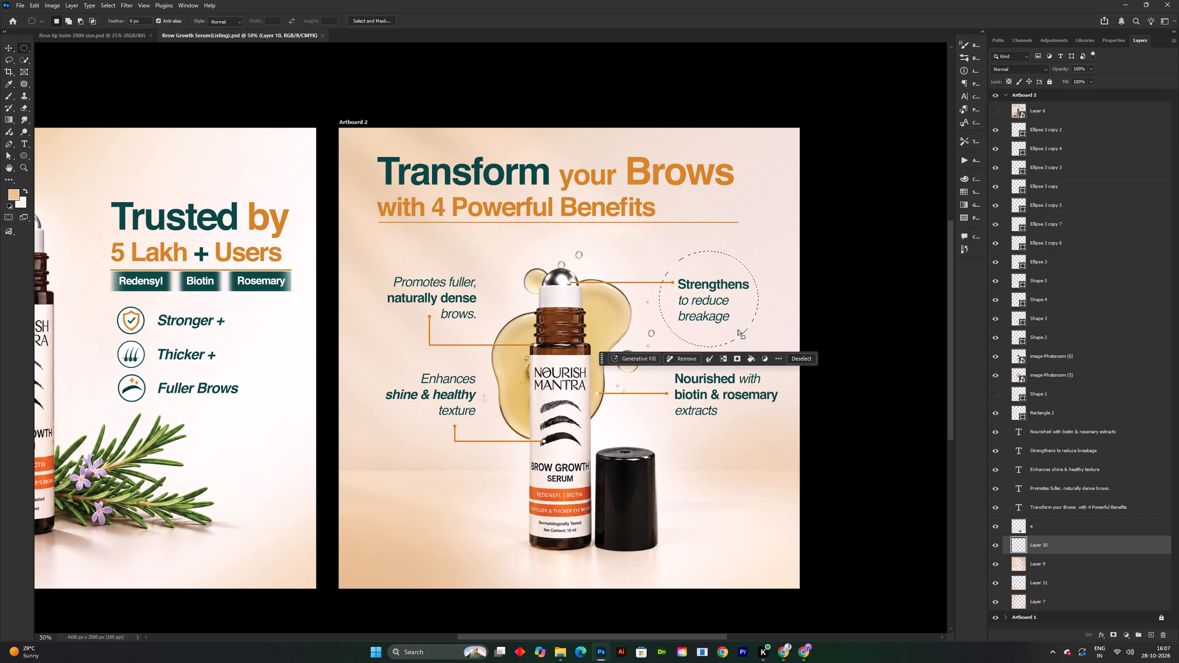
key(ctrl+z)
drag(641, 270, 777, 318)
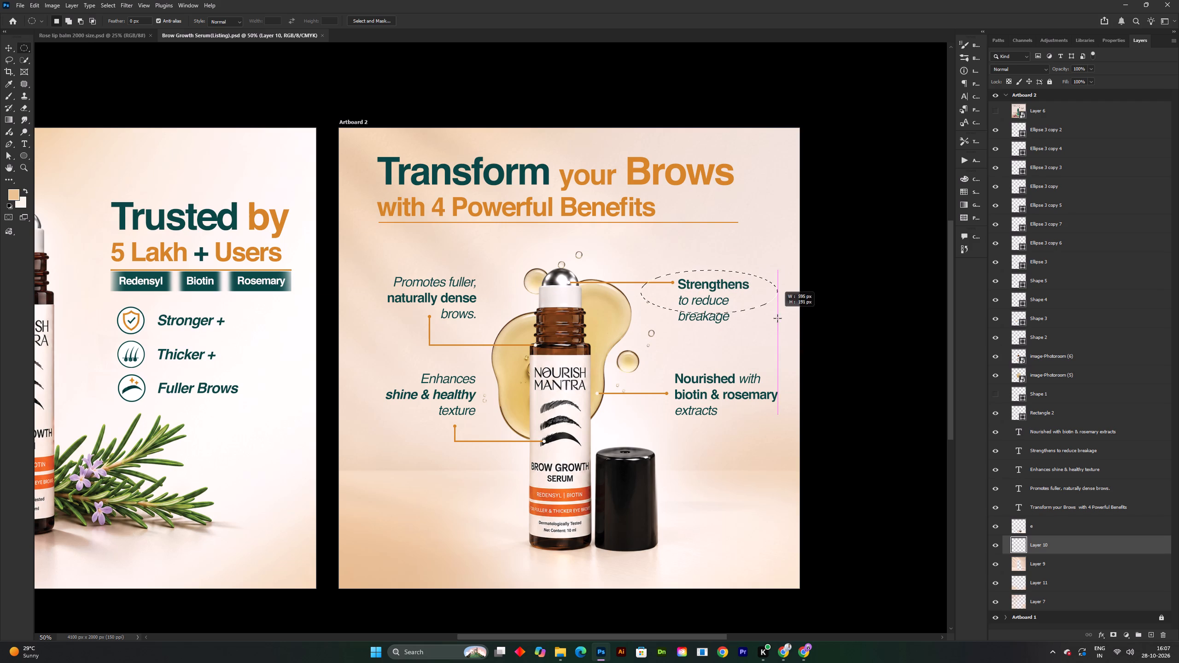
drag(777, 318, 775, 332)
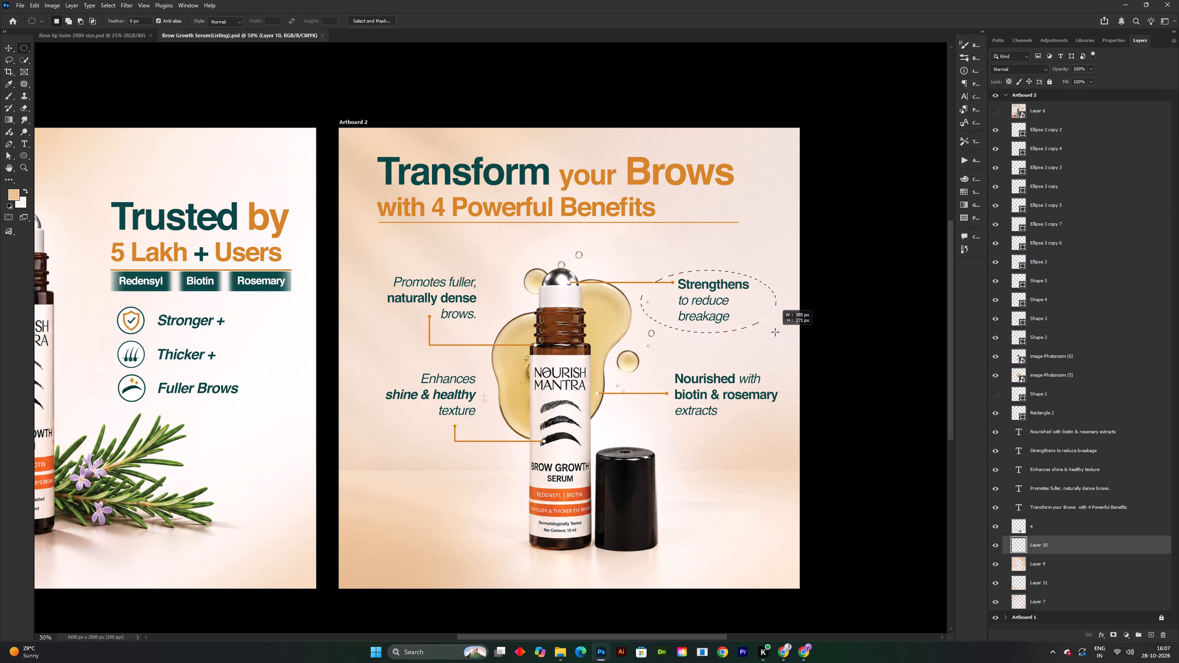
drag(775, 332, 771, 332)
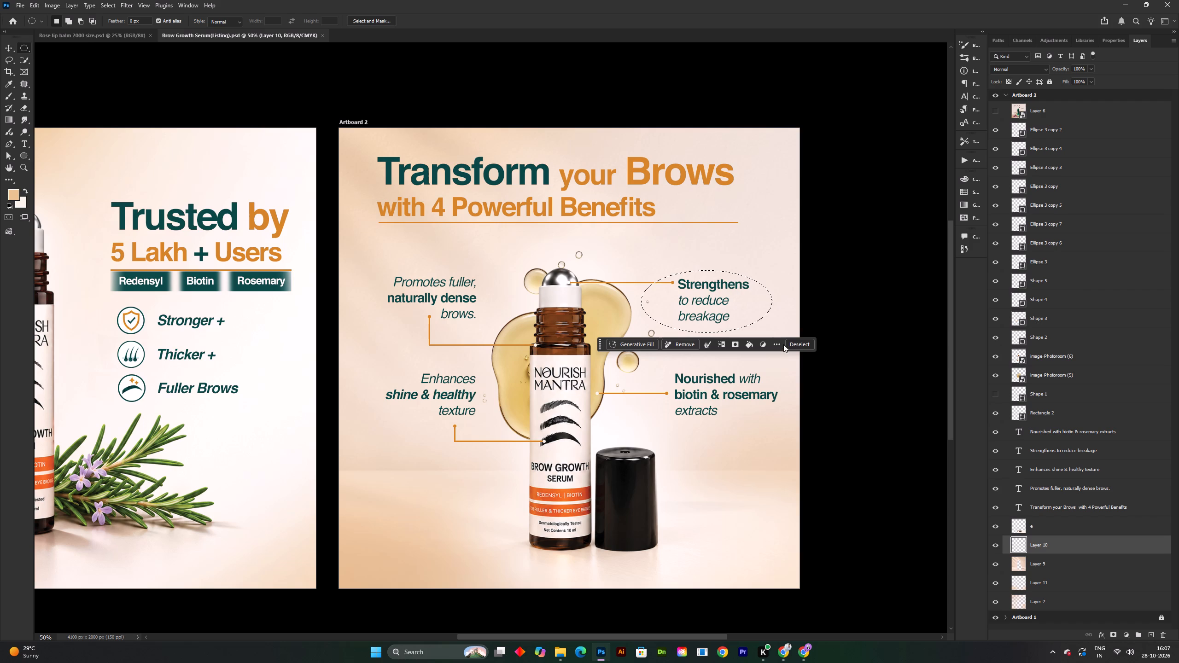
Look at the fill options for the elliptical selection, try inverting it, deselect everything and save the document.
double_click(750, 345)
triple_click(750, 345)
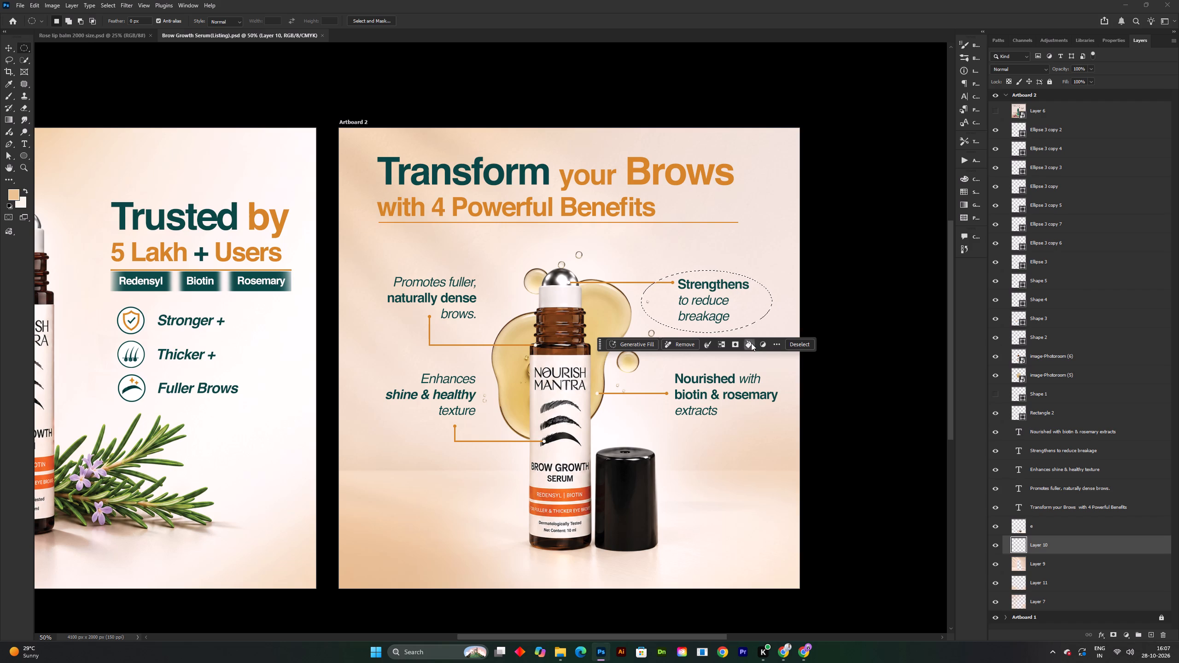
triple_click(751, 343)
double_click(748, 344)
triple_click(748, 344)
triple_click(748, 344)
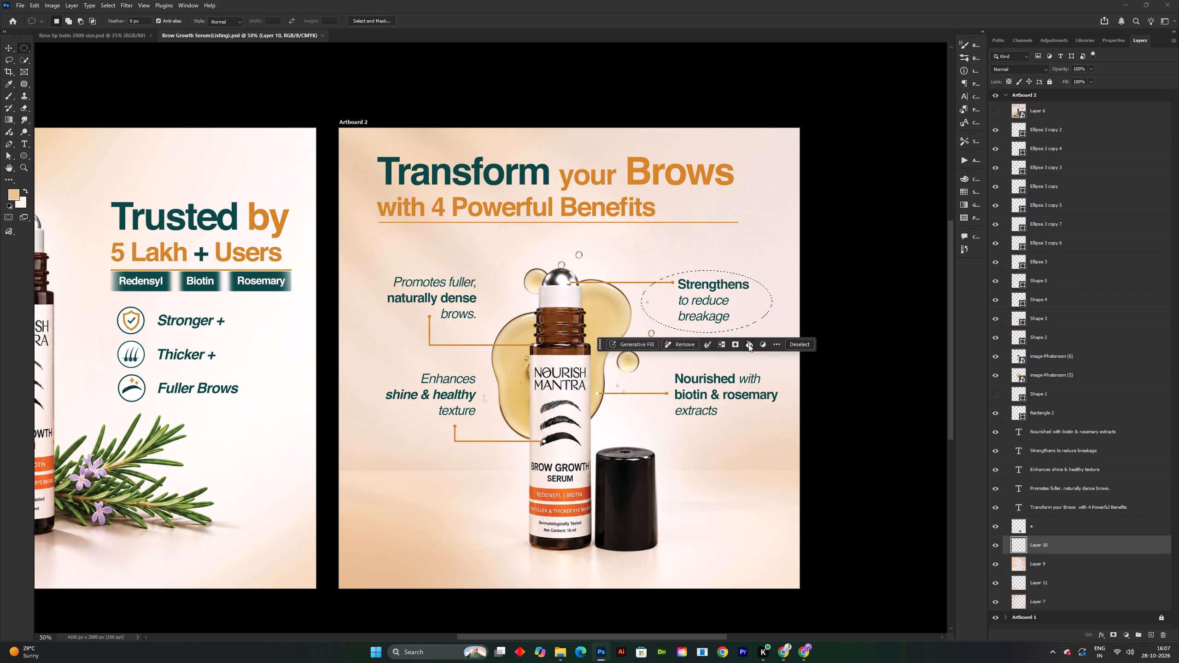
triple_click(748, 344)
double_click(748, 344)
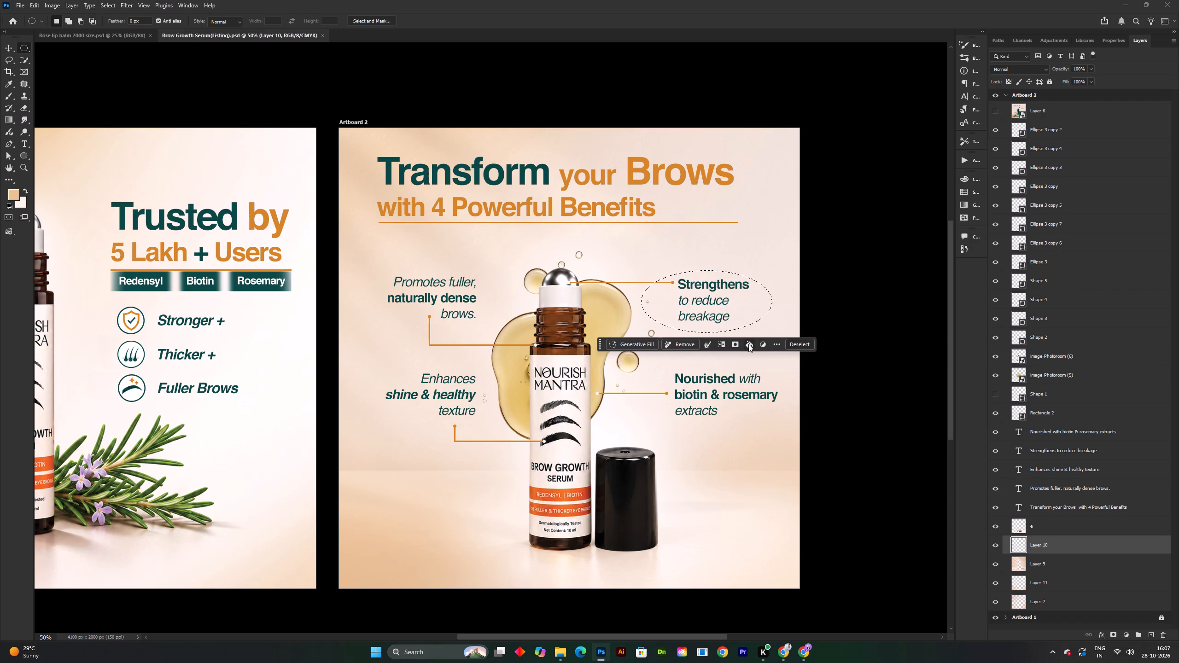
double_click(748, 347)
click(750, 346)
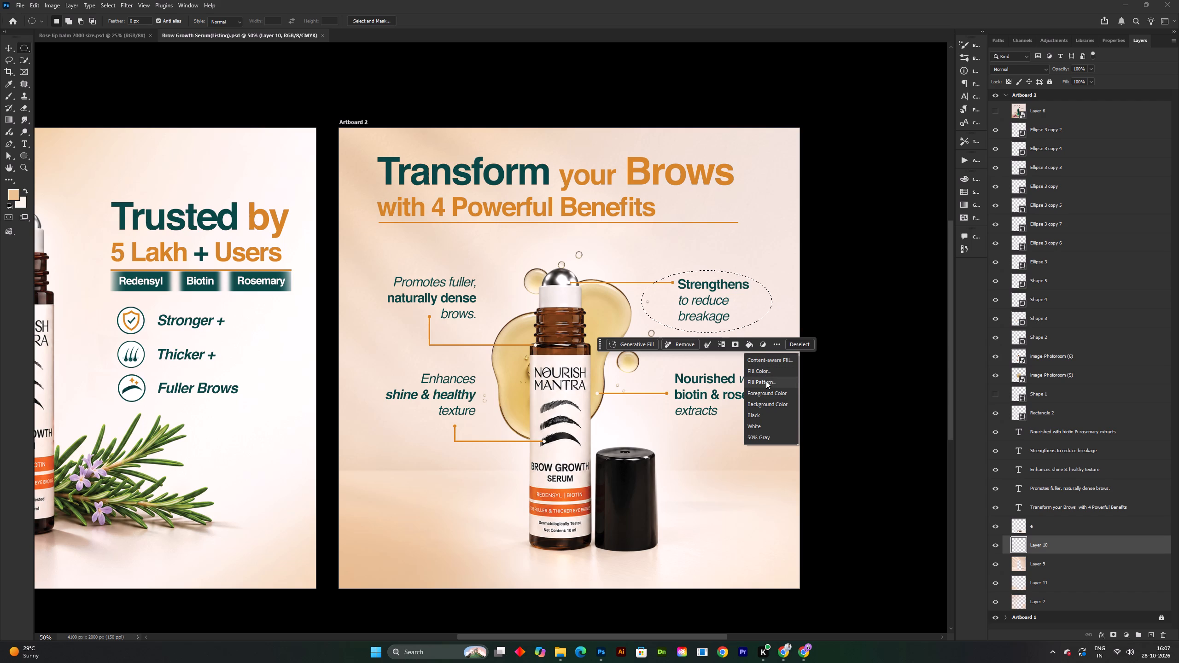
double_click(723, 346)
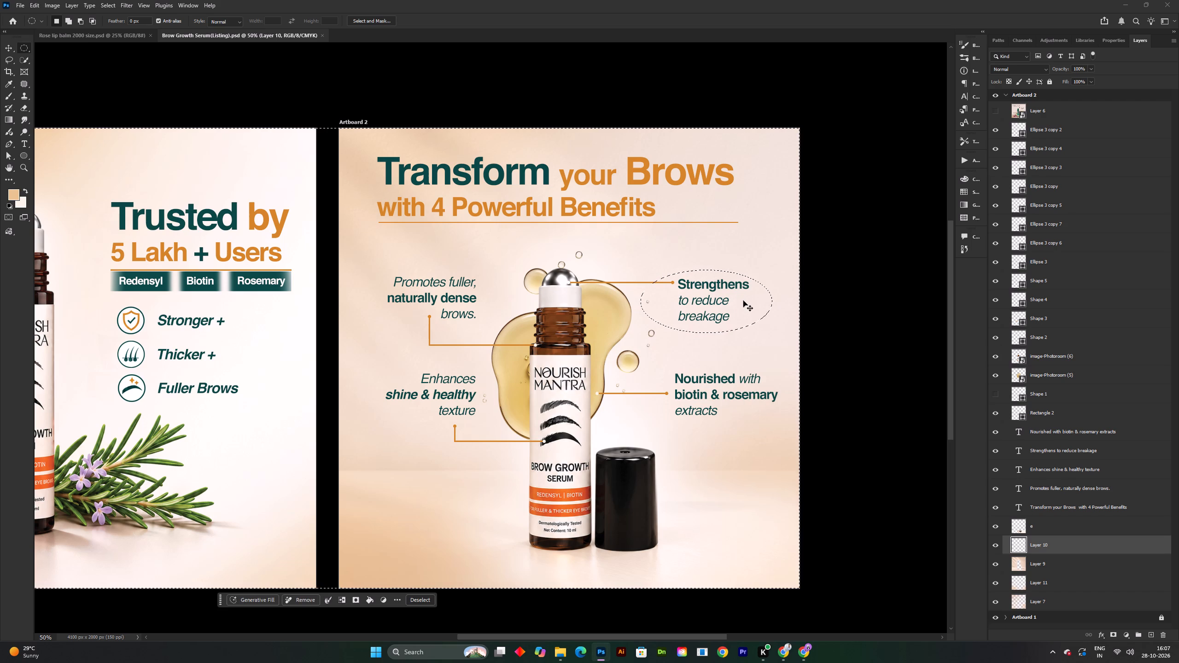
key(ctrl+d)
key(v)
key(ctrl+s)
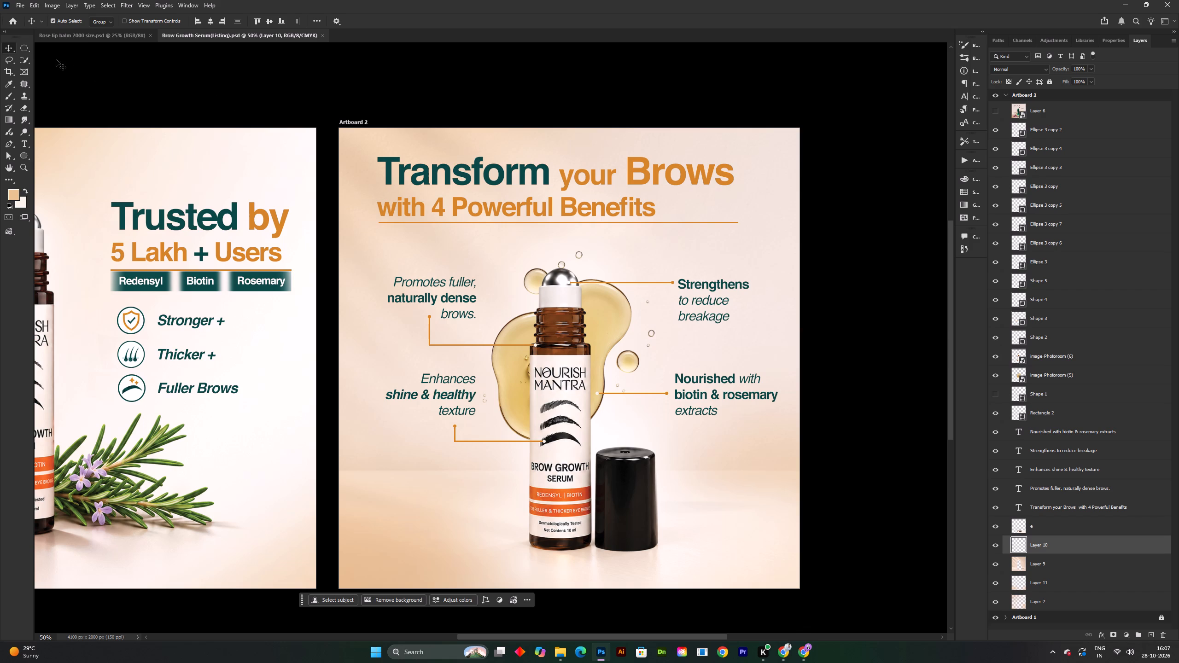
Select an ellipse around the "Strengthens to reduce breakage" text and run Generative Fill with the prompt "add it on transparant cloud".
double_click(20, 51)
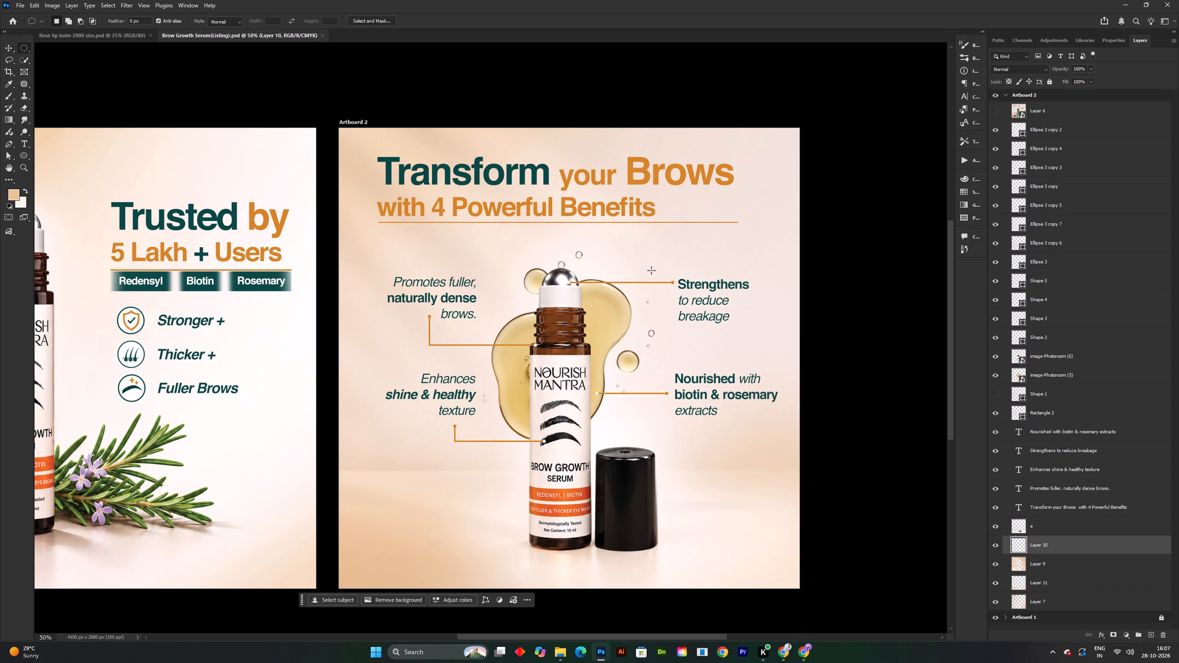
drag(621, 270, 627, 271)
drag(629, 273, 712, 289)
key(ctrl+z)
drag(659, 266, 715, 323)
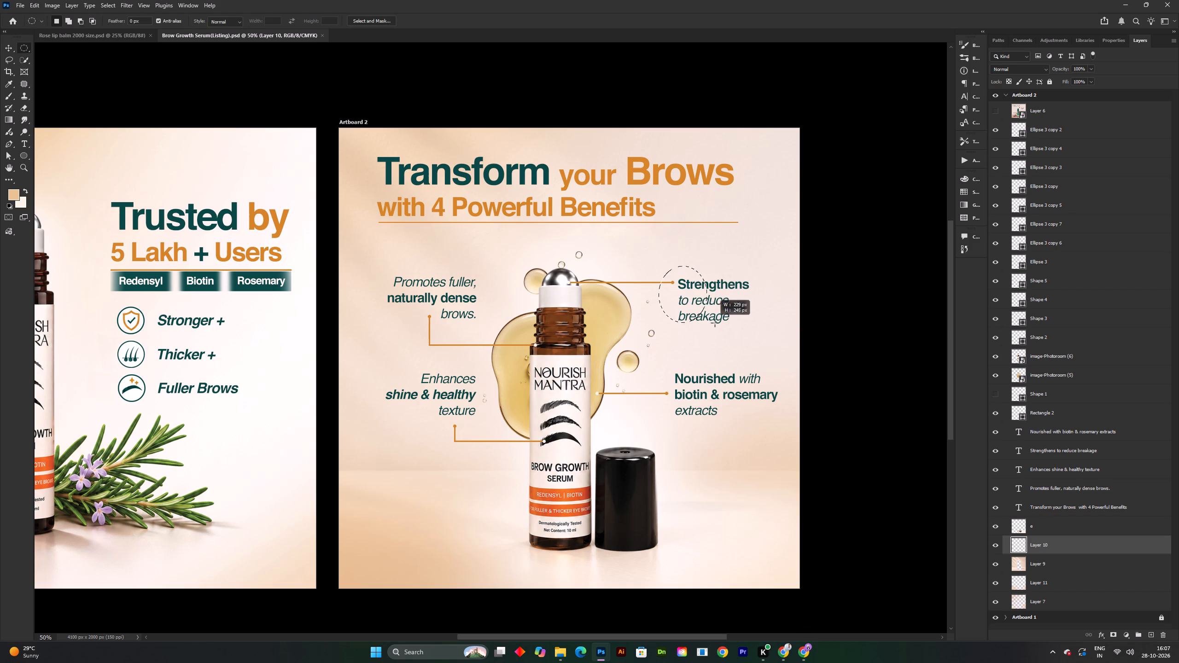
drag(715, 323, 766, 334)
key(ctrl+z)
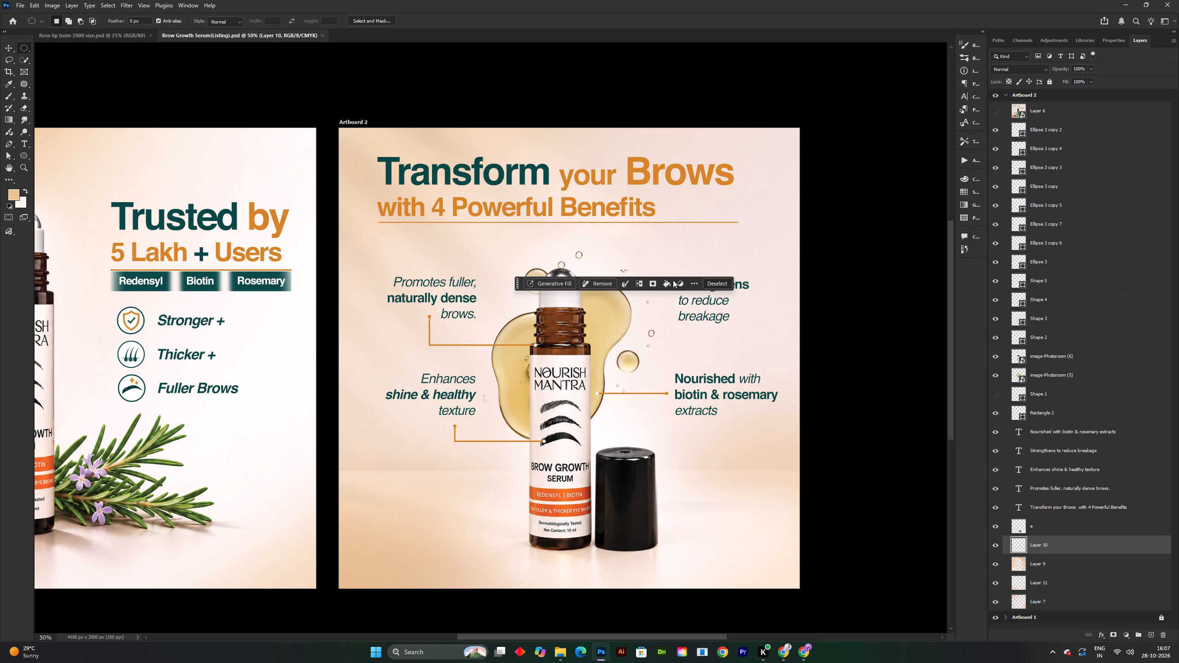
click(651, 265)
drag(651, 268, 767, 331)
double_click(649, 343)
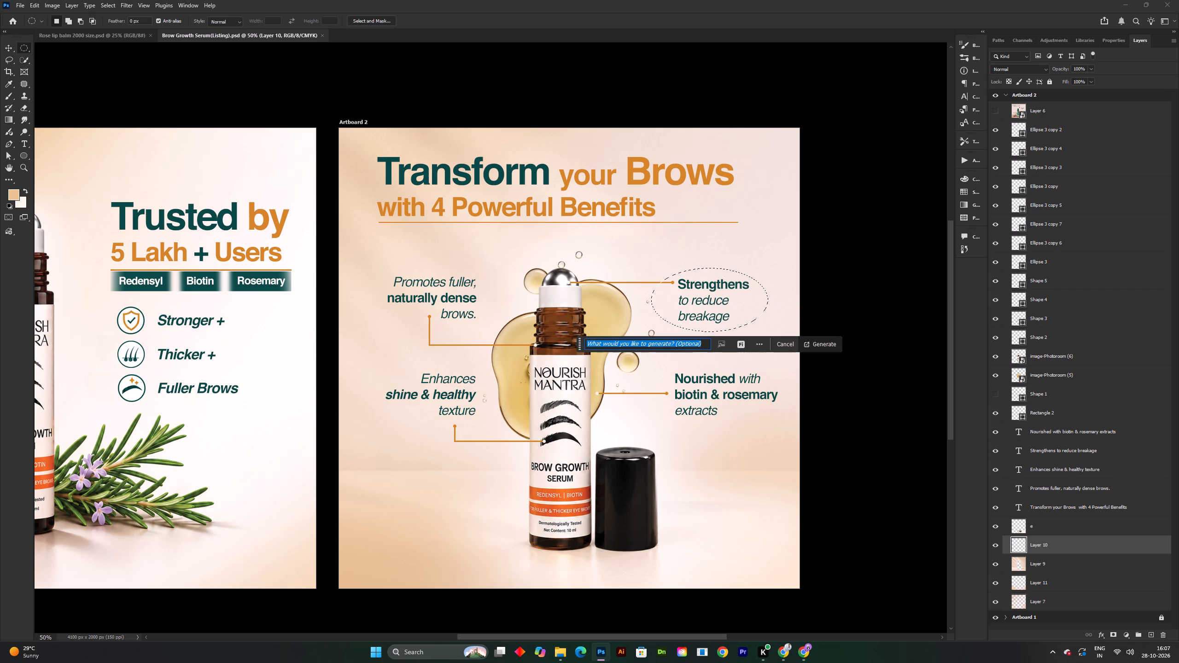
key(BackSpace)
text(add)
key(space)
text(it on)
key(space)
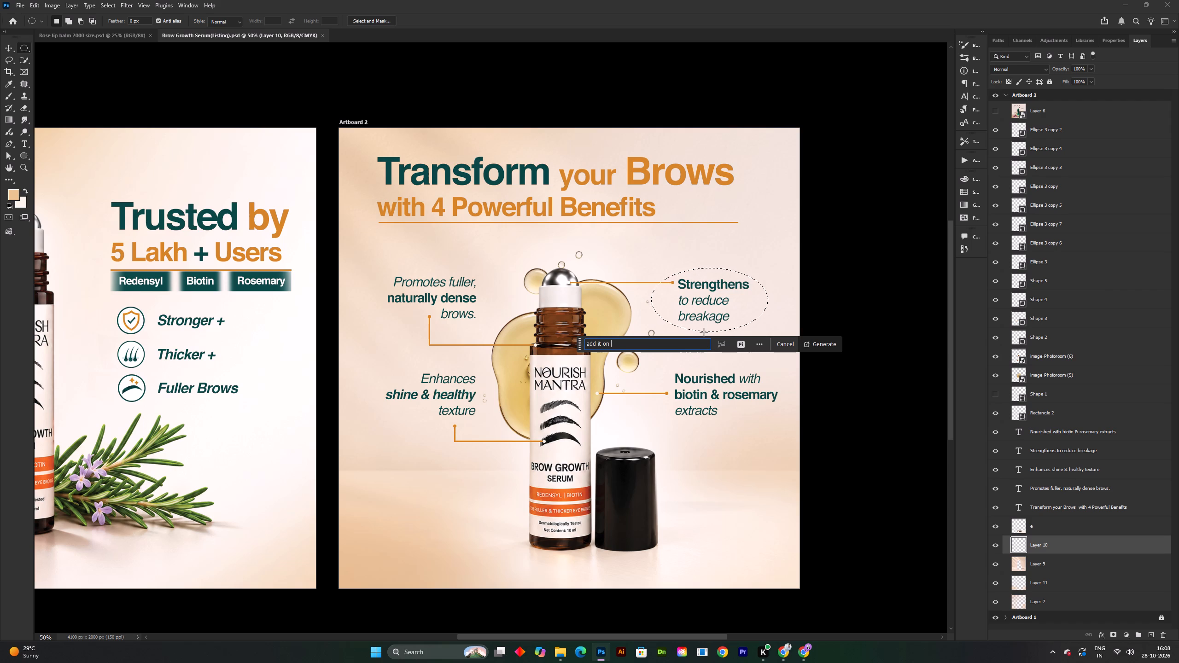
text(transpara)
text(nt cloud)
key(Return)
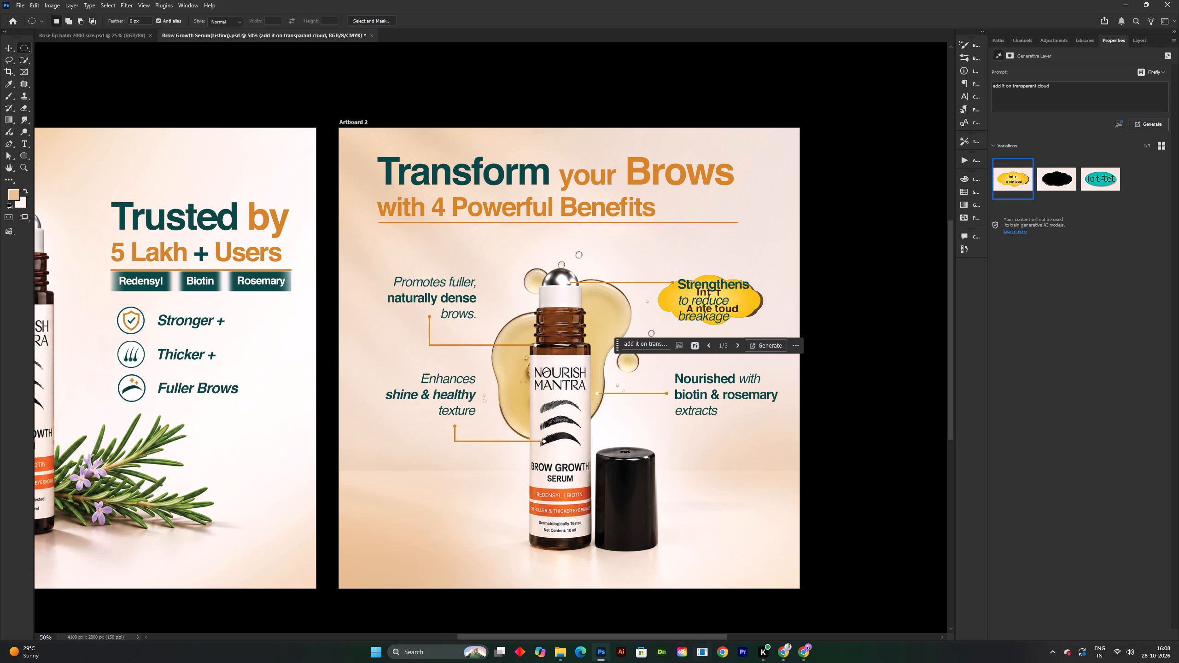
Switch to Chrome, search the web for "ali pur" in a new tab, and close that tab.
double_click(790, 654)
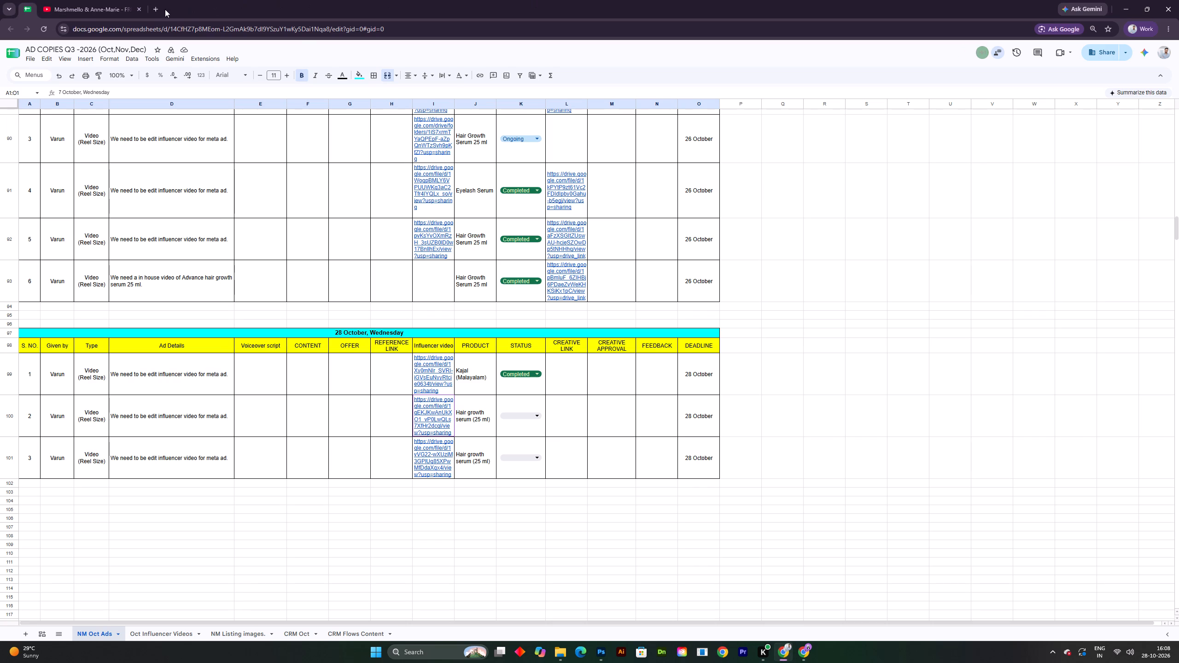
click(157, 8)
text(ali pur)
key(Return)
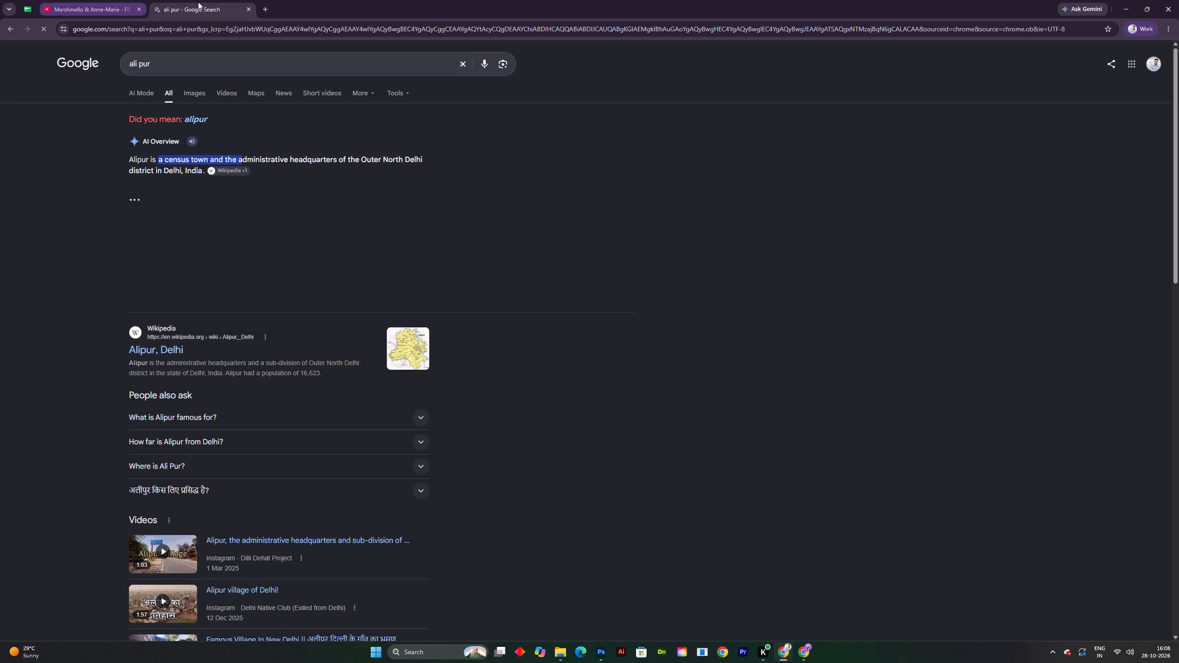
triple_click(253, 7)
double_click(246, 9)
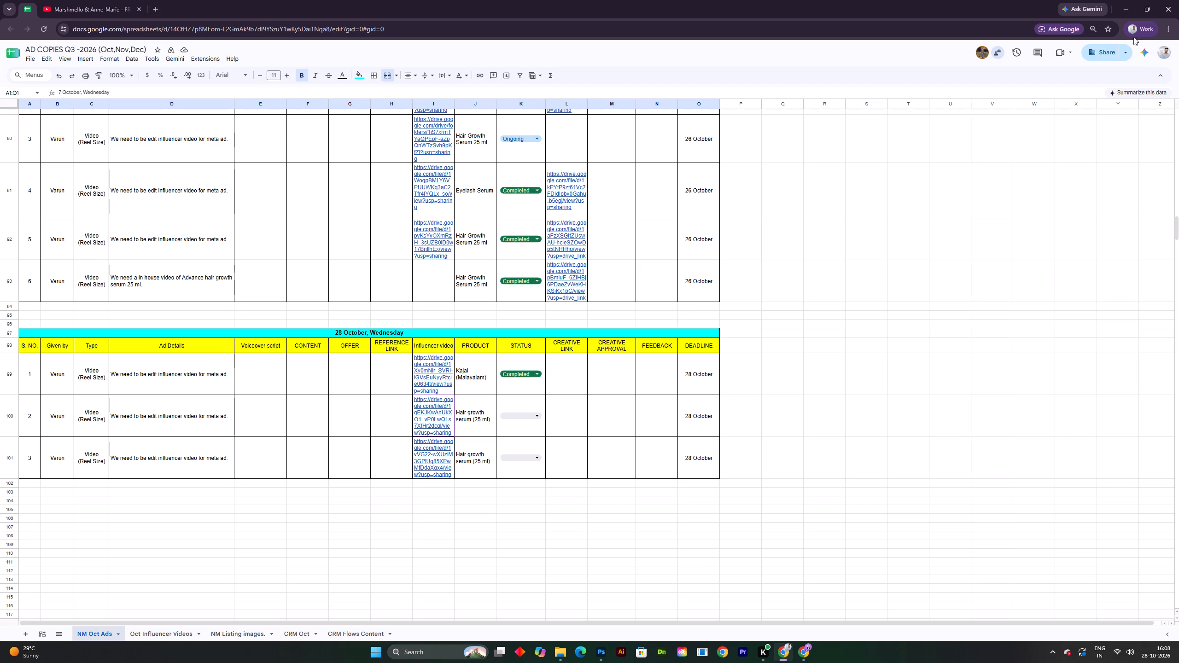
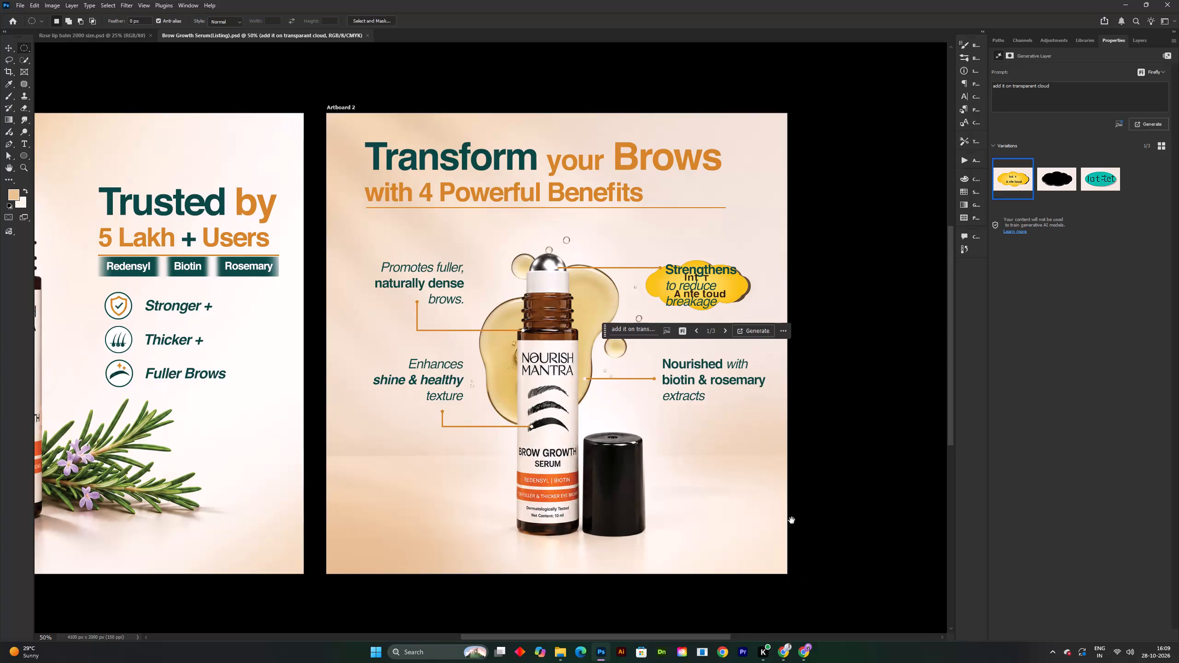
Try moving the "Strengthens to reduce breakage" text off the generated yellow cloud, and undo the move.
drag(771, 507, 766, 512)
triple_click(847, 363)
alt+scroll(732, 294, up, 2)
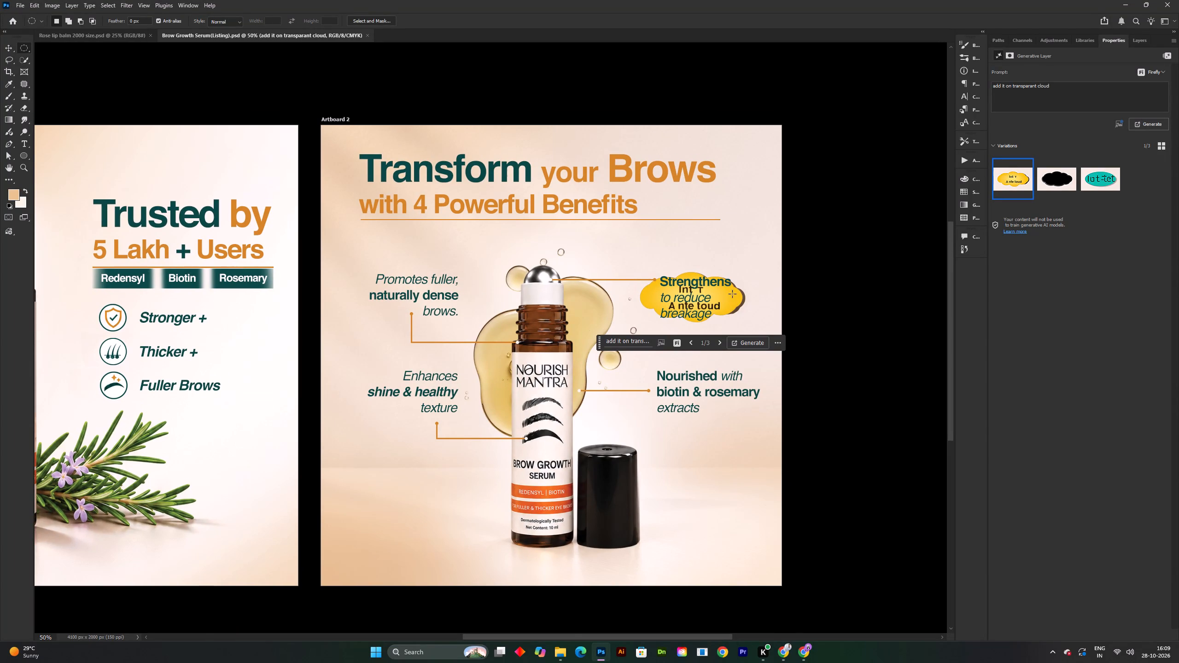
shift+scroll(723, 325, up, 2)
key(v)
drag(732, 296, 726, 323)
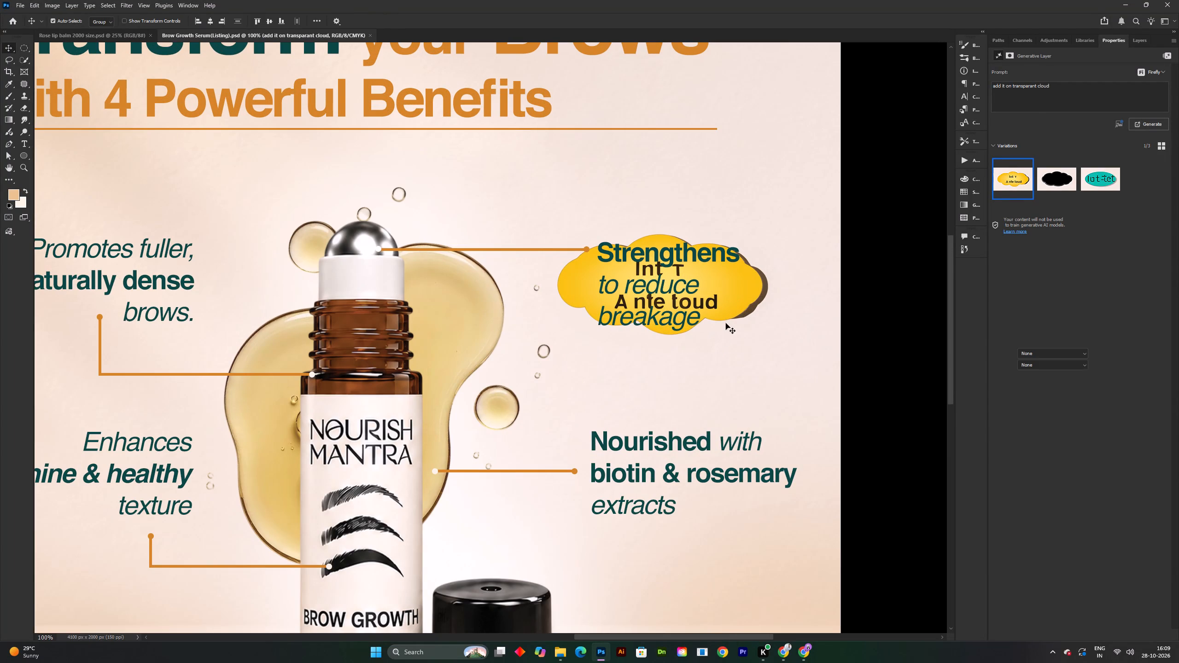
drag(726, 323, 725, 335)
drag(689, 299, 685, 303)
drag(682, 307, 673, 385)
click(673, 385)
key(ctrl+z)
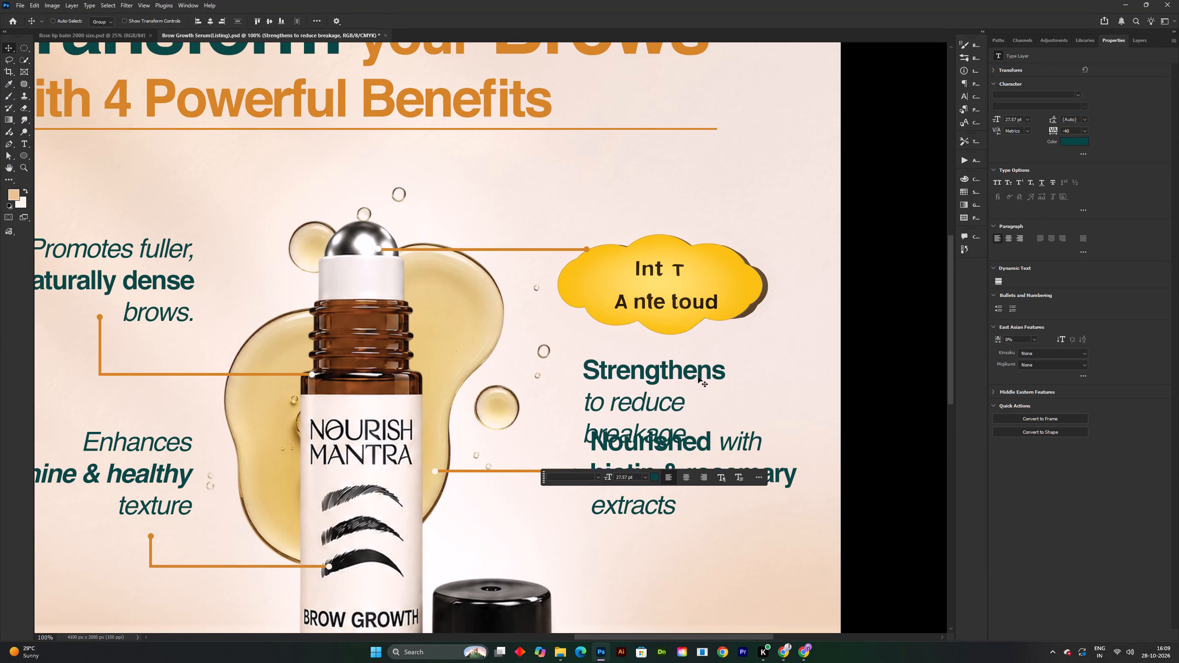
Undo the generative cloud fill behind the "Strengthens to reduce breakage" text, deselect, and save the document.
key(ctrl+z)
key(ctrl+d)
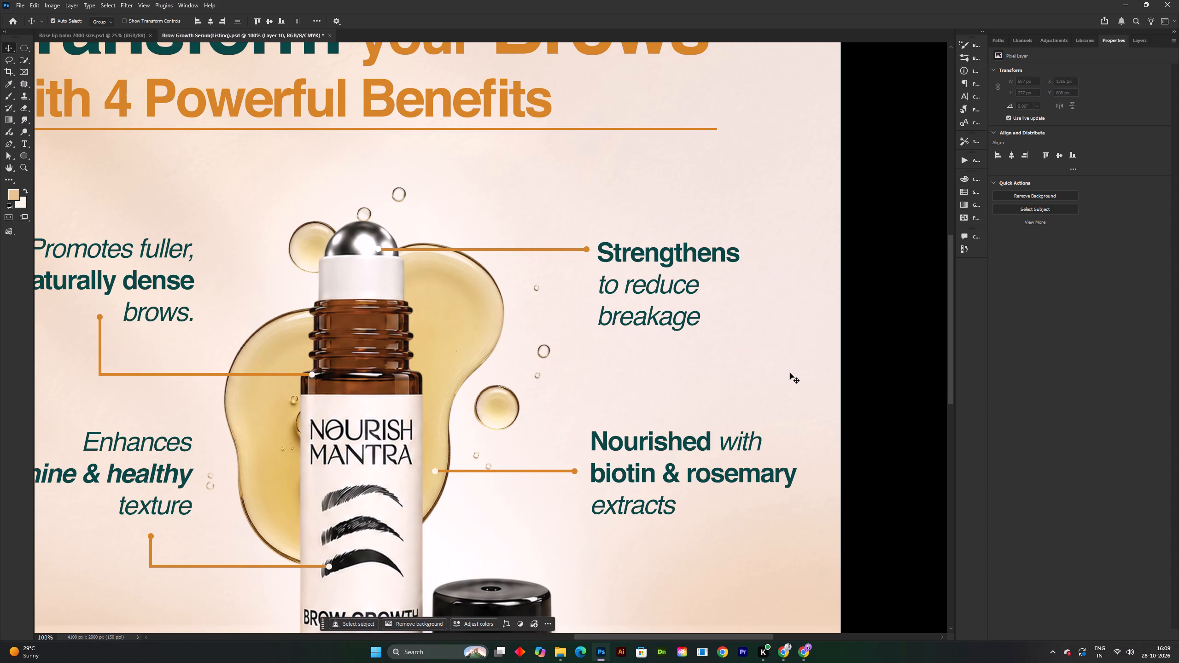
key(v)
key(ctrl+s)
Switch to Chrome and search Pinterest for "transparent cloud".
double_click(806, 657)
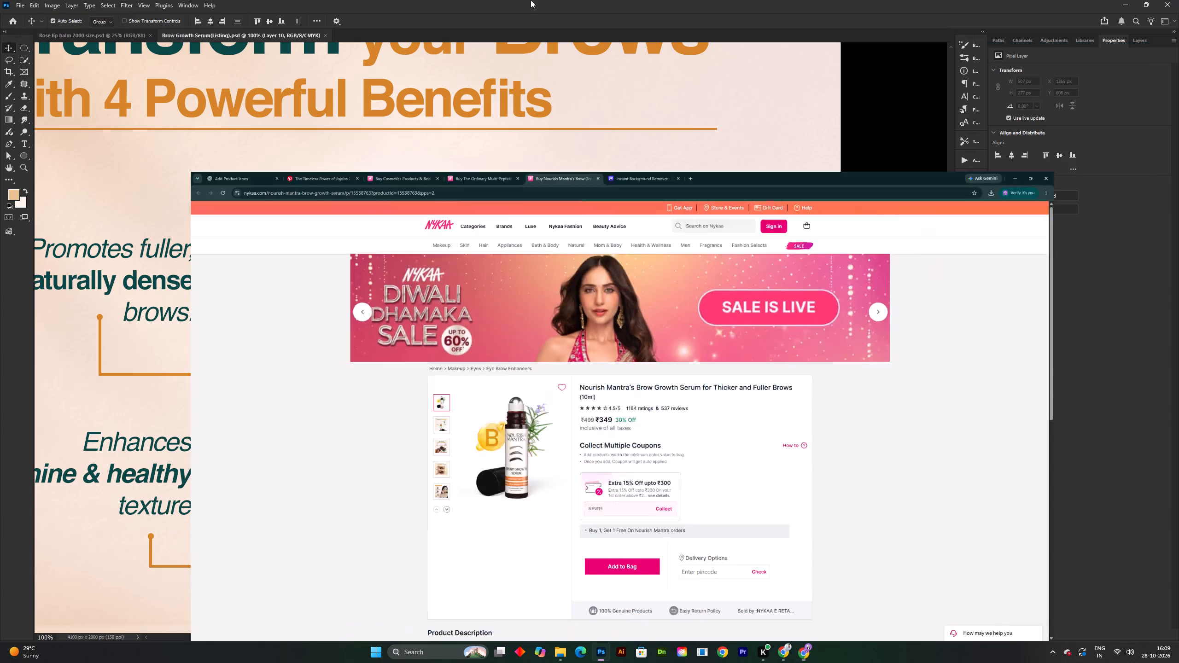
click(811, 659)
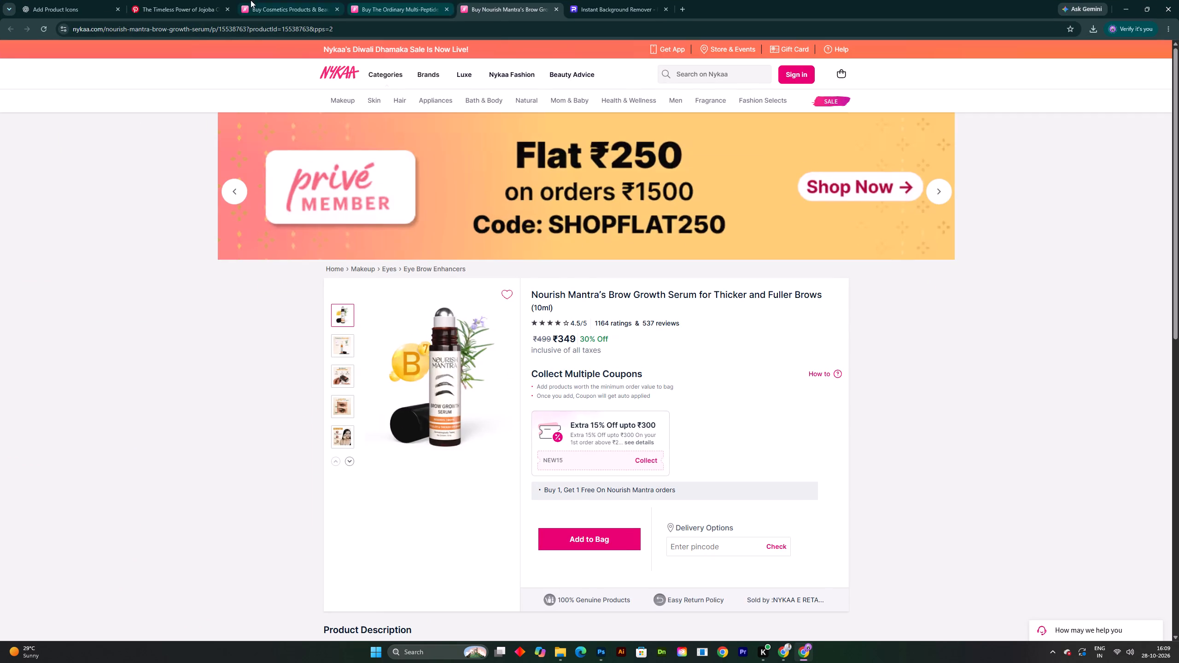
triple_click(196, 0)
double_click(680, 56)
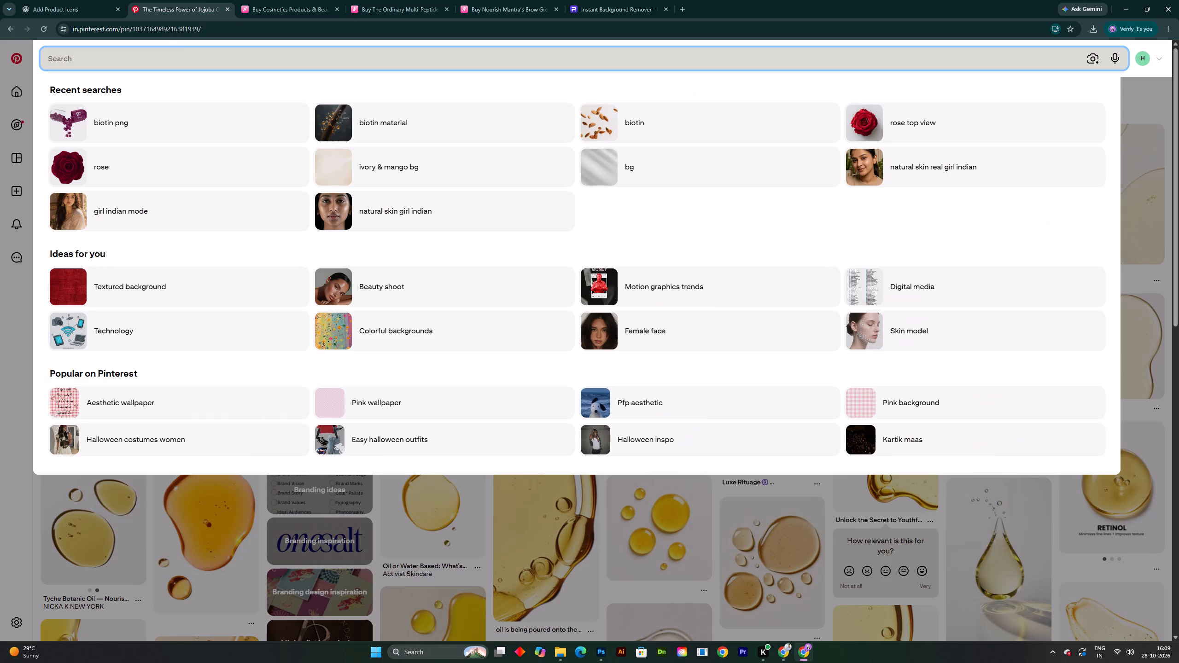
text(lequi)
key(BackSpace)
key(BackSpace)
key(BackSpace)
key(BackSpace)
key(BackSpace)
key(BackSpace)
key(BackSpace)
key(BackSpace)
key(BackSpace)
key(BackSpace)
key(BackSpace)
key(BackSpace)
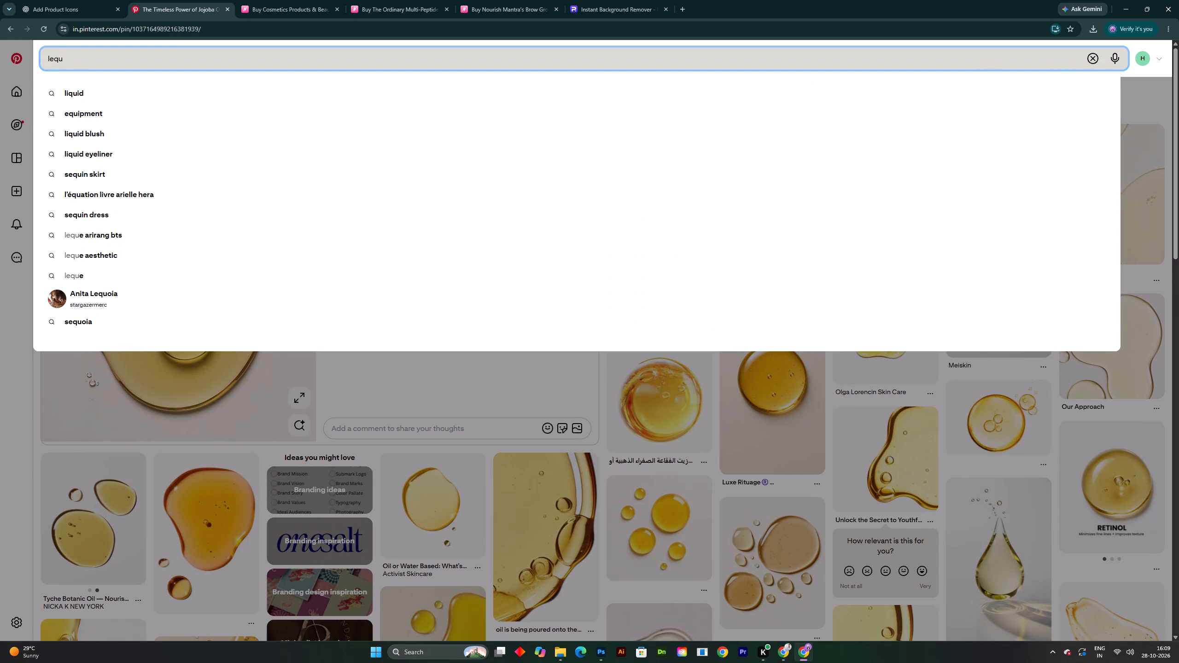
text(transparent clo)
text(ud)
key(Return)
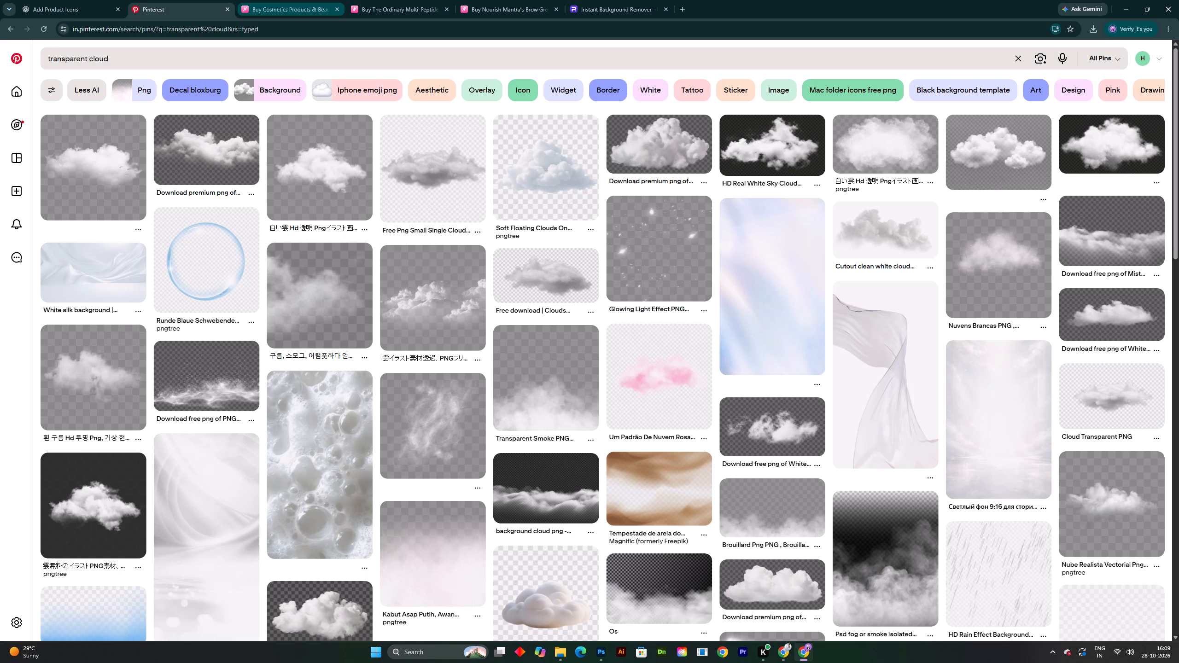
Open the round blue bubble pin, go on to the related clear bubble on black, and copy its image.
click(220, 271)
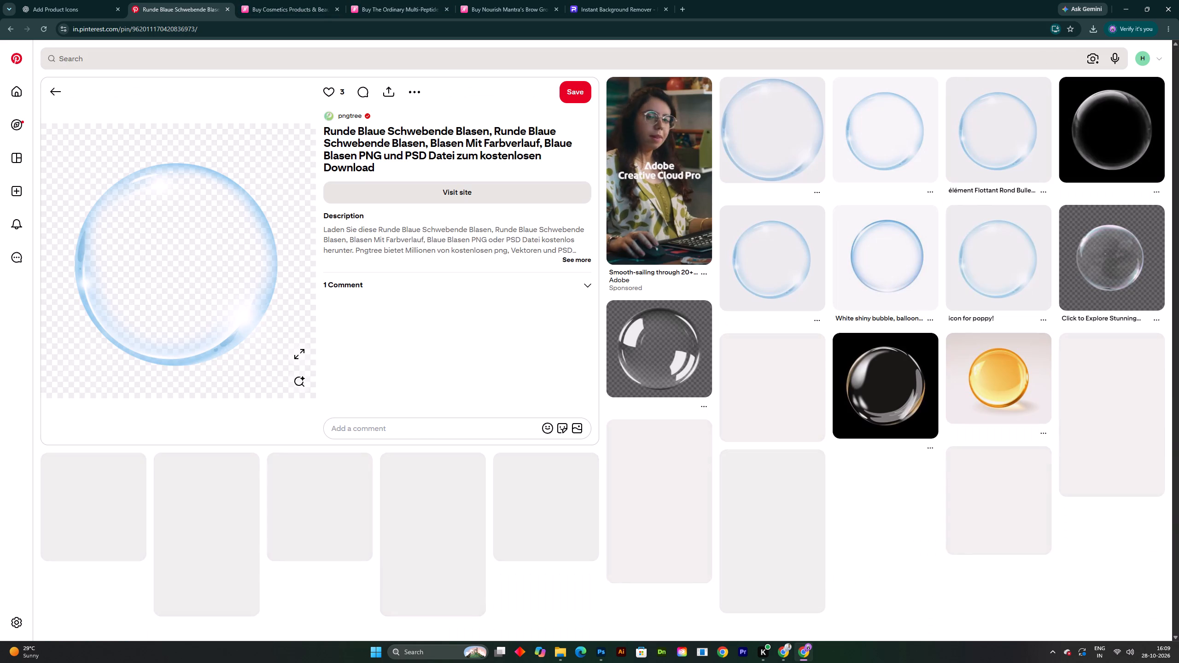
double_click(1127, 135)
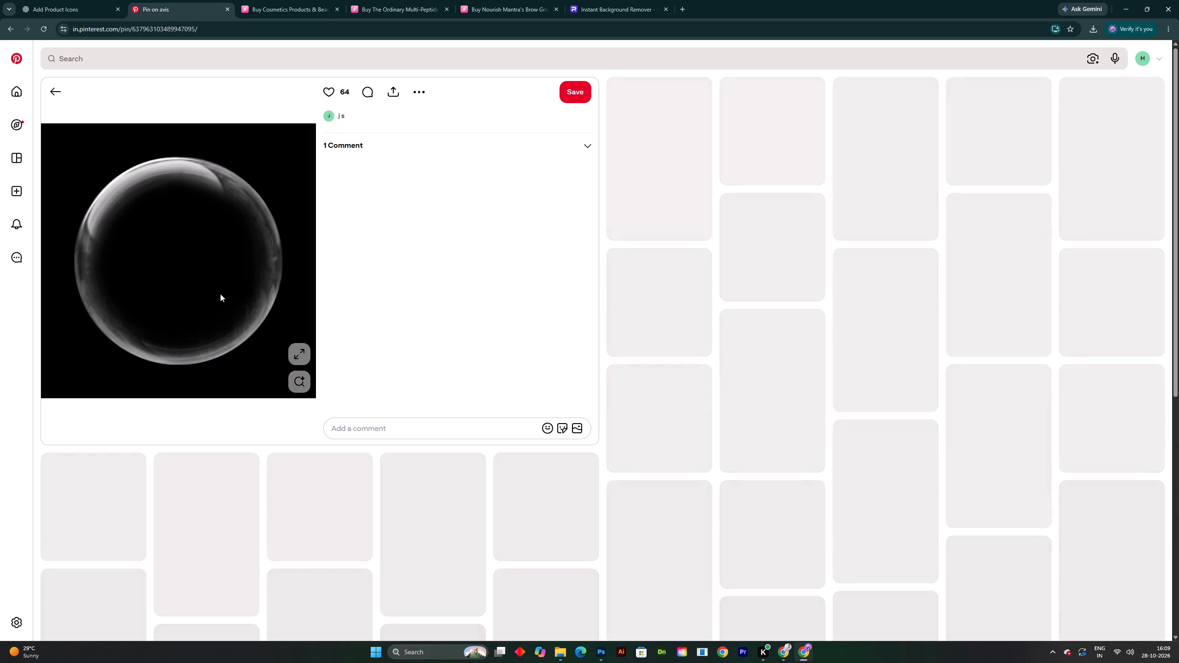
right_click(216, 287)
double_click(247, 323)
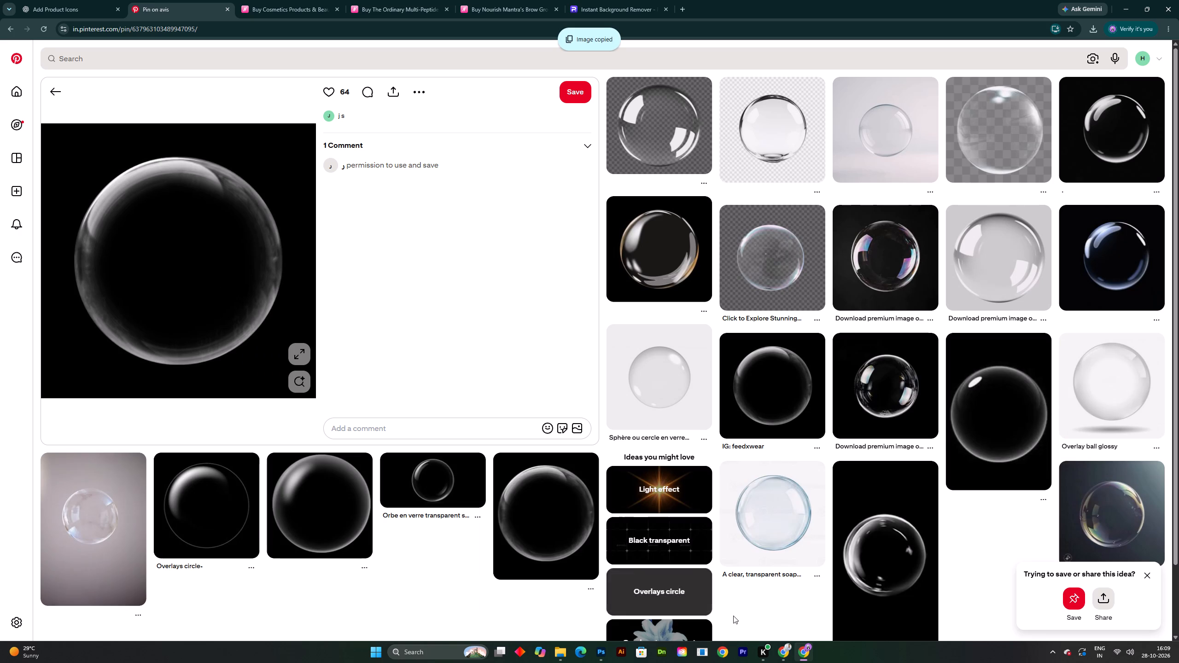
Switch back to Photoshop, paste the bubble image on Artboard 2 and move it over to the "Strengthens to reduce breakage" text.
click(776, 655)
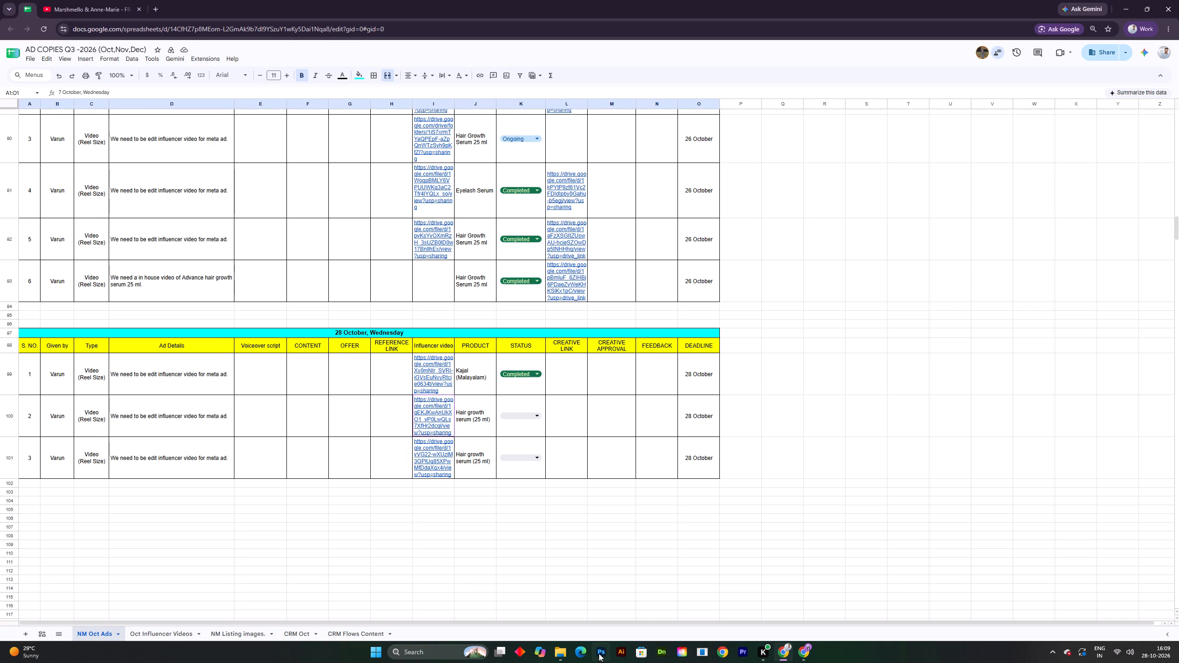
click(599, 653)
key(ctrl+v)
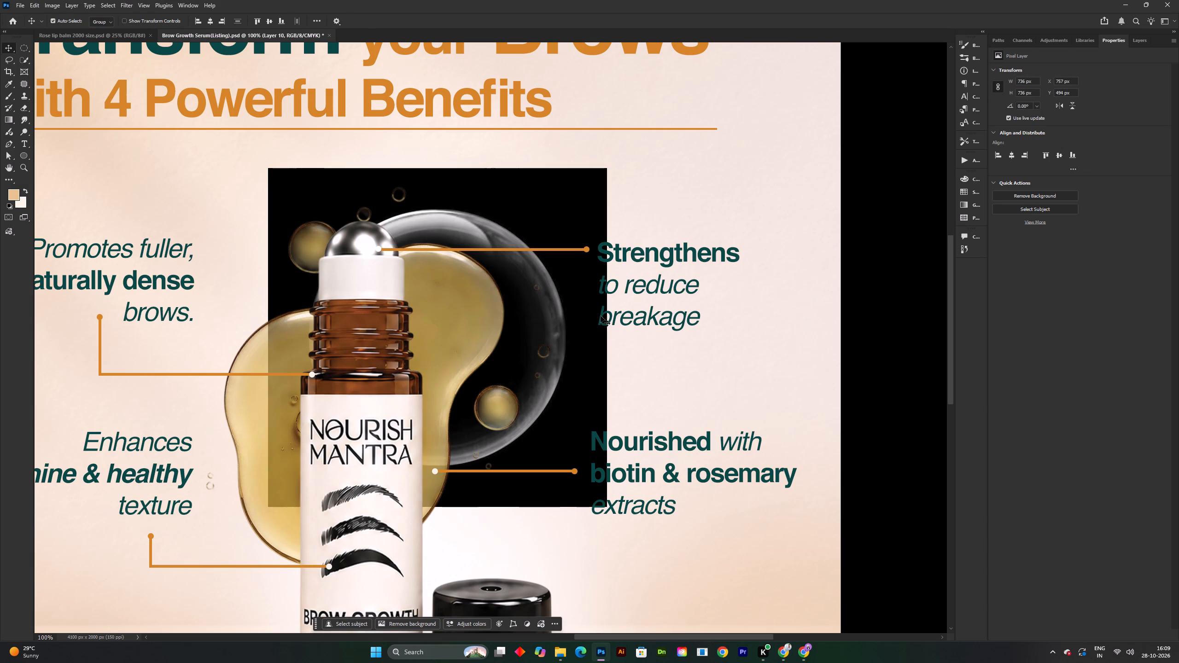
drag(496, 328, 591, 328)
key(ctrl+z)
drag(551, 206, 763, 193)
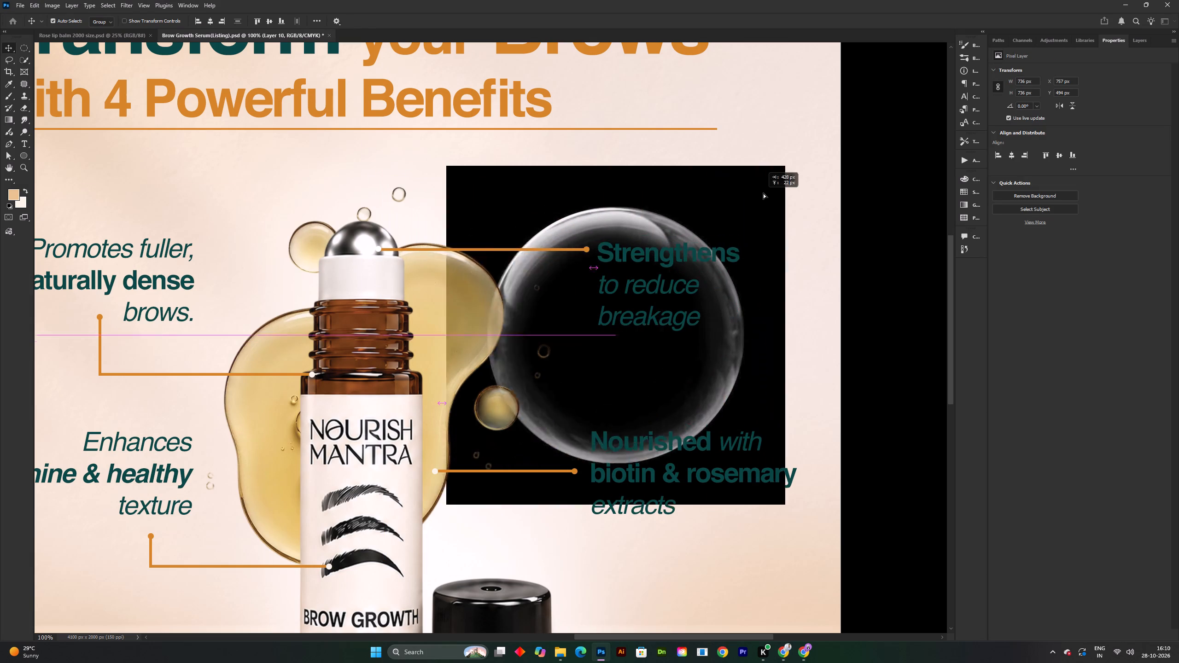
drag(763, 193, 770, 182)
Squash the bubble image into an oval at about 76% height and move it up around the "Strengthens to reduce breakage" text.
key(ctrl+t)
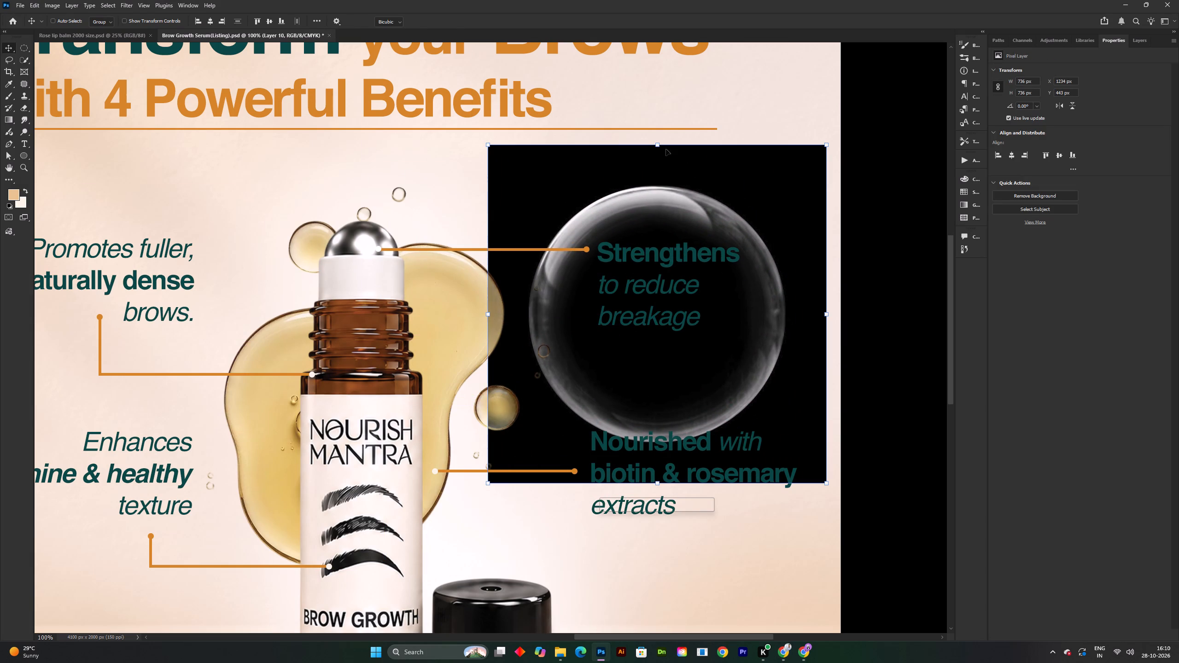
drag(660, 144, 671, 227)
key(ctrl+z)
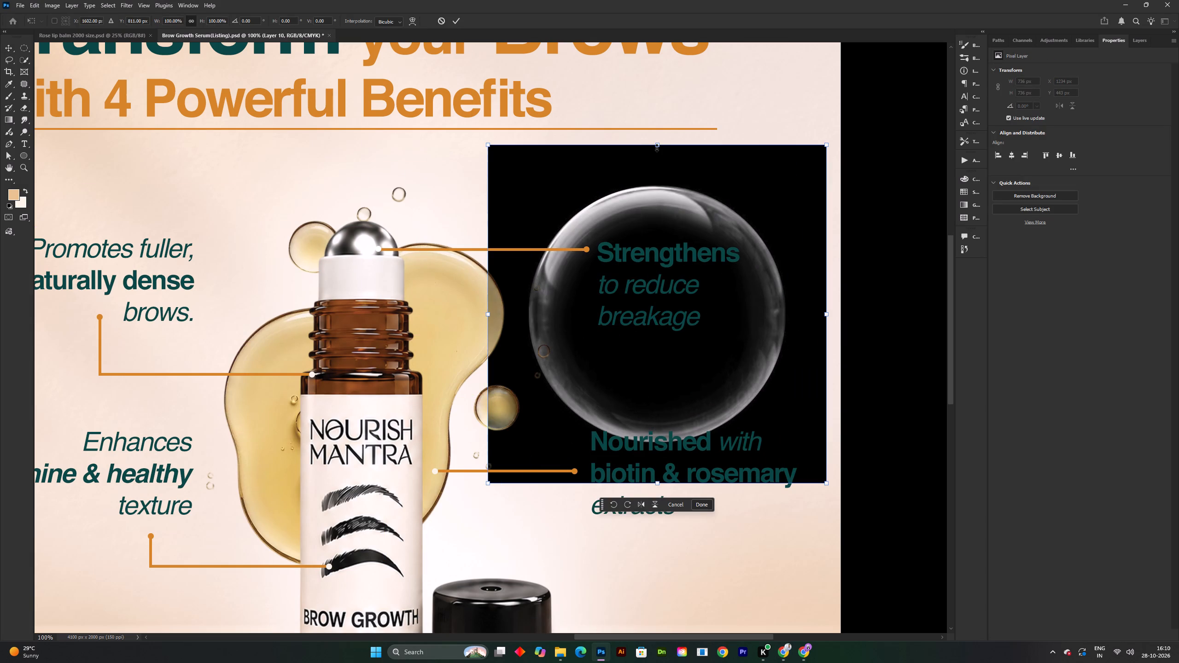
shift+drag(657, 145, 668, 225)
drag(746, 327, 753, 257)
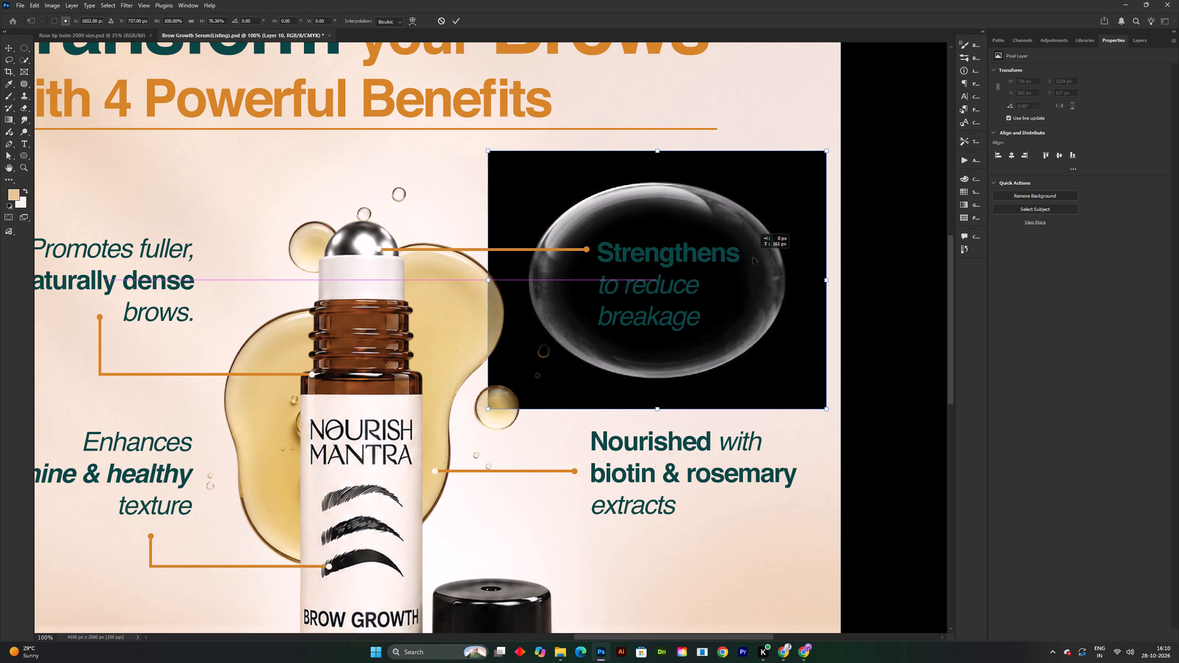
drag(753, 257, 753, 262)
Scale the oval bubble down to about 84% width and 64% height, position it around the text, apply the transformation and save.
shift+click(829, 289)
shift+drag(817, 289, 776, 291)
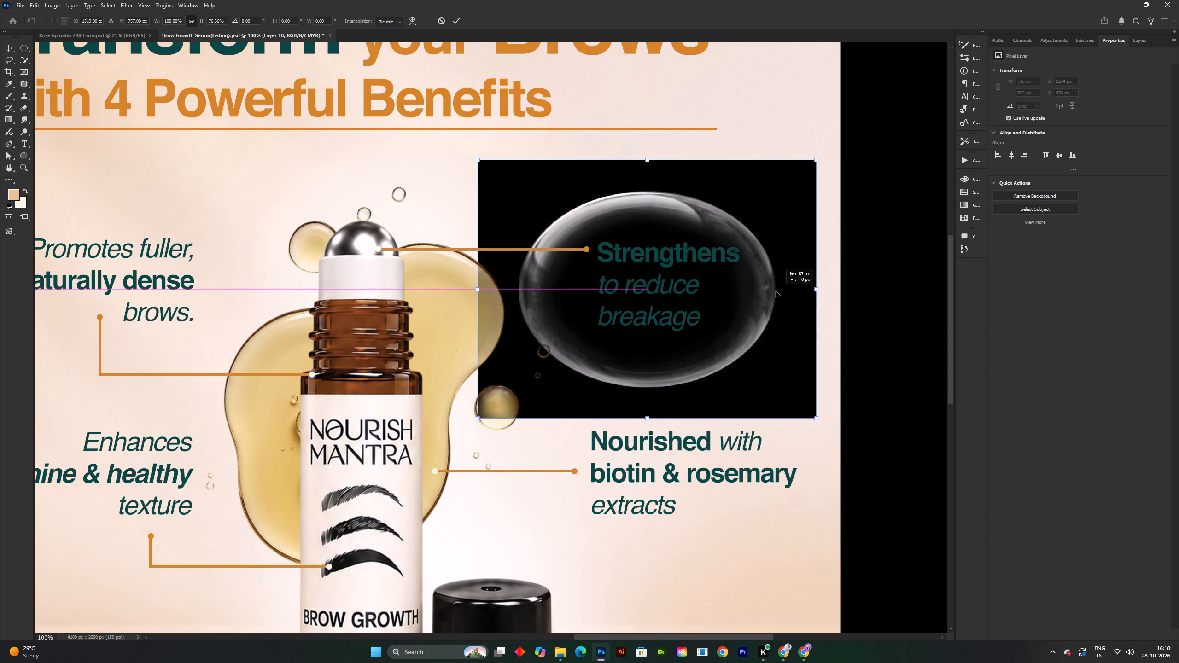
shift+drag(776, 291, 761, 291)
shift+click(761, 291)
click(770, 291)
drag(770, 291, 713, 289)
drag(664, 343, 748, 345)
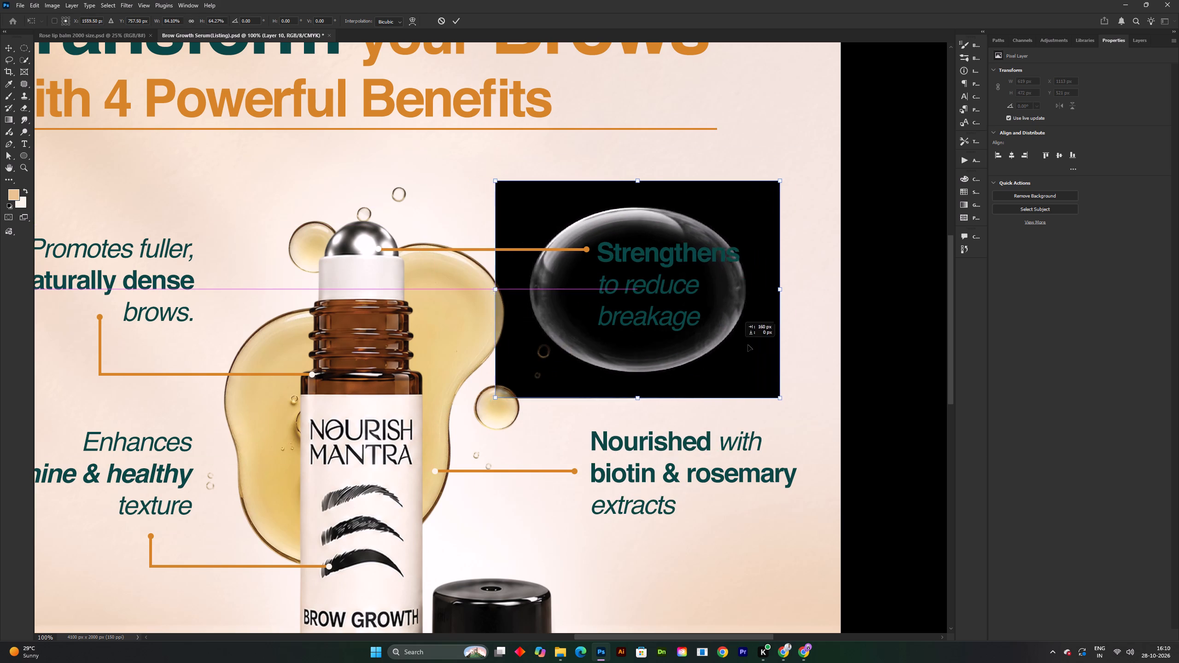
drag(748, 345, 751, 345)
key(ctrl+s)
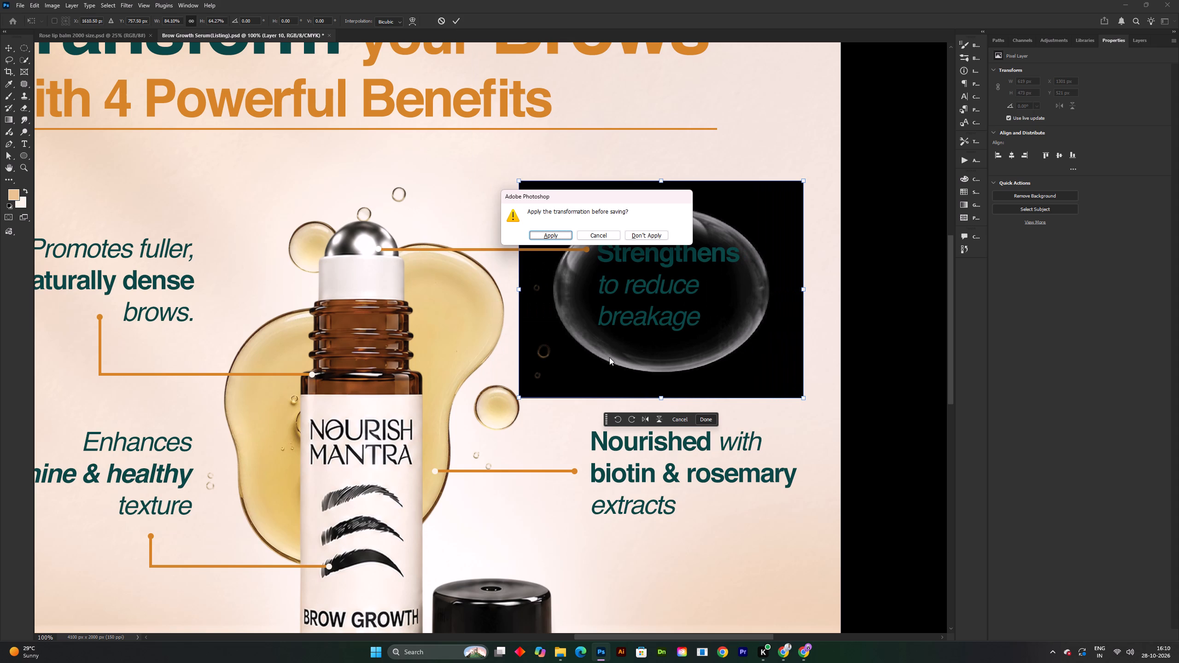
key(Up)
key(Up)
key(Up)
key(Up)
key(Up)
key(Up)
click(537, 235)
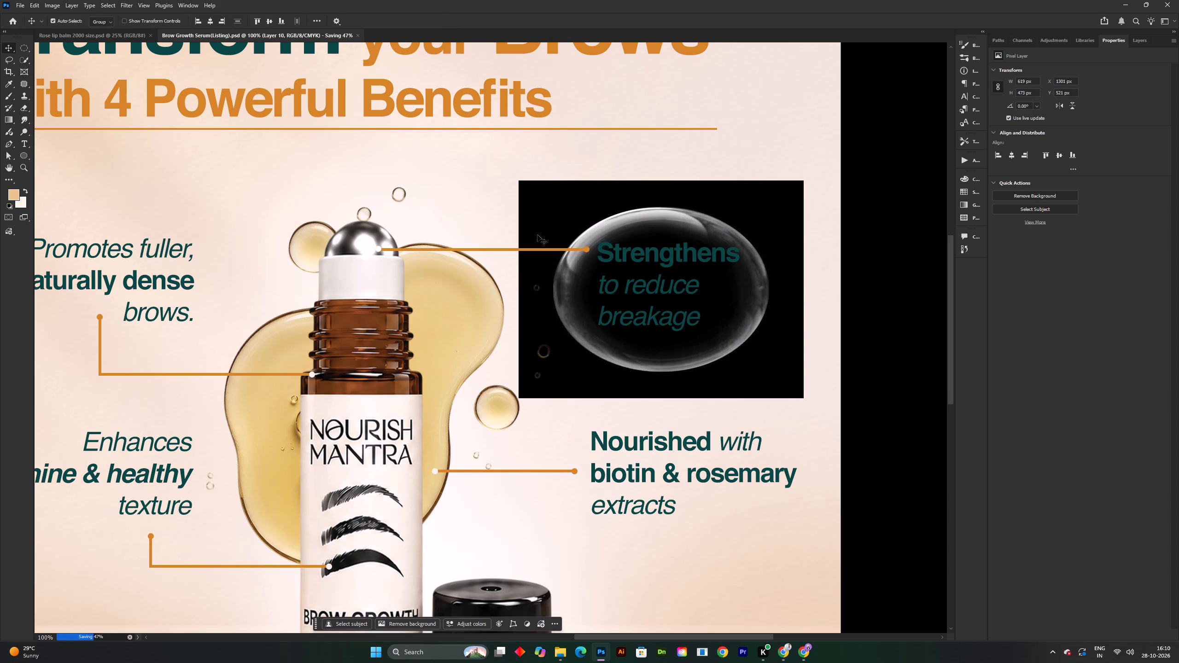
Nudge the oval bubble image to about X 1304 px, Y 507 px so it frames the "Strengthens to reduce breakage" text.
key(Up)
key(Up)
key(Up)
key(Up)
key(Up)
key(Left)
key(Left)
key(Left)
key(Left)
key(Left)
key(Left)
key(Left)
key(Left)
key(Left)
key(Left)
key(Left)
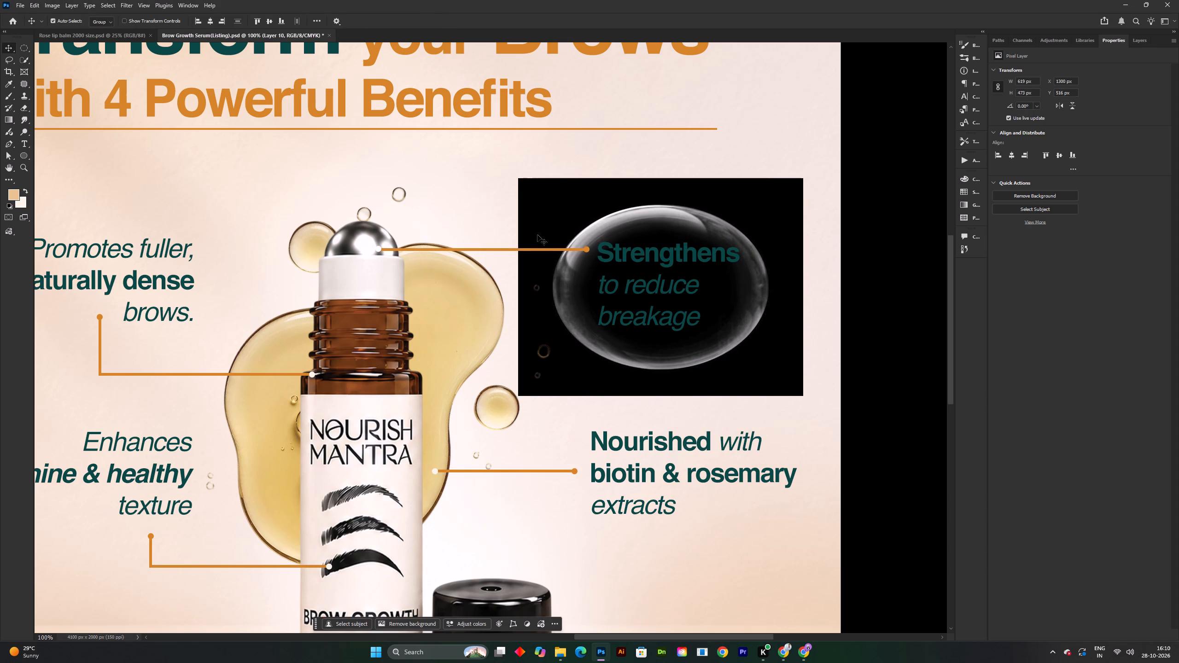
key(Up)
key(Up)
key(Up)
key(Up)
key(Right)
key(Right)
key(Right)
key(Right)
key(Right)
key(Right)
key(Right)
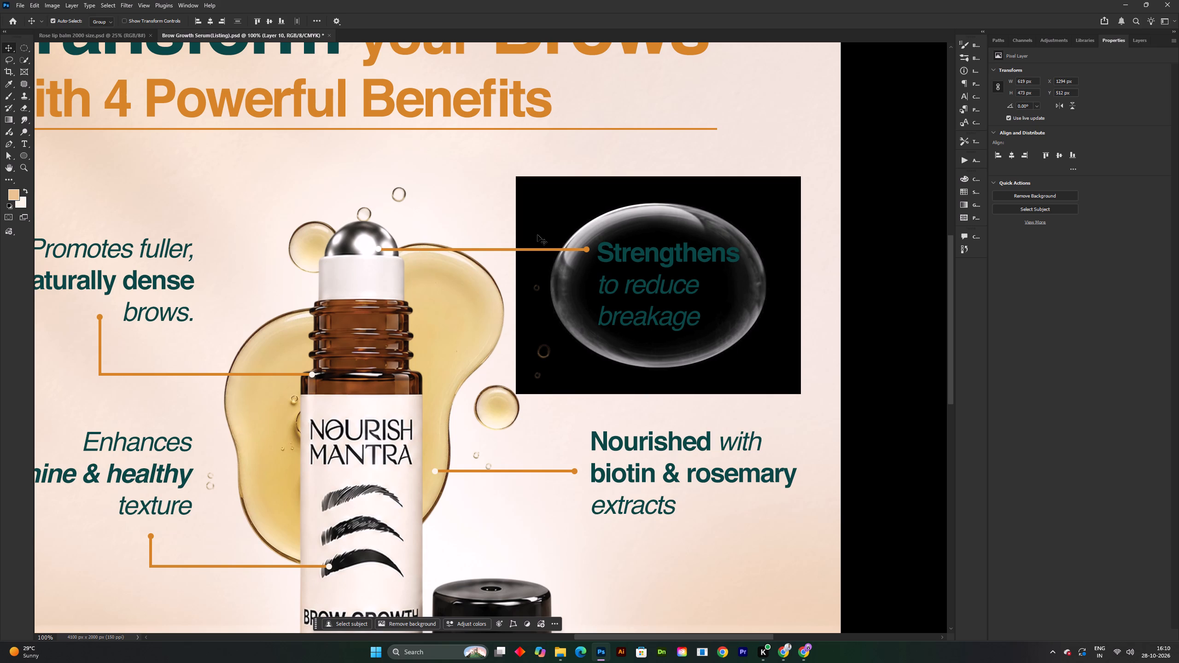
key(Down)
key(Up)
key(Right)
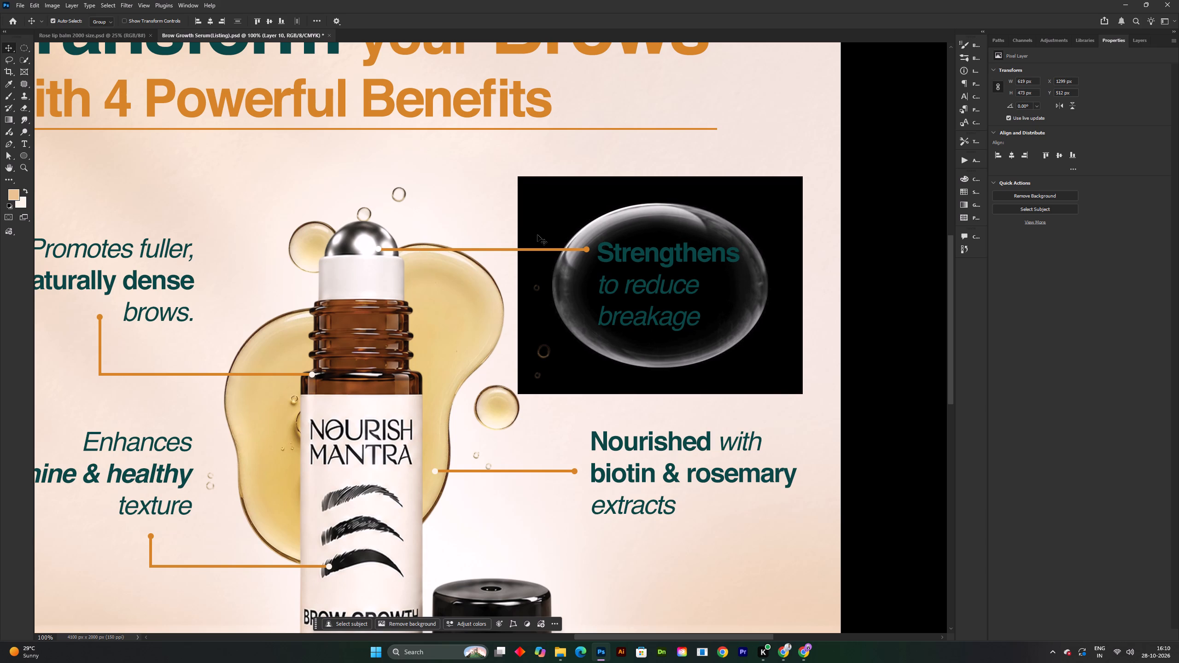
key(Right)
key(Up)
key(Up)
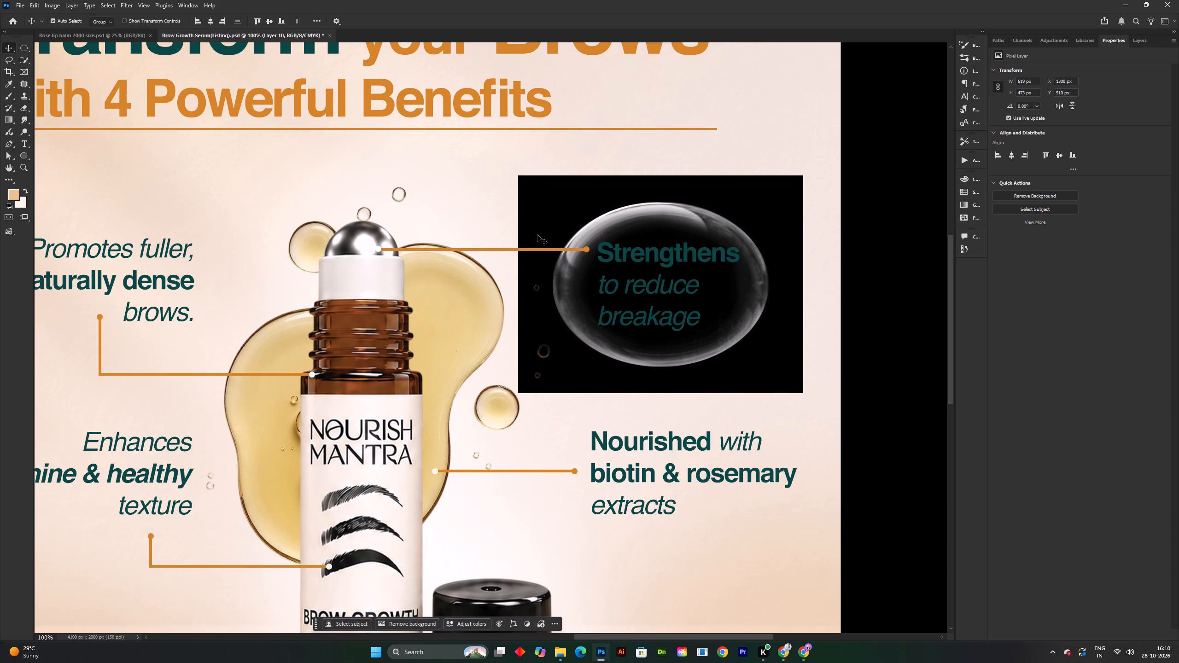
key(Up)
key(Up)
key(Up)
key(Right)
key(Right)
key(Right)
key(Right)
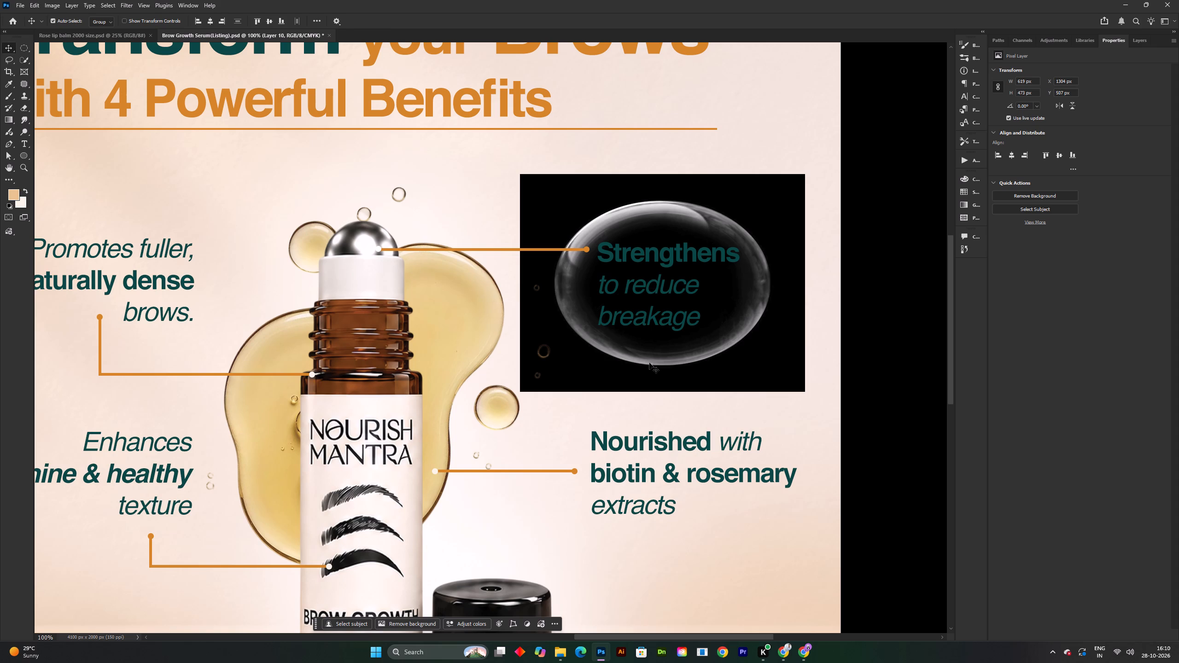
Erase the black outside and inside the oval bubble with the Background Eraser, leaving only its transparent glassy rim.
key(e)
right_click(23, 106)
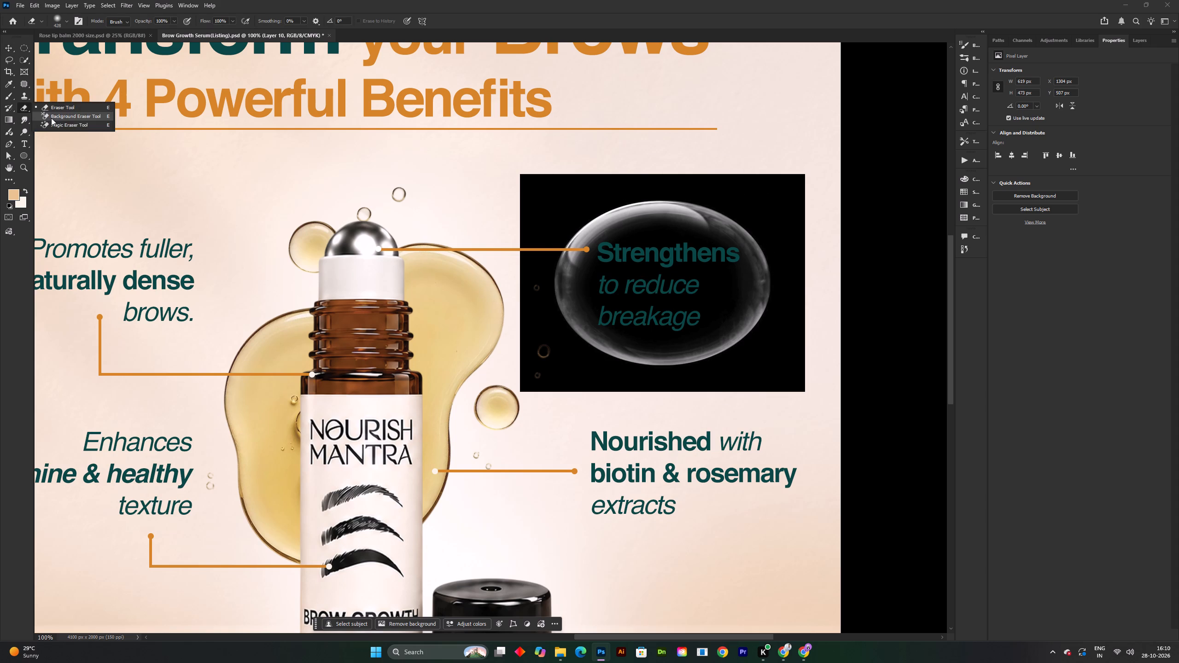
double_click(51, 118)
click(574, 218)
click(550, 198)
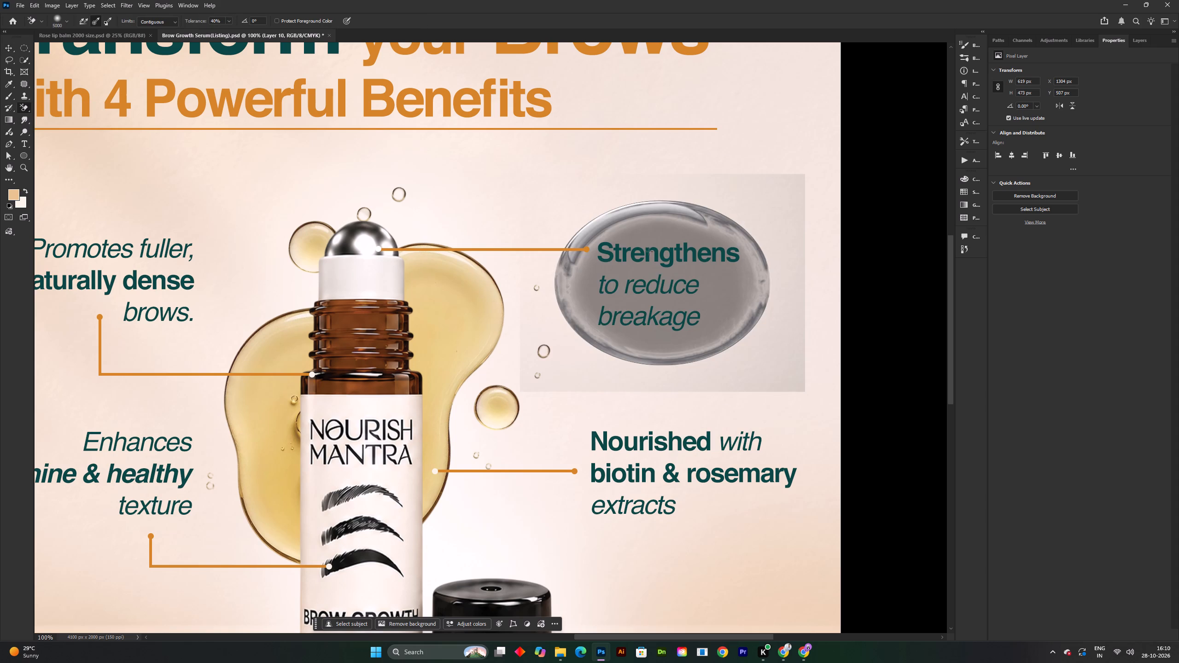
click(801, 338)
double_click(794, 335)
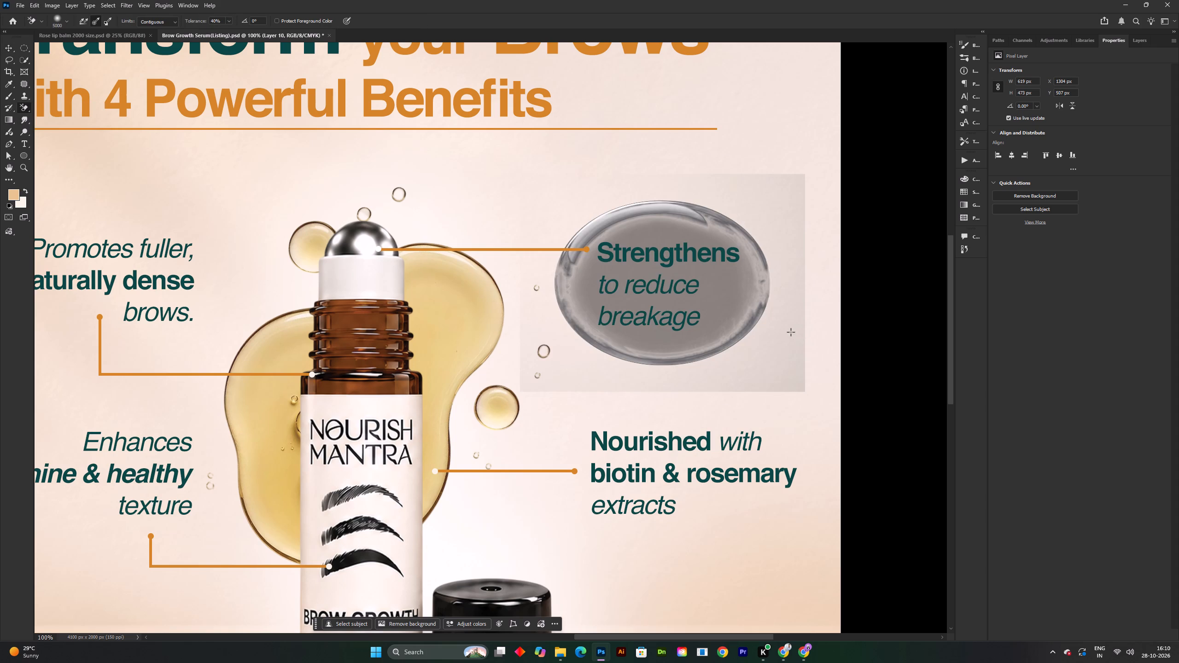
click(791, 332)
triple_click(788, 330)
click(788, 330)
click(707, 284)
triple_click(714, 283)
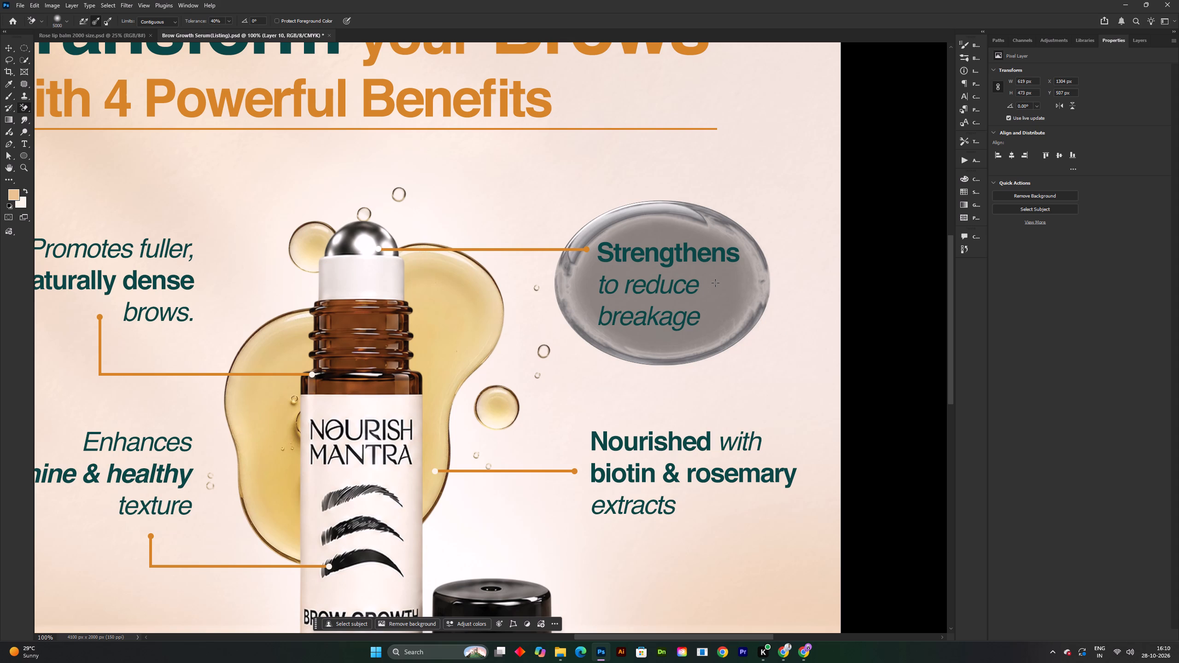
triple_click(715, 283)
Switch back to the Move tool and save the document.
key(v)
right_click(9, 49)
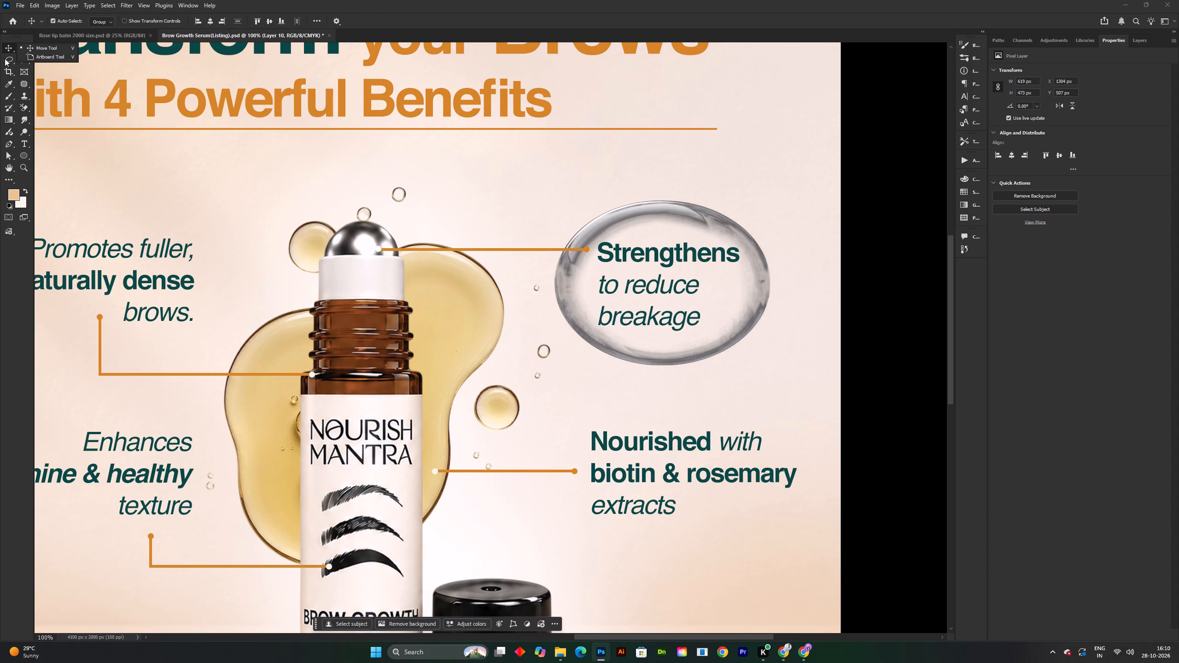
double_click(39, 45)
key(ctrl+s)
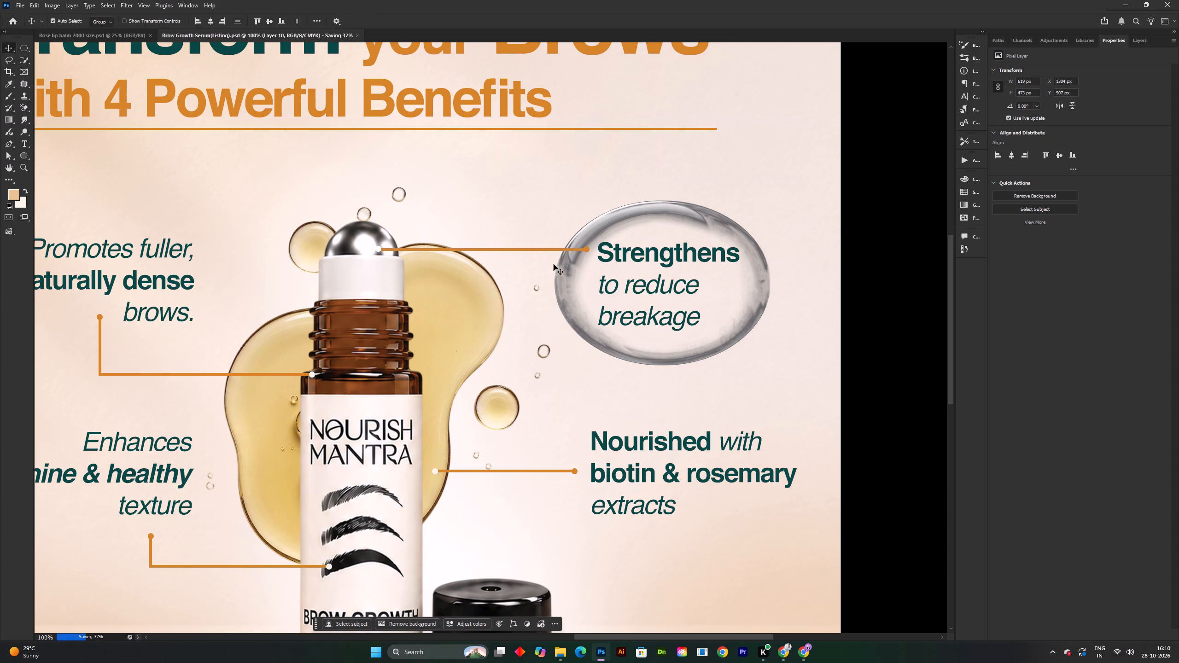
Set the blend mode of the oval bubble's layer, Layer 10, to Multiply.
triple_click(1143, 44)
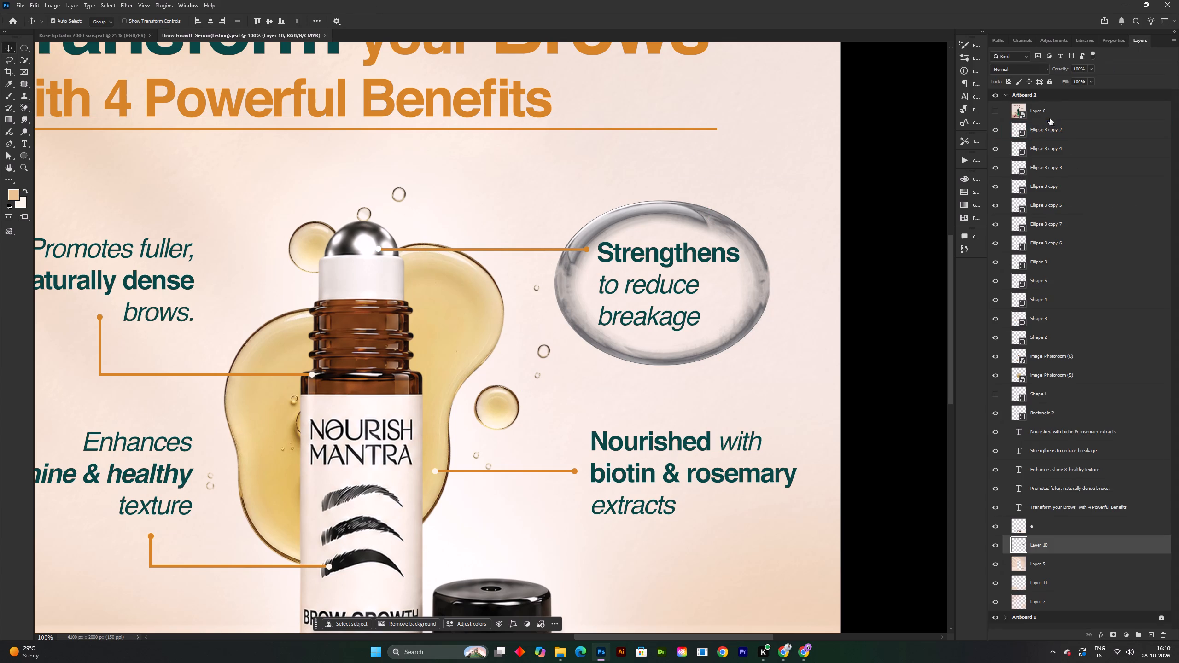
double_click(712, 220)
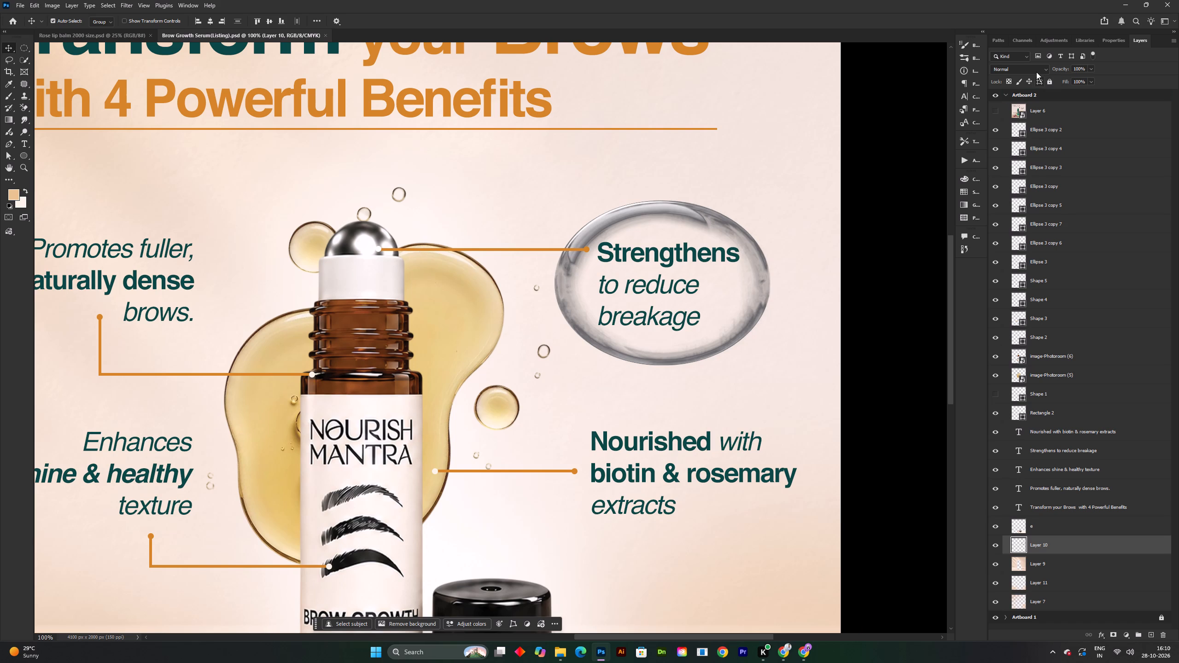
double_click(1034, 70)
double_click(1022, 68)
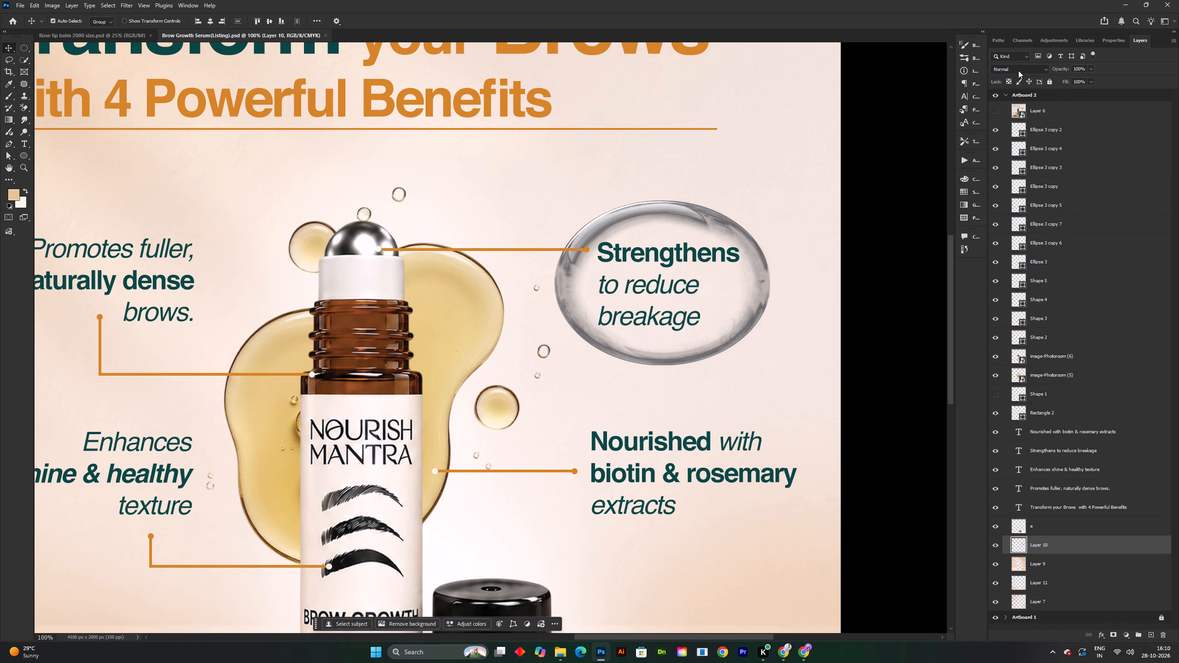
click(1018, 70)
triple_click(1009, 107)
shift+scroll(689, 263, down, 3)
key(space)
key(space)
key(space)
key(space)
key(space)
key(space)
key(space)
key(space)
key(space)
key(space)
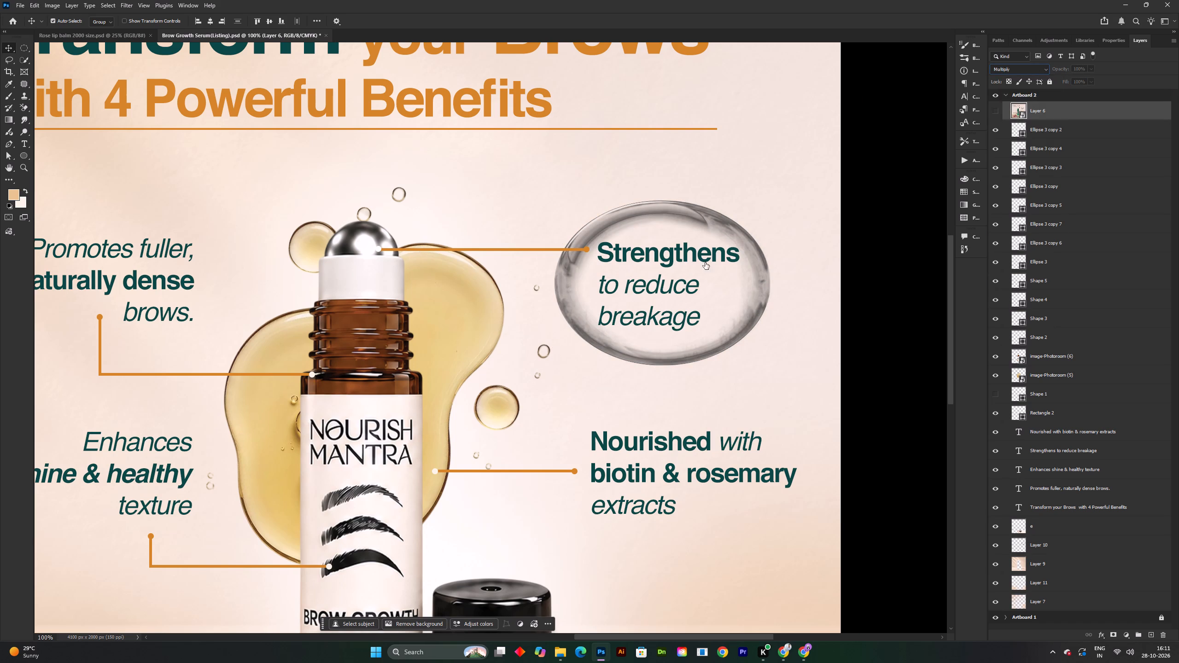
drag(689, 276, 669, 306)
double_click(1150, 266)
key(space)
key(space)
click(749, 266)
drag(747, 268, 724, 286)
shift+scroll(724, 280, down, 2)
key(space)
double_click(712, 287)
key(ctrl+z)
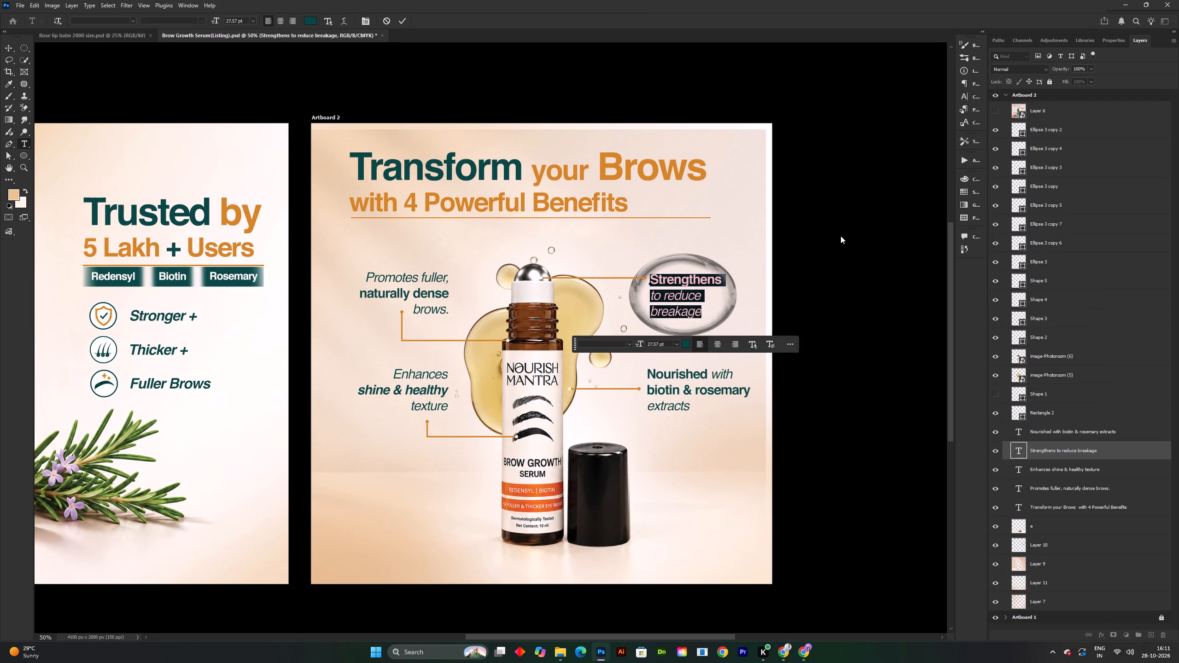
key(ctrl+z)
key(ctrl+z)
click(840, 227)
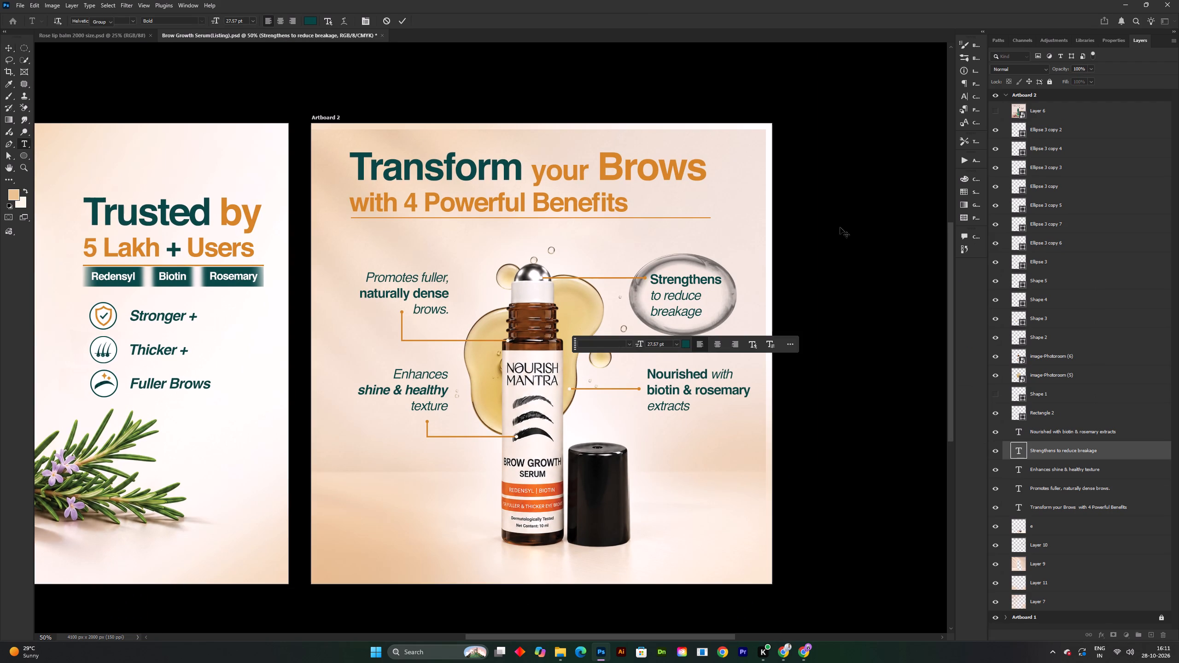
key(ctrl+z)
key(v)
Clear the layer selection and save the document.
key(ctrl+s)
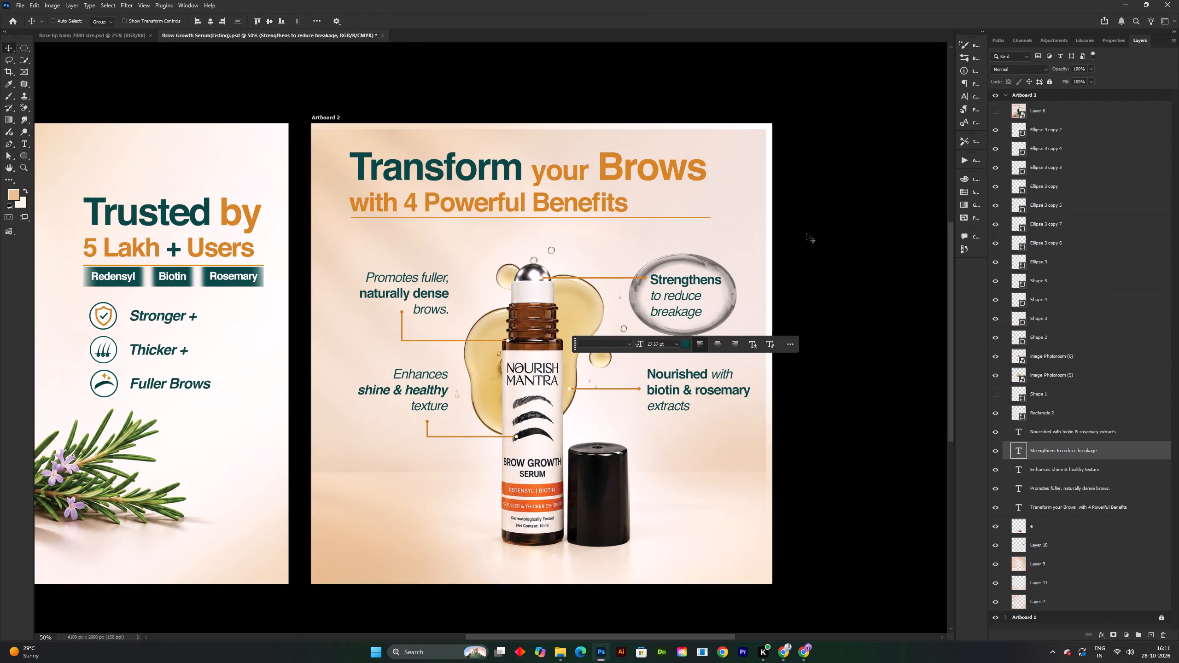
drag(753, 221, 761, 210)
triple_click(884, 219)
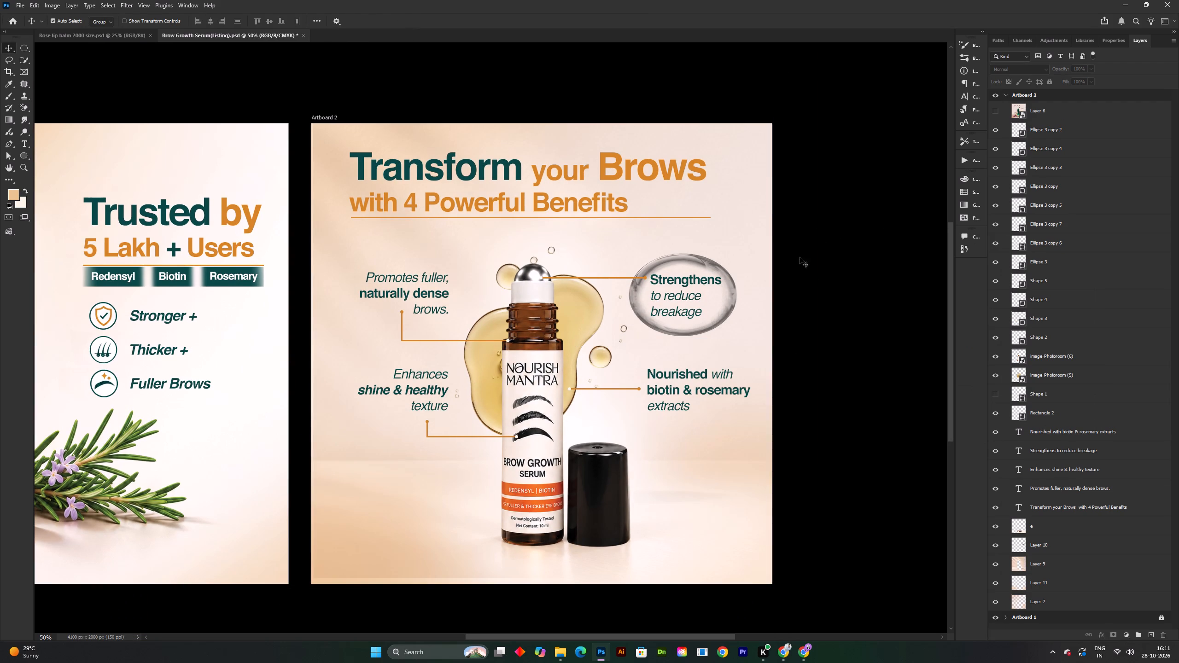
key(ctrl+s)
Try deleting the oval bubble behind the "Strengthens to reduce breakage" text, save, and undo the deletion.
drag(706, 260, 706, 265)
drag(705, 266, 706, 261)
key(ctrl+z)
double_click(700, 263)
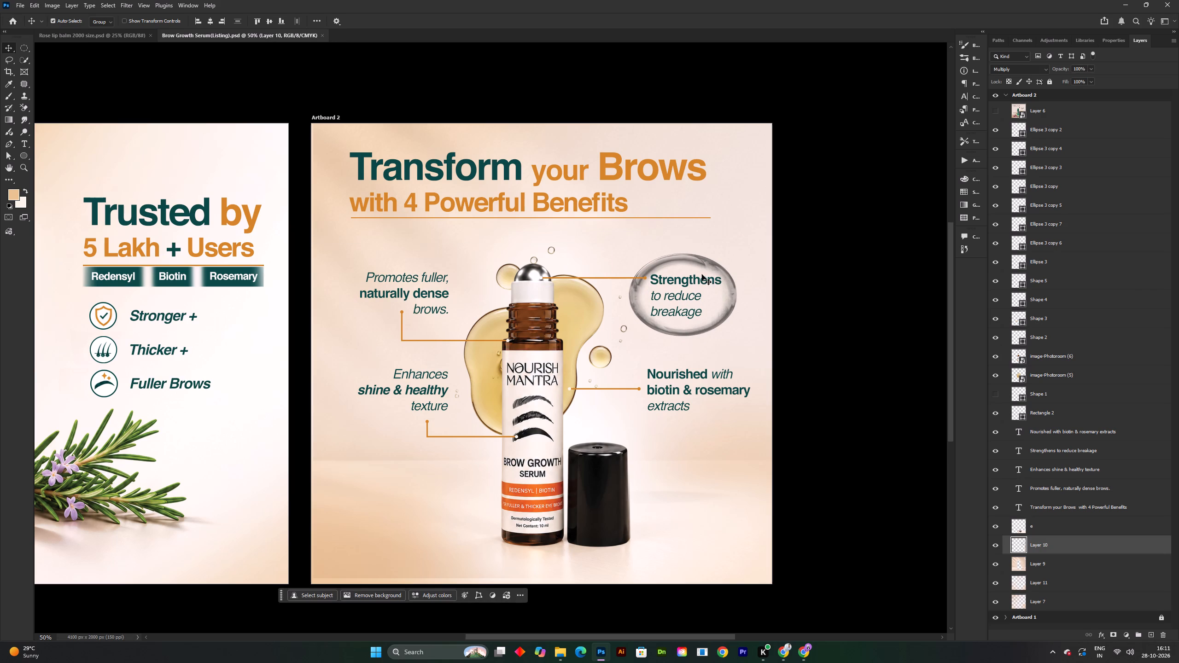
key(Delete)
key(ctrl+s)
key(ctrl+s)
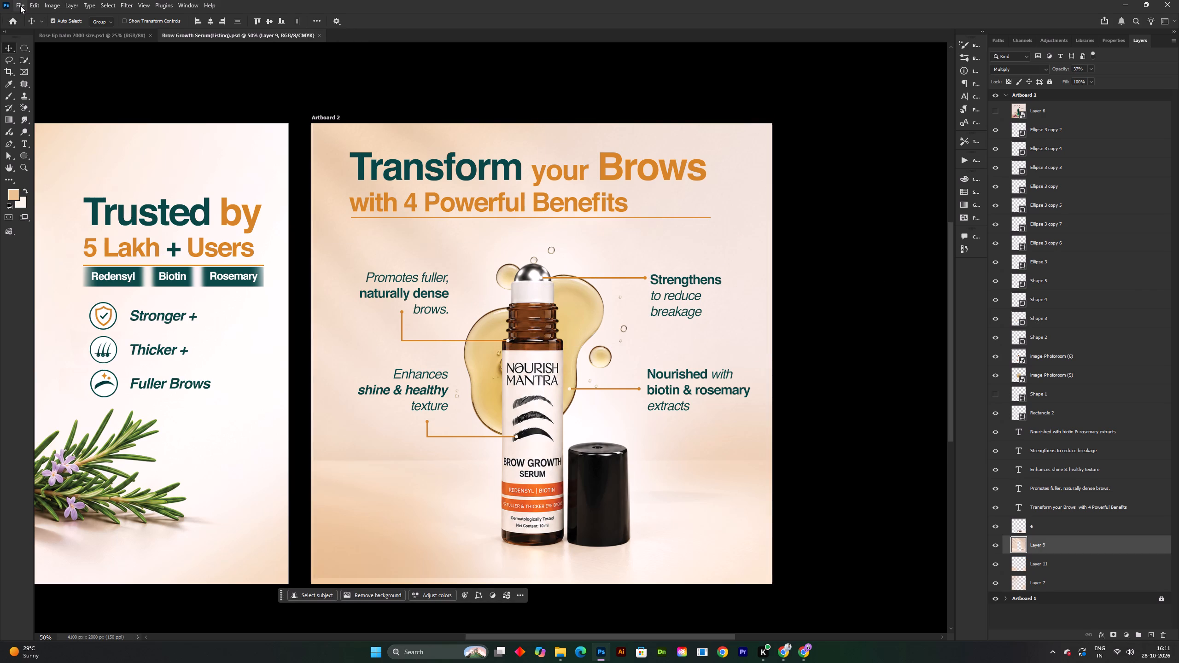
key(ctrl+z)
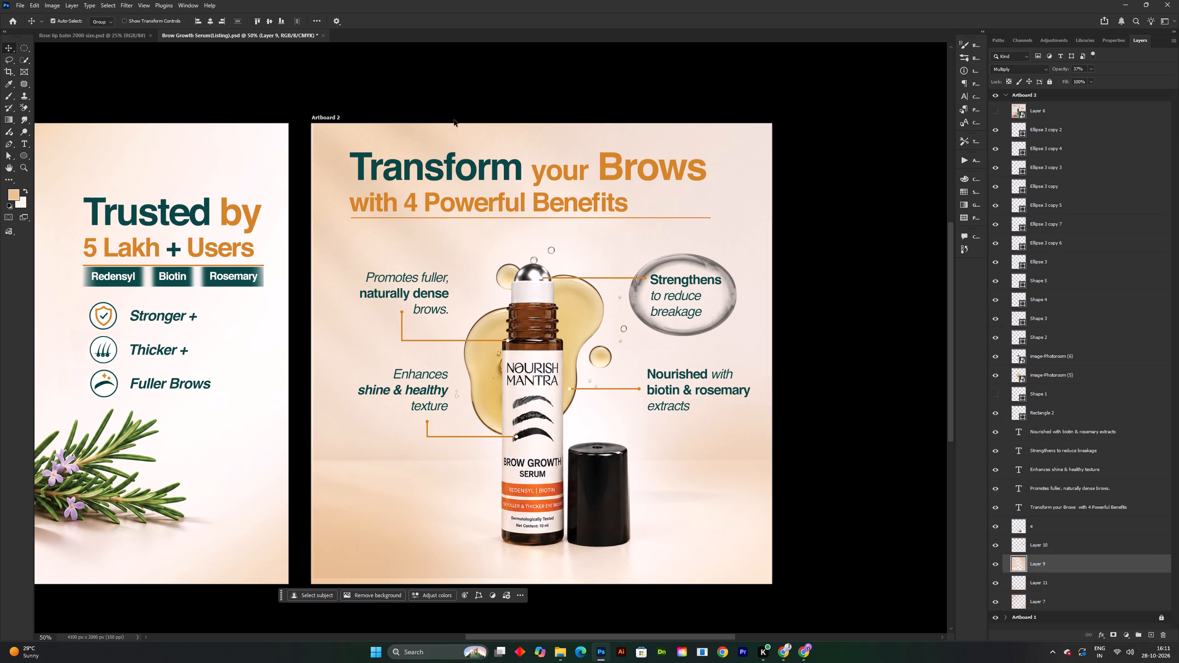
Compare Artboard 2 with and without Layer 9, leave that layer hidden, and save the document.
double_click(992, 568)
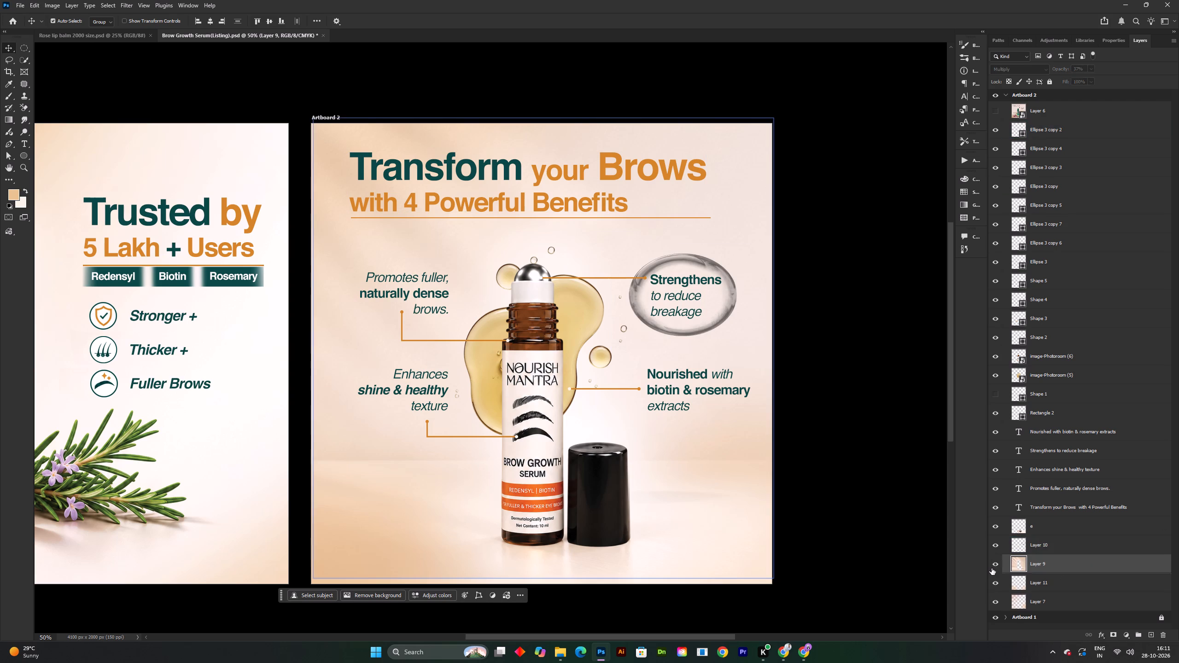
click(992, 568)
key(ctrl+z)
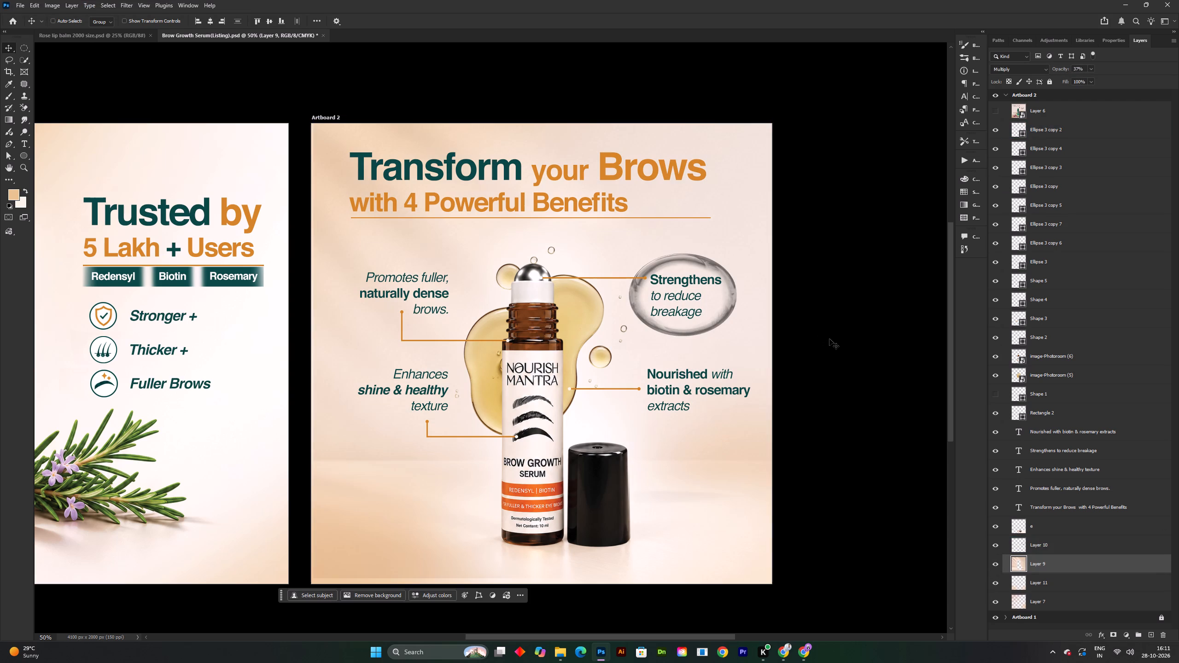
key(ctrl+shift+z)
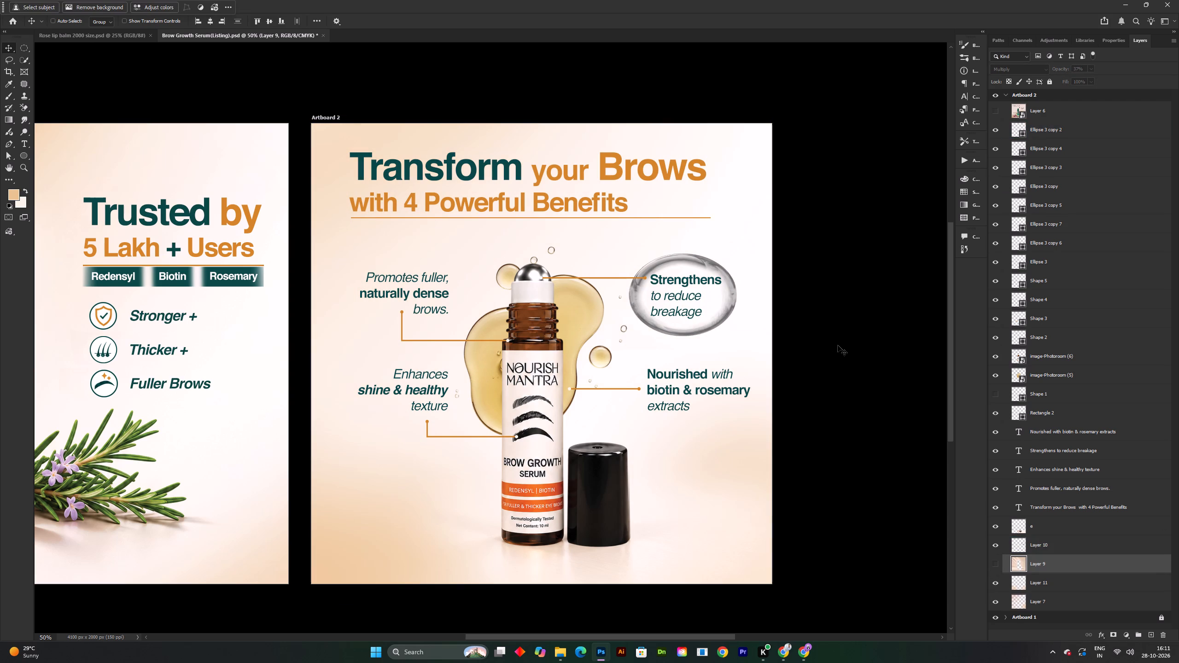
key(ctrl+z)
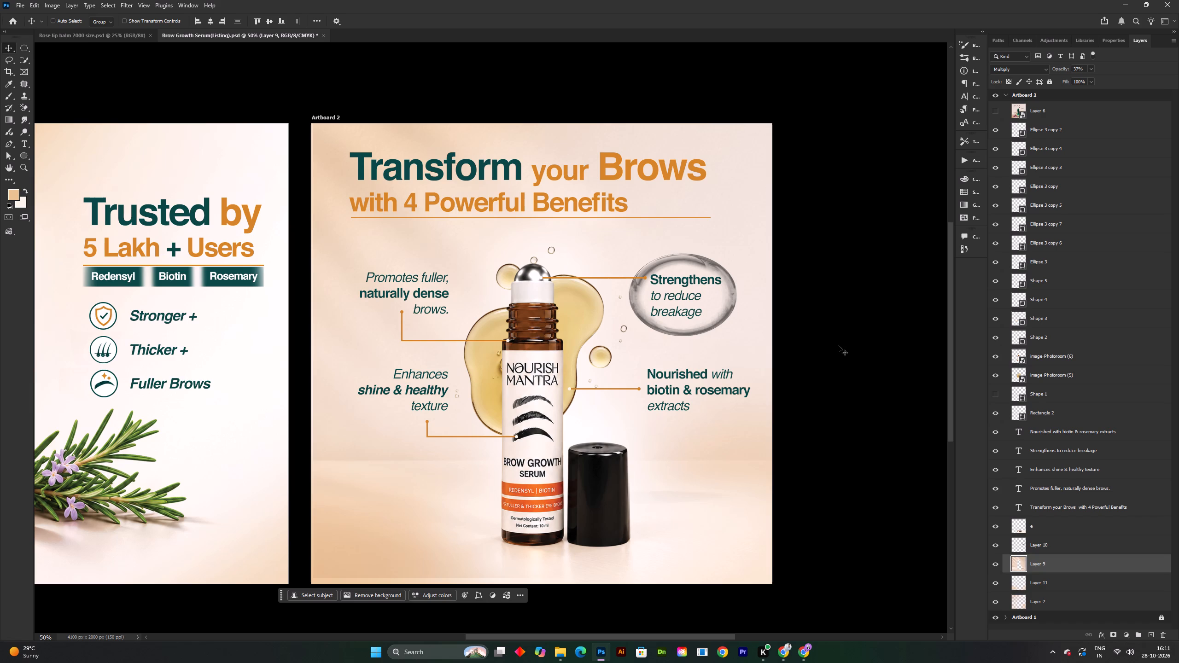
key(ctrl+shift+z)
shift+scroll(830, 340, down, 3)
shift+scroll(830, 340, up, 1)
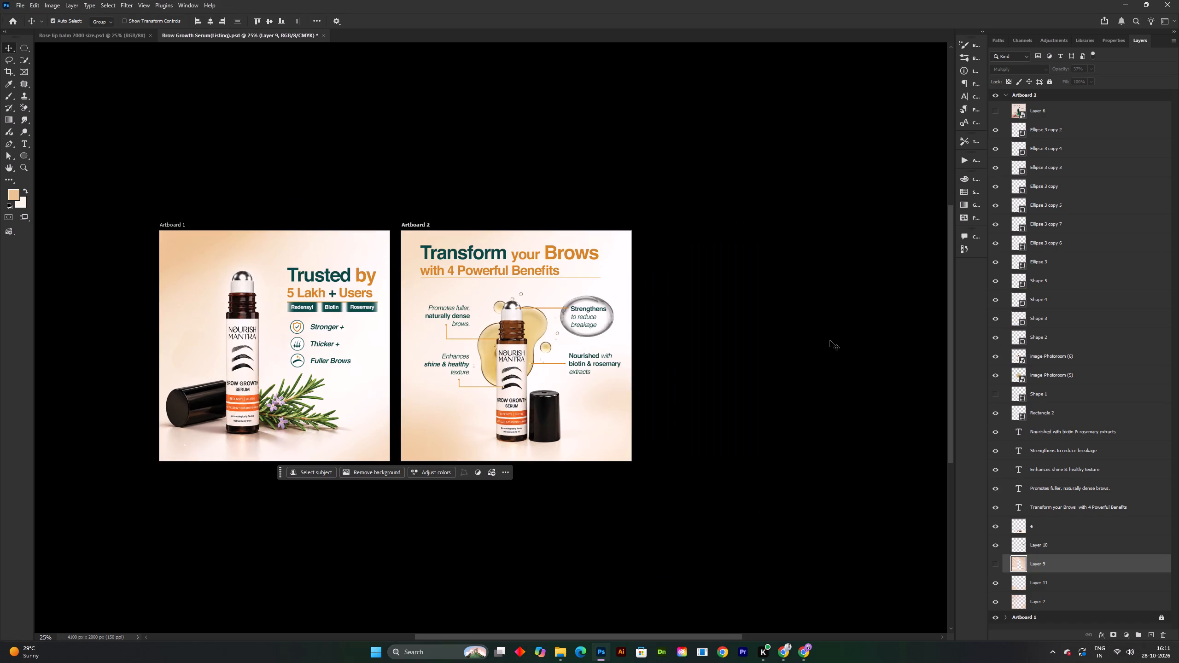
key(ctrl+z)
key(ctrl+shift+z)
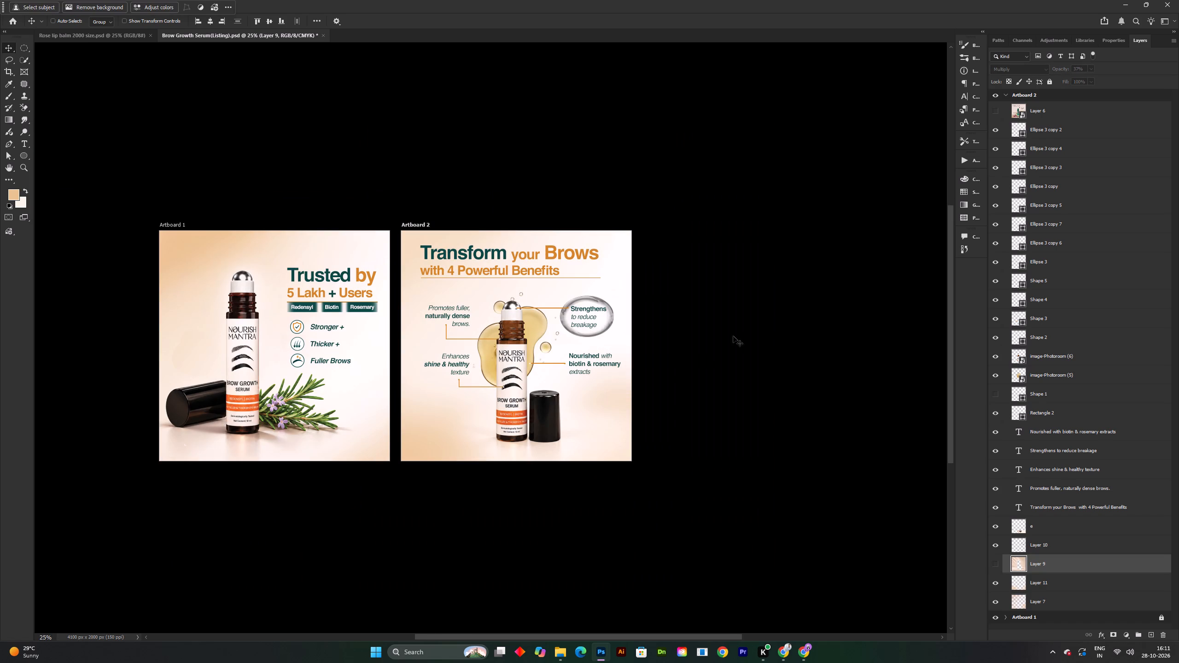
key(ctrl+s)
shift+scroll(526, 367, up, 1)
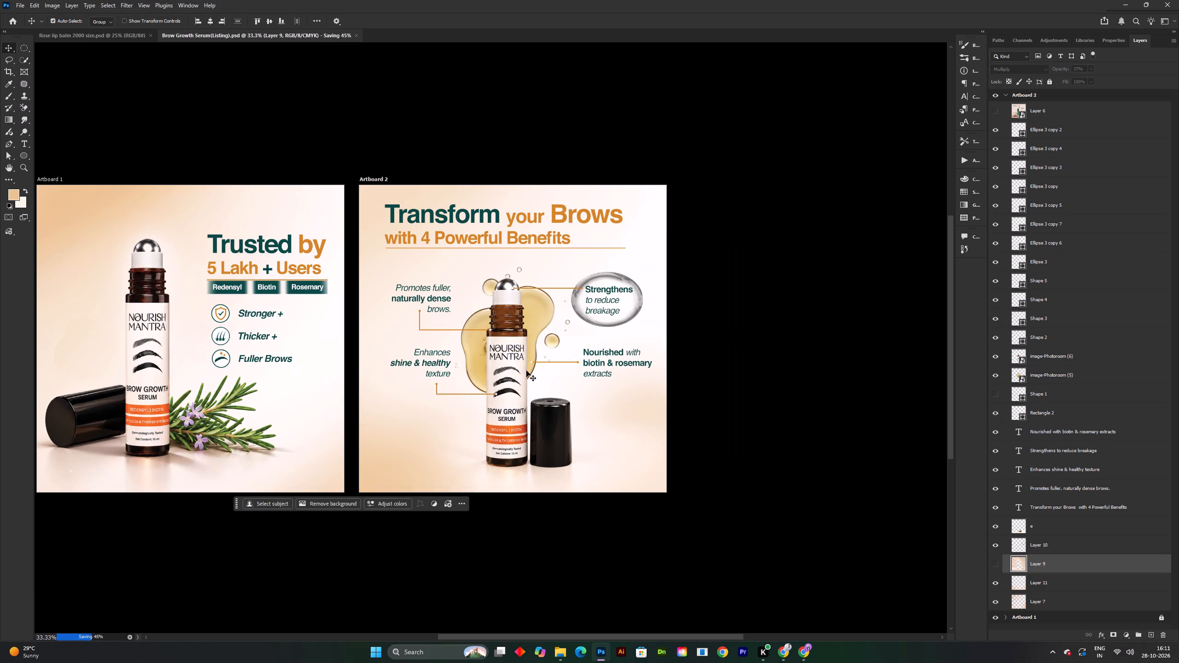
key(space)
drag(554, 366, 570, 372)
key(ctrl+s)
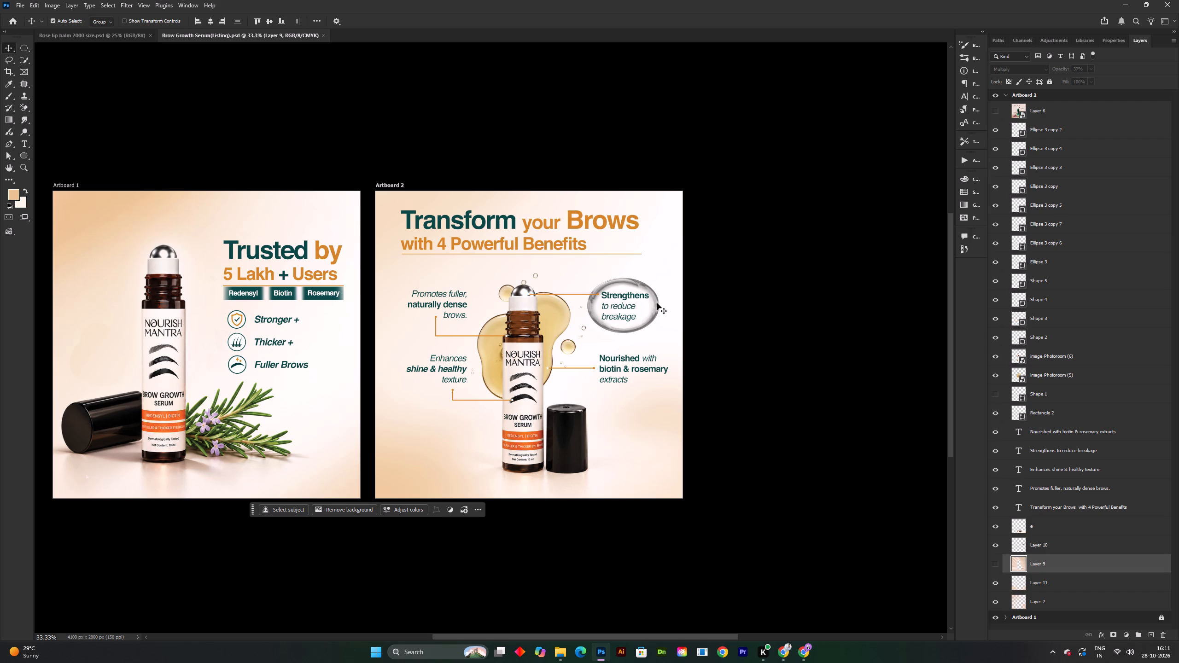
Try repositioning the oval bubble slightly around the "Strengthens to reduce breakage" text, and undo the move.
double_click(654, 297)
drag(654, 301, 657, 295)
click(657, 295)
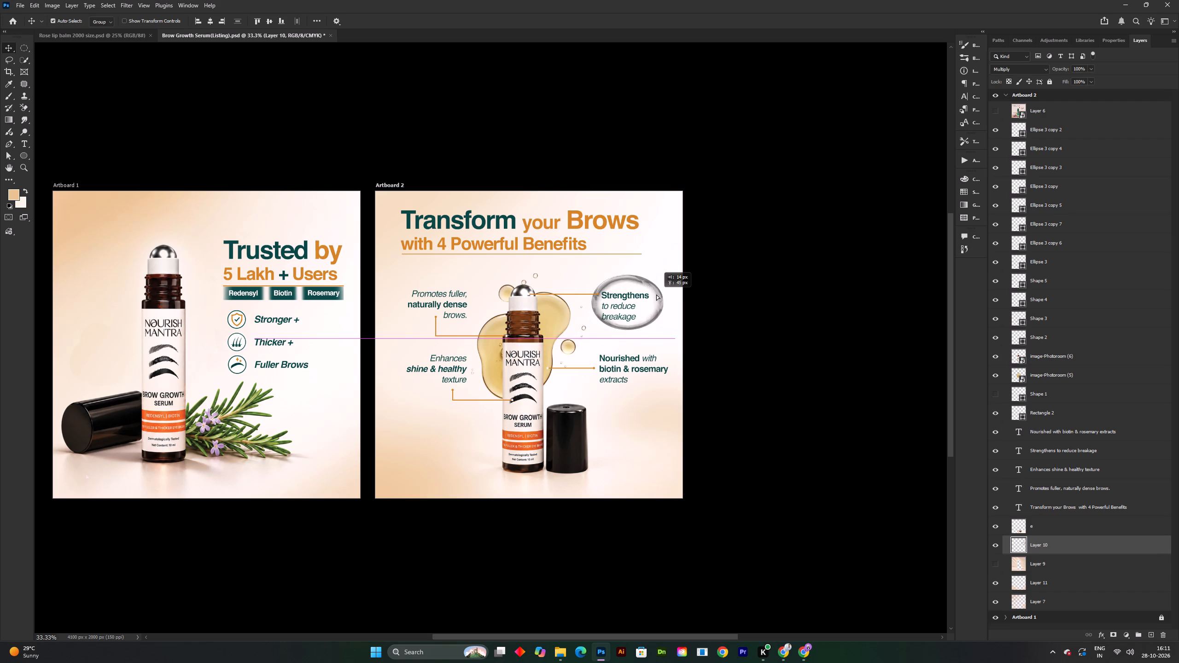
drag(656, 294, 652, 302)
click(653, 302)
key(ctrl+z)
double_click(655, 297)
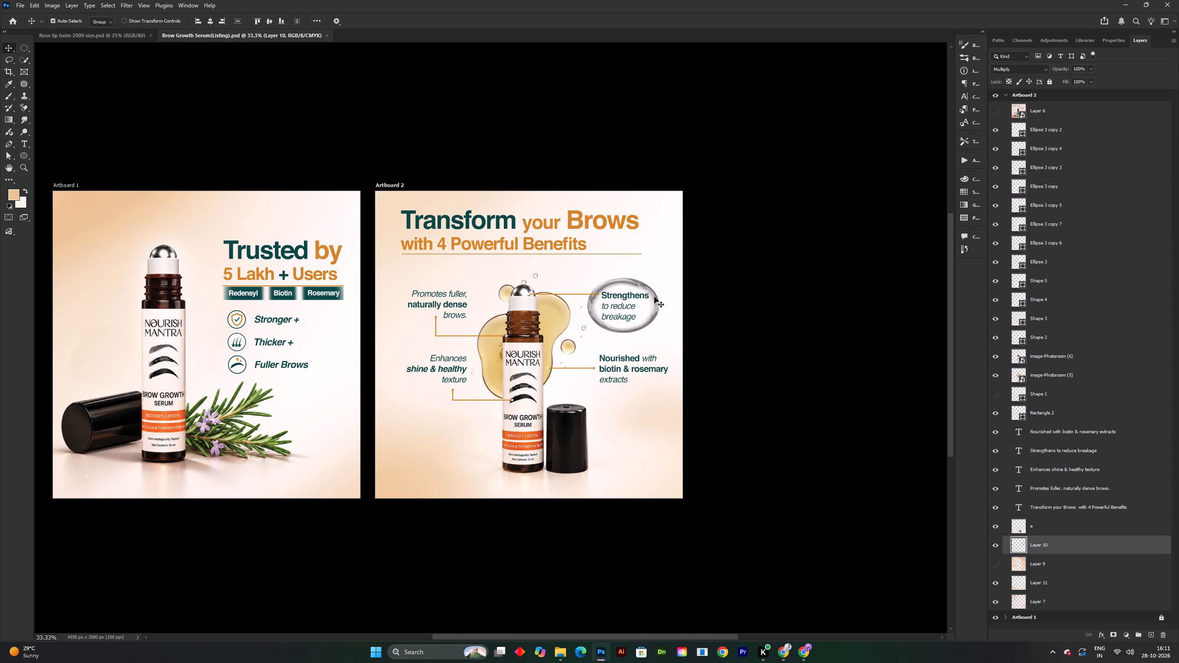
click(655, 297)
Add a Color Overlay effect to the oval bubble's layer, Layer 10.
double_click(1121, 545)
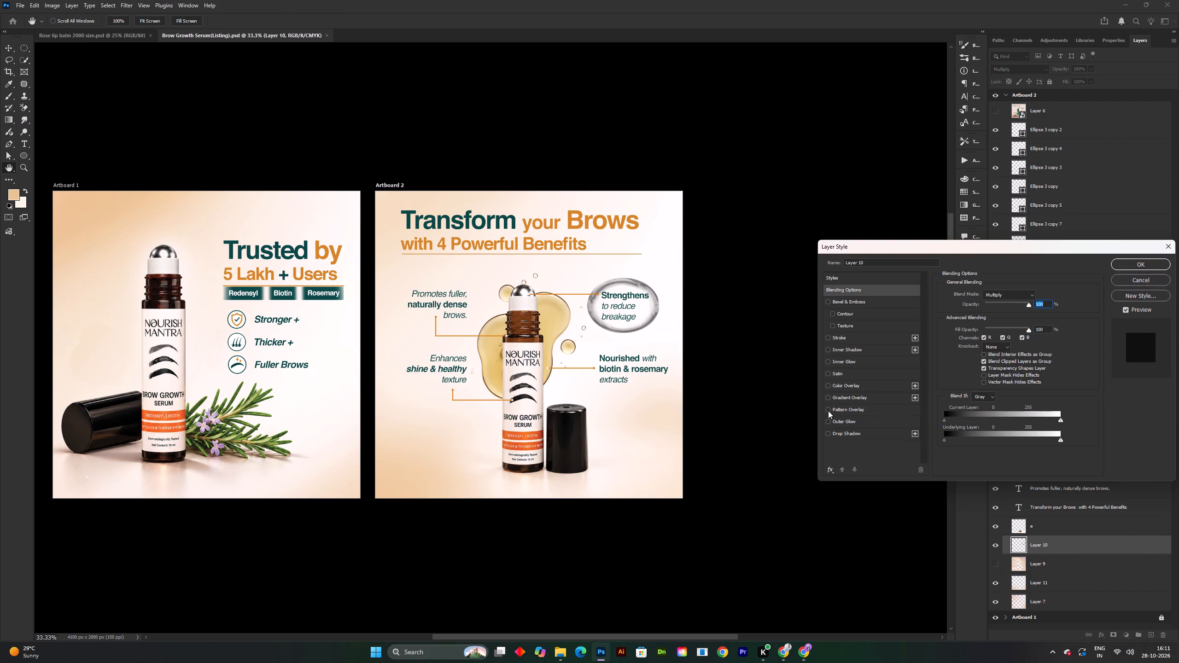
triple_click(828, 386)
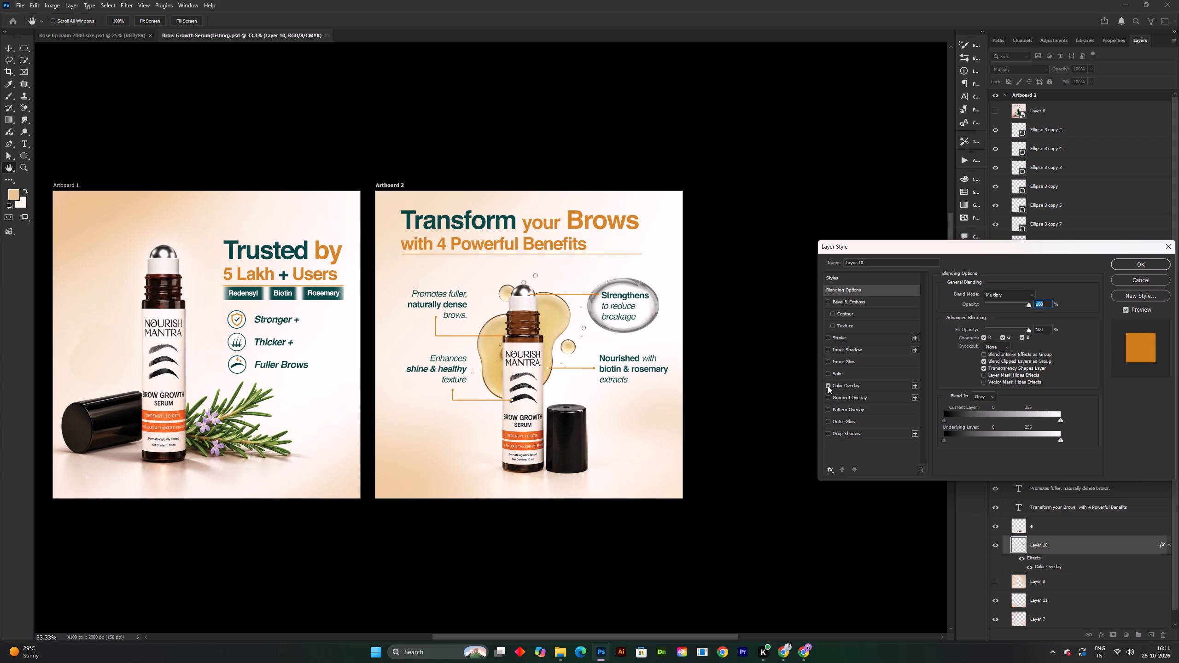
double_click(841, 385)
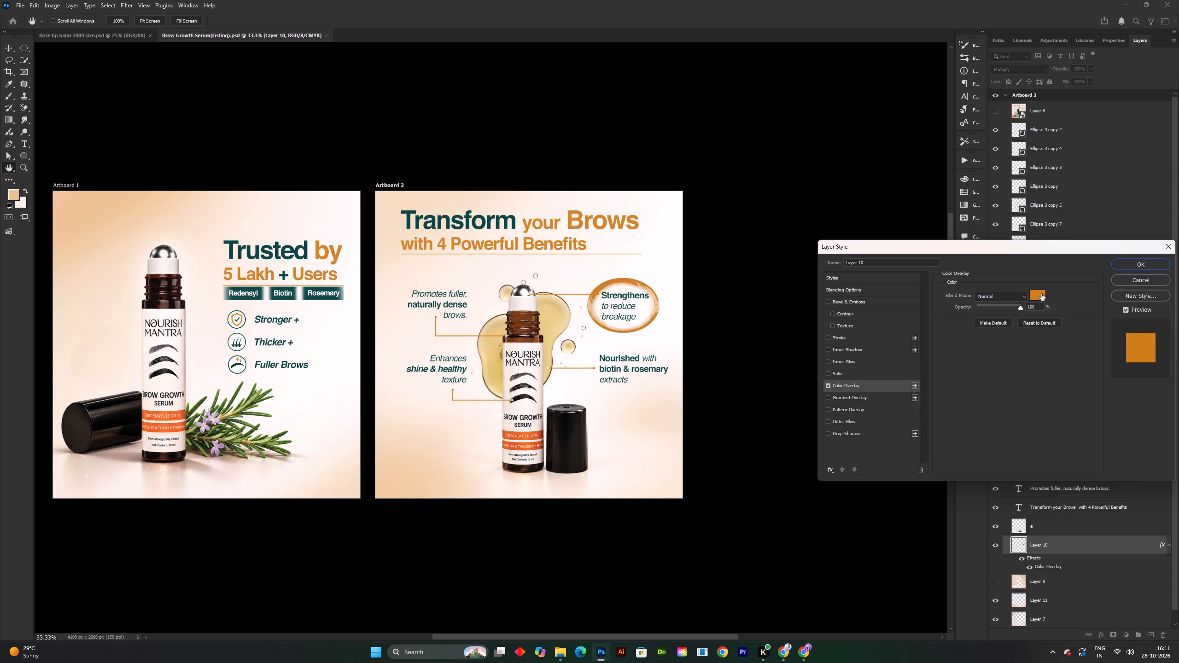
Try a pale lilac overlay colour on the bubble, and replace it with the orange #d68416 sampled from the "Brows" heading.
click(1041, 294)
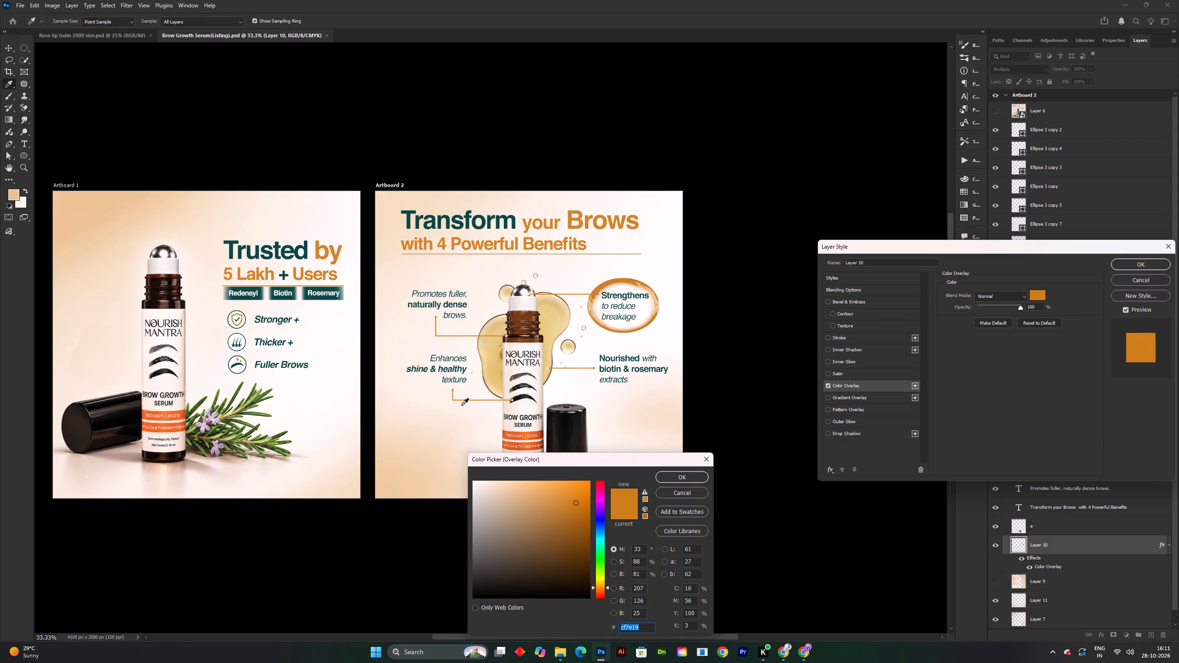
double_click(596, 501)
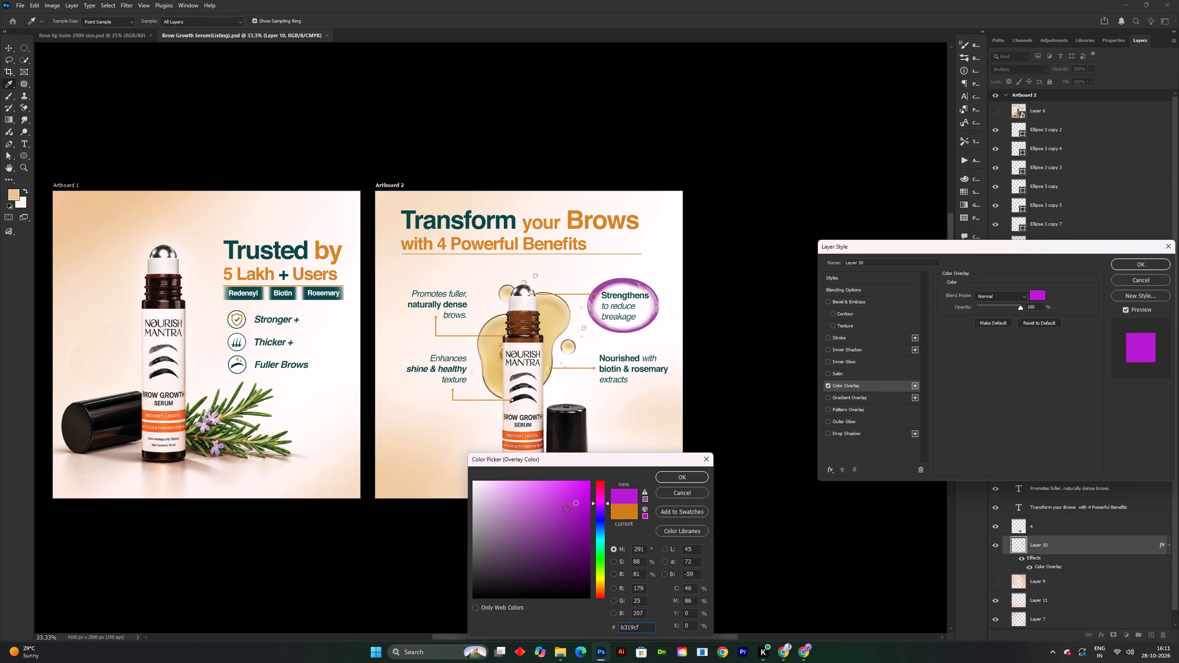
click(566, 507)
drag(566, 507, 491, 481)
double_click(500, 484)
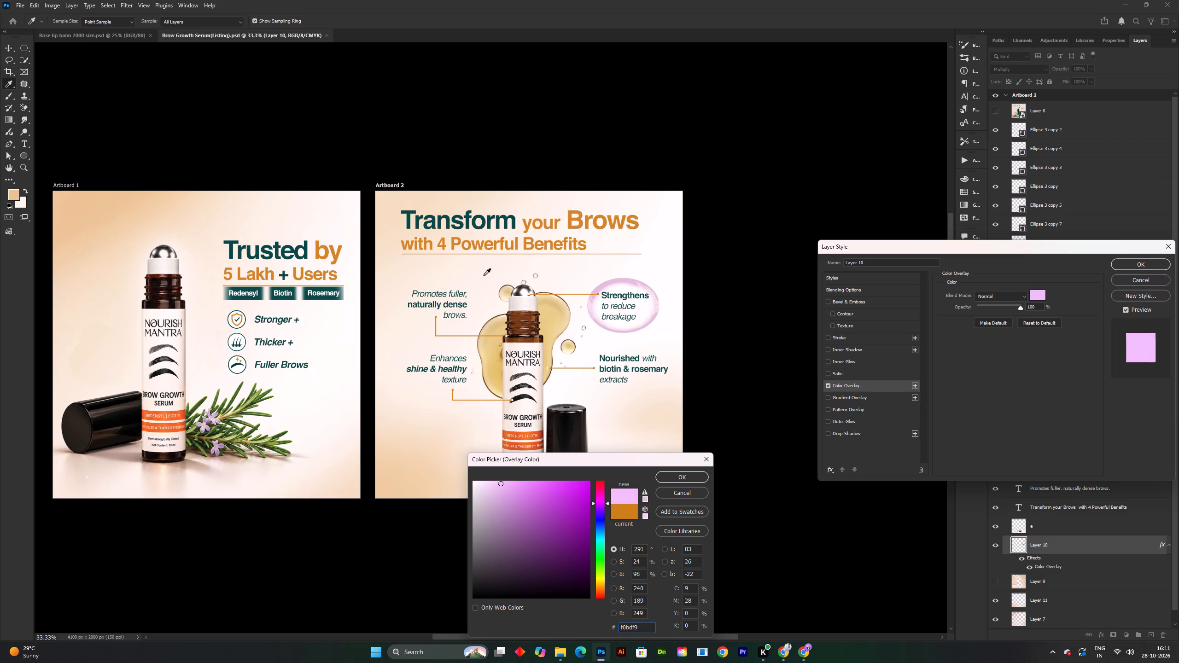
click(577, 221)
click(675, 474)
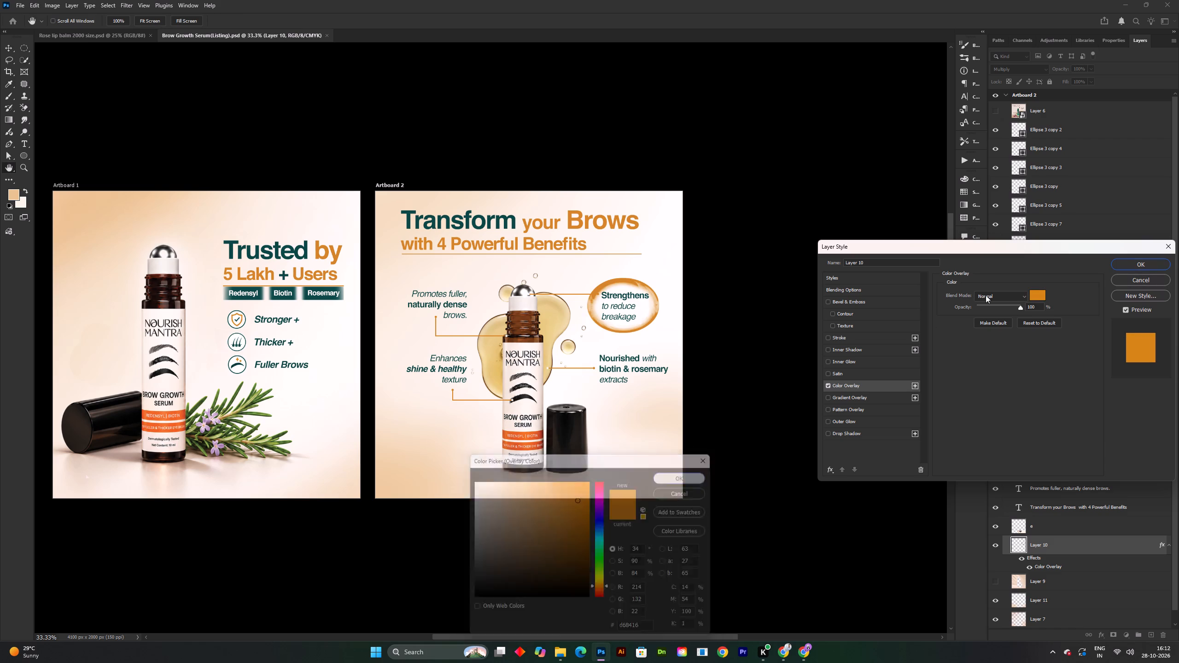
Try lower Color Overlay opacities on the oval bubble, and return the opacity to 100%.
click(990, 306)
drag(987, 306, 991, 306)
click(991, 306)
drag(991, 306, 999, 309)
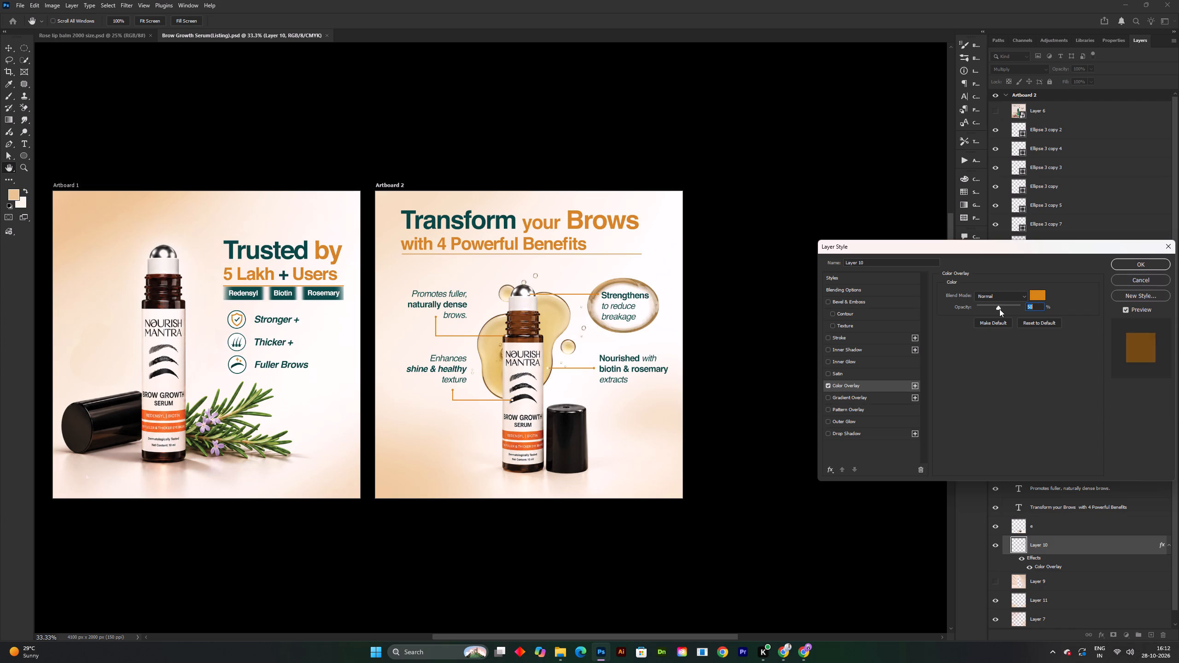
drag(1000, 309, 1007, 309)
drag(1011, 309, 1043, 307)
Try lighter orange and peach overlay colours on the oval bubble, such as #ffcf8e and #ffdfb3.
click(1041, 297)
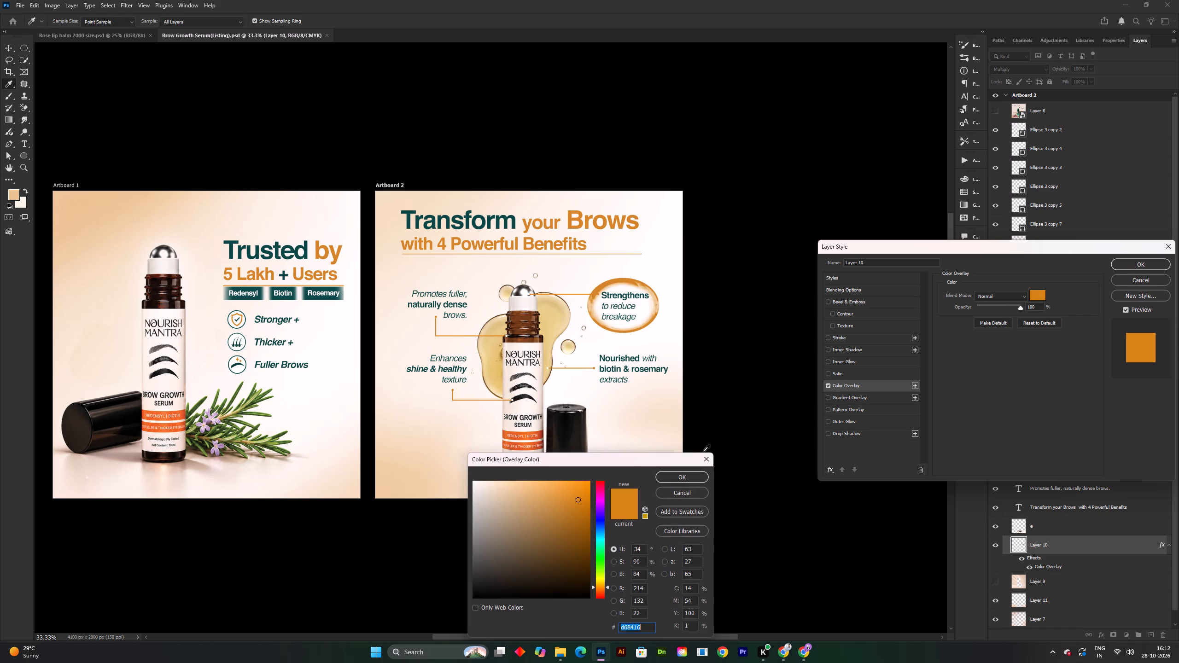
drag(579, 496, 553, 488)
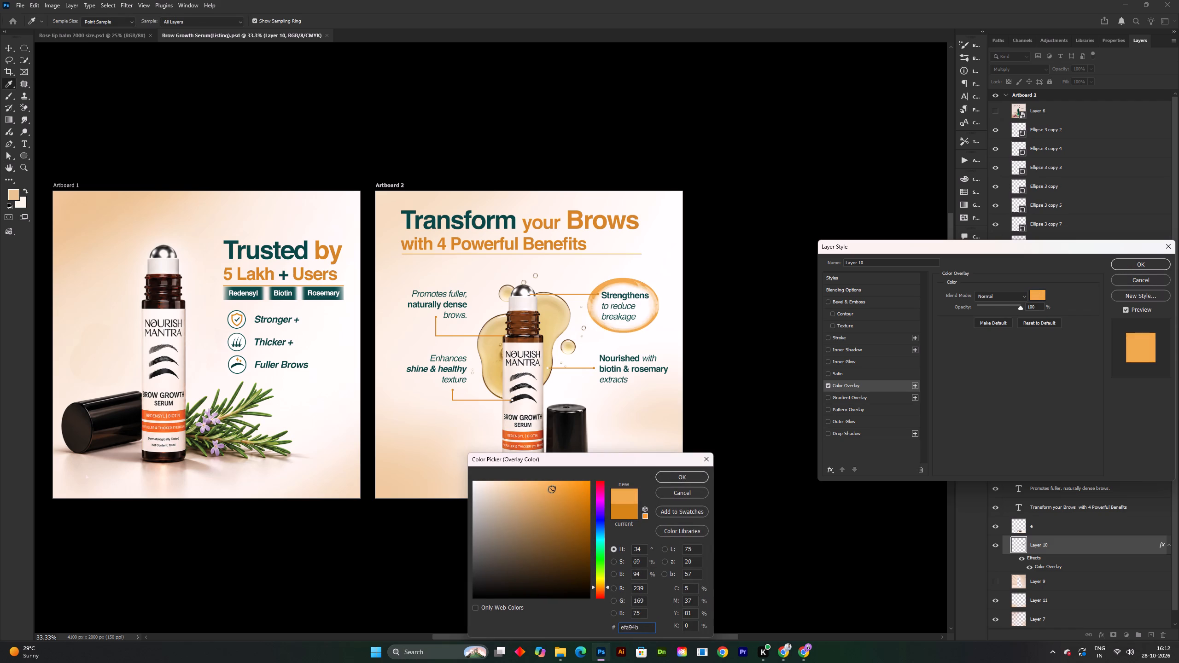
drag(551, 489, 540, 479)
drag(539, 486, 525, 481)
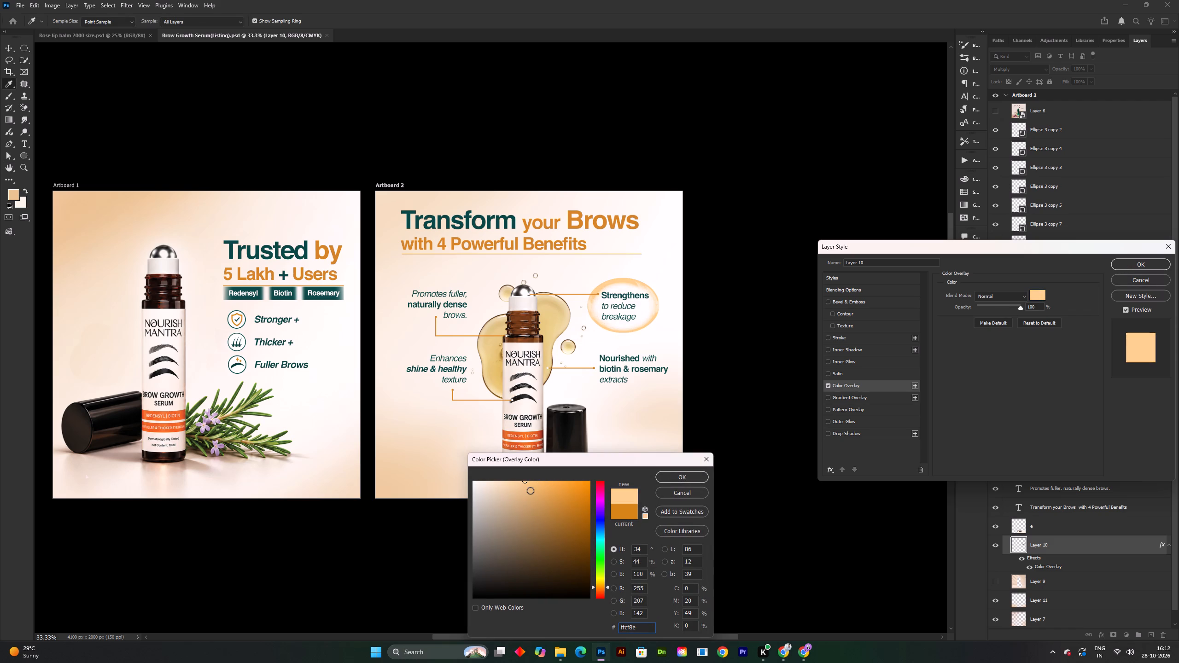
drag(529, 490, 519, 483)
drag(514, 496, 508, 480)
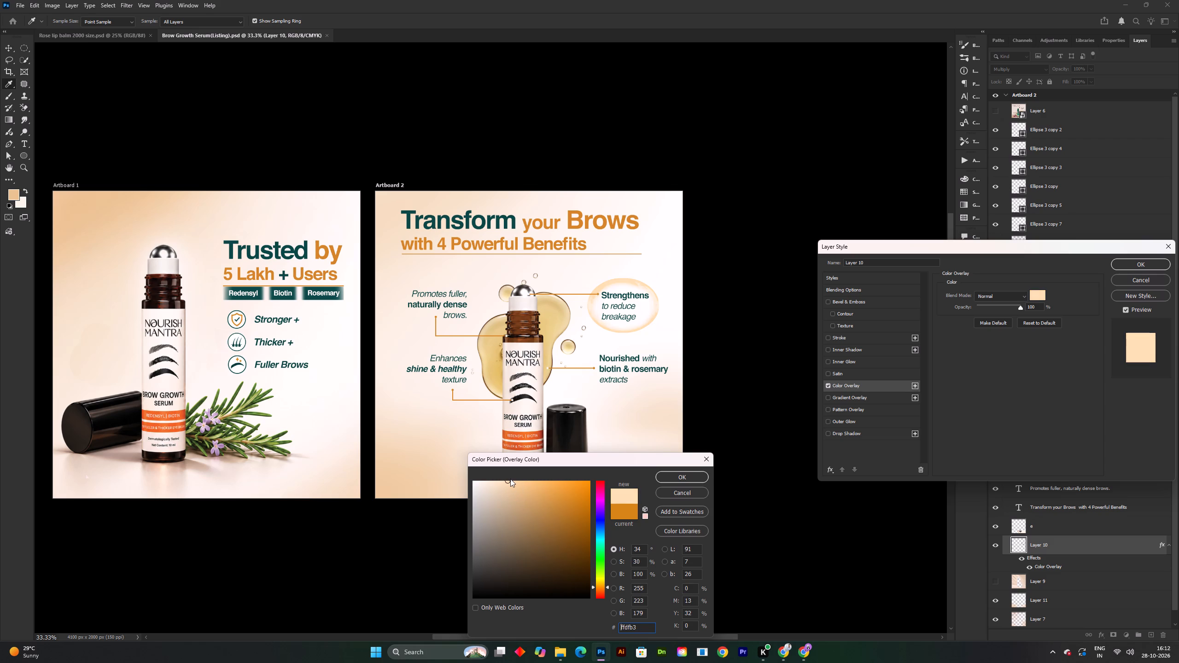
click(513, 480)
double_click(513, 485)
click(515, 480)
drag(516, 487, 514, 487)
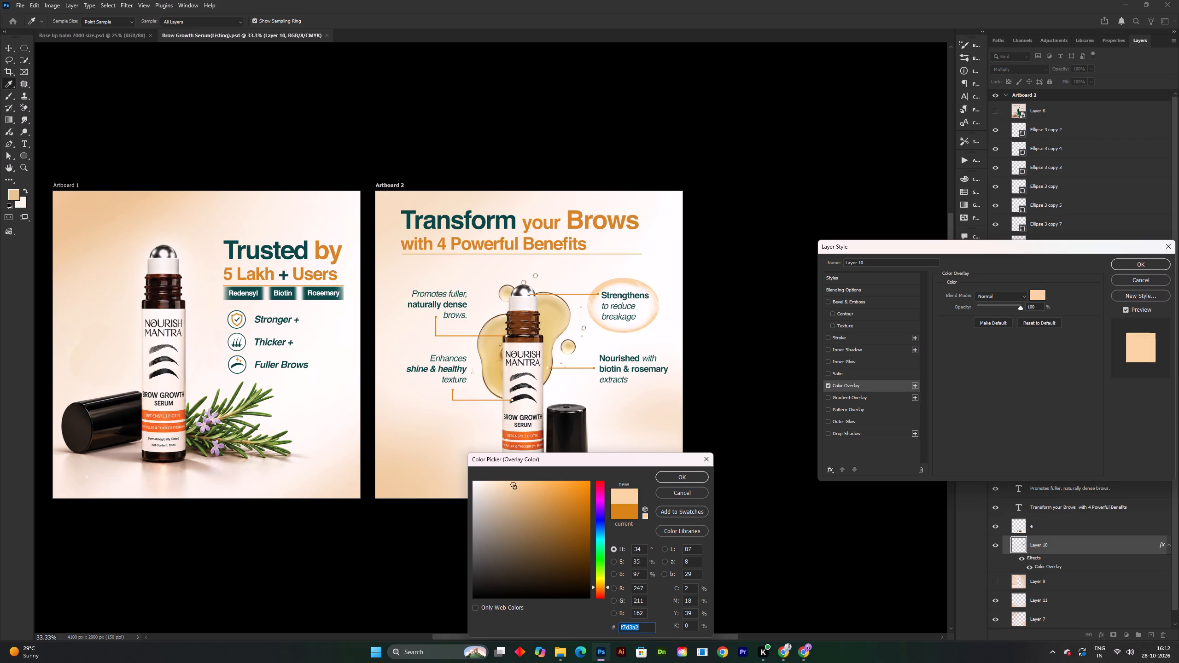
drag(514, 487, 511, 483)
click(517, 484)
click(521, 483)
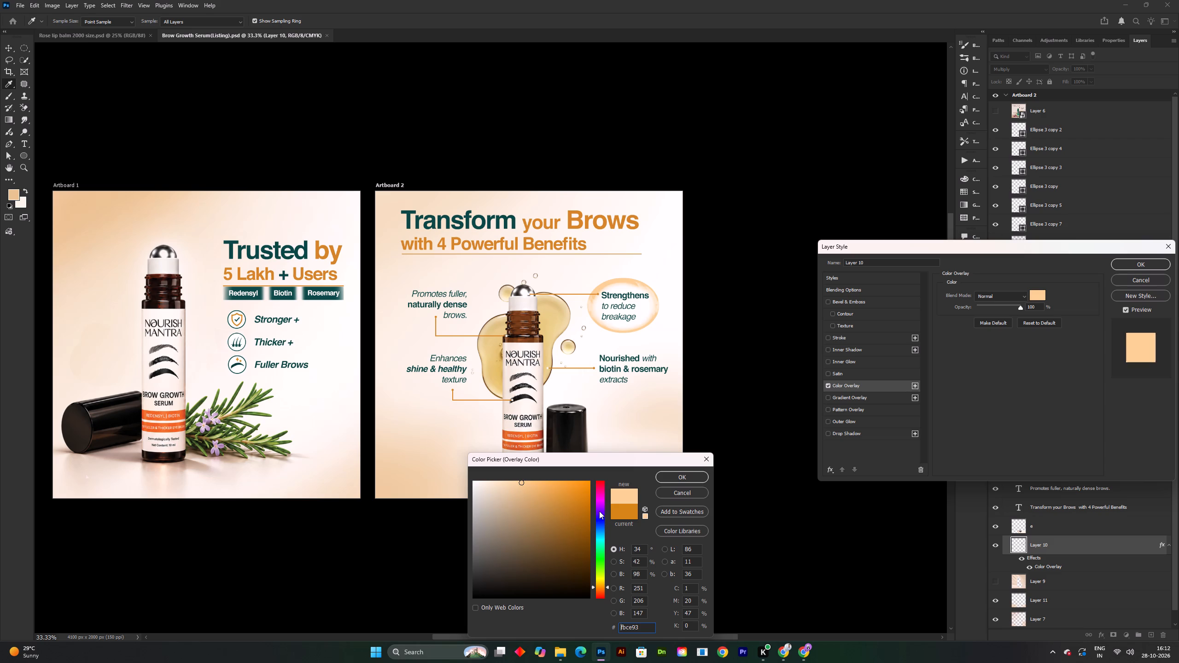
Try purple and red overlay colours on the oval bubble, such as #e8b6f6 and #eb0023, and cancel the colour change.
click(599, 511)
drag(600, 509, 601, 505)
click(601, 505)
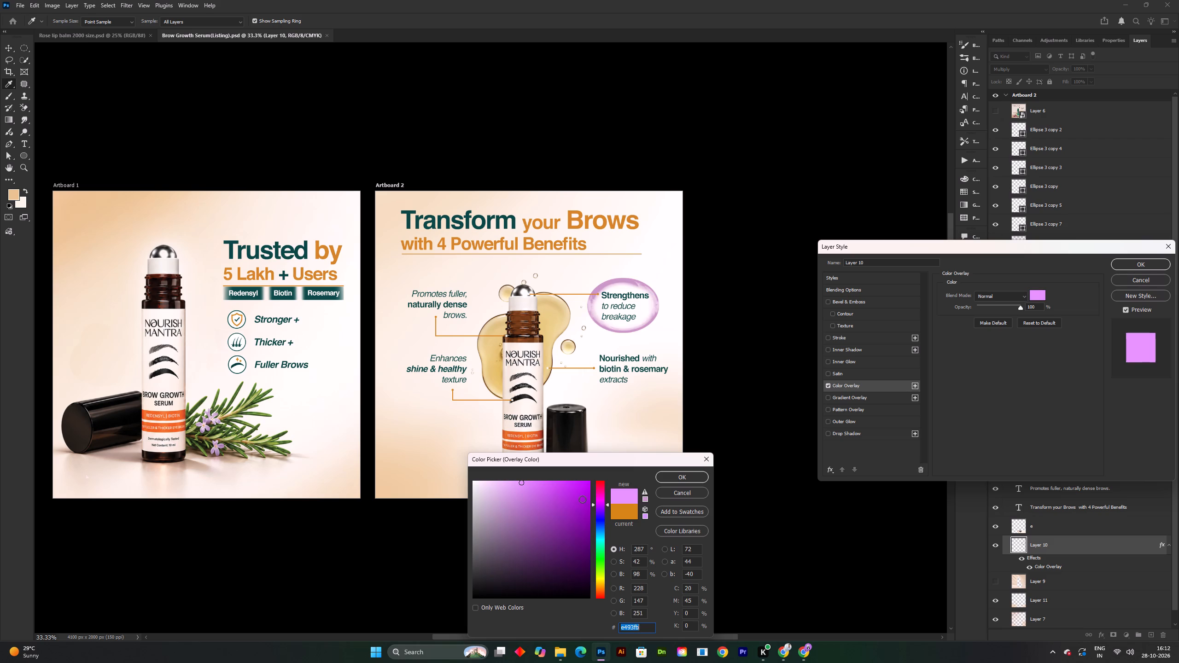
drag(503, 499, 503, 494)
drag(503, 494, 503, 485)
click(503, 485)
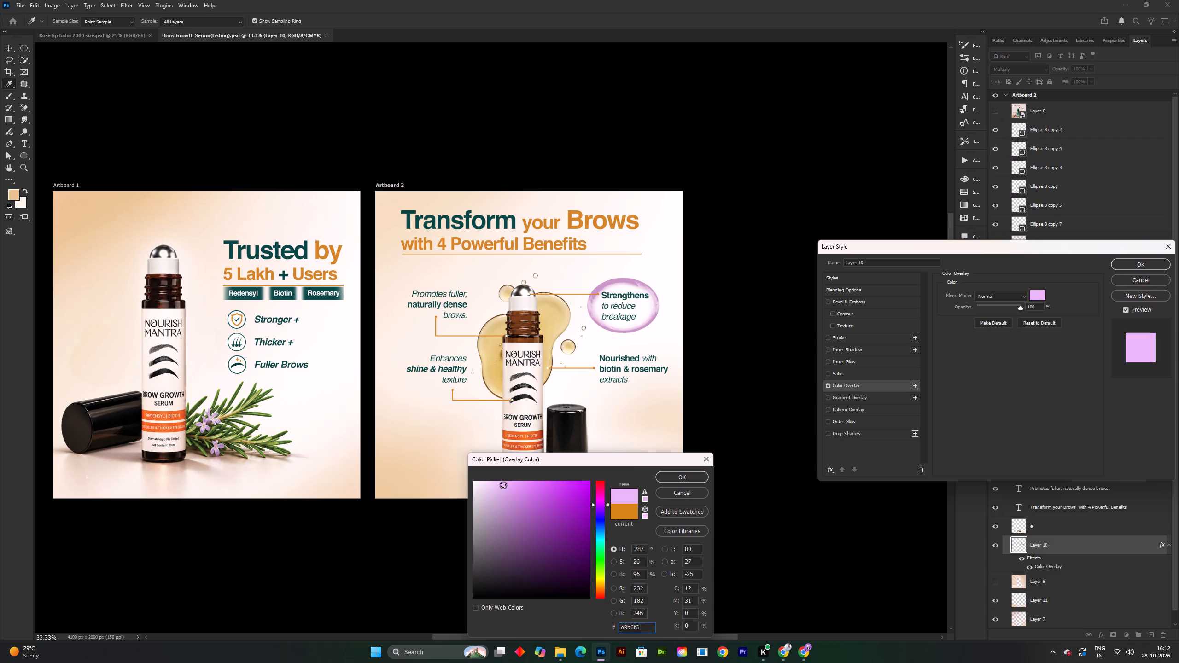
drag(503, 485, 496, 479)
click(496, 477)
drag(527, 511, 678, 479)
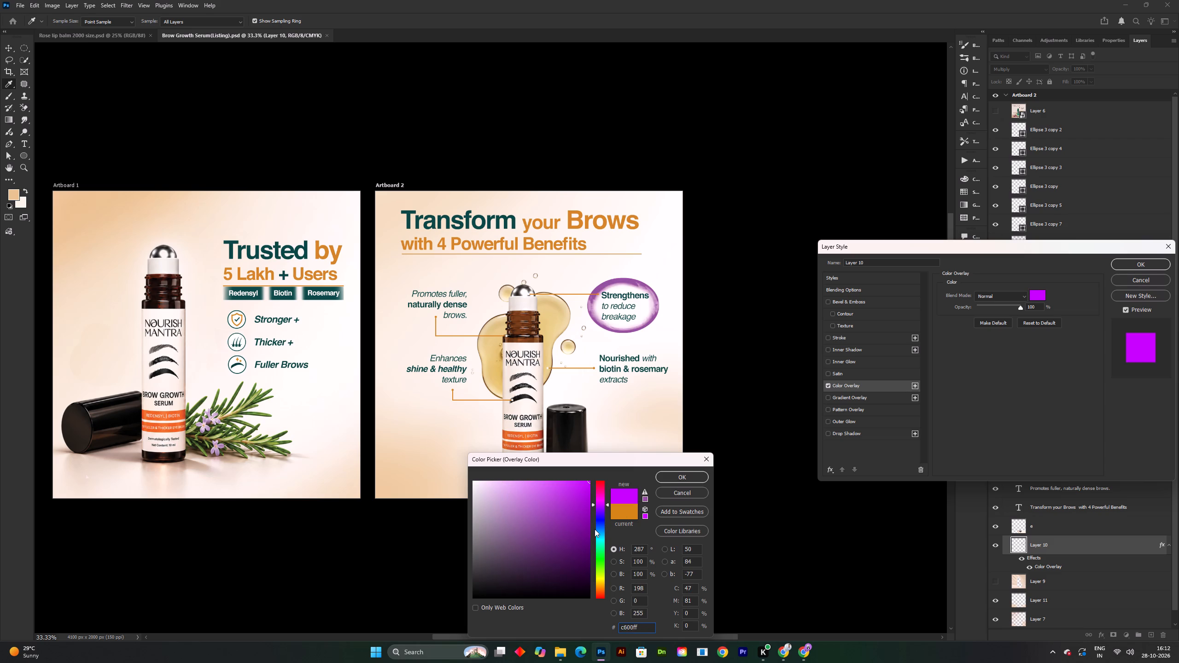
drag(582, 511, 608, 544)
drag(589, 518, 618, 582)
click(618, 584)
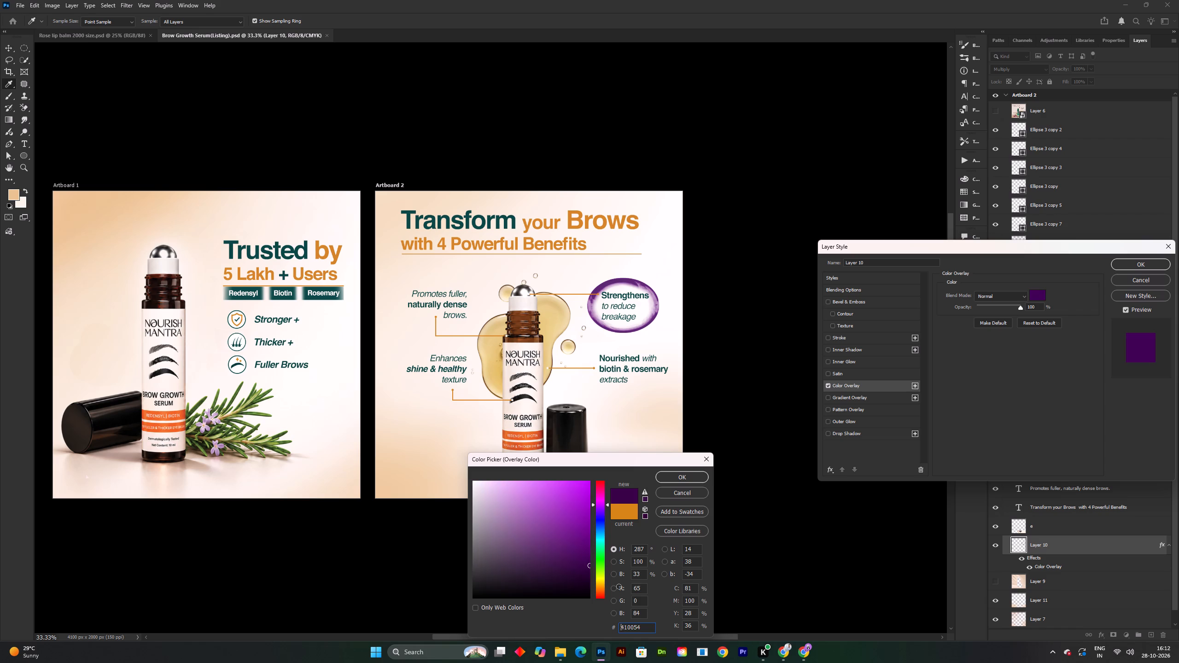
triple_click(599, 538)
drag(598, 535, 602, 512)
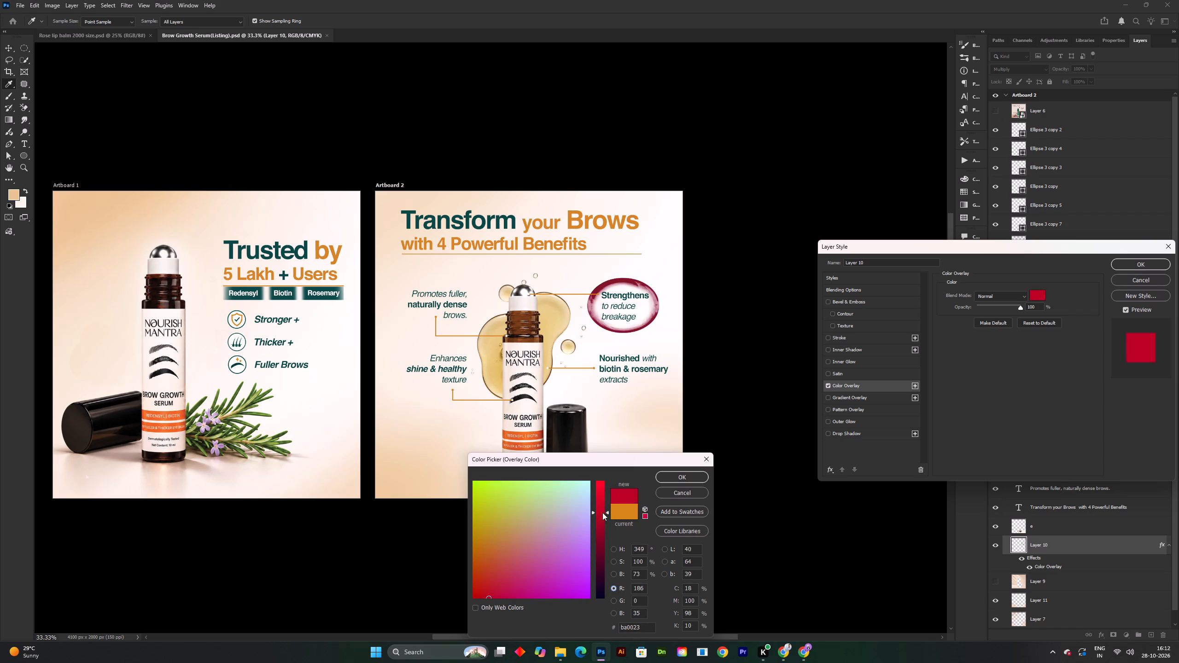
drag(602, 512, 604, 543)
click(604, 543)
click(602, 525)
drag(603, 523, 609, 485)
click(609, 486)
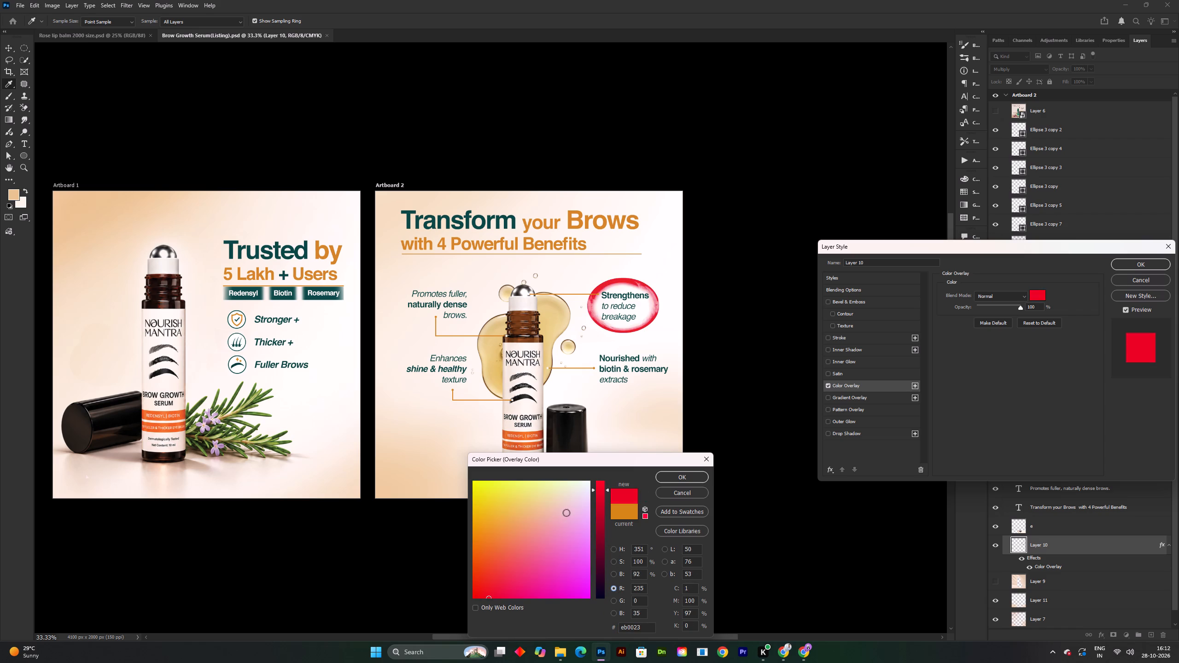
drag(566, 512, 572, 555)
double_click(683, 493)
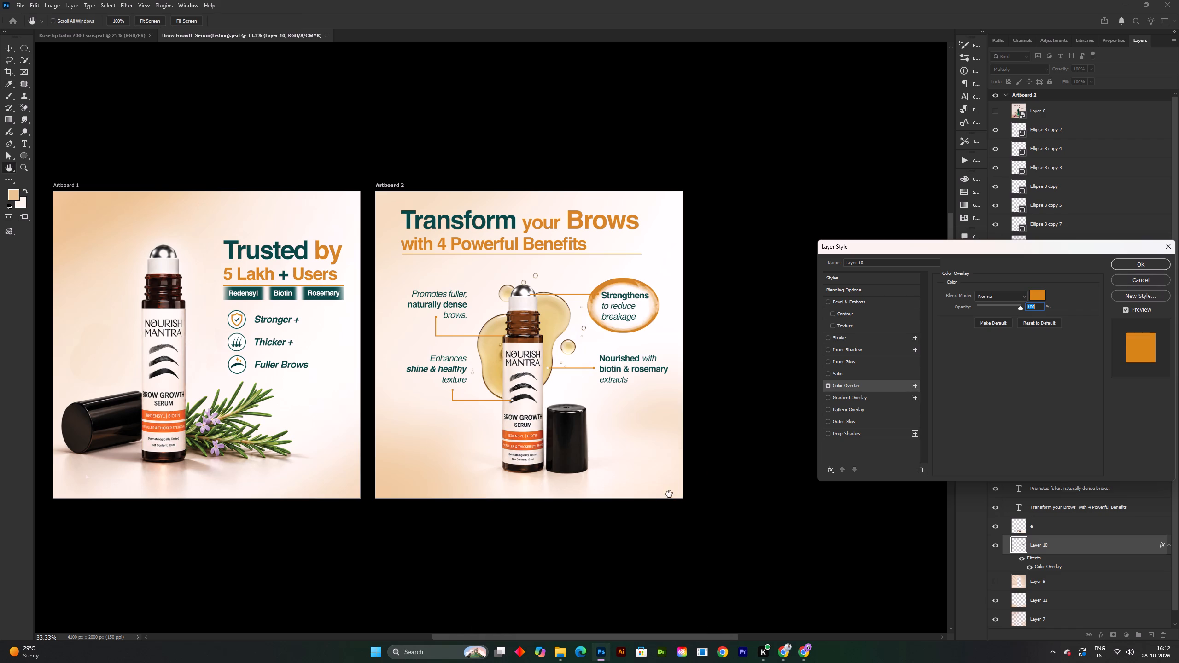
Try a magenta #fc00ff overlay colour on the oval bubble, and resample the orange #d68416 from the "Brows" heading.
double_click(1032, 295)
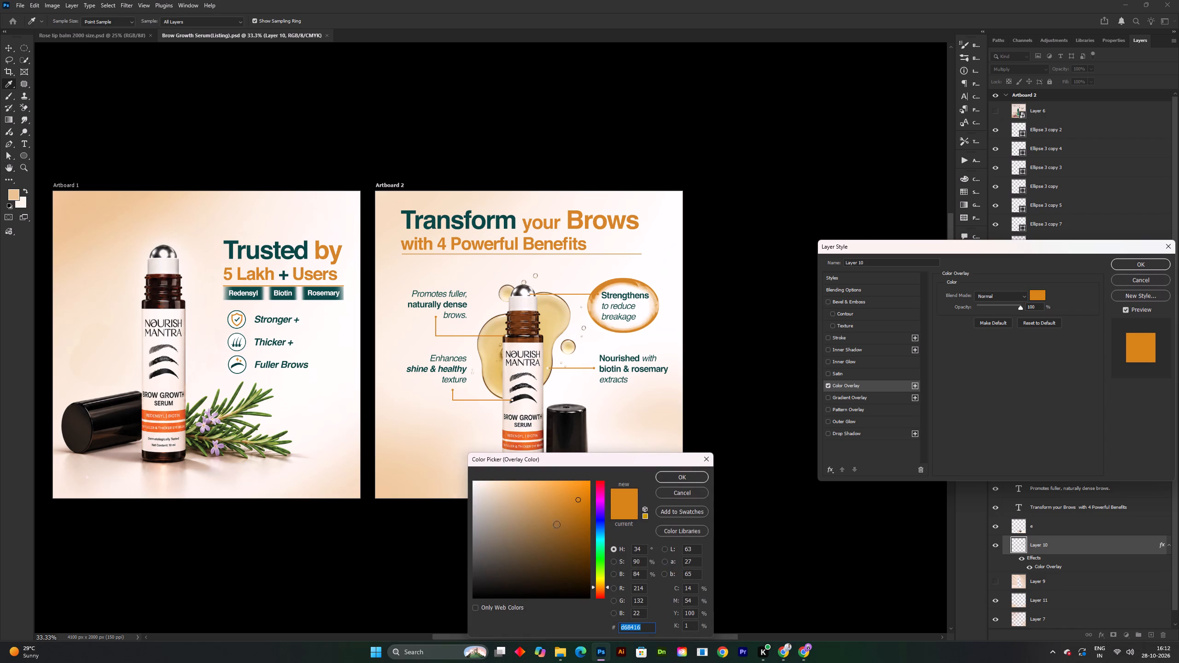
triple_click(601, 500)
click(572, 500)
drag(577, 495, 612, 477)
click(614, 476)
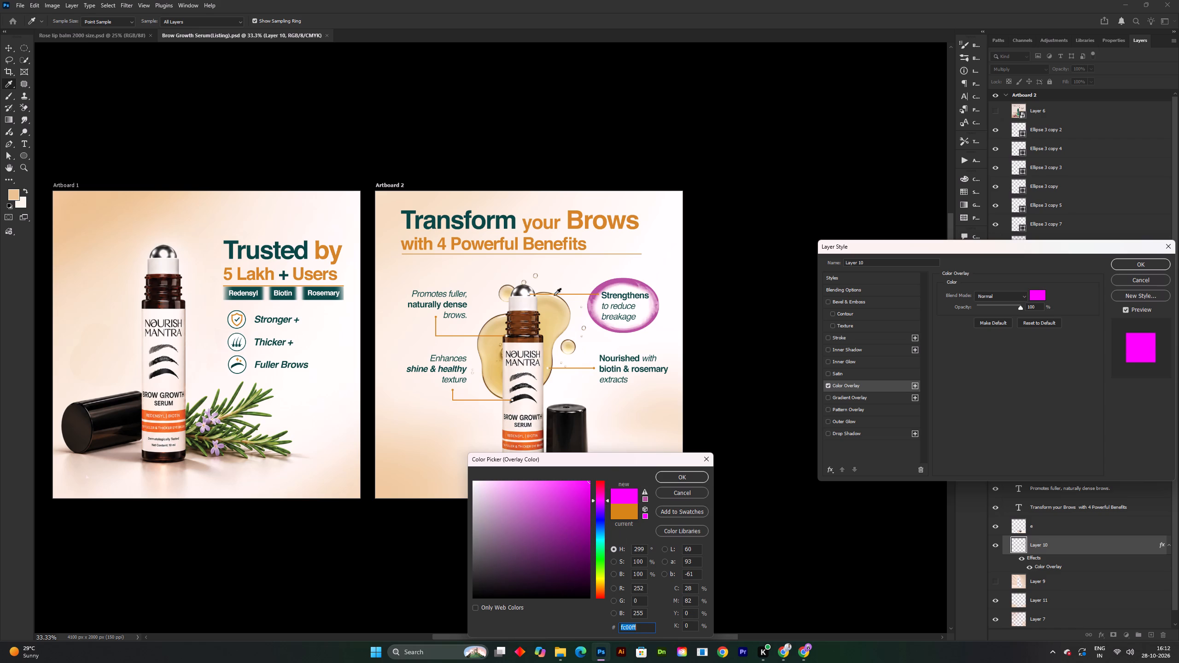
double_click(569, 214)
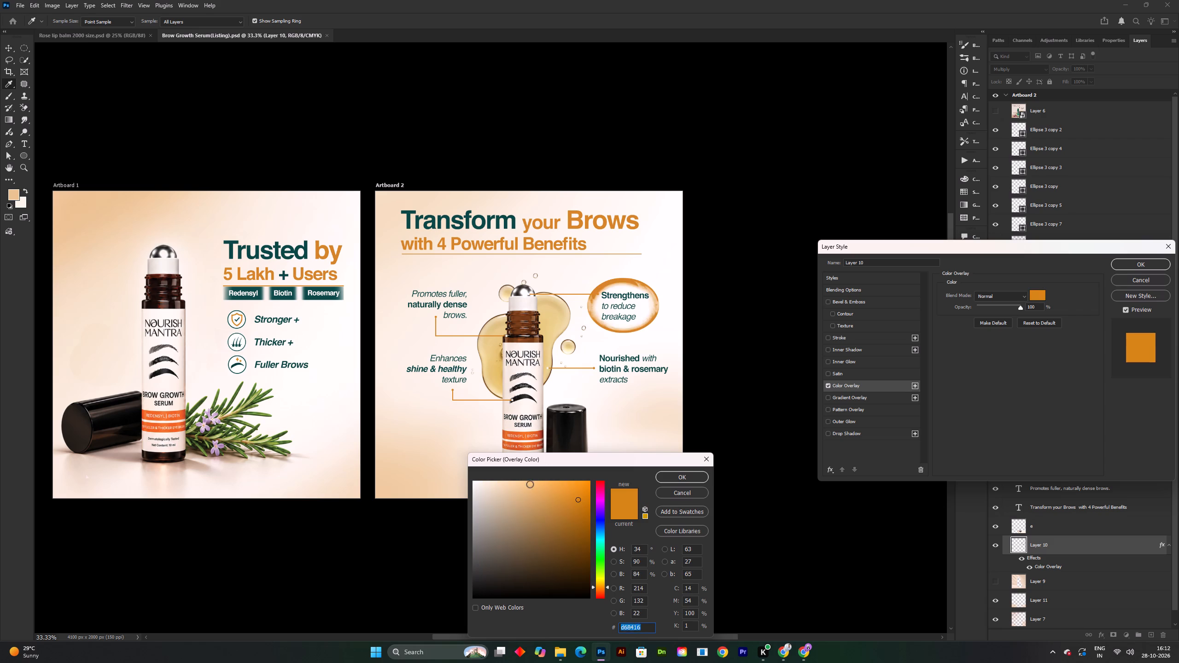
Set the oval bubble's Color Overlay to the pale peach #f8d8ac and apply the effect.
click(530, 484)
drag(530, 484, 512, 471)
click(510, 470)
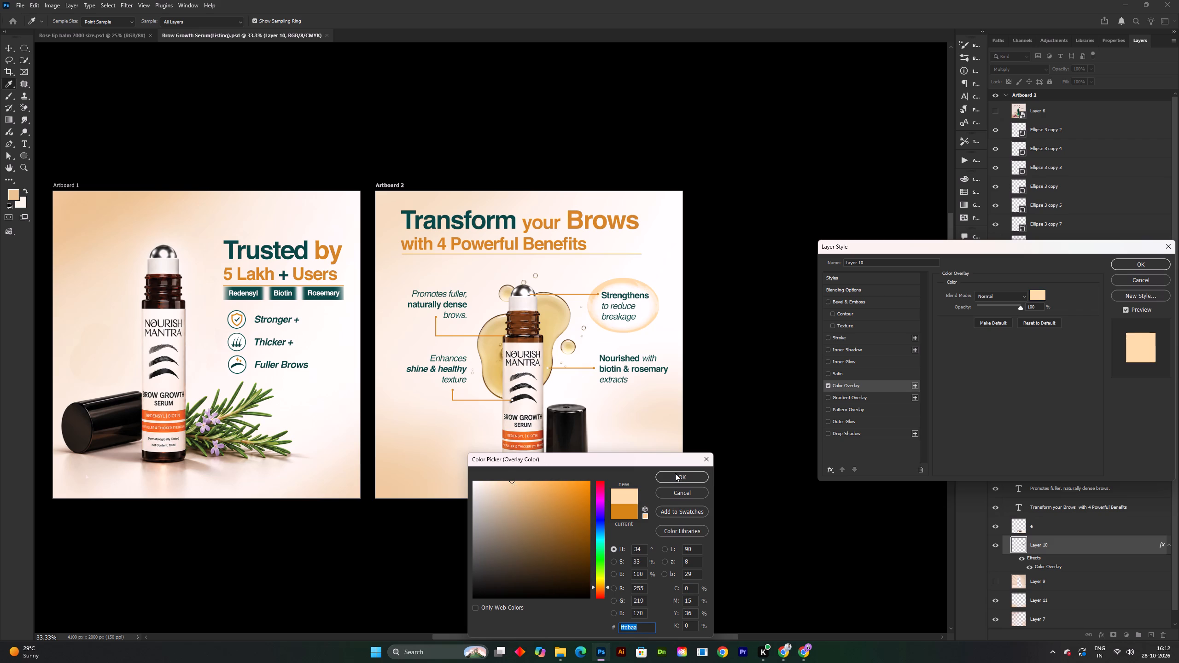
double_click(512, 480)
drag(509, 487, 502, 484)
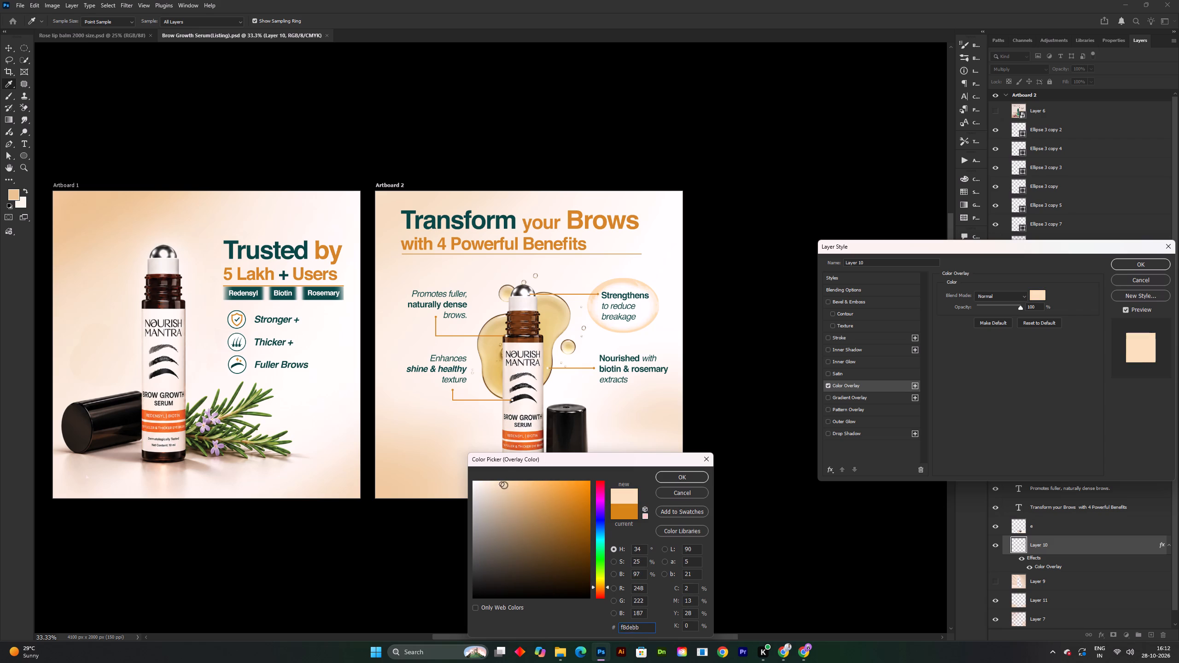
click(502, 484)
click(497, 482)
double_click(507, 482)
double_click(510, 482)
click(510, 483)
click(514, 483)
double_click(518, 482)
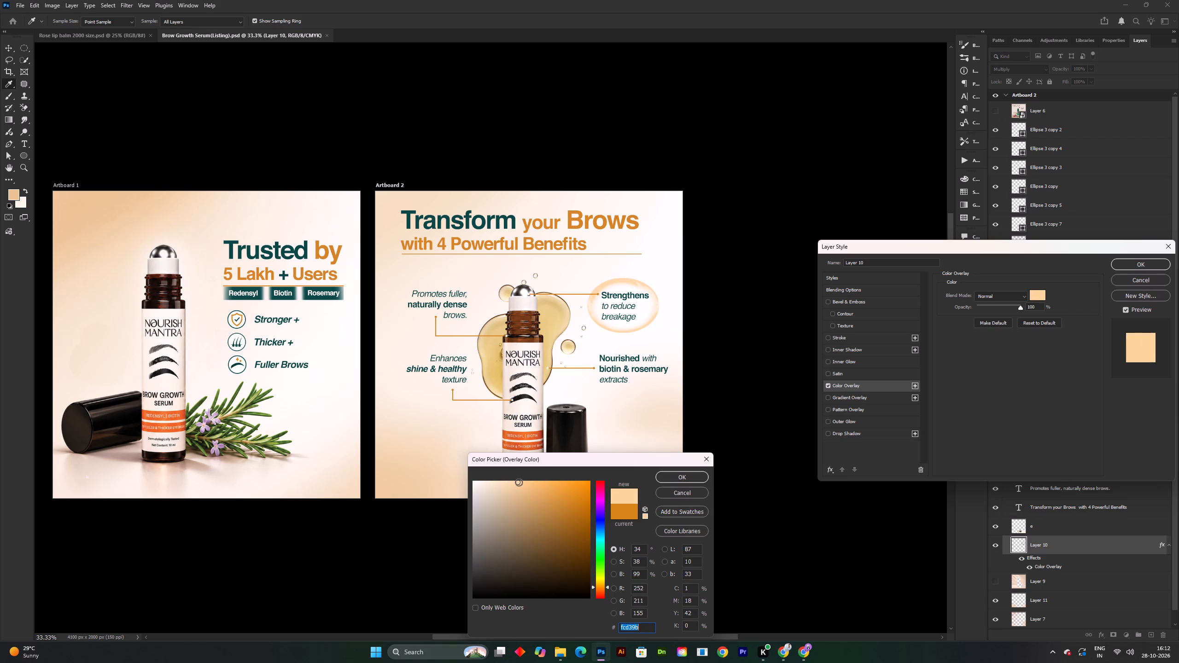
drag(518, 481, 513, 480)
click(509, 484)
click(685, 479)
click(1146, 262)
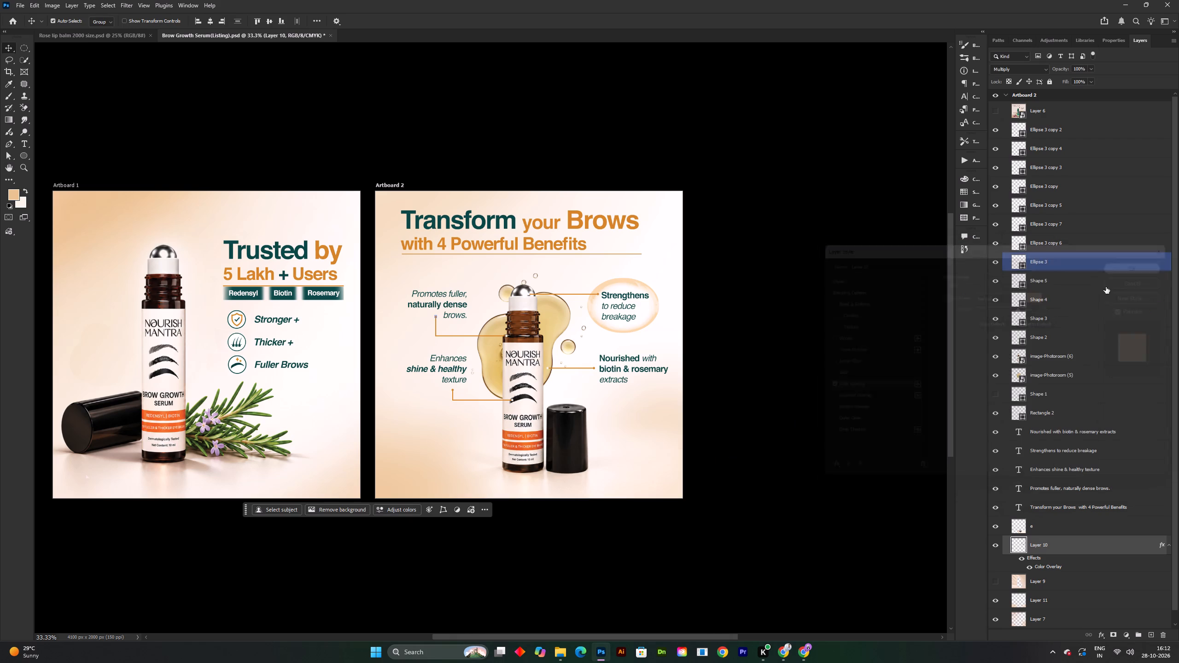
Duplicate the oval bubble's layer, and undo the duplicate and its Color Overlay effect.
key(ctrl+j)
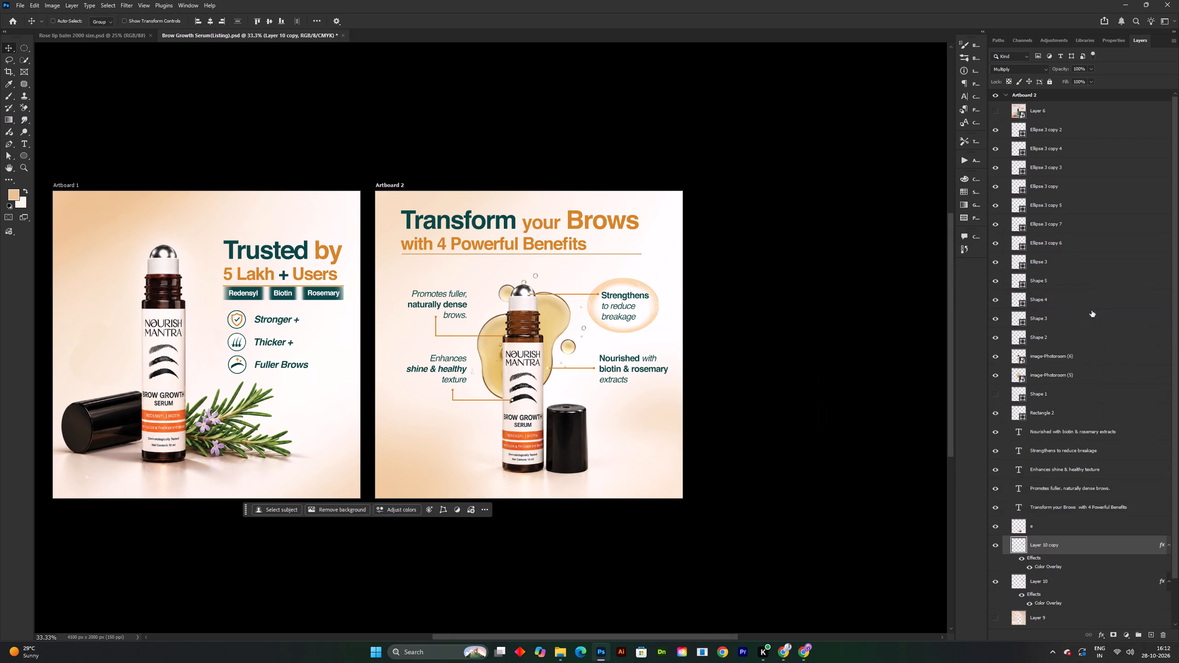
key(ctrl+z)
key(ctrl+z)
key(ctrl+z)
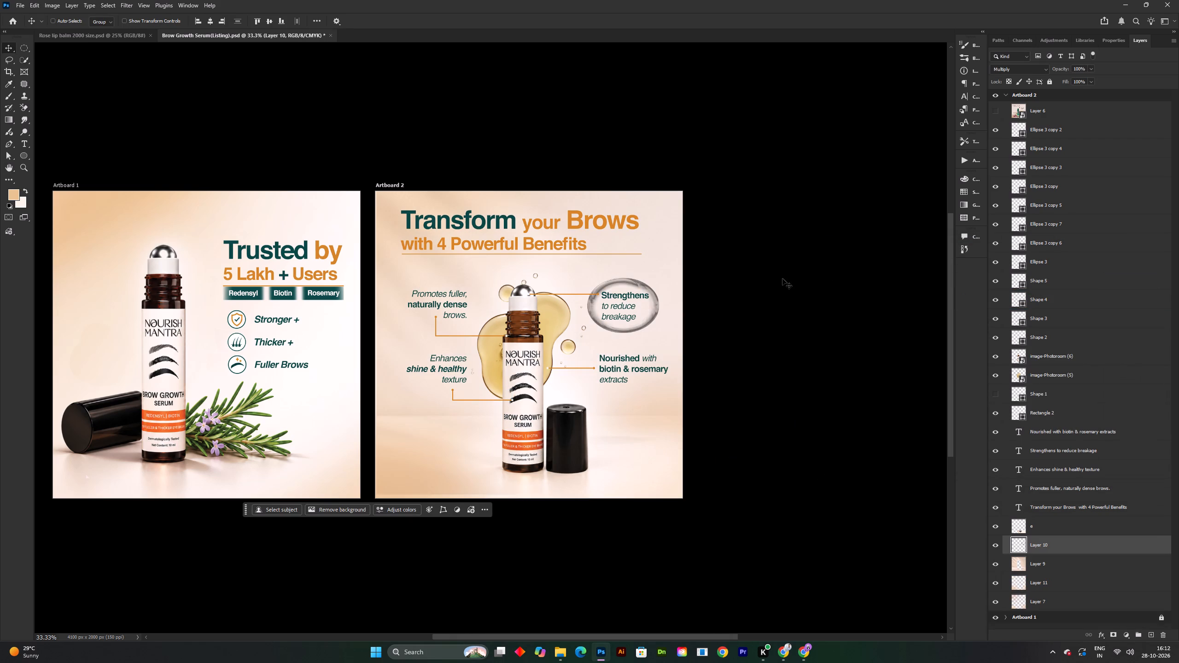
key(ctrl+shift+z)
Delete the oval bubble behind the "Strengthens to reduce breakage" text and save the document.
drag(641, 287, 647, 298)
key(Delete)
key(ctrl+s)
key(space)
click(667, 369)
drag(662, 369, 634, 376)
click(634, 376)
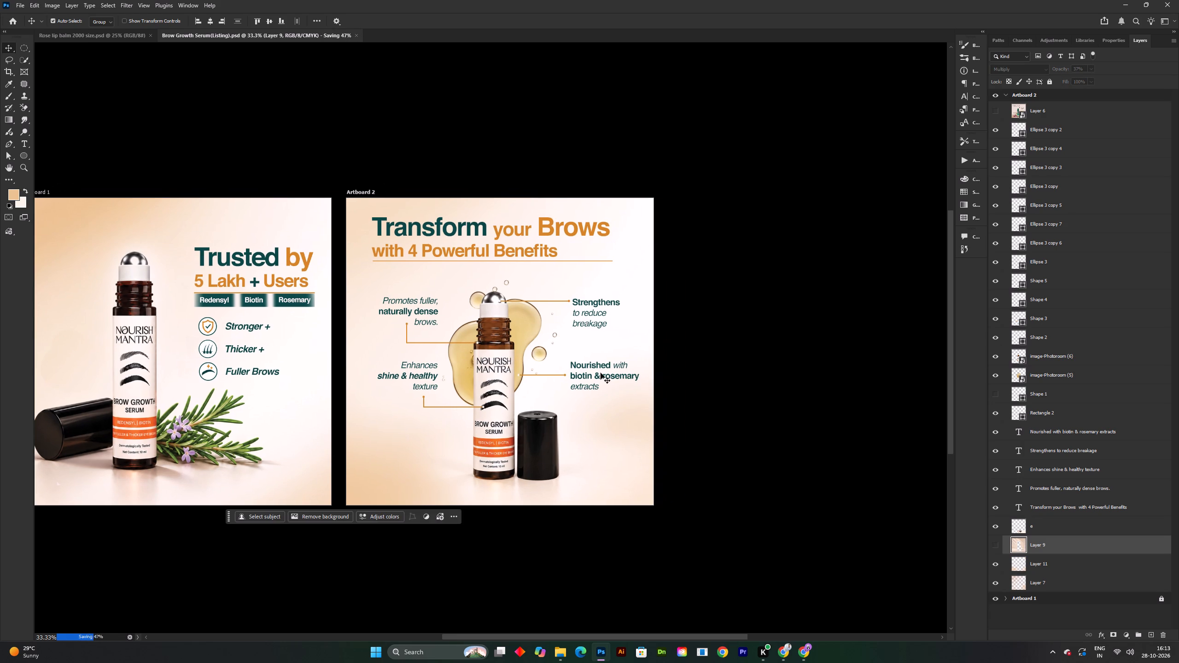
key(ctrl+s)
key(space)
drag(714, 401, 652, 393)
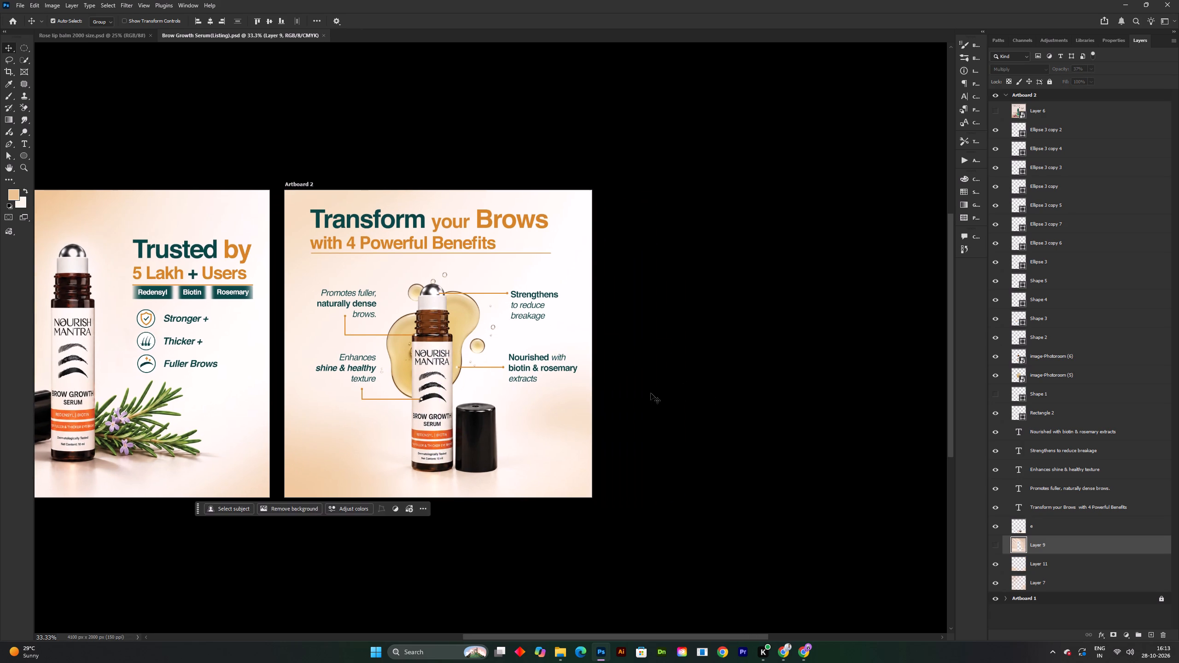
shift+scroll(651, 393, down, 1)
shift+scroll(450, 398, up, 1)
key(space)
drag(569, 391, 503, 381)
key(ctrl+s)
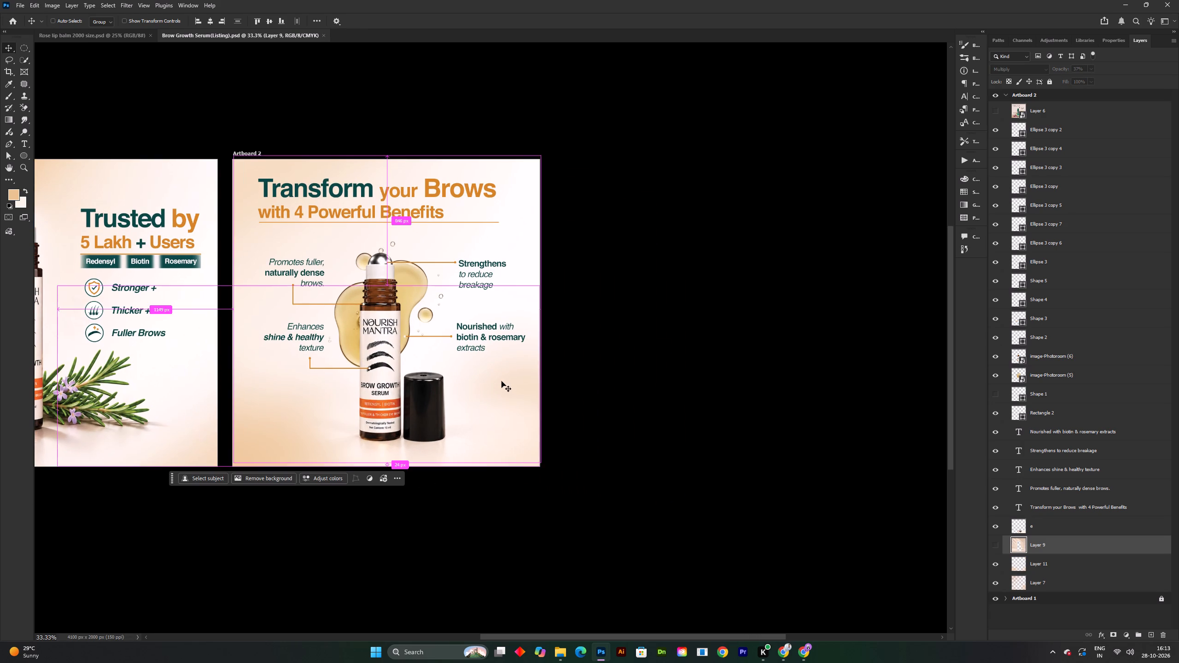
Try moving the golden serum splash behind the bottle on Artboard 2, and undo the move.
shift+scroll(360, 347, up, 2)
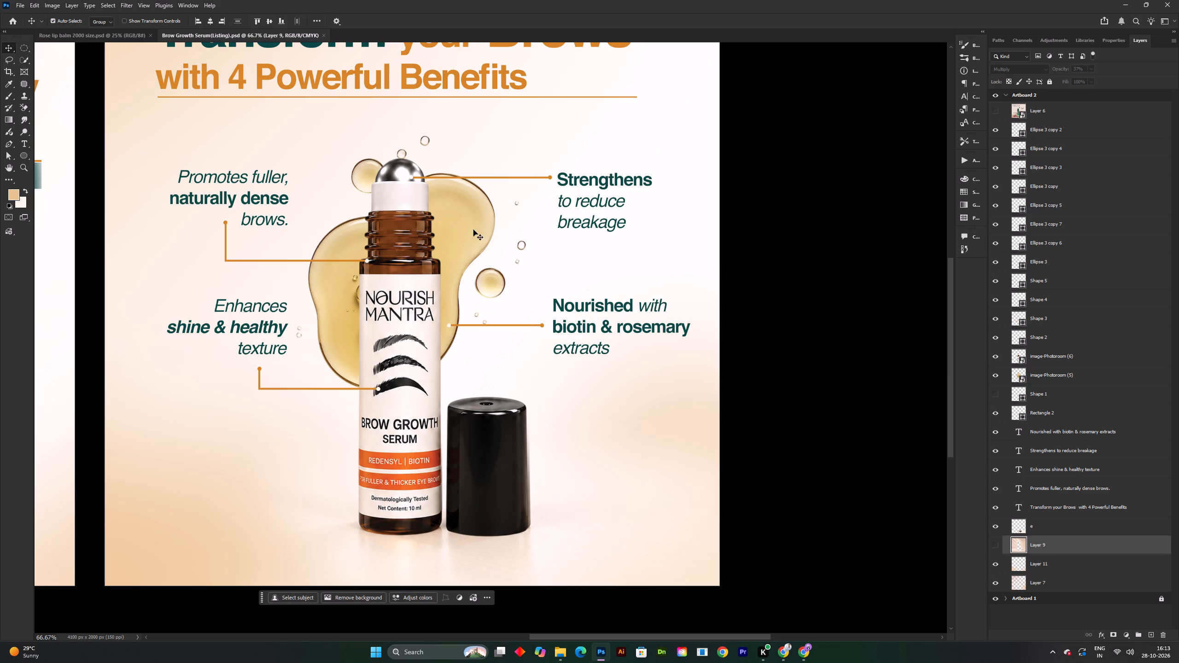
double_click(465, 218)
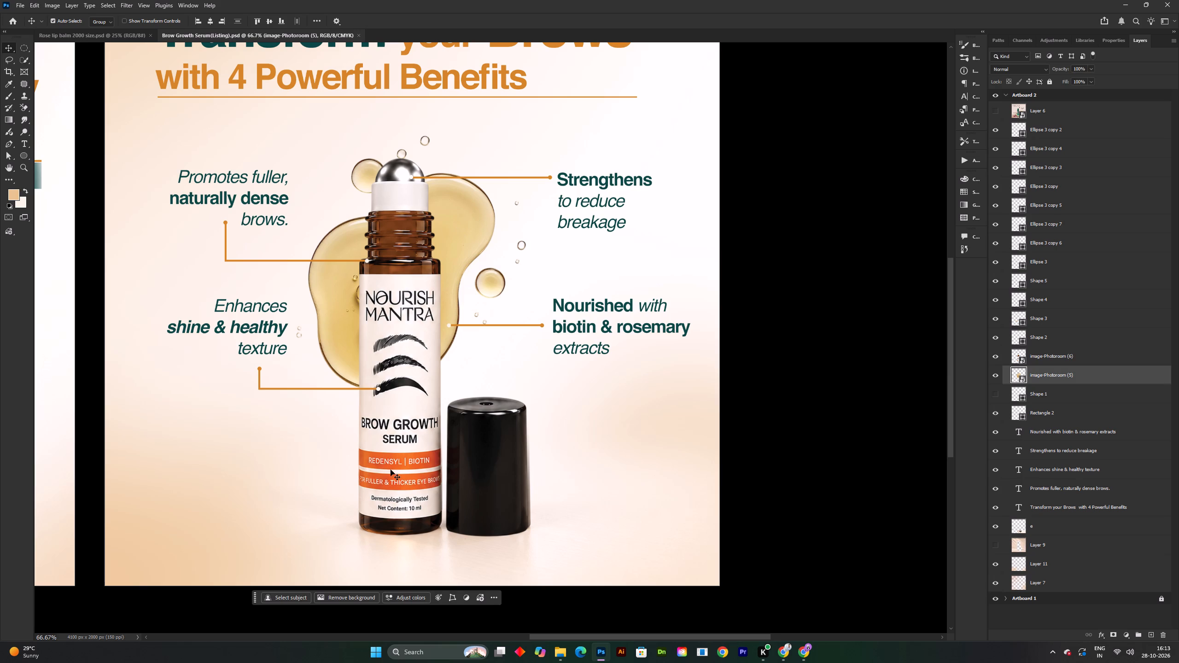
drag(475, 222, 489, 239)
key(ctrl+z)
Save the Brow Growth Serum(Listing) document.
shift+scroll(554, 299, down, 4)
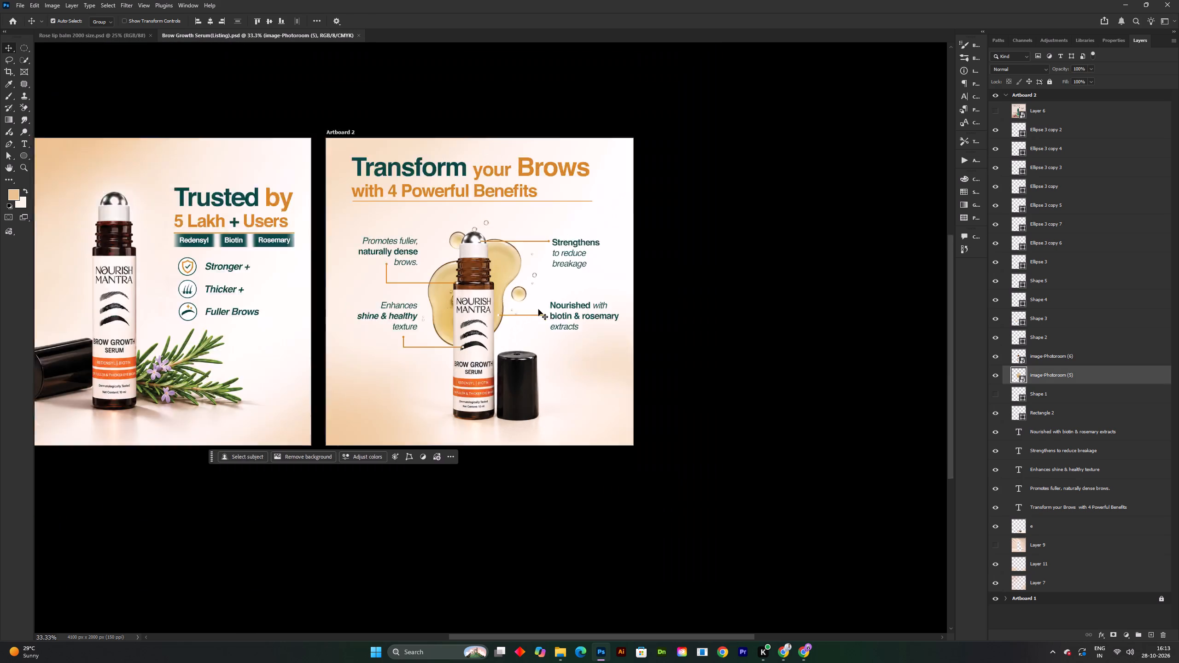
key(space)
drag(625, 341, 599, 334)
drag(584, 329, 495, 326)
click(495, 326)
key(ctrl+s)
Add a blank white artboard of the same size beside Artboard 2, return to the Move tool, and save the document.
key(space)
drag(672, 369, 606, 358)
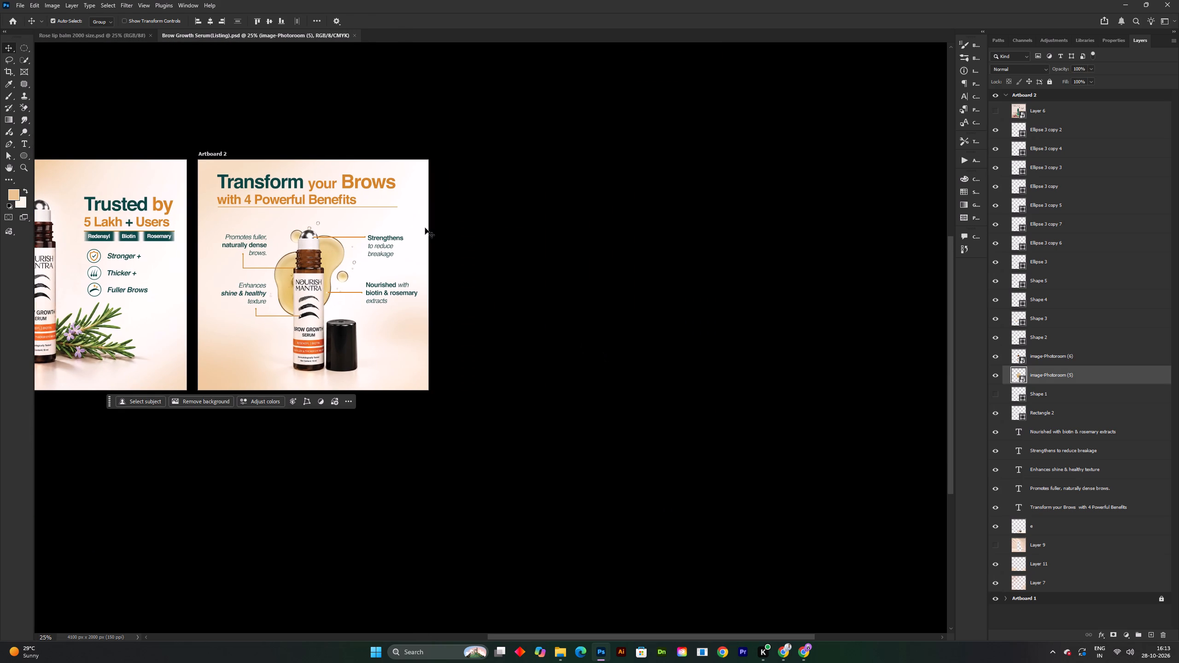
click(429, 227)
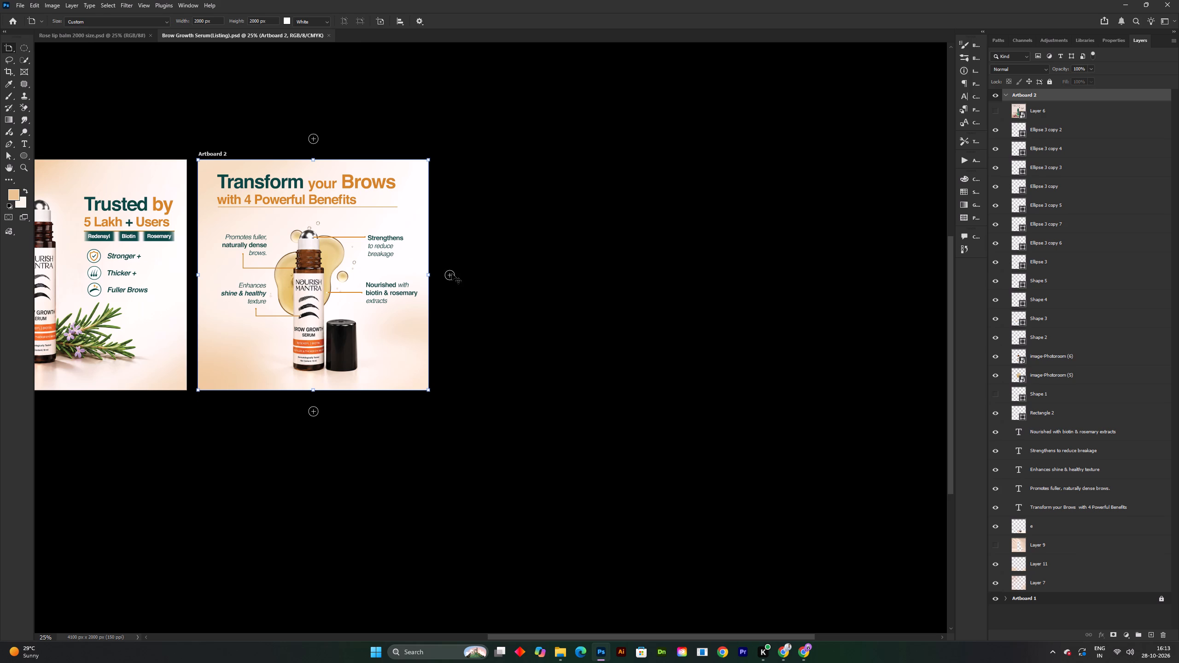
click(451, 274)
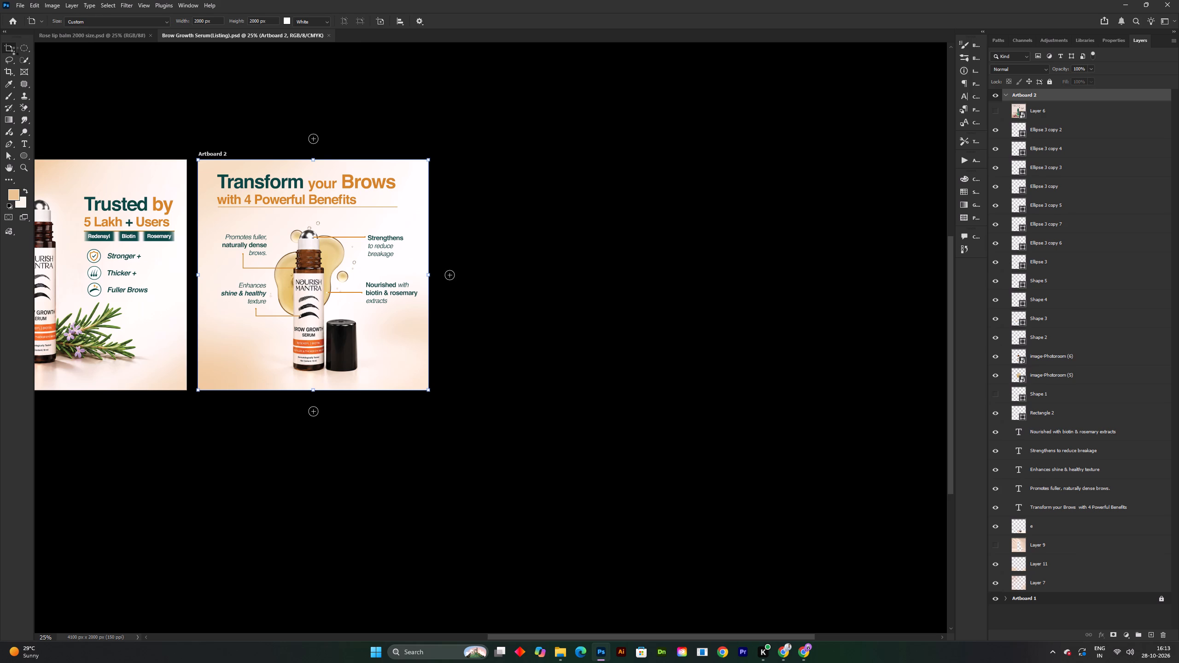
right_click(15, 51)
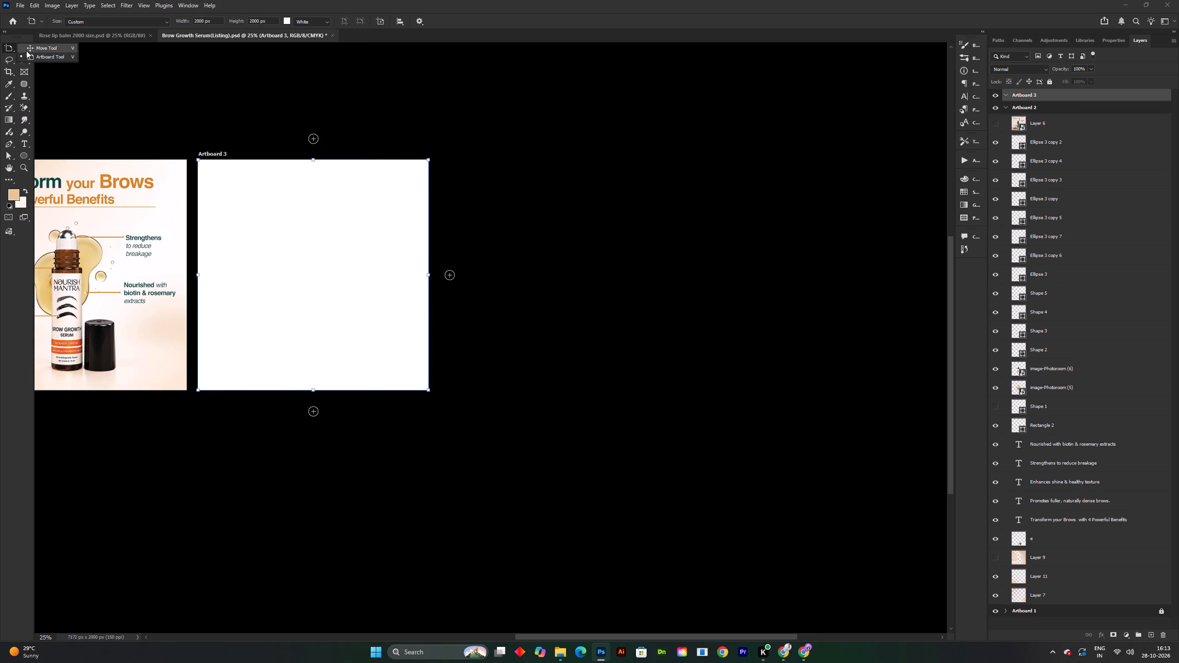
triple_click(26, 51)
key(space)
key(space)
key(space)
key(space)
key(space)
key(space)
key(space)
key(space)
key(space)
key(space)
key(space)
key(space)
key(space)
key(space)
key(space)
key(space)
key(space)
key(space)
key(space)
drag(294, 353, 504, 356)
drag(382, 337, 390, 336)
key(ctrl+s)
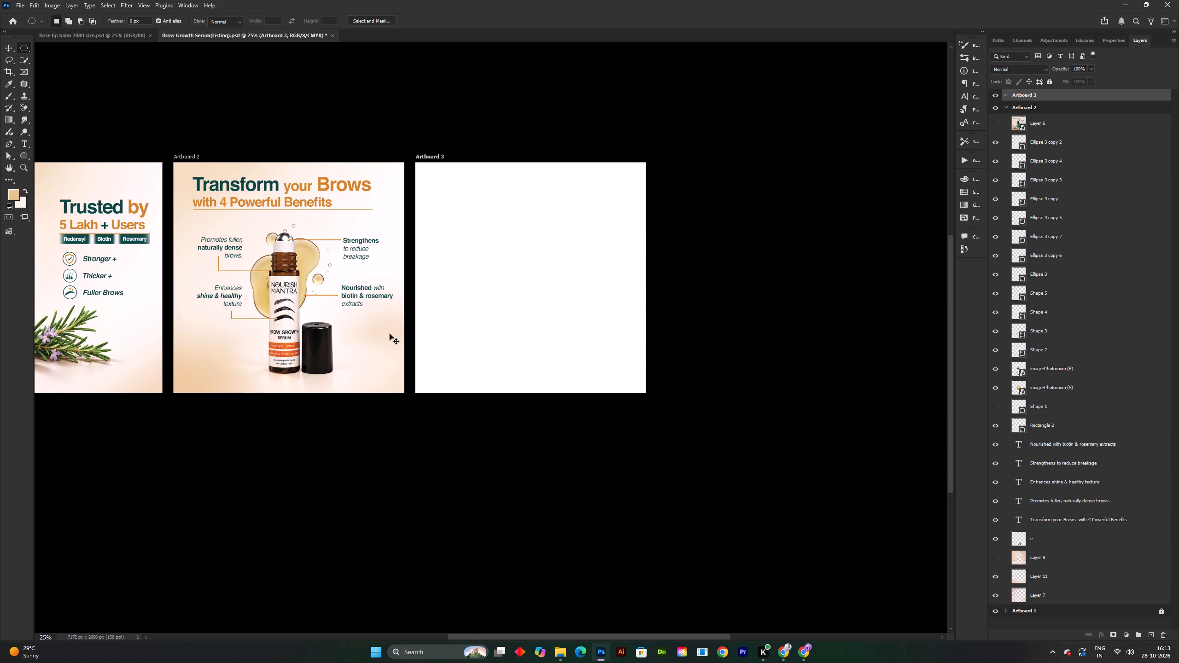
Save the Brow Growth Serum(Listing) document with its new Artboard 3.
shift+scroll(291, 288, up, 1)
key(ctrl+s)
key(space)
key(space)
key(space)
key(space)
key(space)
key(space)
drag(330, 284, 405, 286)
click(405, 286)
shift+scroll(360, 272, up, 2)
key(space)
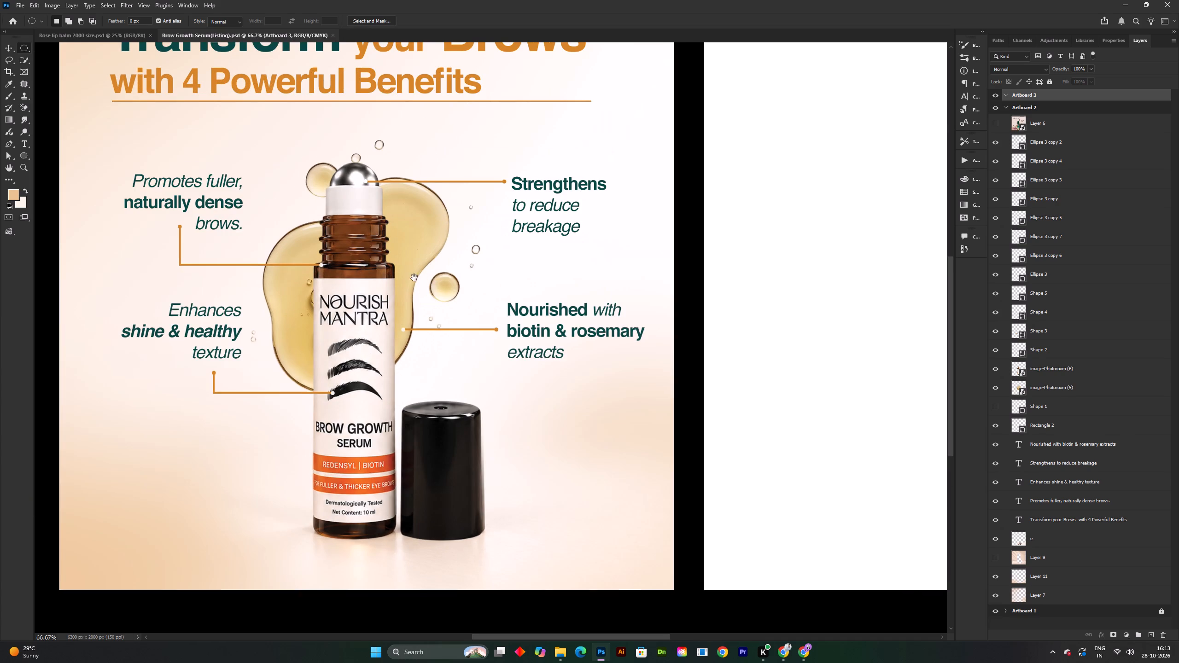
drag(428, 280, 449, 318)
click(449, 318)
key(ctrl+s)
Move the white end dot of the "Strengthens" connector line off the roller ball onto the golden splash, about 96 px across.
text(vvv)
key(v)
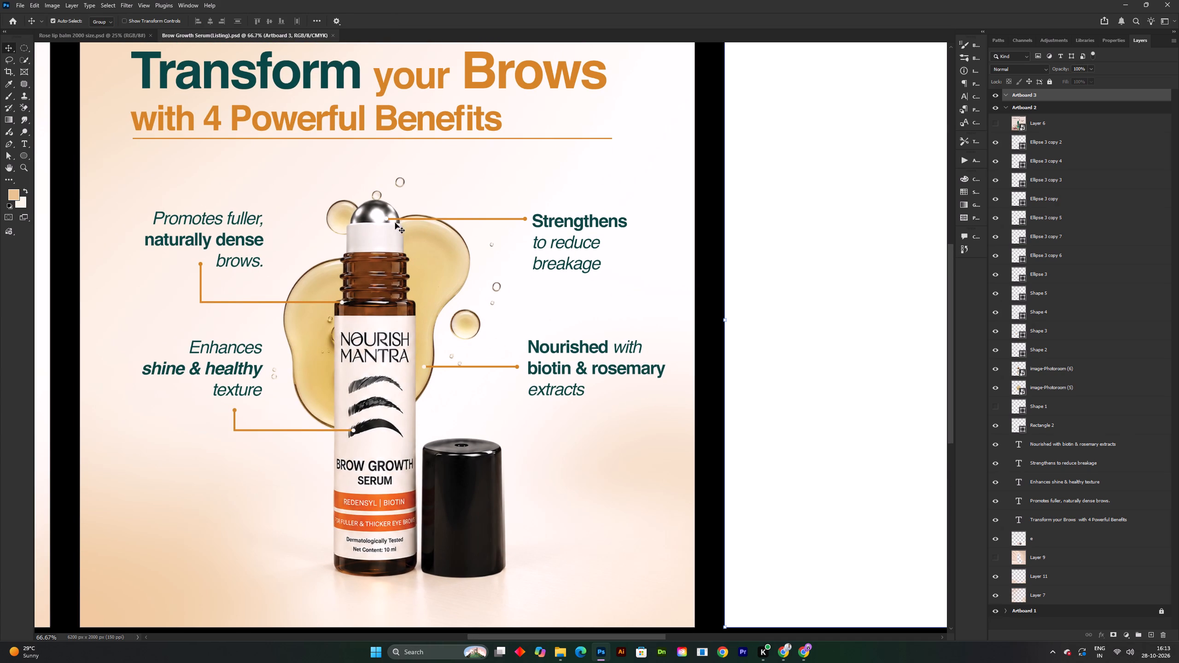
drag(385, 219, 416, 223)
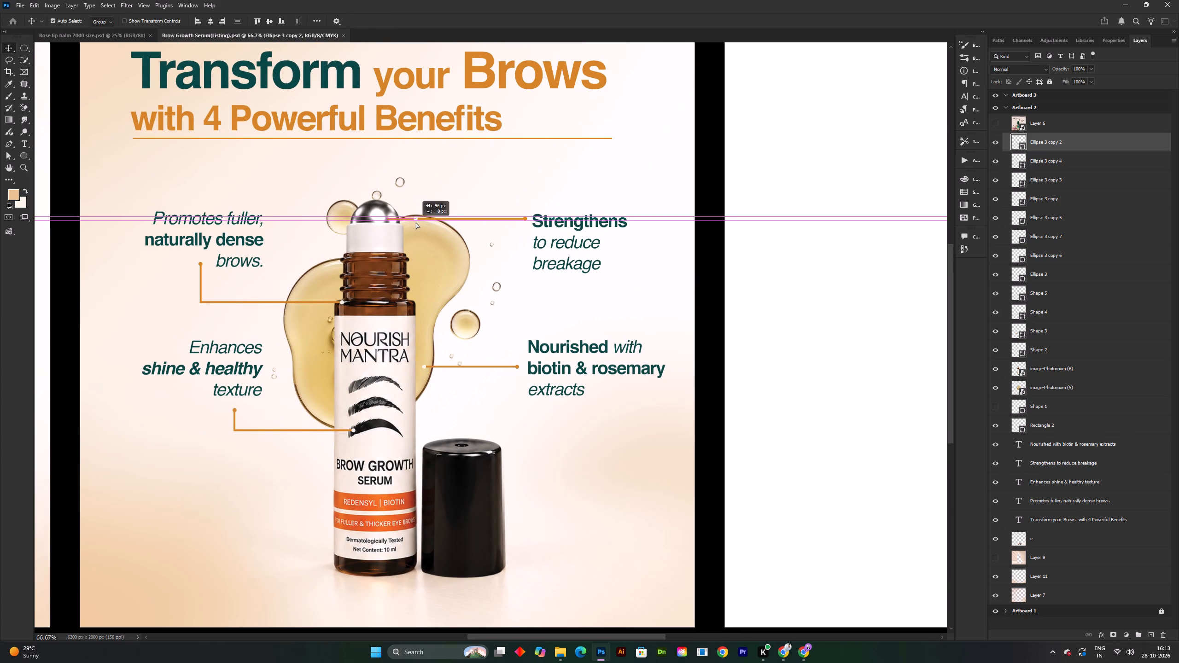
drag(416, 223, 416, 223)
shift+click(416, 223)
Shorten the "Strengthens" connector line from its bottle end to about 77.7% width so it meets the white dot, and save.
double_click(399, 219)
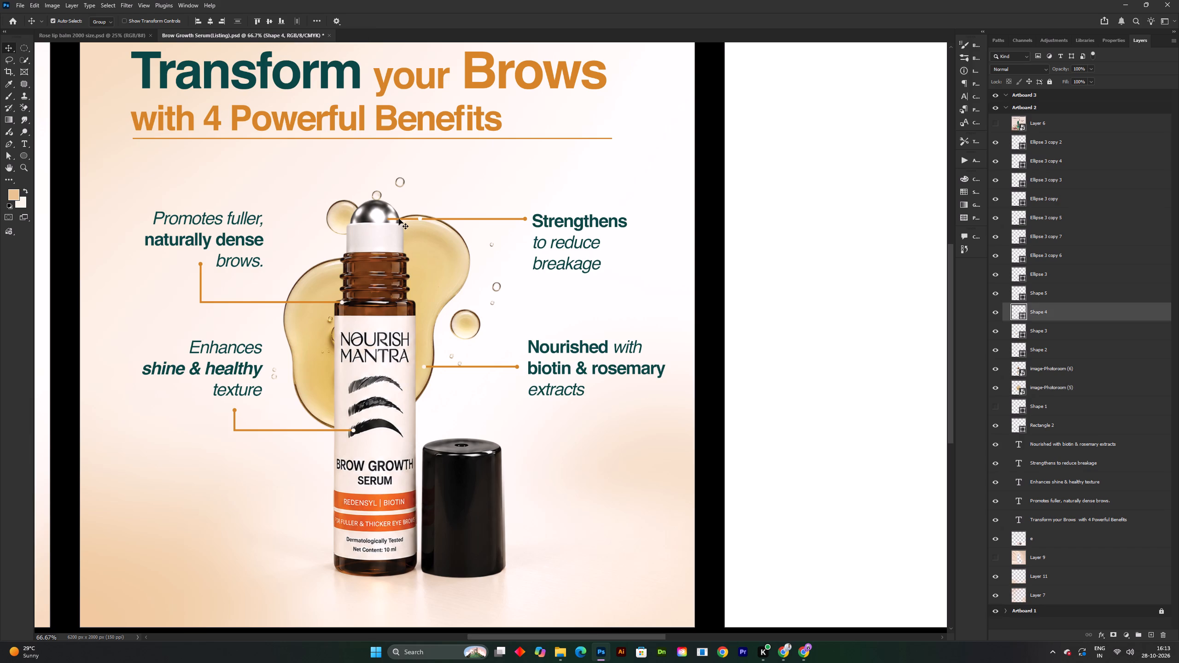
key(ctrl+t)
drag(388, 221, 404, 221)
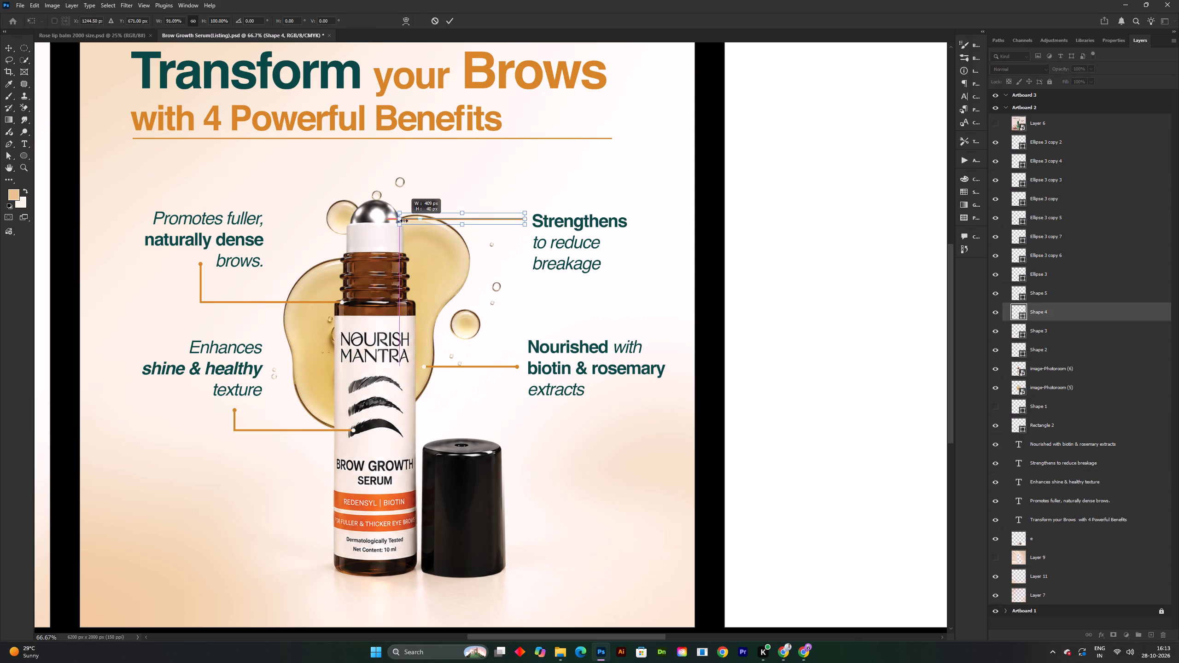
drag(404, 221, 418, 221)
double_click(449, 17)
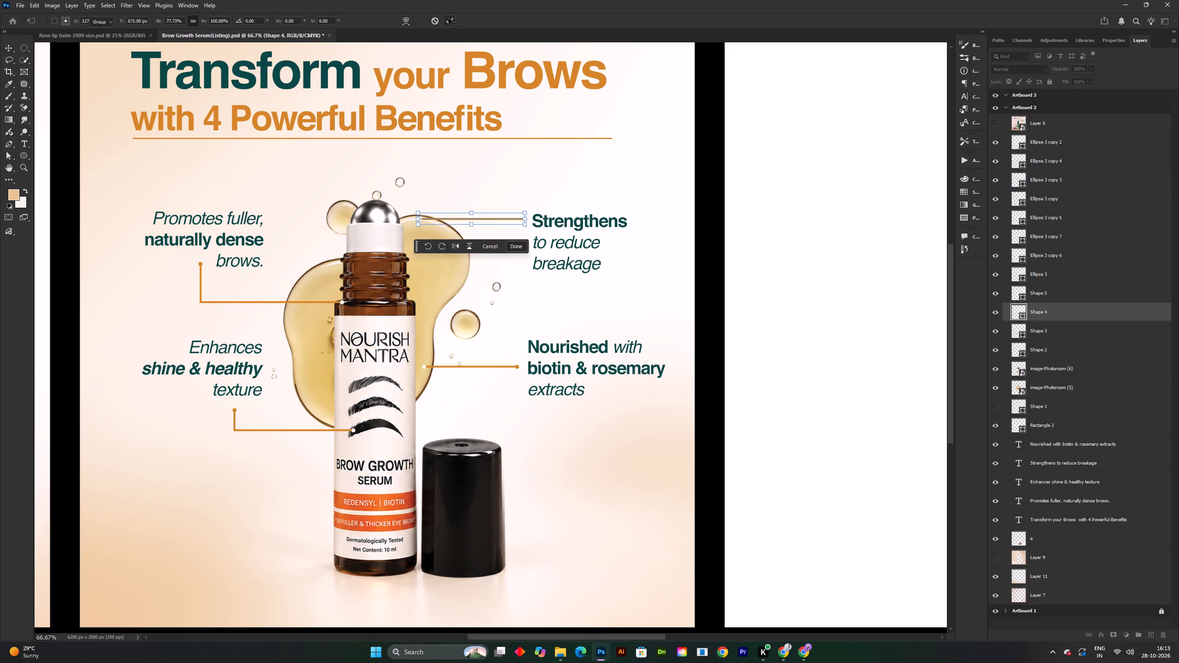
key(ctrl+s)
key(ctrl+s)
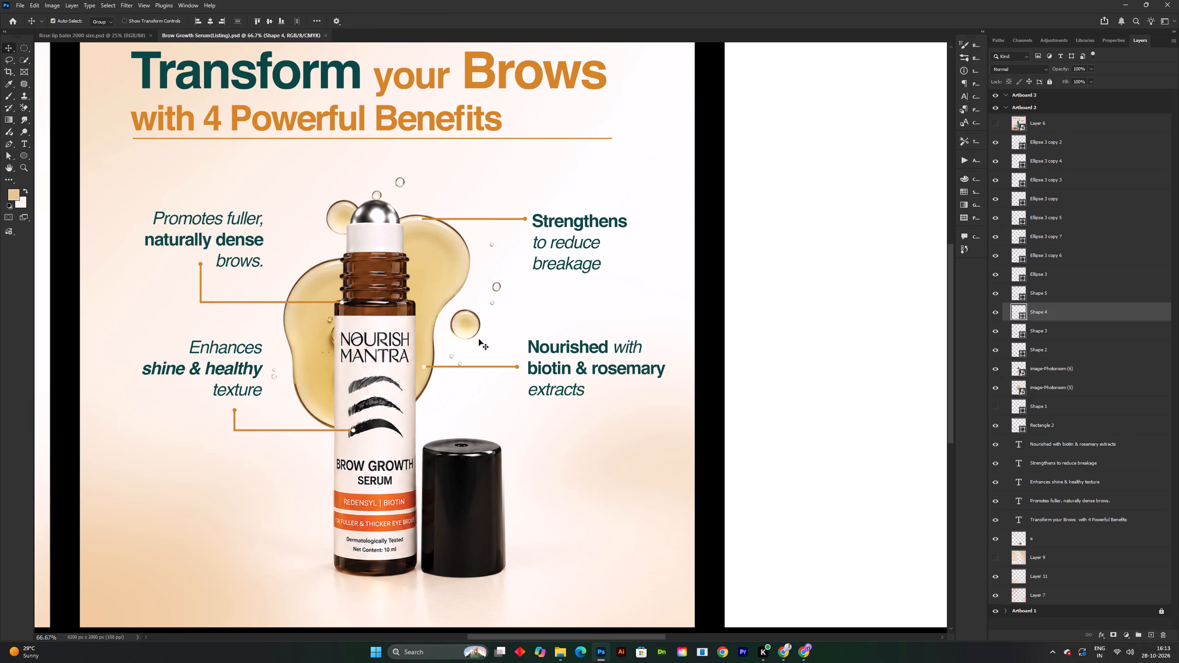
key(ctrl+s)
key(ctrl+s)
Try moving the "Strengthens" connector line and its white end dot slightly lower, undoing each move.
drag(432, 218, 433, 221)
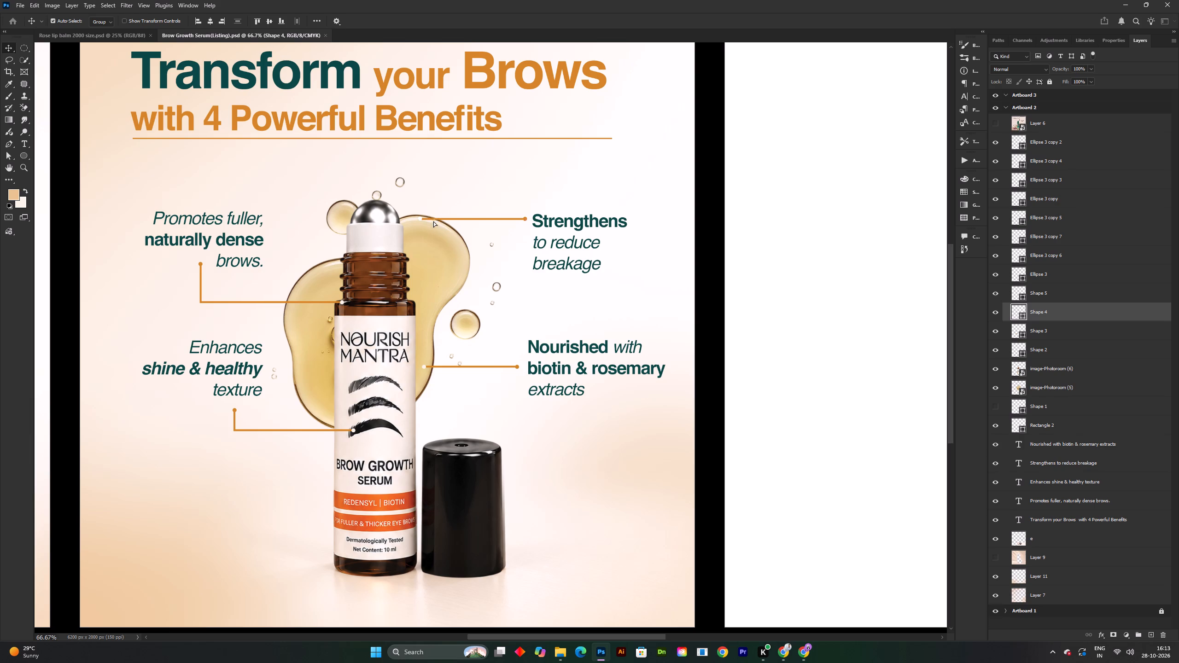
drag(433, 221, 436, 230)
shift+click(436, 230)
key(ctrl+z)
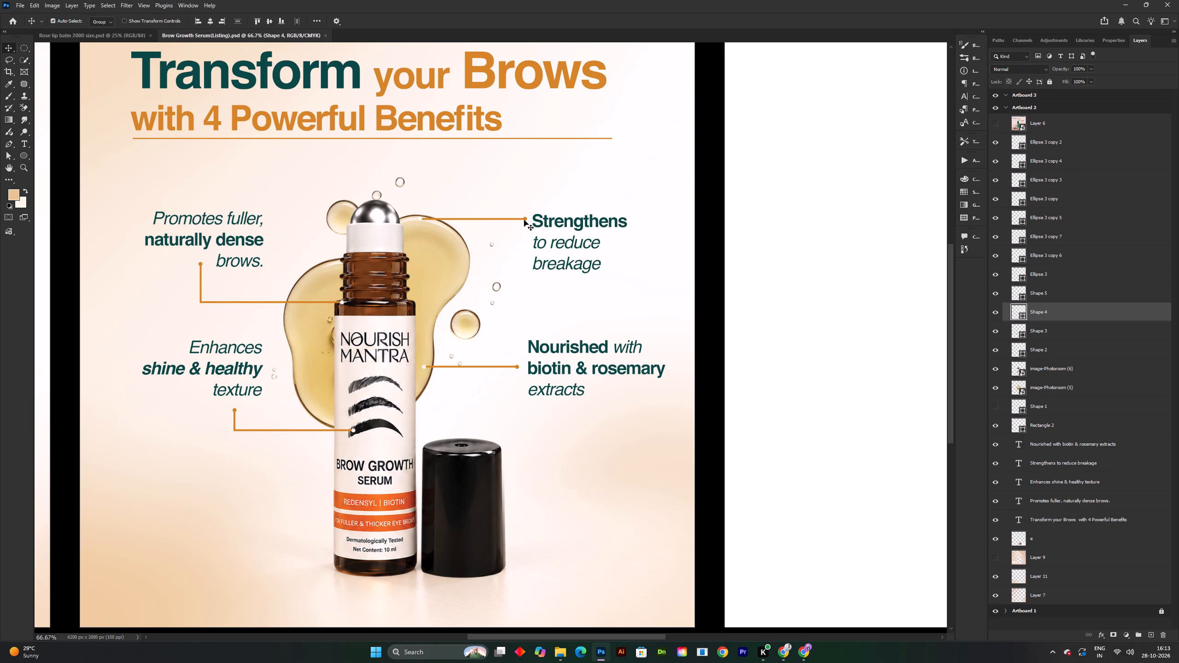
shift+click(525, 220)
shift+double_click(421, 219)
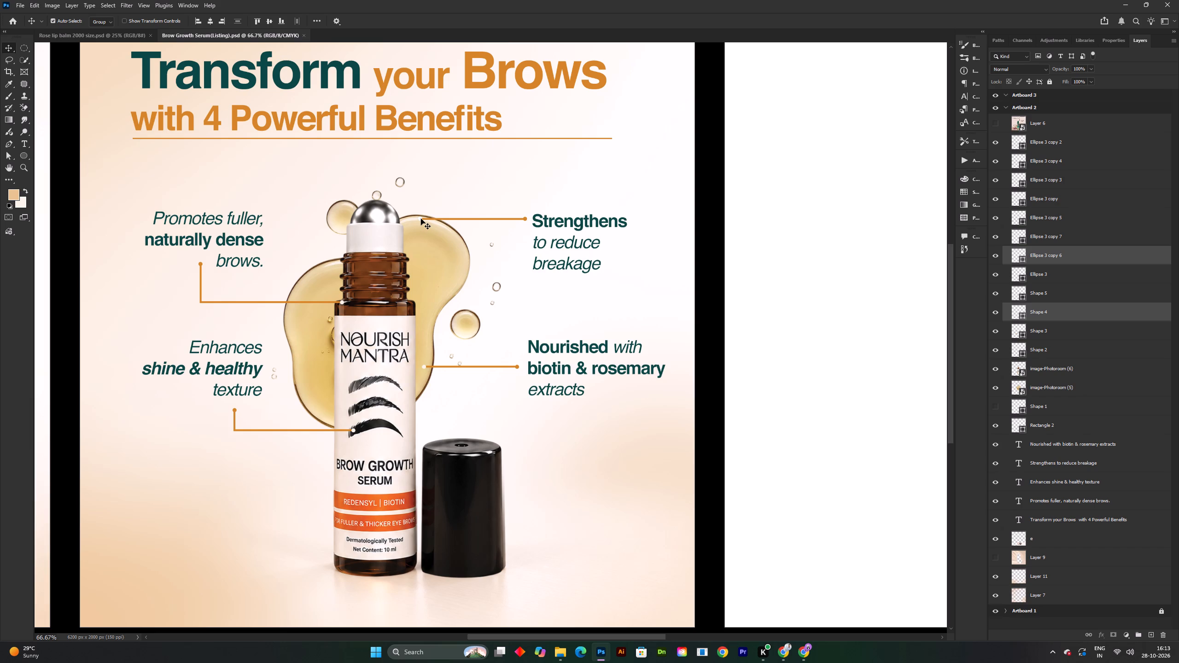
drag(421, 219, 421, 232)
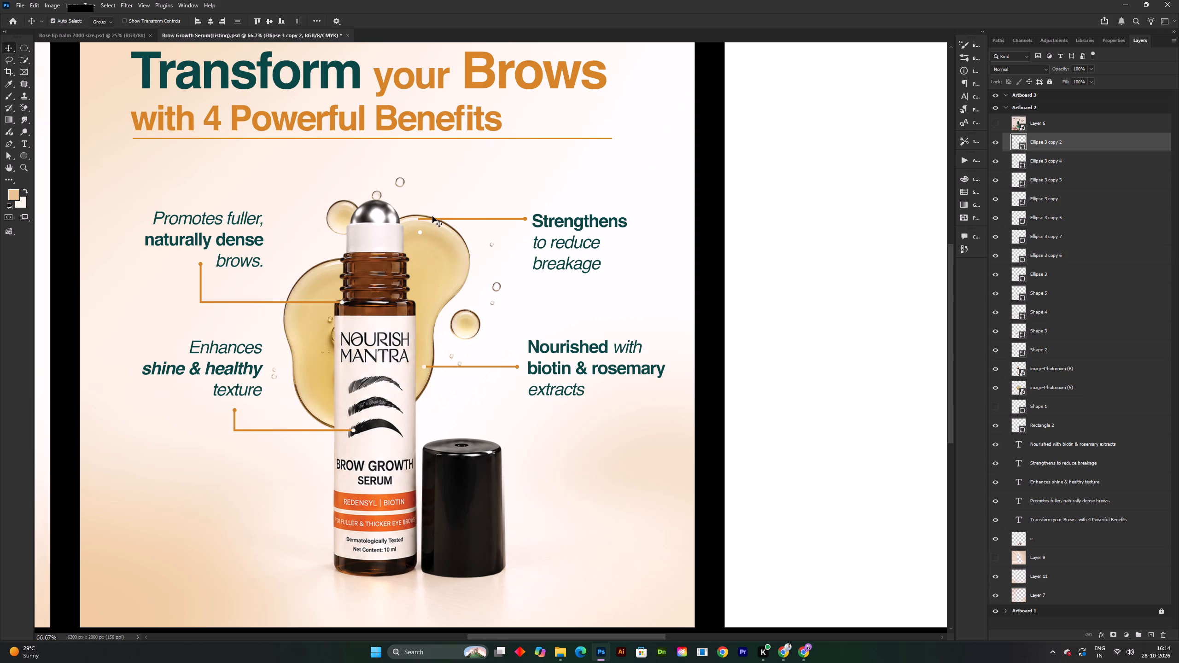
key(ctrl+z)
Select the "Strengthens" connector line with both end dots, move them slightly lower together over the golden splash, and save.
shift+double_click(526, 216)
alt+scroll(507, 222, up, 3)
shift+scroll(482, 239, up, 2)
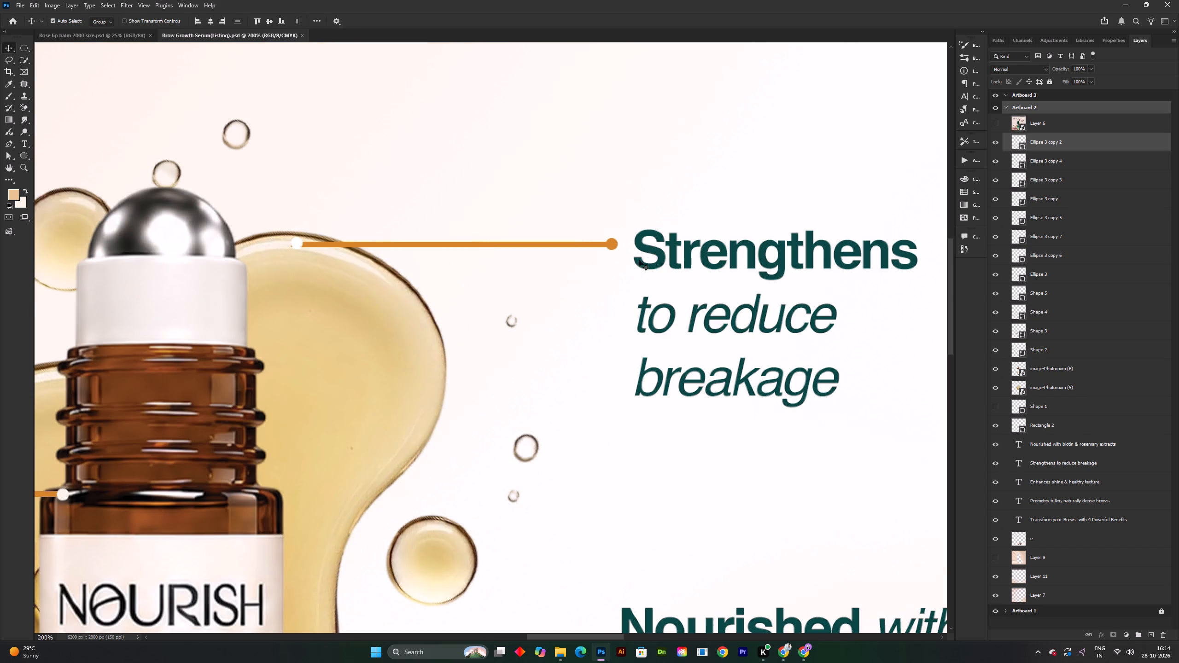
click(659, 262)
click(613, 245)
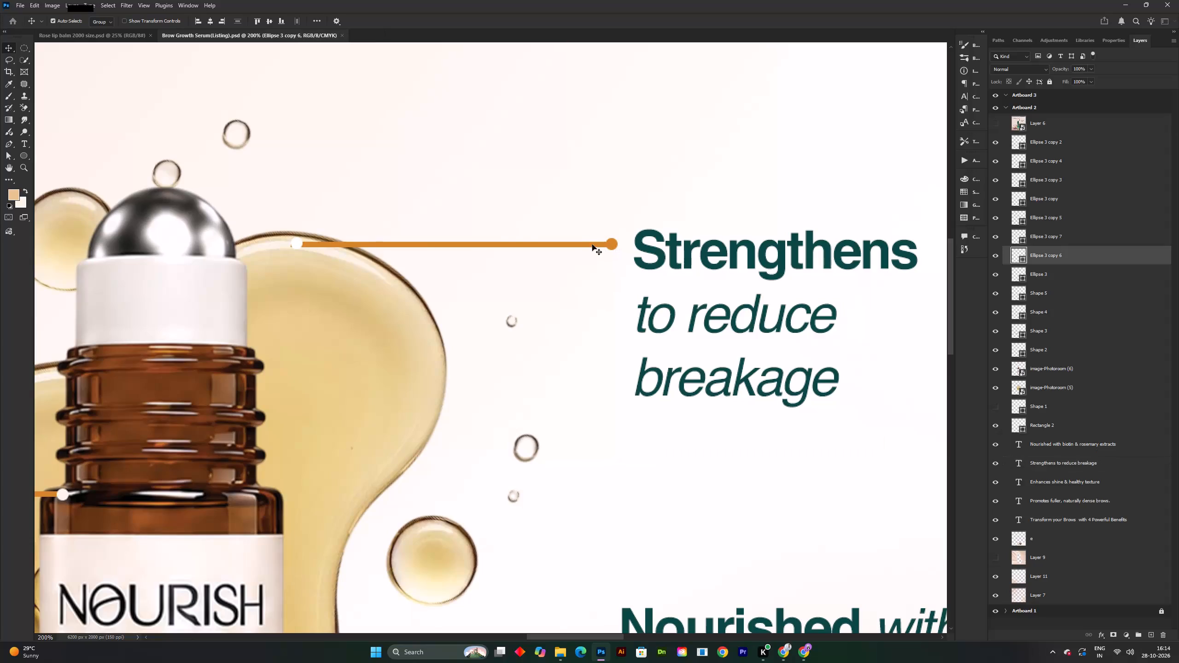
shift+click(582, 245)
shift+click(300, 241)
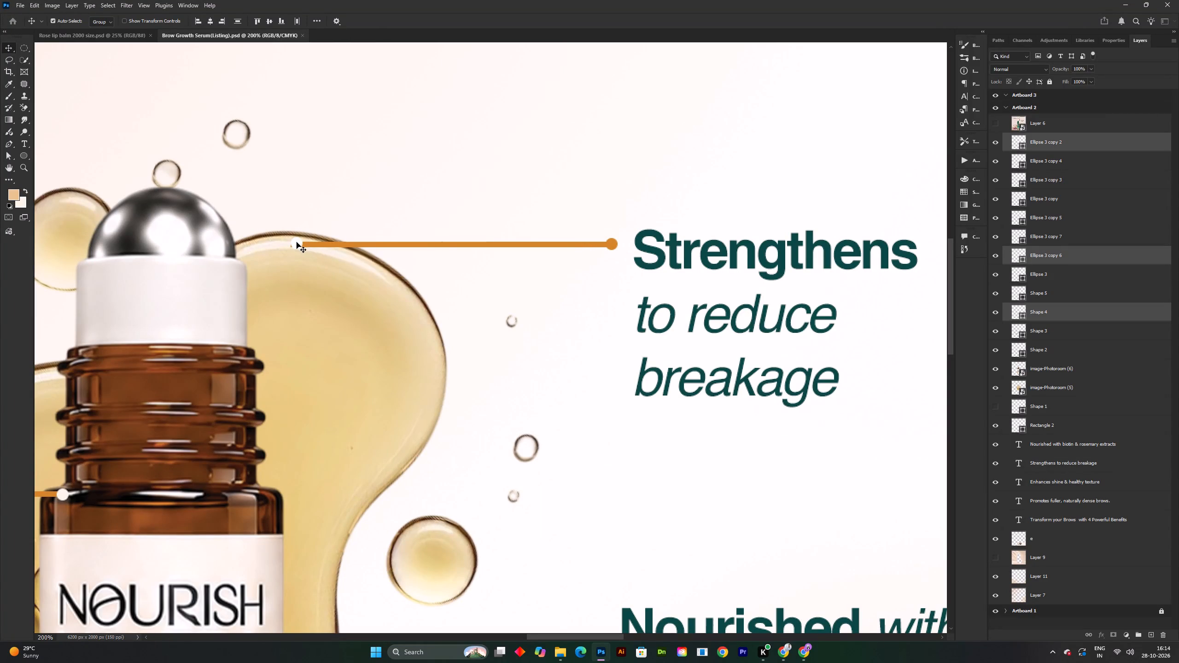
drag(297, 242, 297, 288)
shift+click(297, 288)
alt+scroll(340, 300, down, 3)
shift+scroll(341, 301, down, 4)
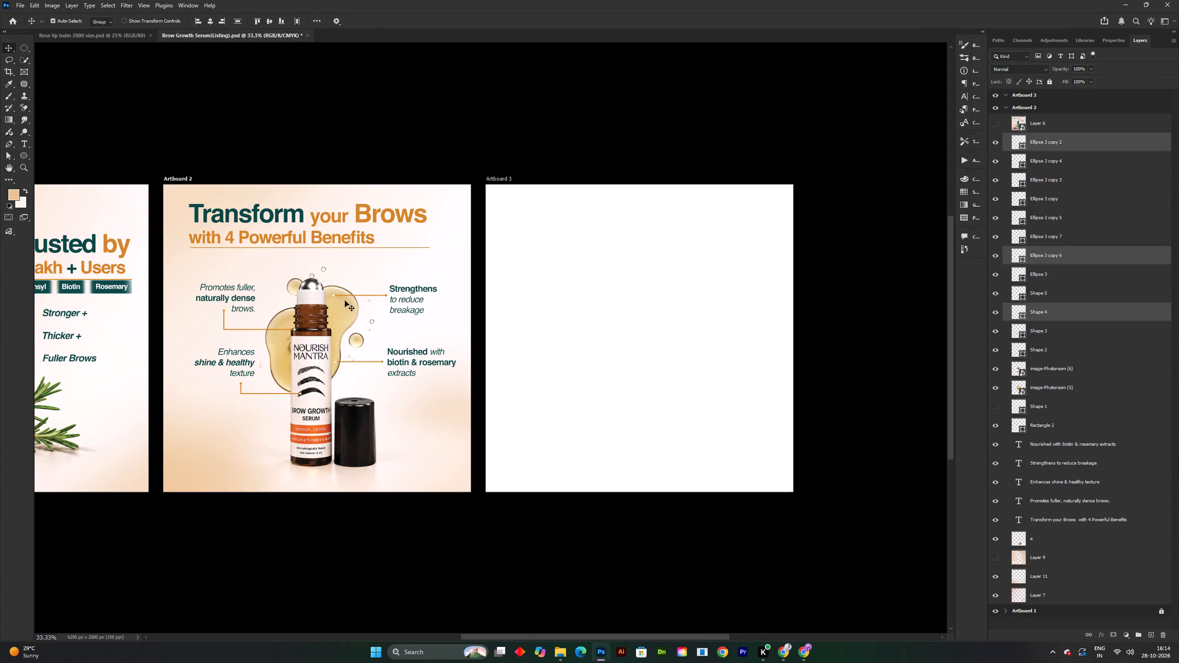
key(space)
double_click(426, 312)
key(ctrl+s)
Examine the callouts on Artboard 2 up close and the whole graphic beside Artboard 1, saving the document.
double_click(536, 108)
key(space)
click(491, 214)
drag(499, 214, 565, 203)
shift+scroll(386, 305, up, 2)
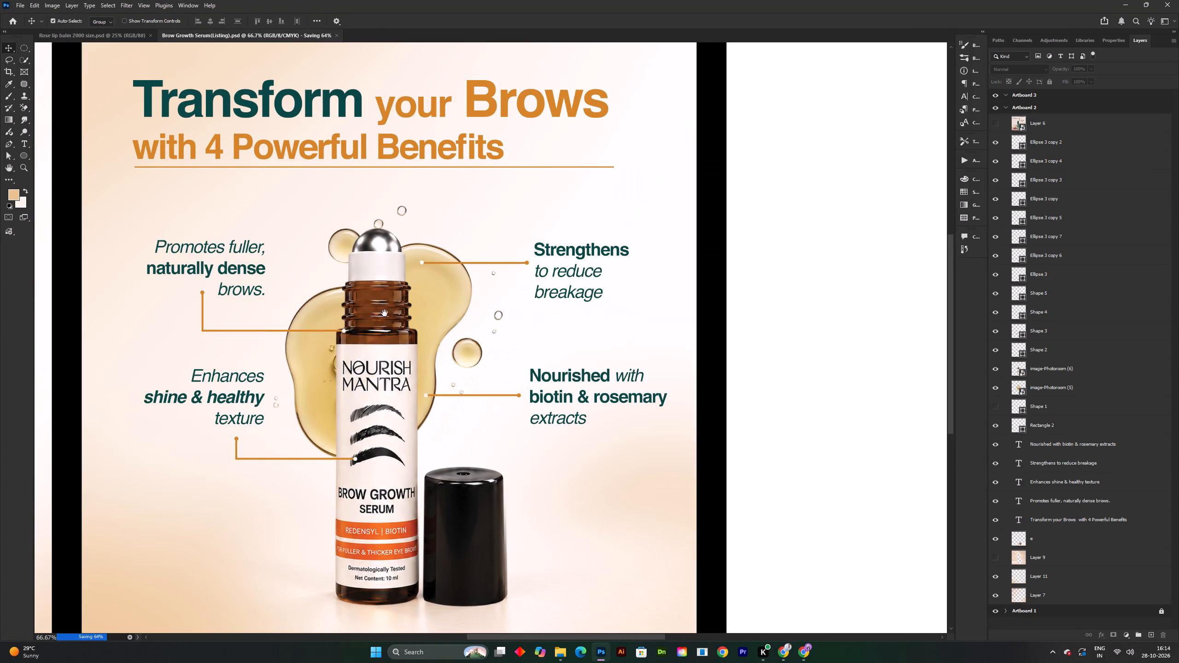
key(space)
drag(382, 320, 412, 310)
key(ctrl+s)
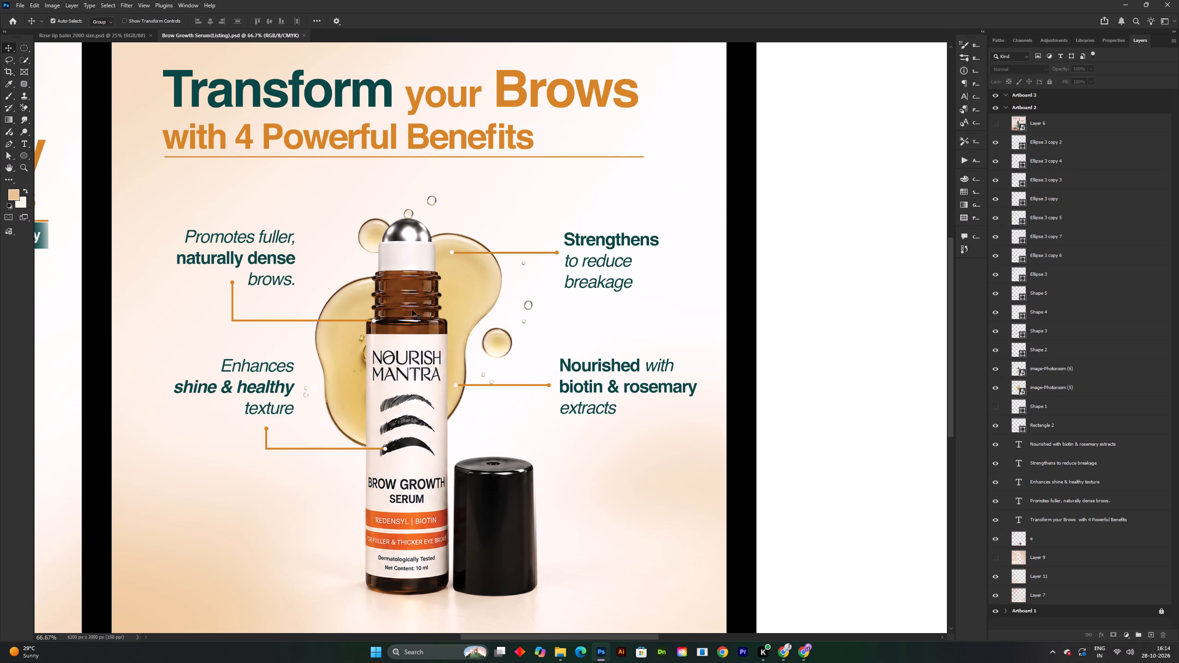
key(ctrl+s)
key(space)
key(space)
key(space)
key(space)
click(496, 370)
drag(501, 367, 508, 355)
click(508, 355)
key(ctrl+s)
key(space)
drag(528, 374, 549, 299)
shift+scroll(549, 299, down, 2)
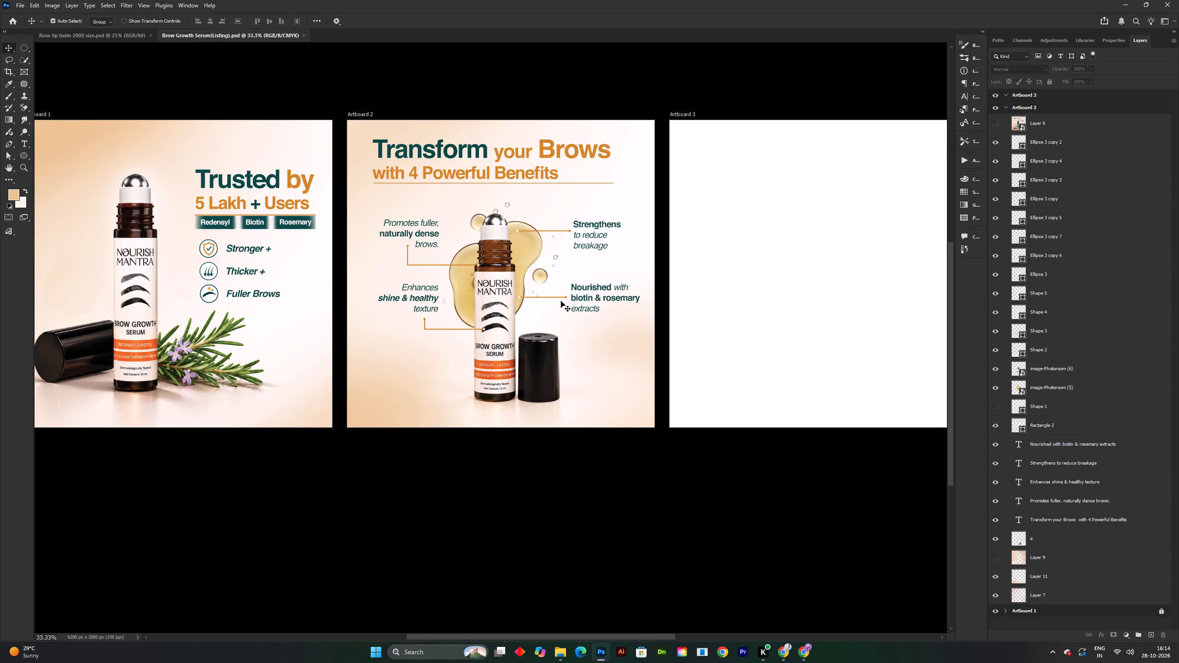
key(space)
drag(572, 307, 564, 333)
key(ctrl+s)
key(space)
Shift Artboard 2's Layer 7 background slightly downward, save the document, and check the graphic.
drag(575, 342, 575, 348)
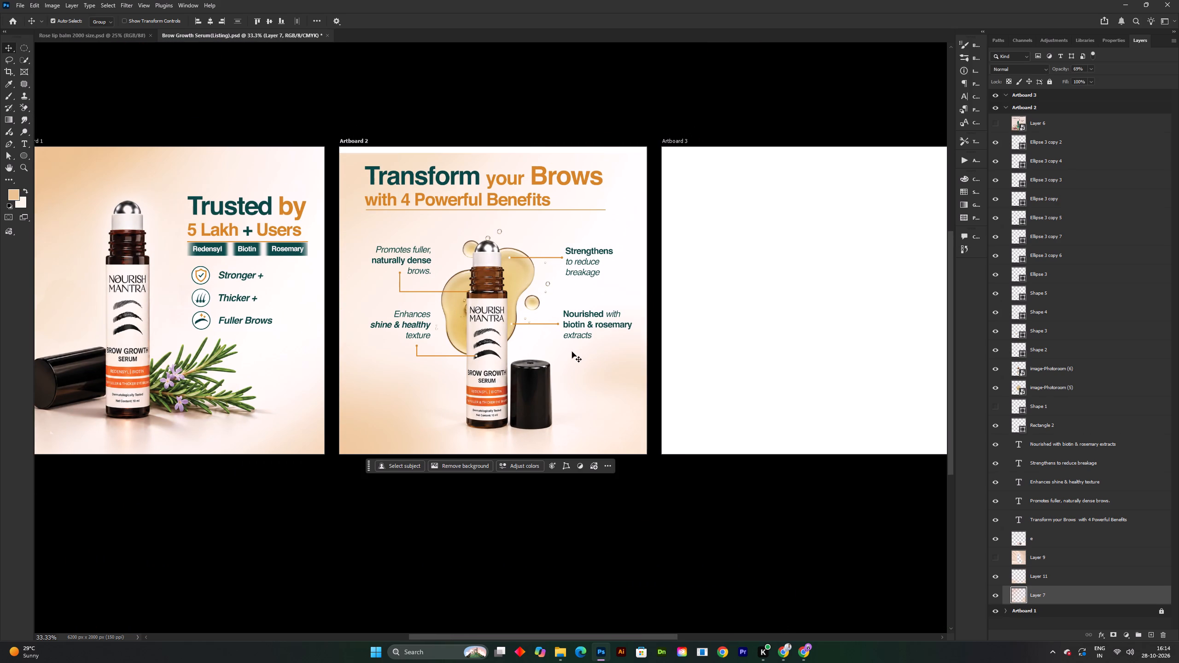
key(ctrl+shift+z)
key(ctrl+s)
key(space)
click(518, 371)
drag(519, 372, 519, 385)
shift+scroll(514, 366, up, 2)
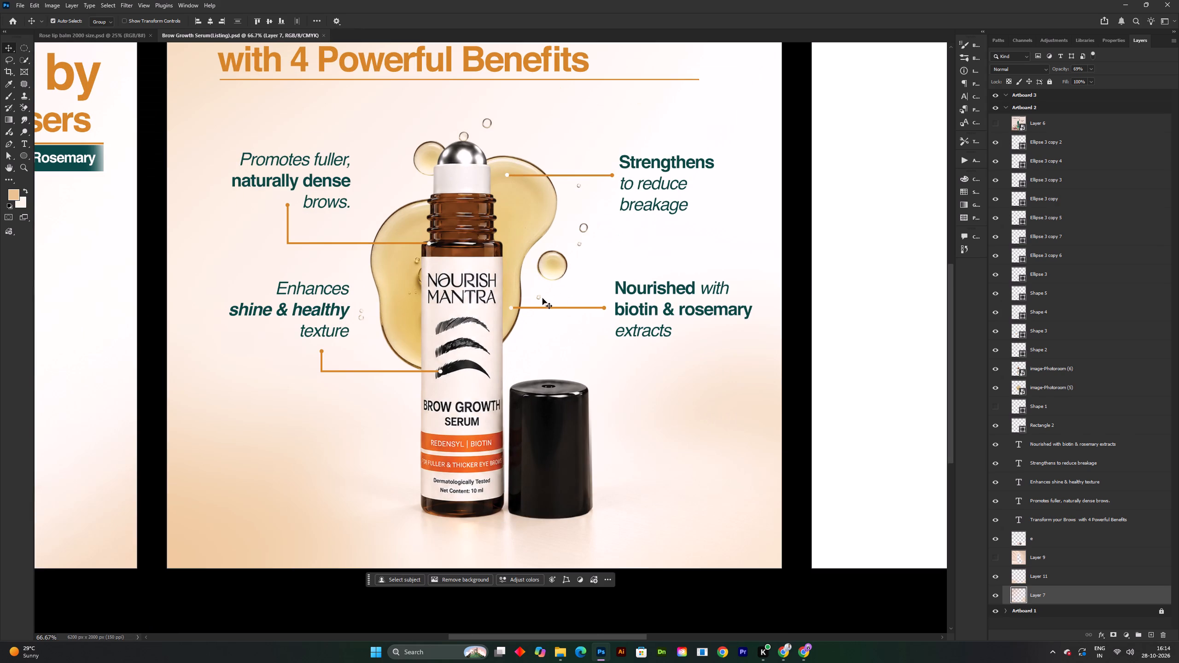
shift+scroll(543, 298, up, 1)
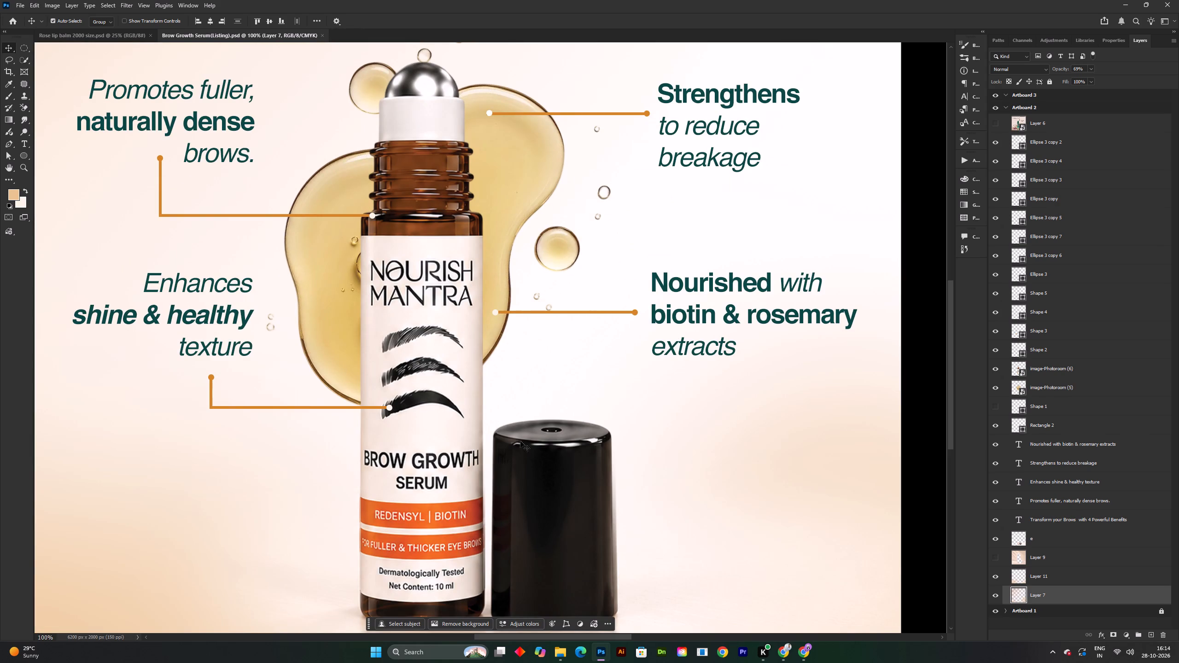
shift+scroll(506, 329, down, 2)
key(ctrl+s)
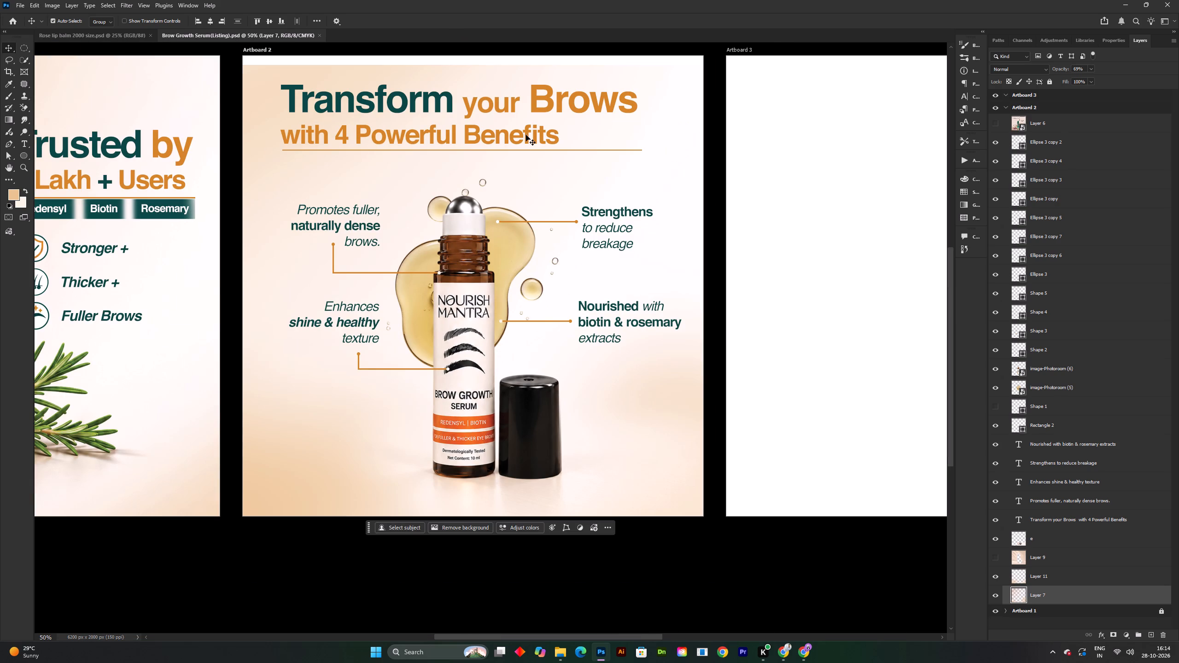
Move the Layer 7 background up to cover the white strip along Artboard 2's top edge, and save.
click(407, 78)
drag(409, 74, 410, 67)
click(410, 67)
double_click(410, 66)
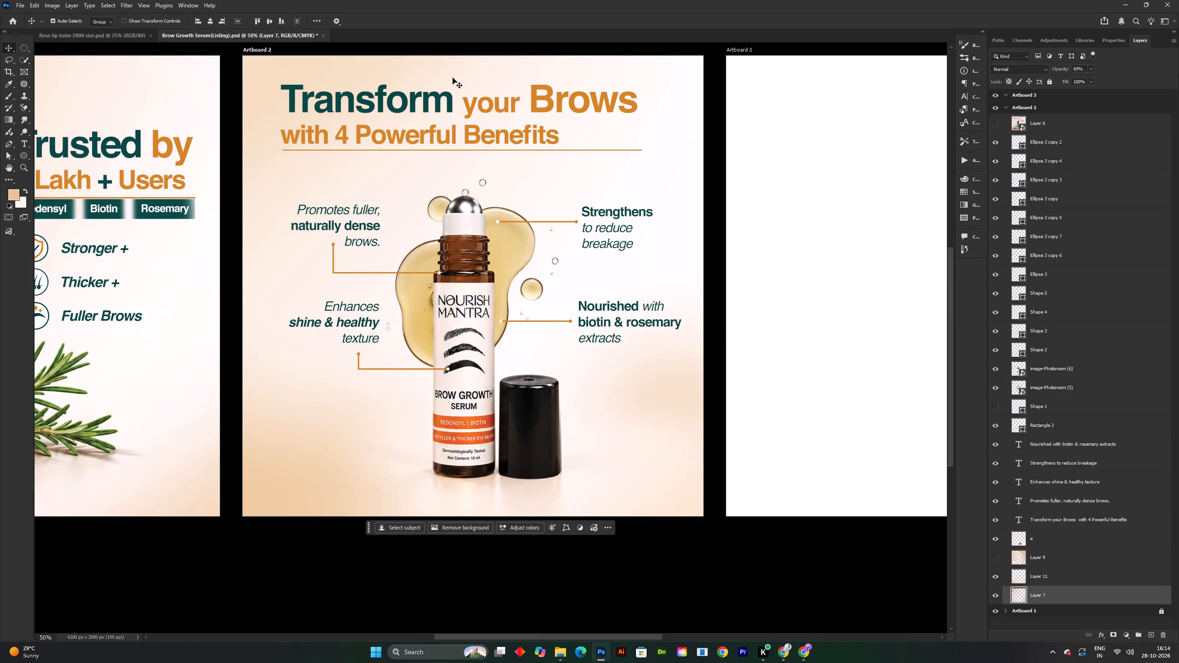
key(ctrl+s)
Reposition the "Nourished" callout's connector parts: orange dot below "extracts", line above the black cap, white dot on the bottle's "Redensyl | Biotin" band.
drag(570, 322, 601, 354)
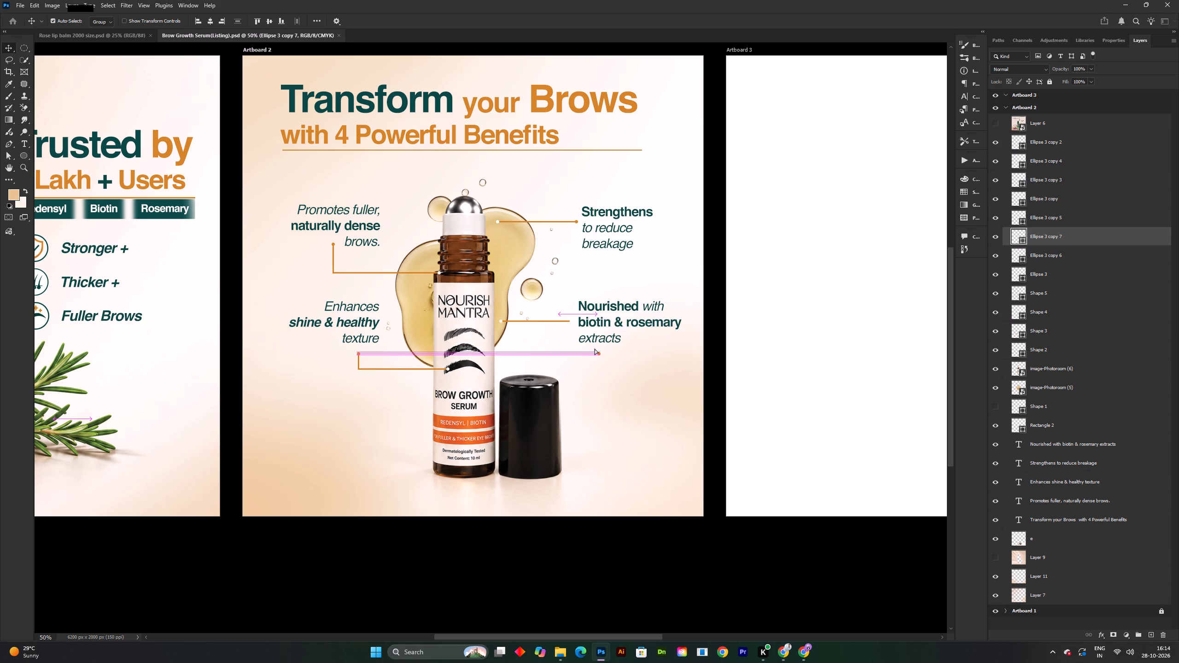
click(562, 321)
drag(562, 321, 578, 370)
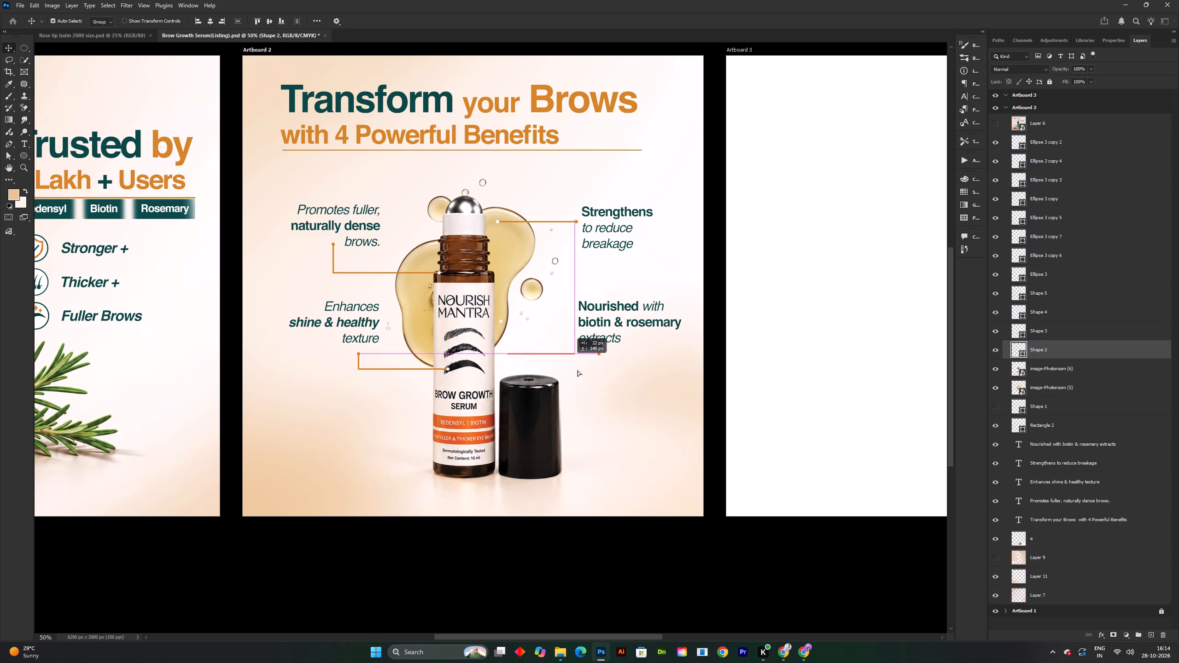
drag(578, 370, 559, 370)
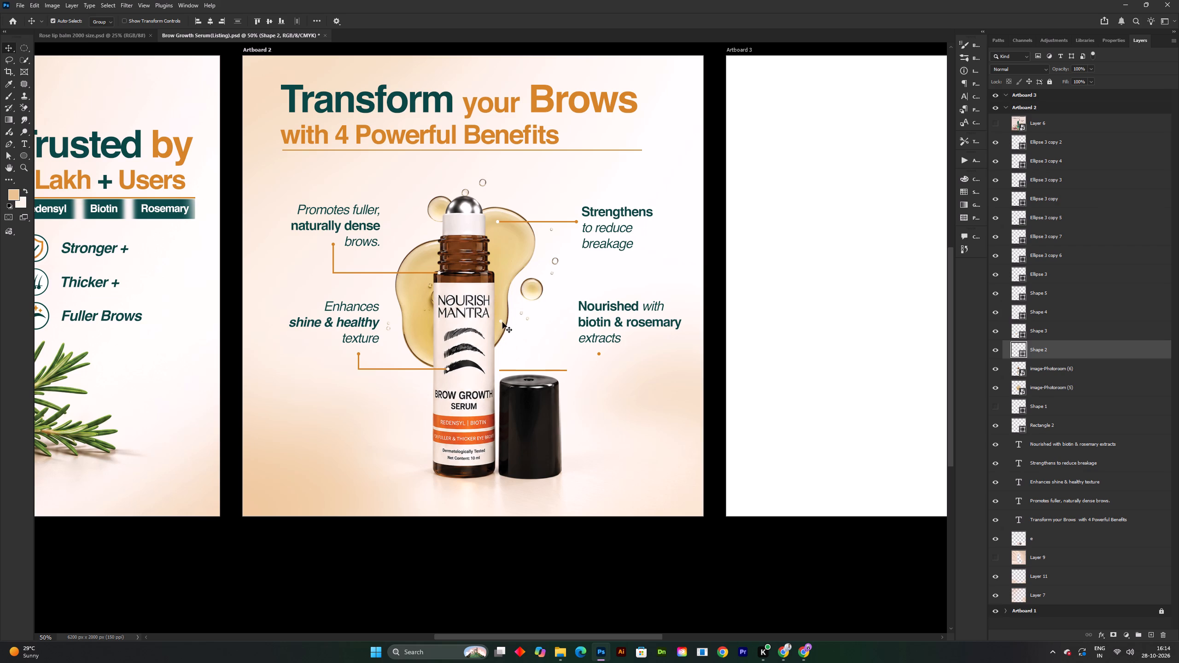
drag(502, 320, 490, 371)
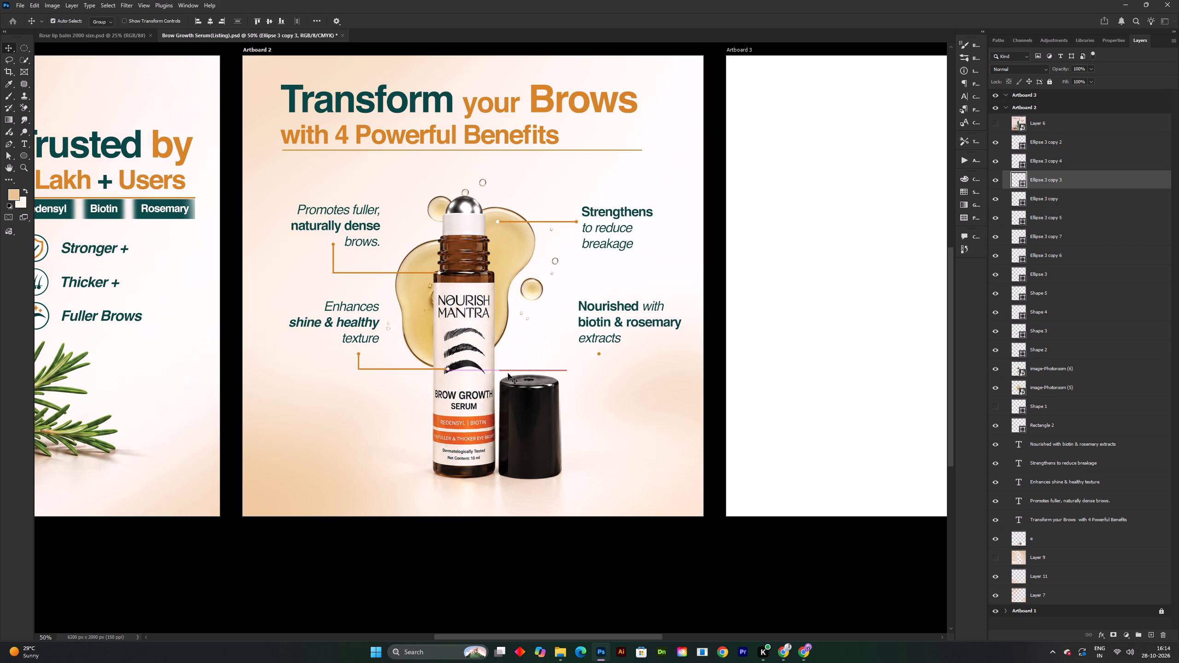
drag(490, 372, 490, 422)
drag(490, 422, 490, 422)
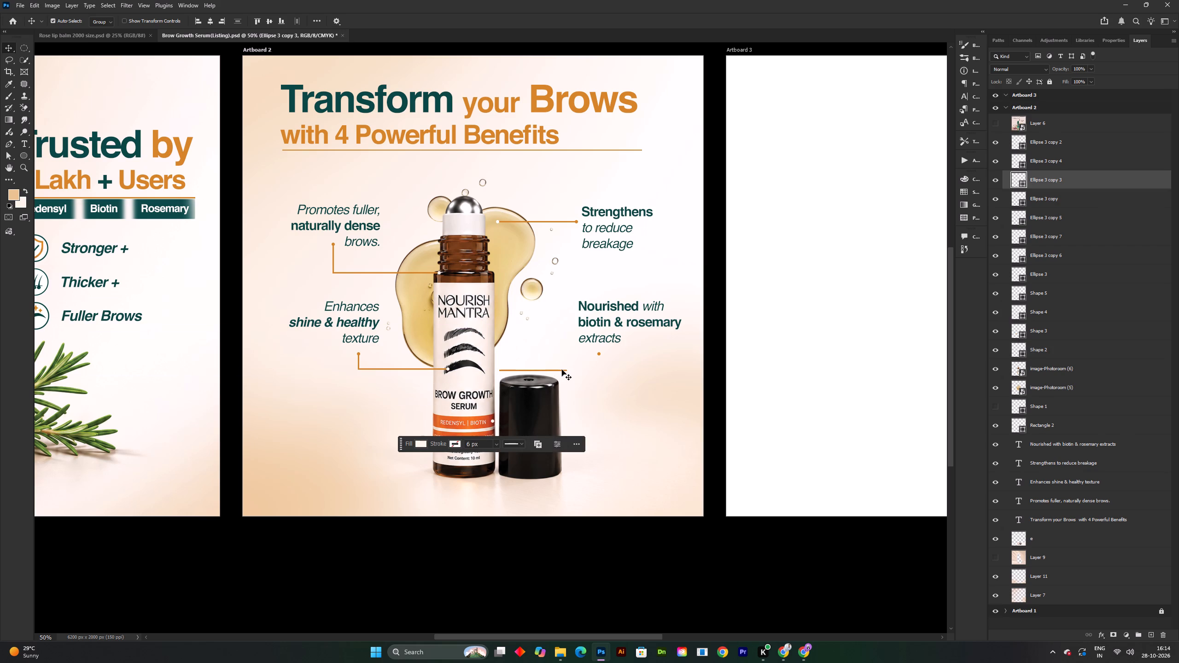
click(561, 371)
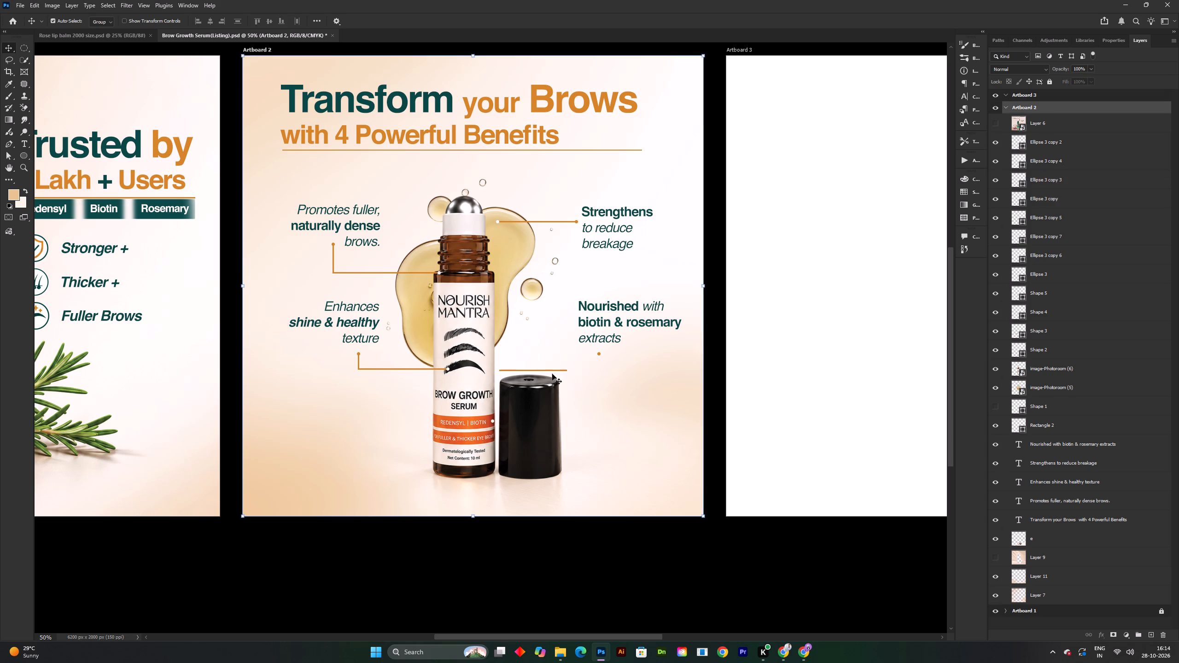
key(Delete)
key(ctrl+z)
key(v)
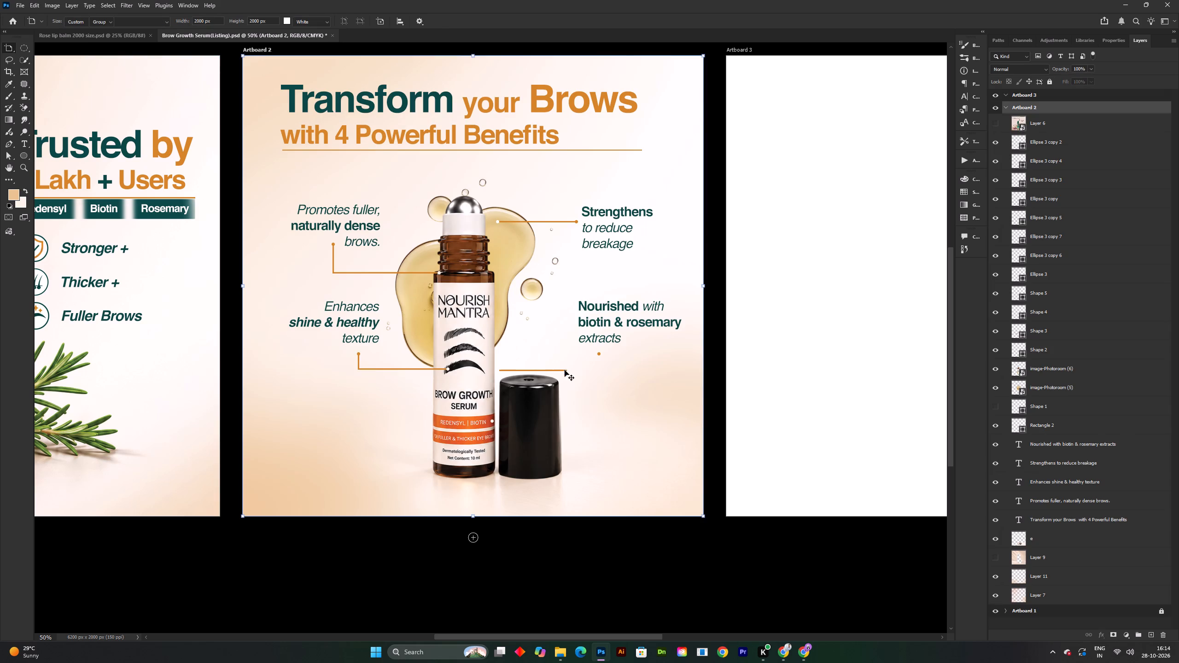
Delete the orange connector line just above the black cap and save the document.
shift+scroll(558, 373, up, 8)
click(578, 338)
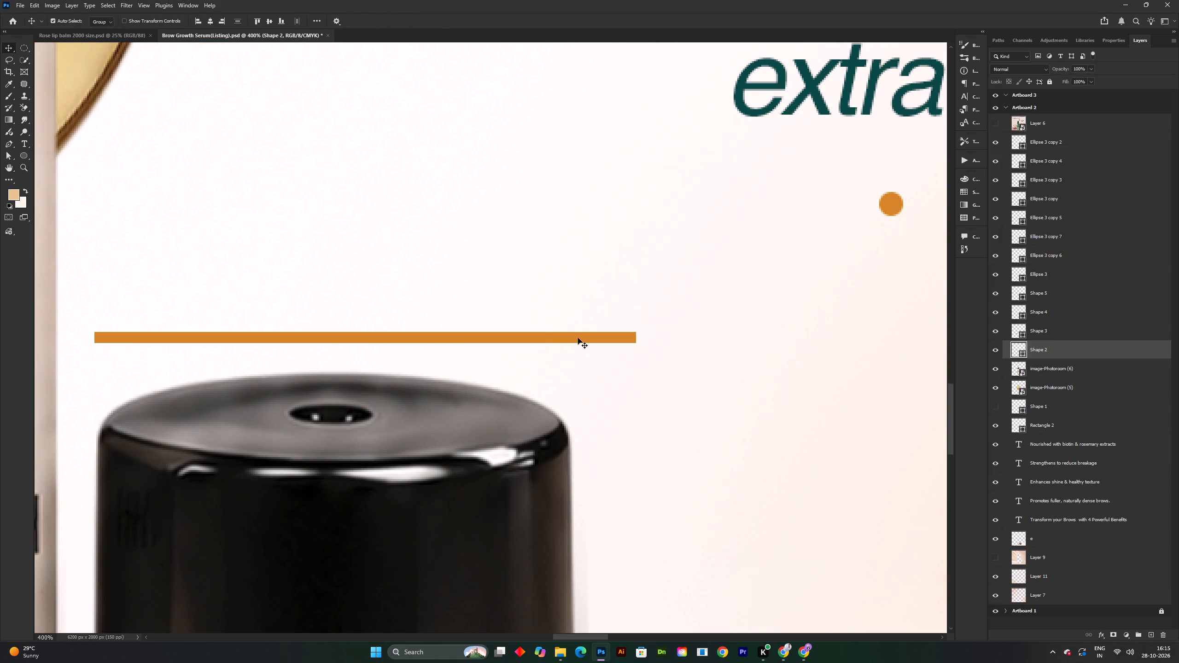
key(Delete)
key(ctrl+s)
shift+scroll(574, 337, down, 5)
key(space)
drag(581, 343, 574, 337)
click(574, 337)
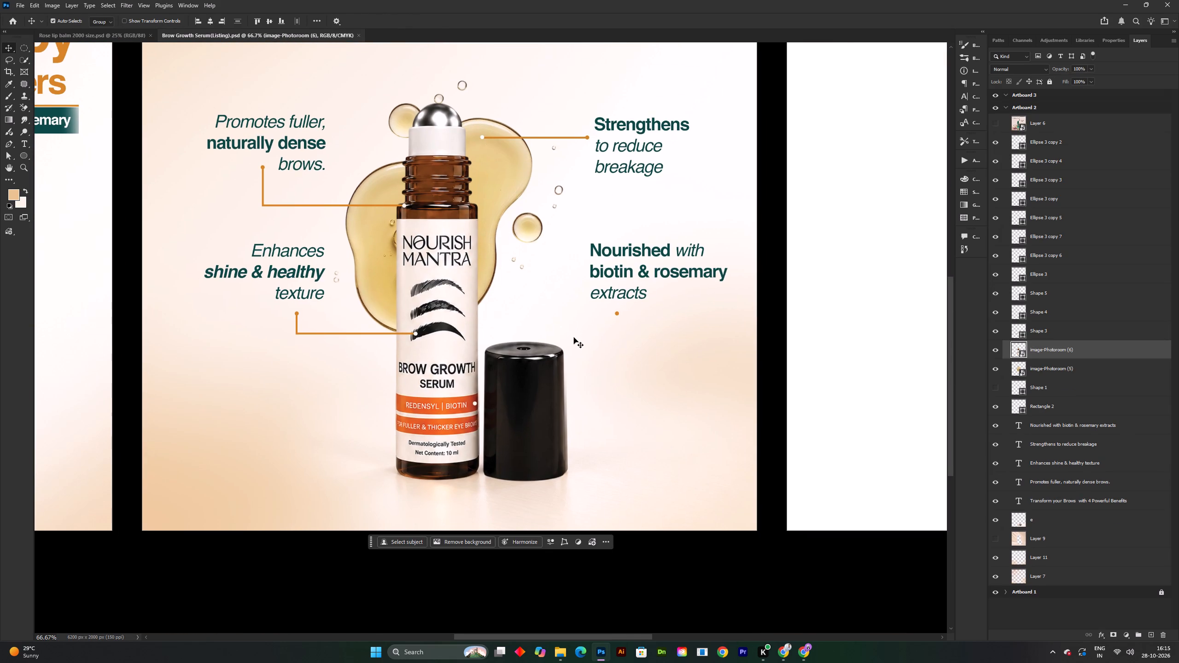
key(ctrl+s)
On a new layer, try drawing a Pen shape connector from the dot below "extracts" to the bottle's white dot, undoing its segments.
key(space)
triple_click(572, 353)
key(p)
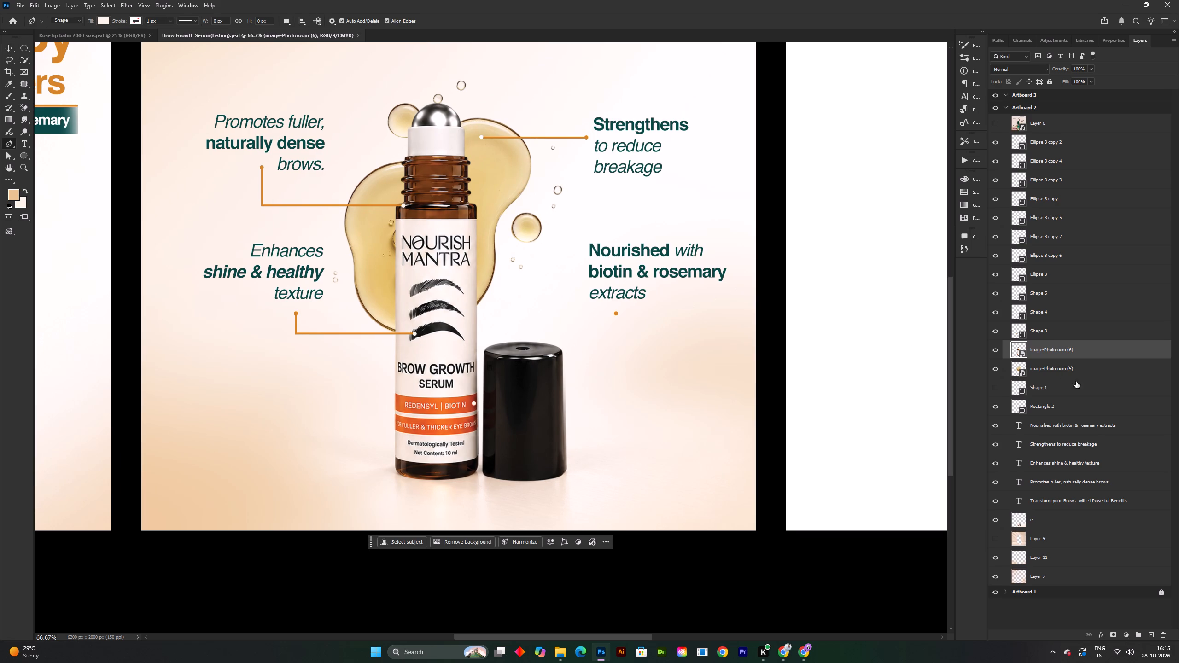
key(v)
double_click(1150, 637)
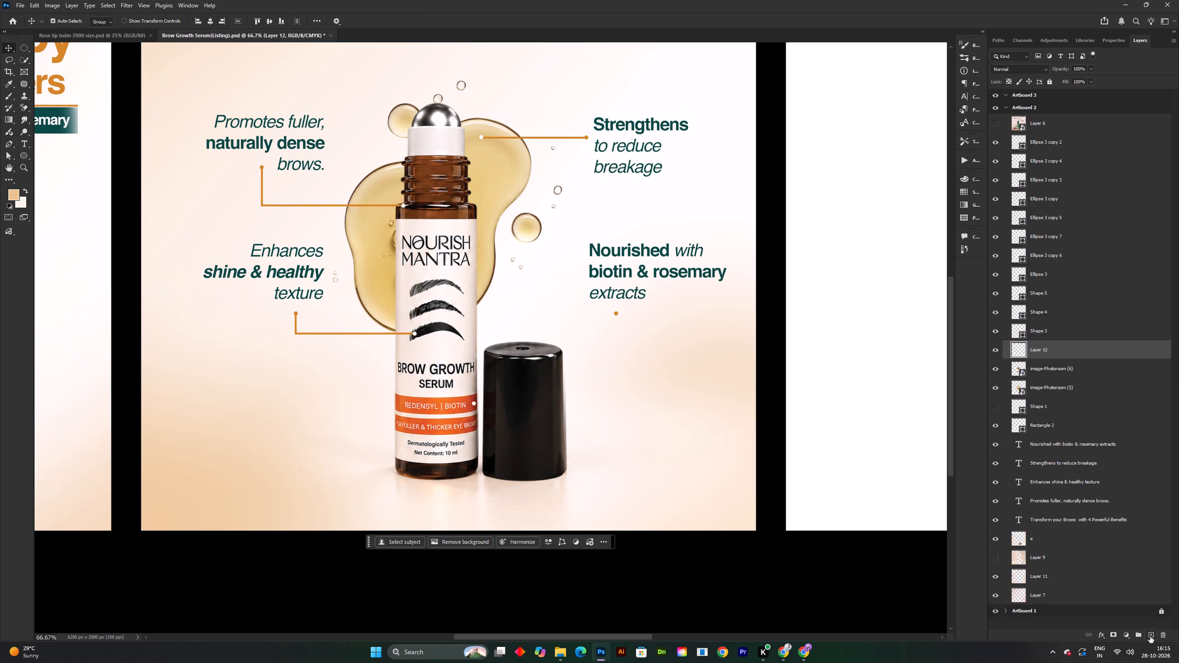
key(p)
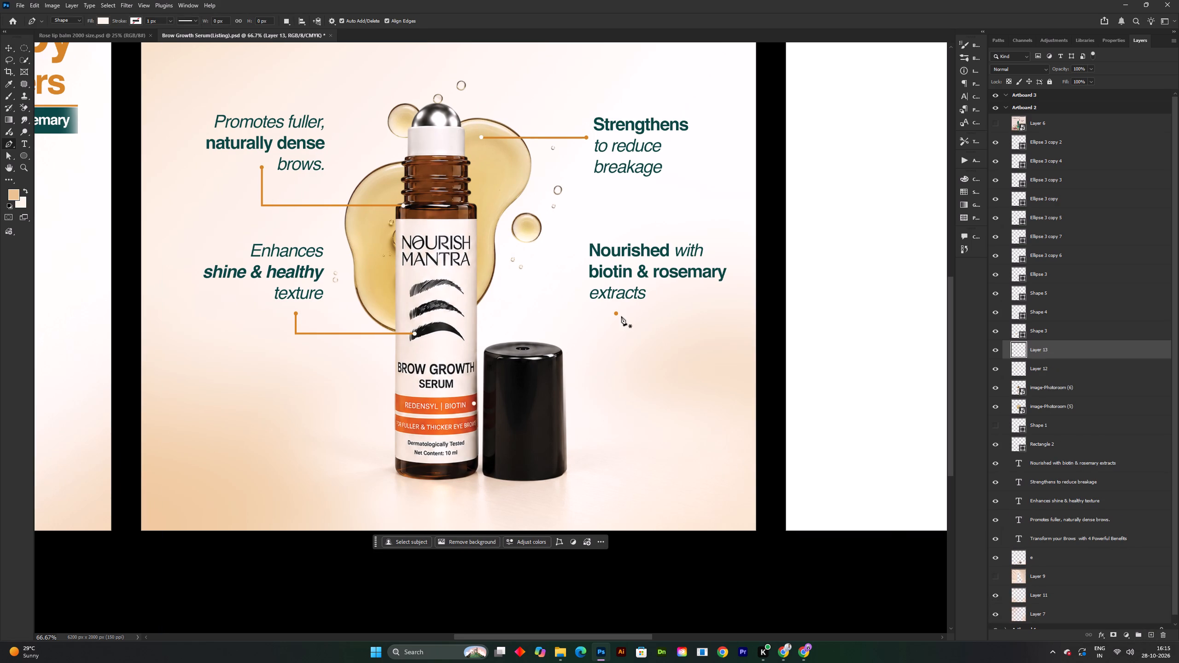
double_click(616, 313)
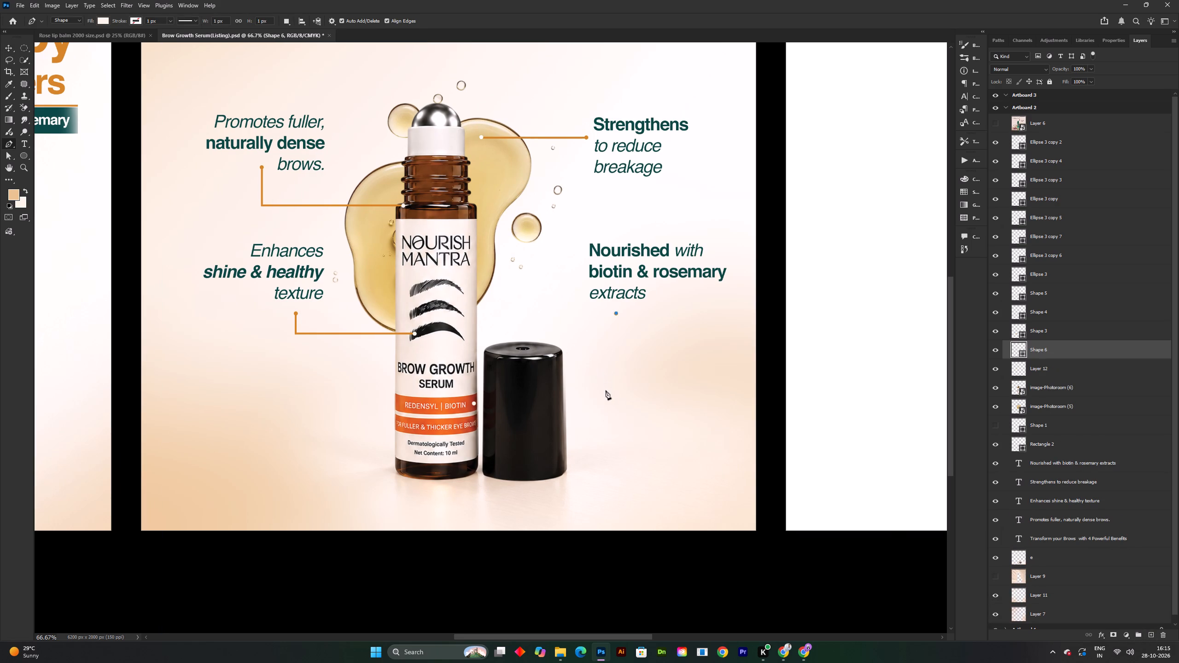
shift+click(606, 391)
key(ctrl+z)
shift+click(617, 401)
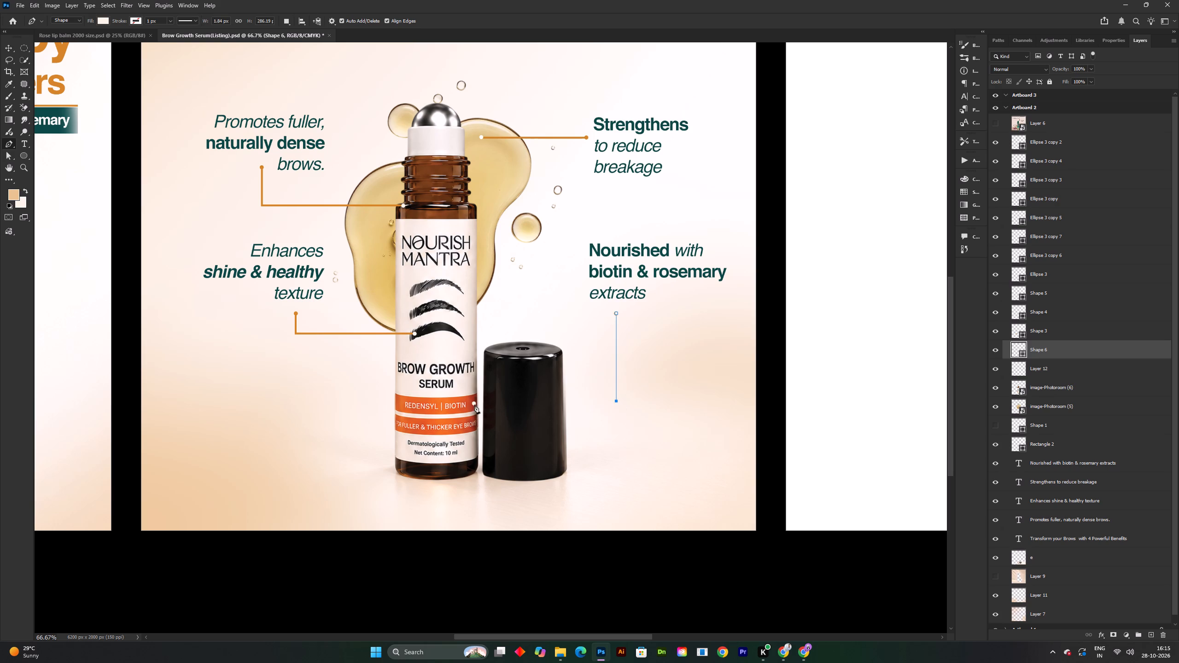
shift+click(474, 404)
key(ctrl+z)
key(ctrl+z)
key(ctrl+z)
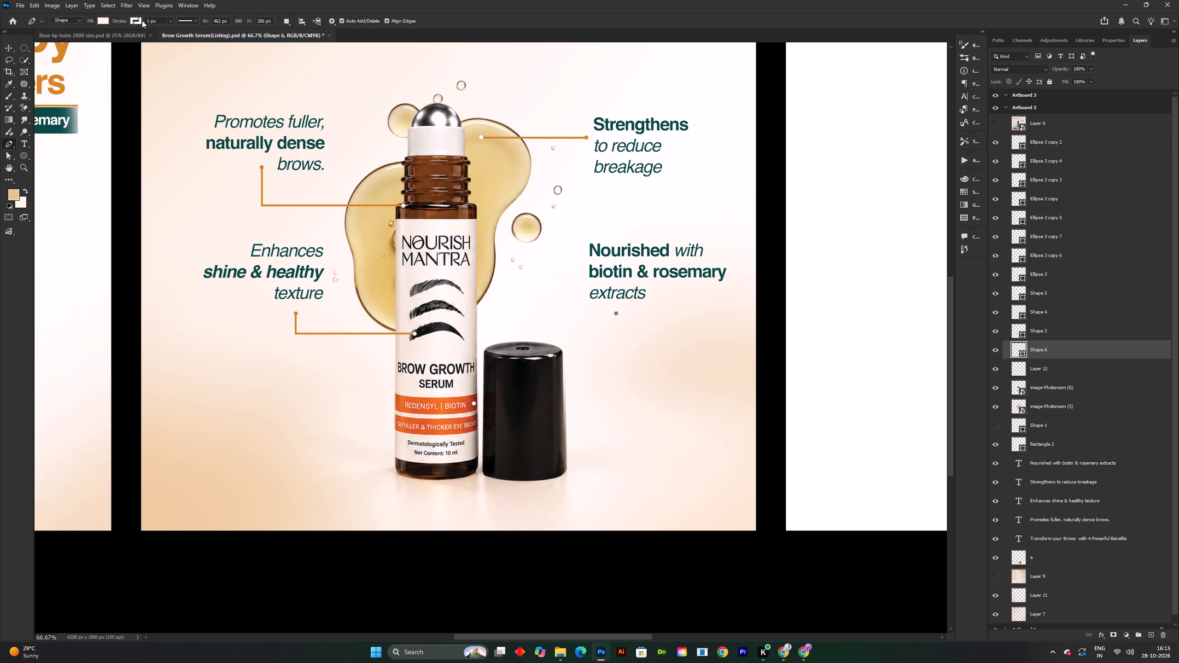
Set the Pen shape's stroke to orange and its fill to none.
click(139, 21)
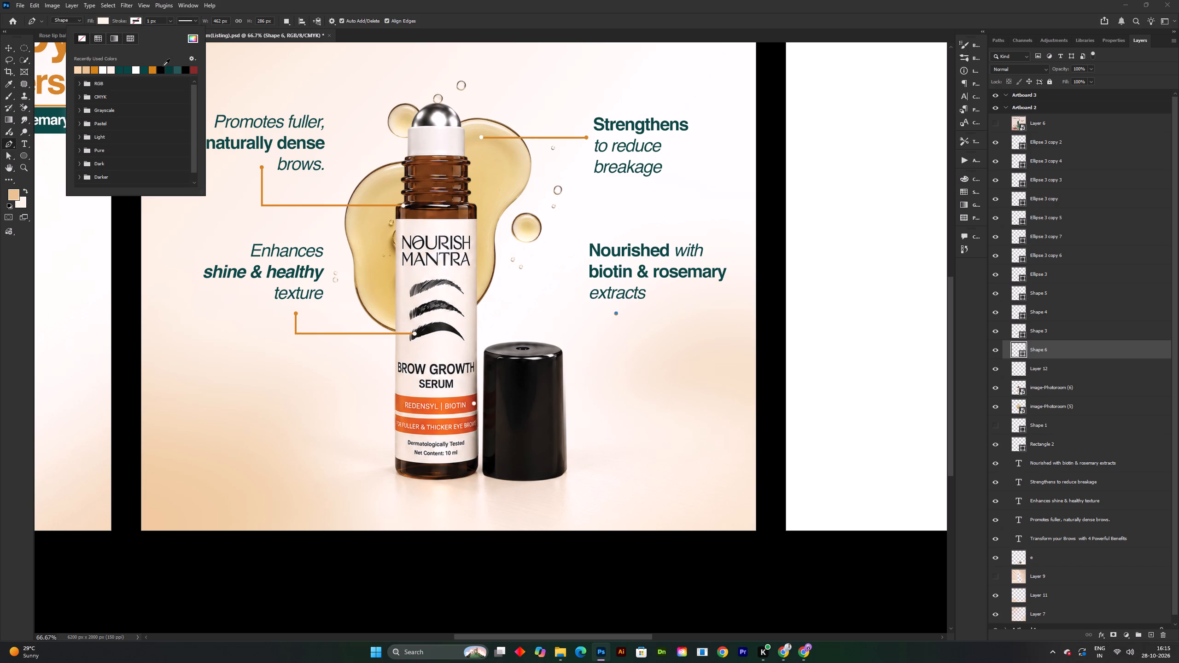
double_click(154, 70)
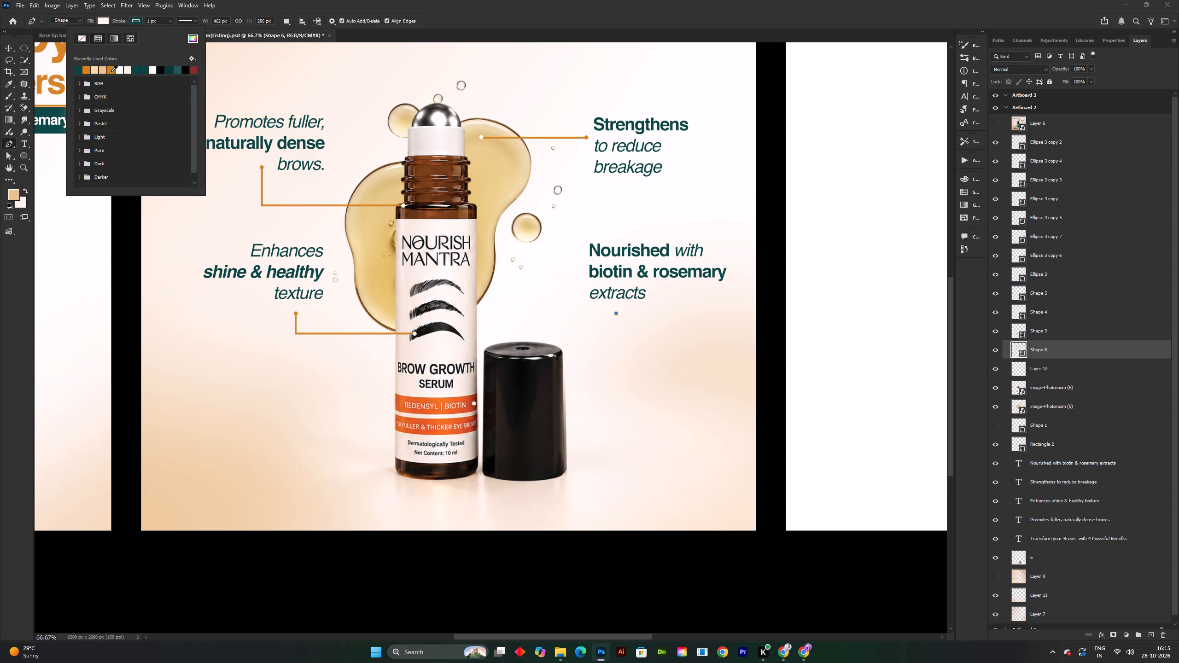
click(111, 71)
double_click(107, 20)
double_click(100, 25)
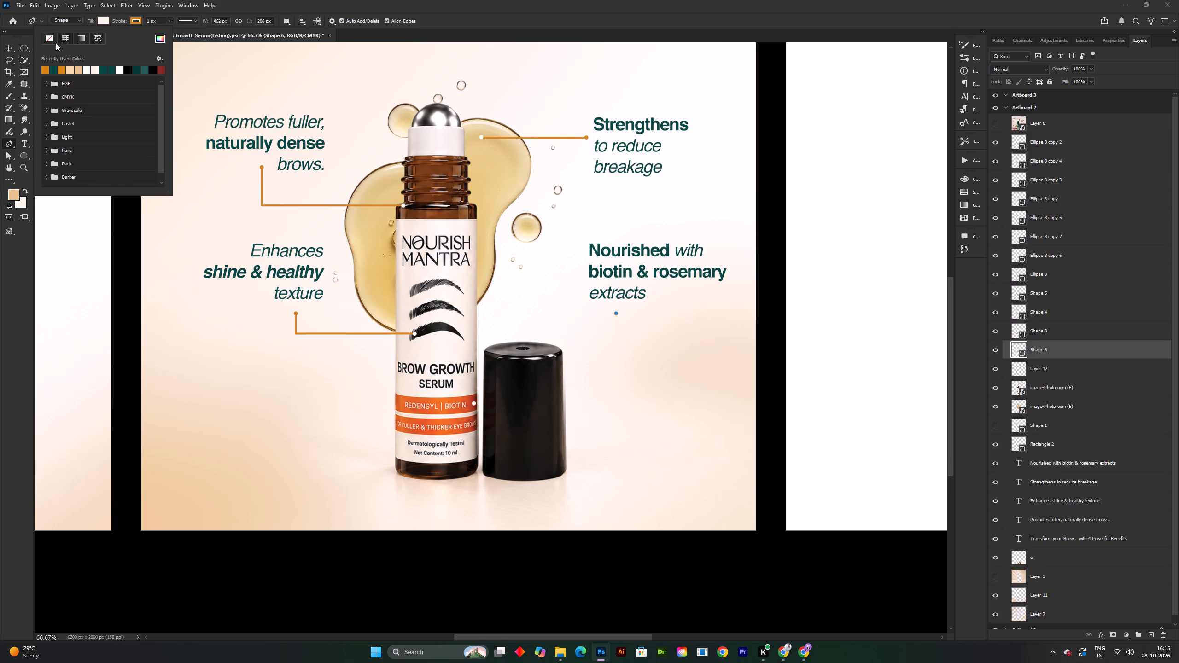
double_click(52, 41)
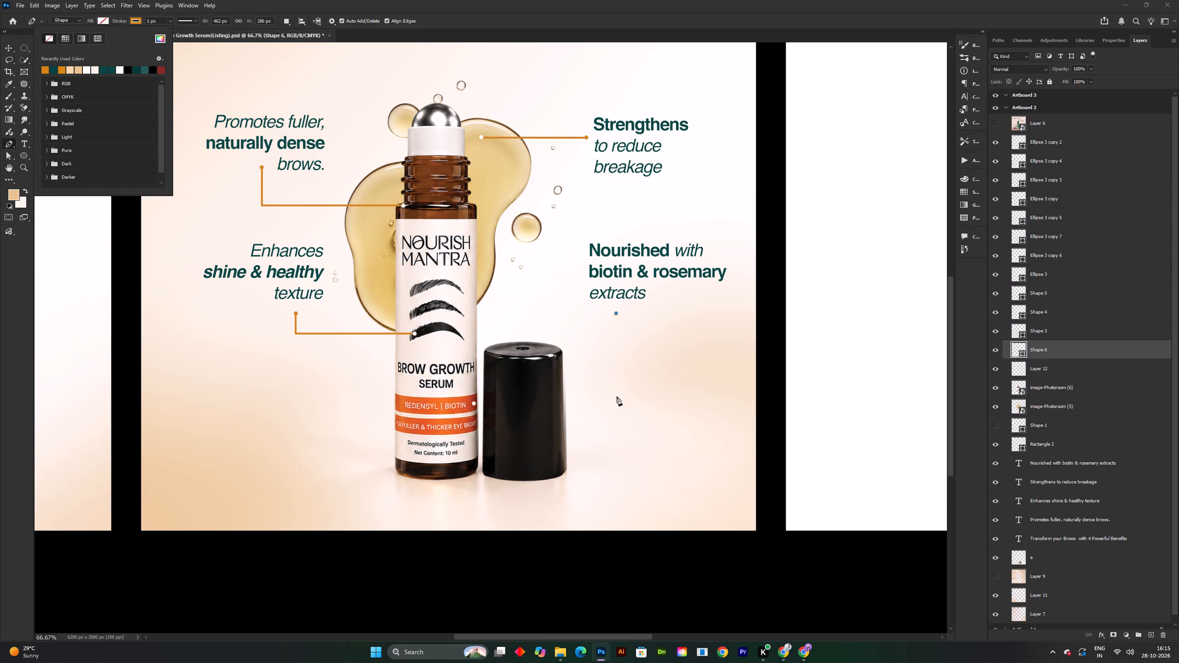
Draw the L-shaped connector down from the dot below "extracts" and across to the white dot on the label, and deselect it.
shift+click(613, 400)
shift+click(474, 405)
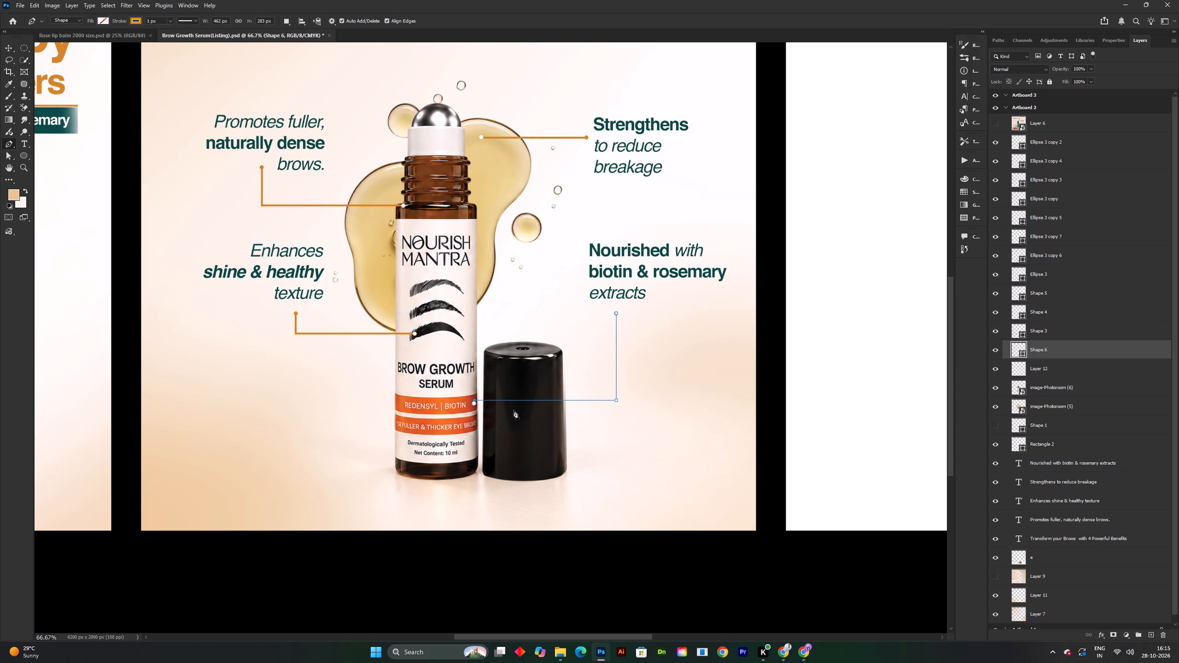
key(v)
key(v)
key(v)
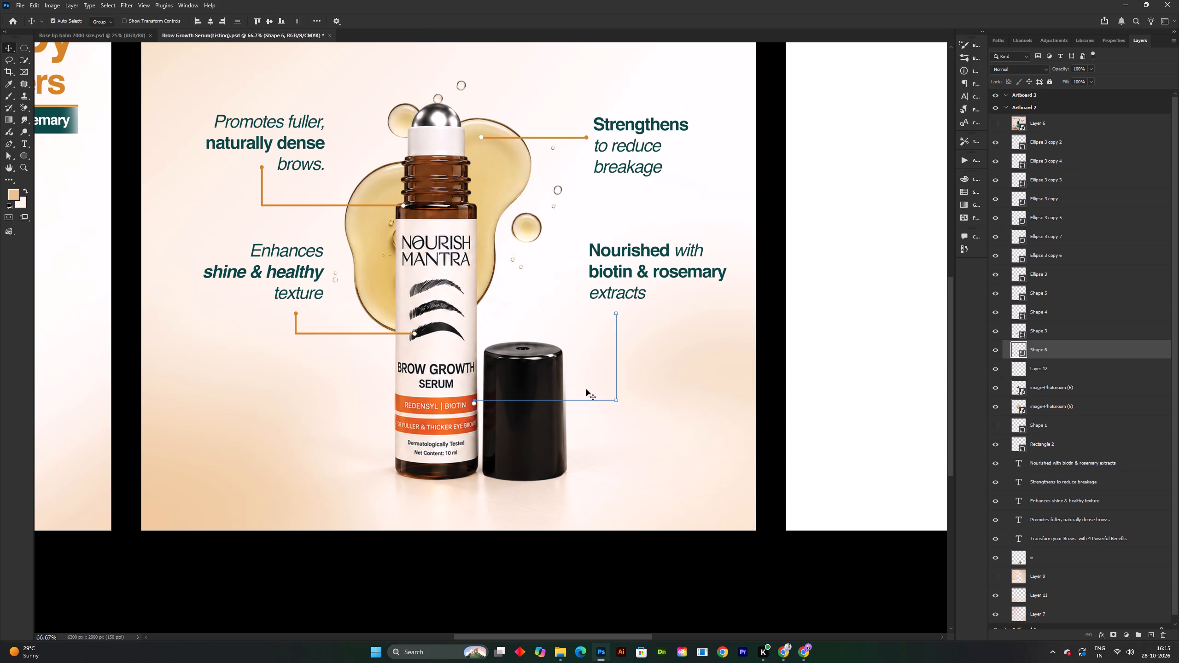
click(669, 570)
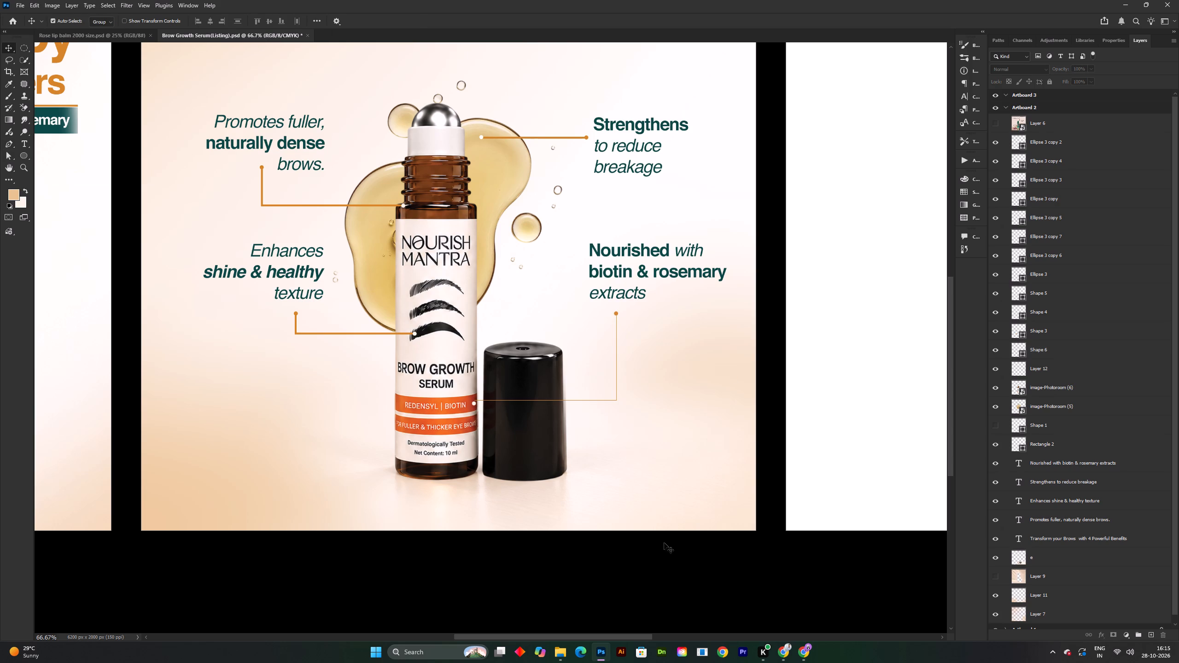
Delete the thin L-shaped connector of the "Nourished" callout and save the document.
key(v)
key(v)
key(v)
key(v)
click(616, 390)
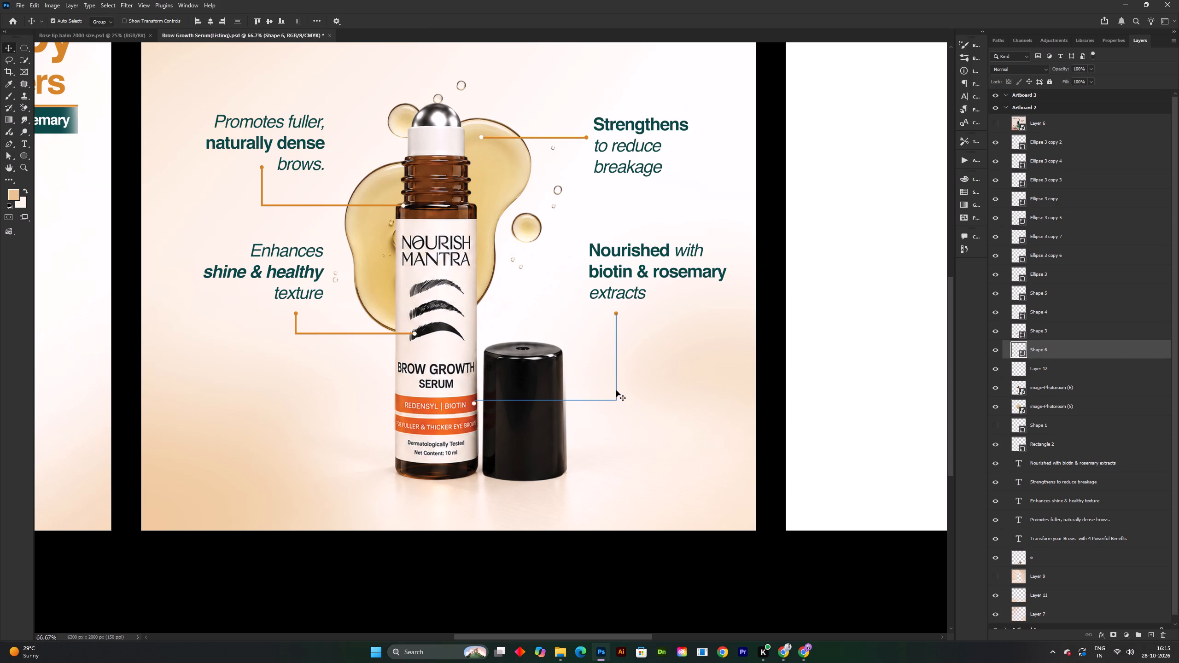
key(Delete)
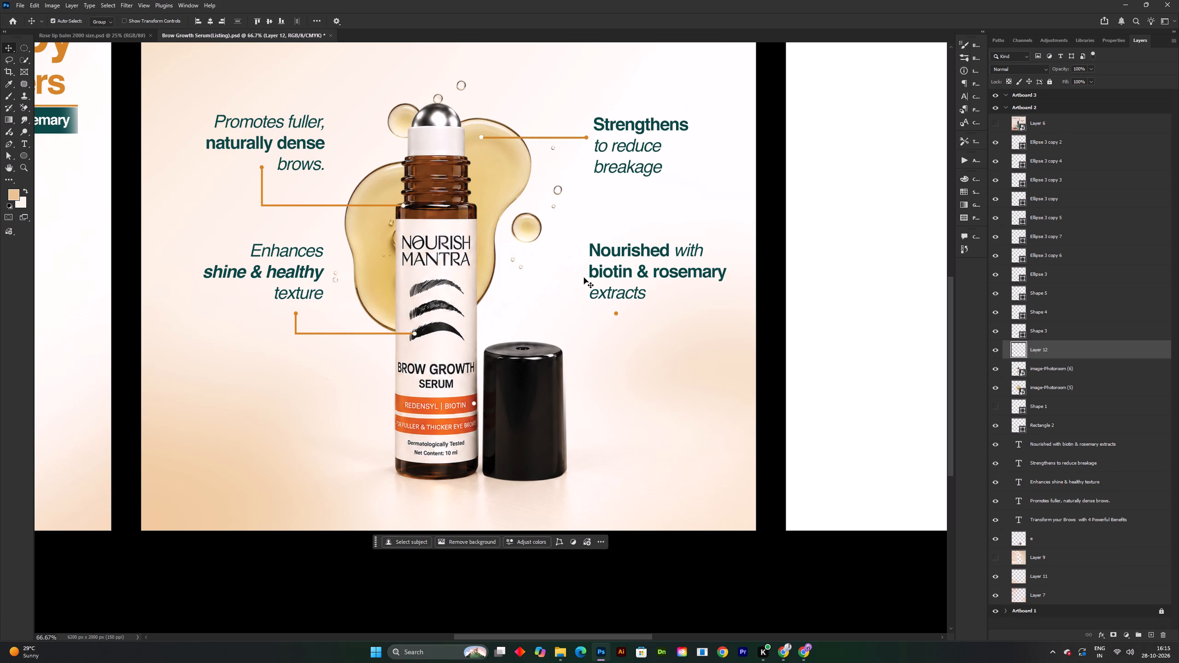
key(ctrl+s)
Duplicate the "Strengthens" connector line straight down to meet the white dot on the "Redensyl | Biotin" band.
key(p)
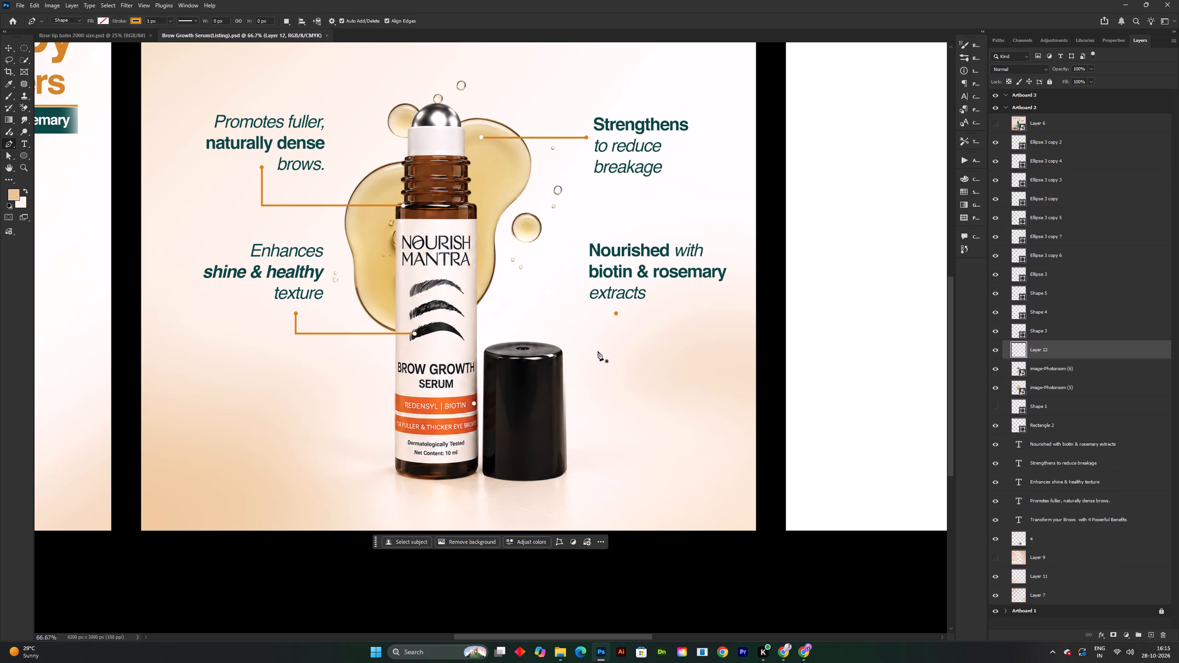
key(v)
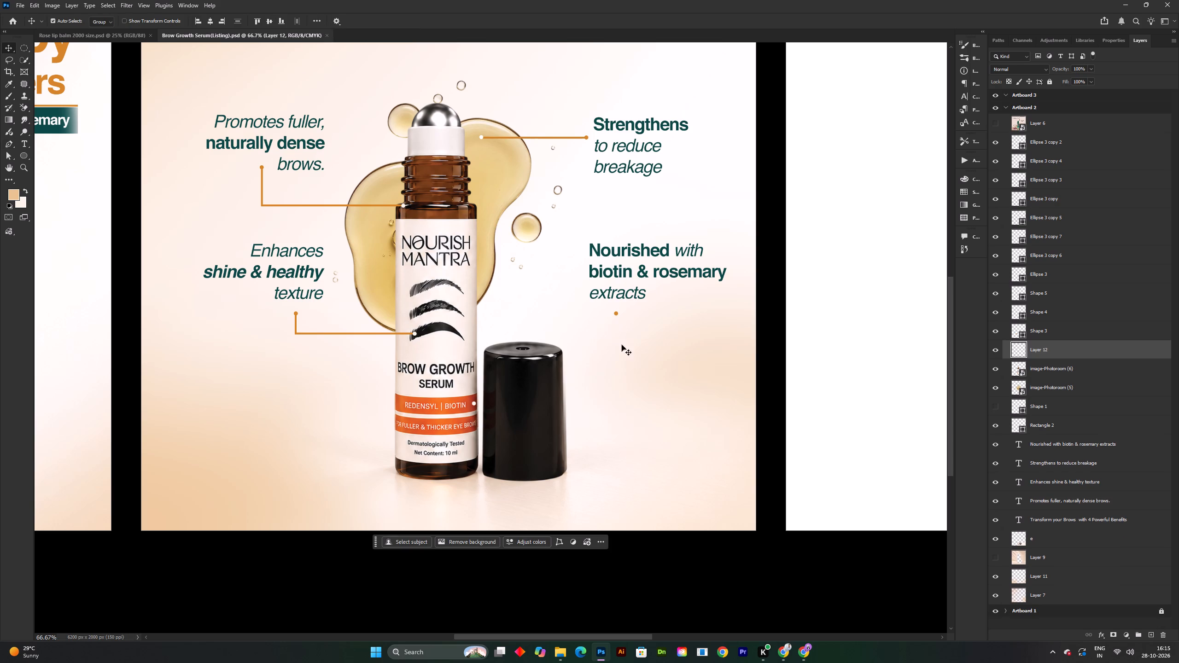
key(v)
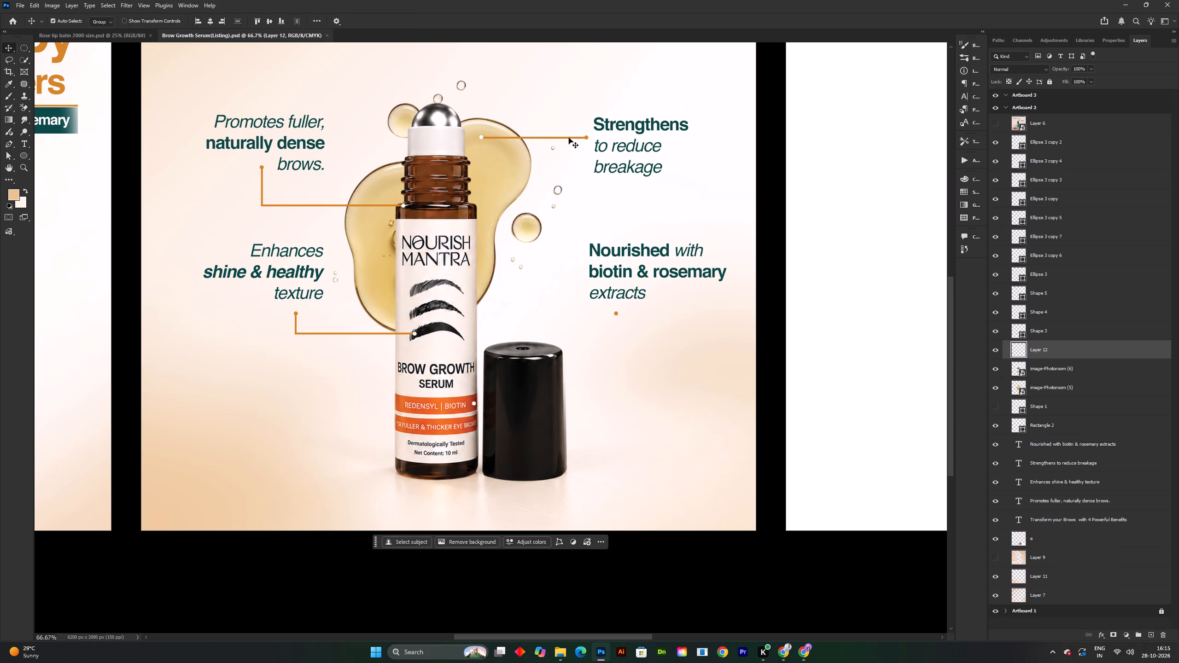
click(569, 138)
alt+drag(569, 138, 602, 367)
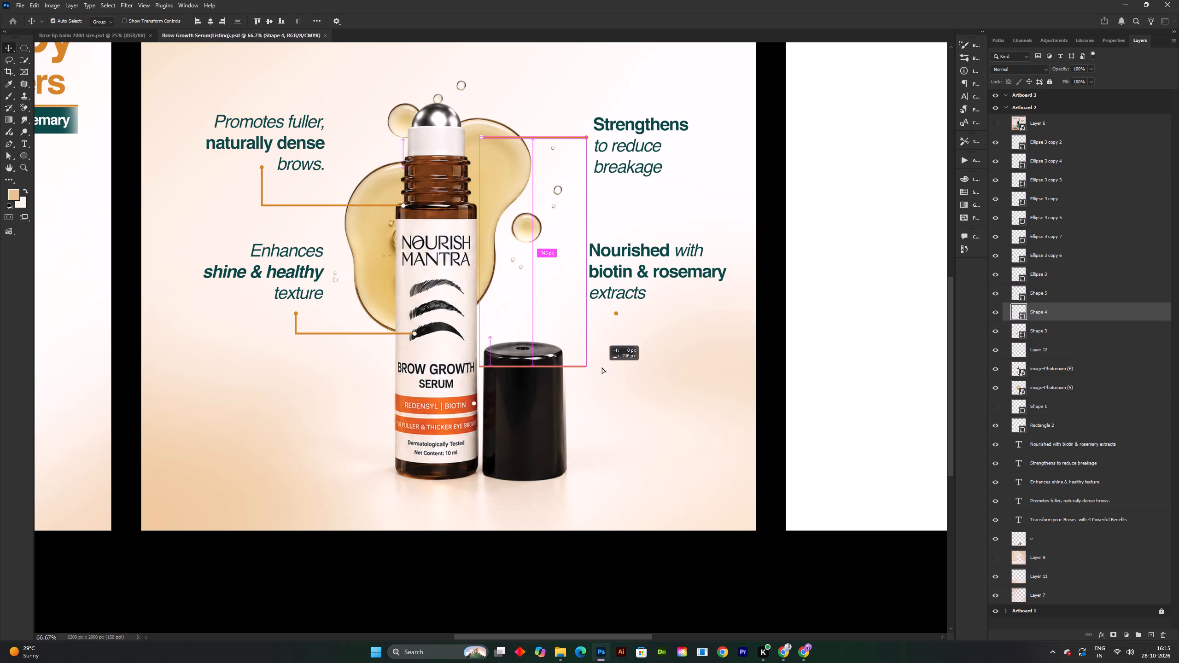
alt+drag(602, 367, 600, 403)
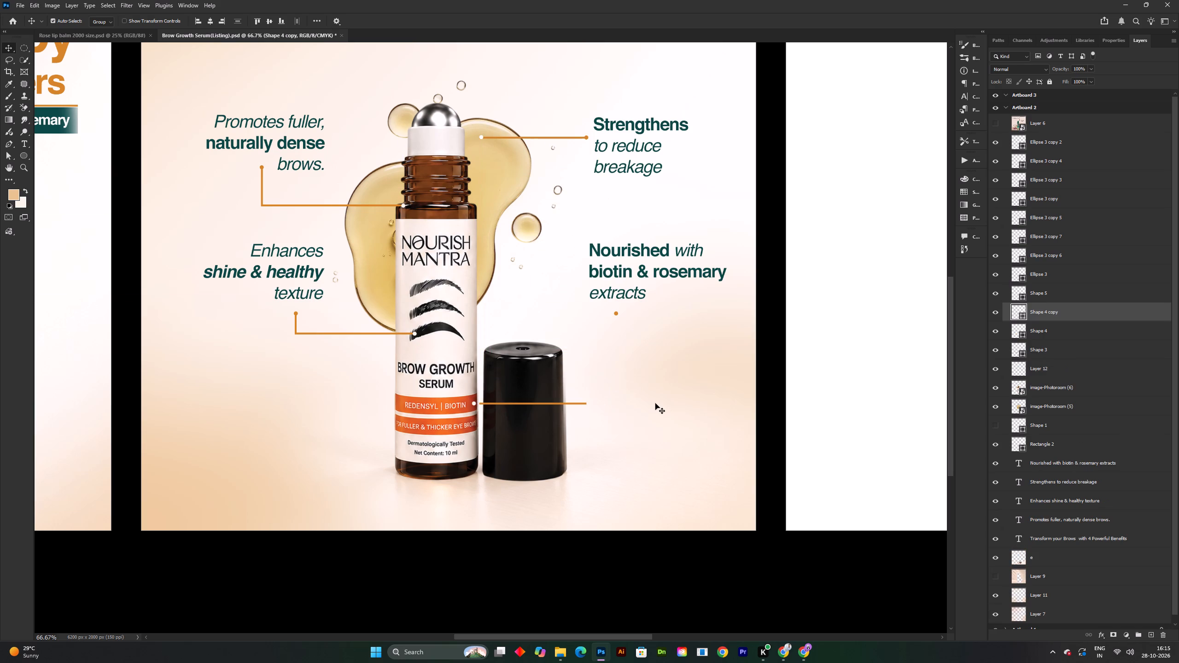
Stretch the duplicated connector line at the "Redensyl | Biotin" band outward to align beneath the orange dot below "extracts", and save.
key(ctrl+r)
key(ctrl+t)
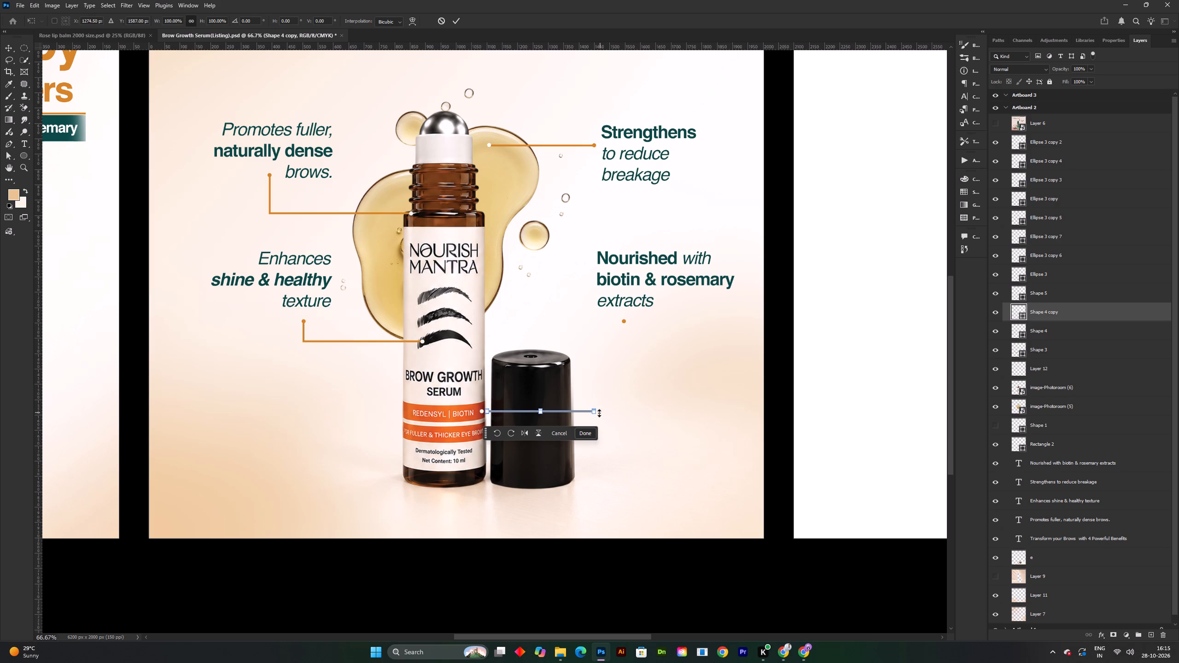
drag(595, 411, 613, 413)
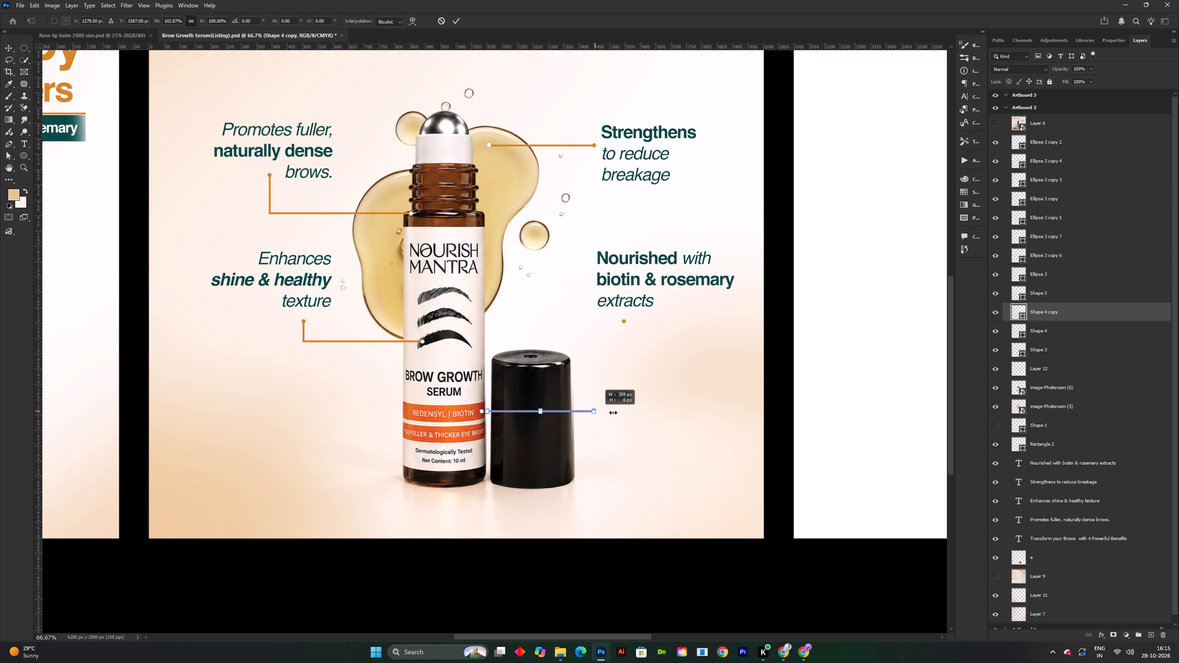
drag(613, 413, 625, 415)
click(458, 19)
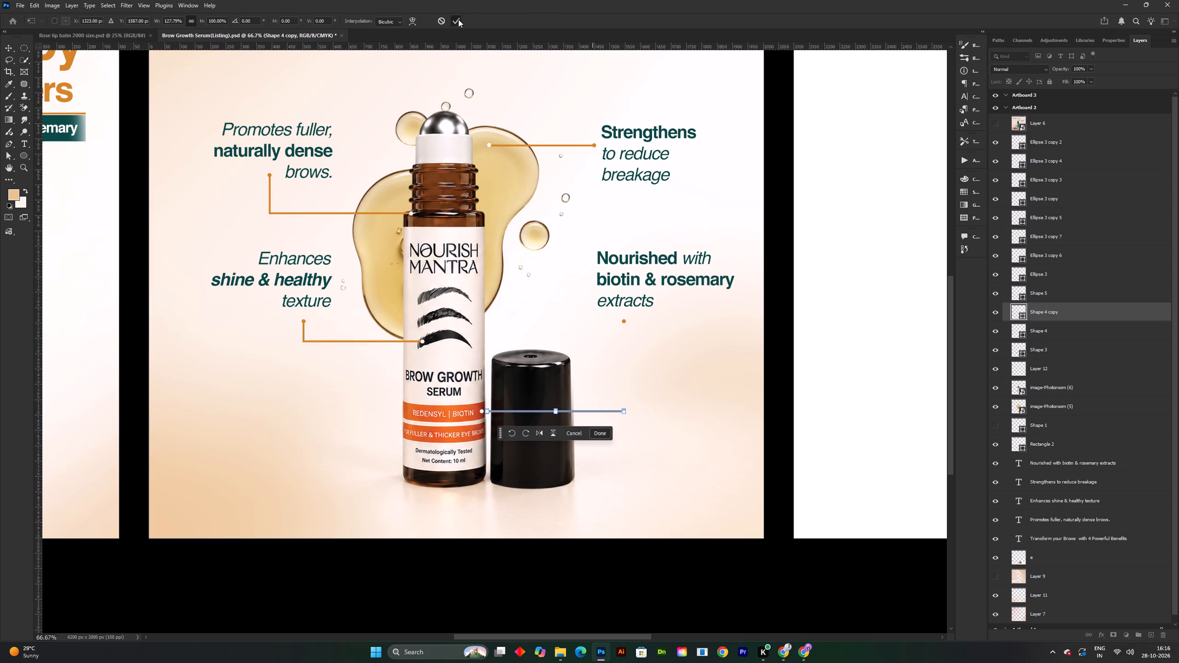
key(ctrl+s)
Duplicate the stretched line, rotate the copy 90°, and place it vertically through the orange dot, meeting the horizontal line's outer end.
alt+drag(619, 412, 631, 390)
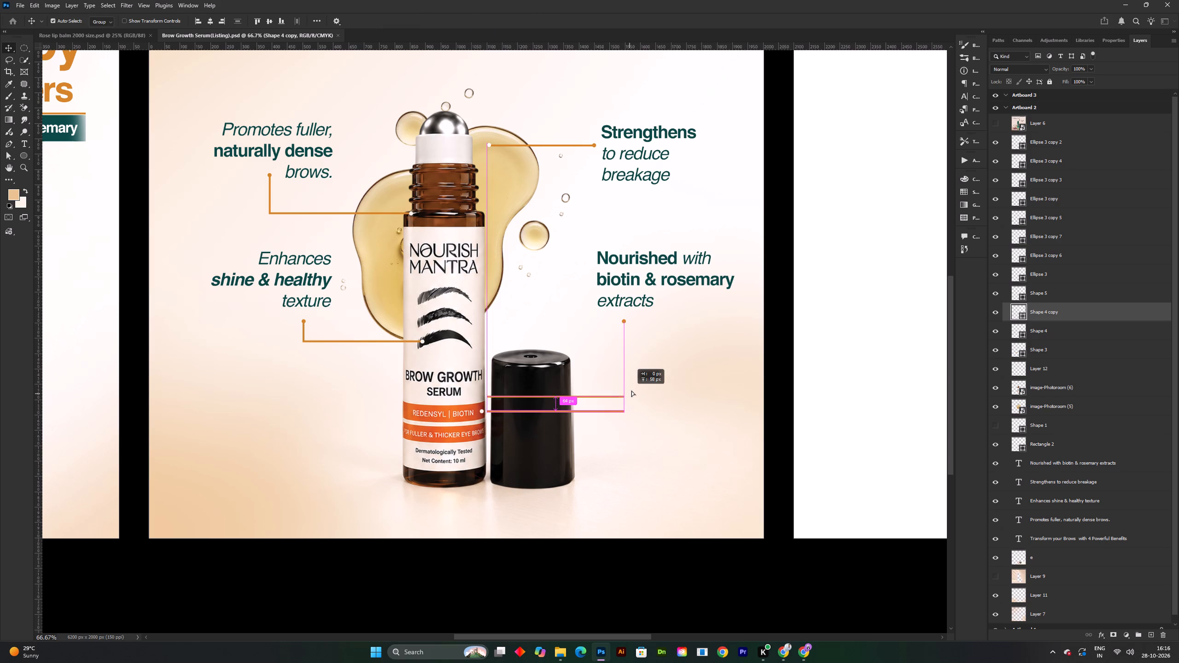
alt+drag(631, 390, 636, 376)
key(ctrl+t)
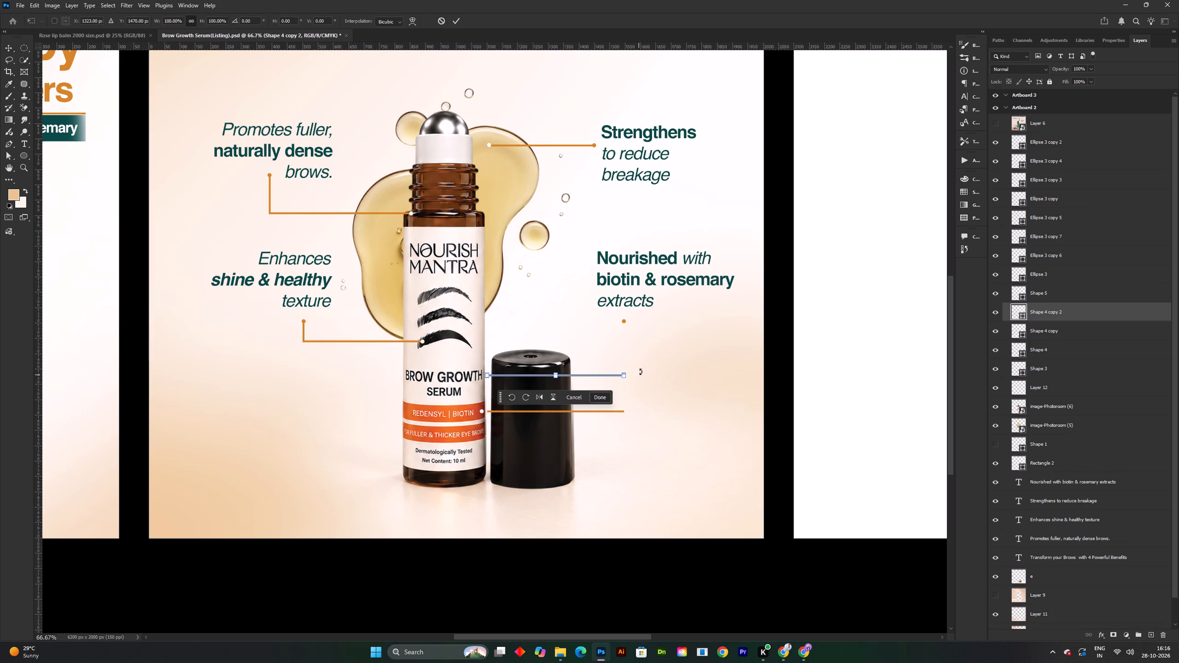
shift+drag(646, 359, 562, 444)
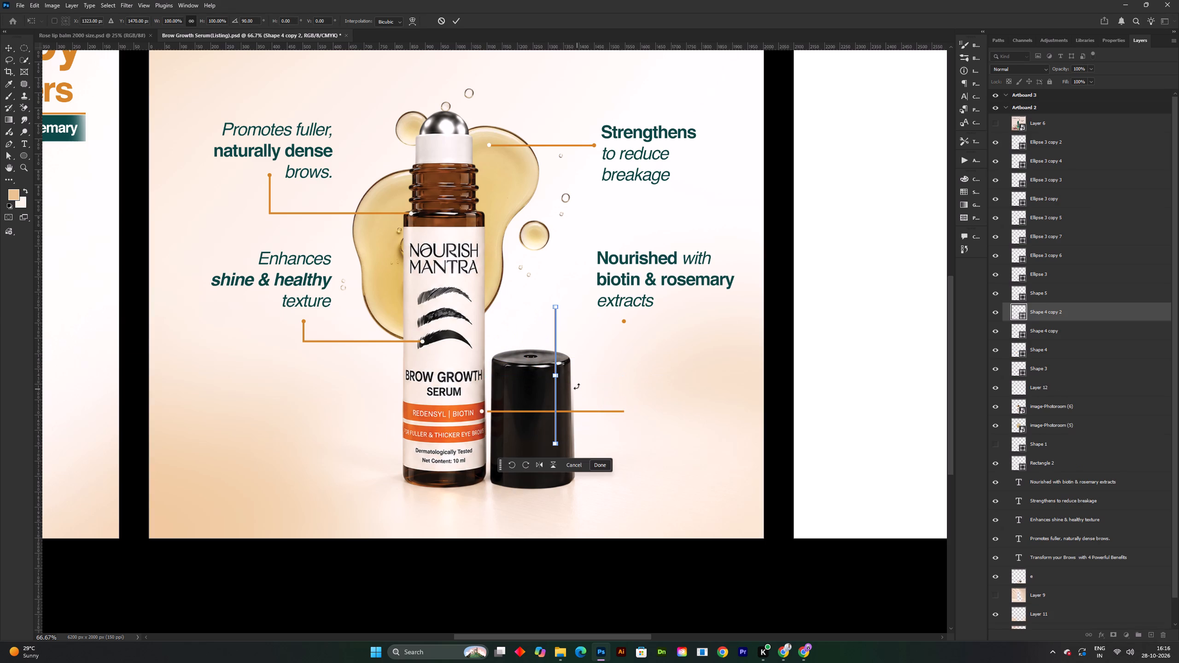
click(597, 463)
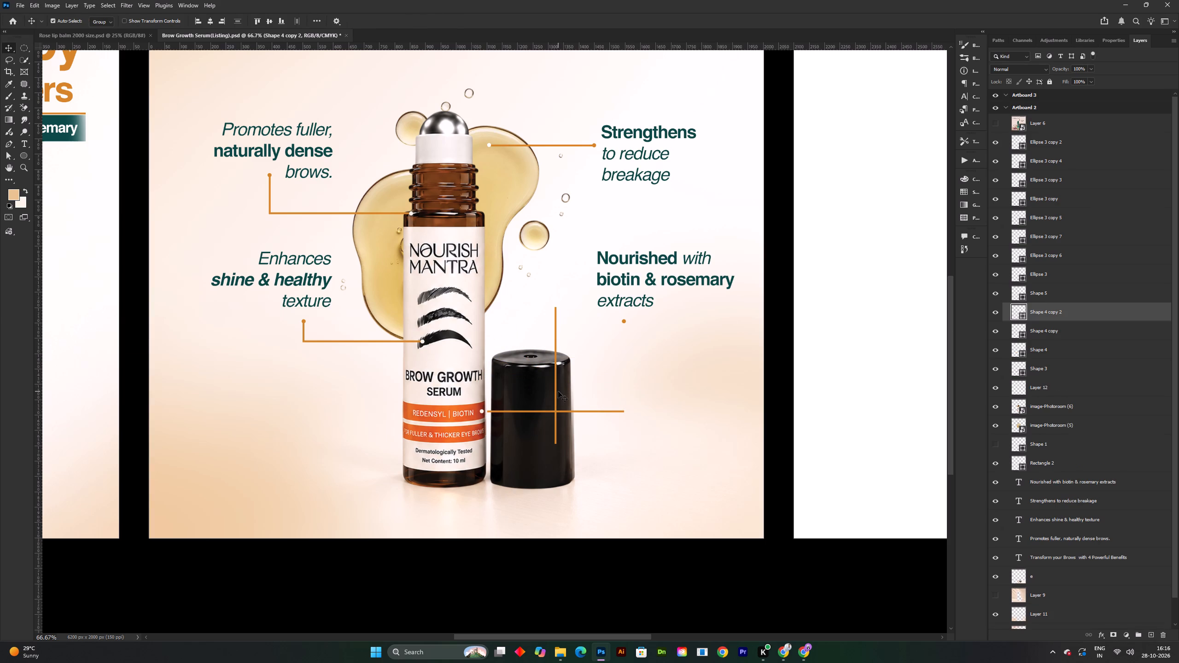
drag(555, 390, 595, 387)
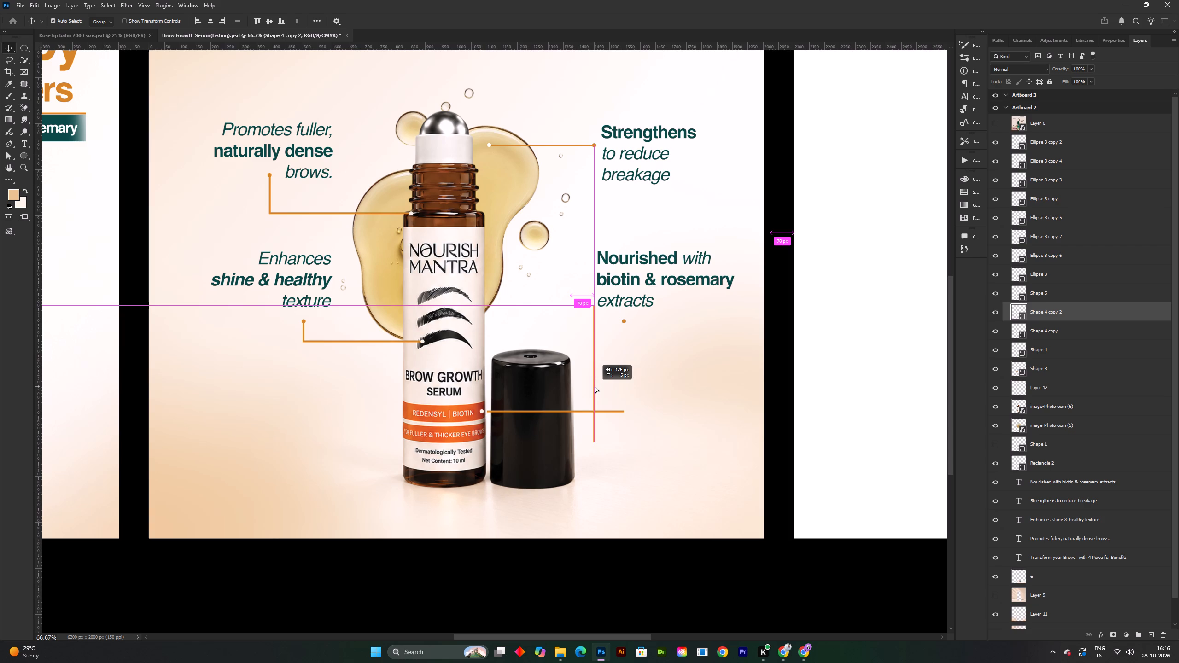
drag(595, 387, 623, 357)
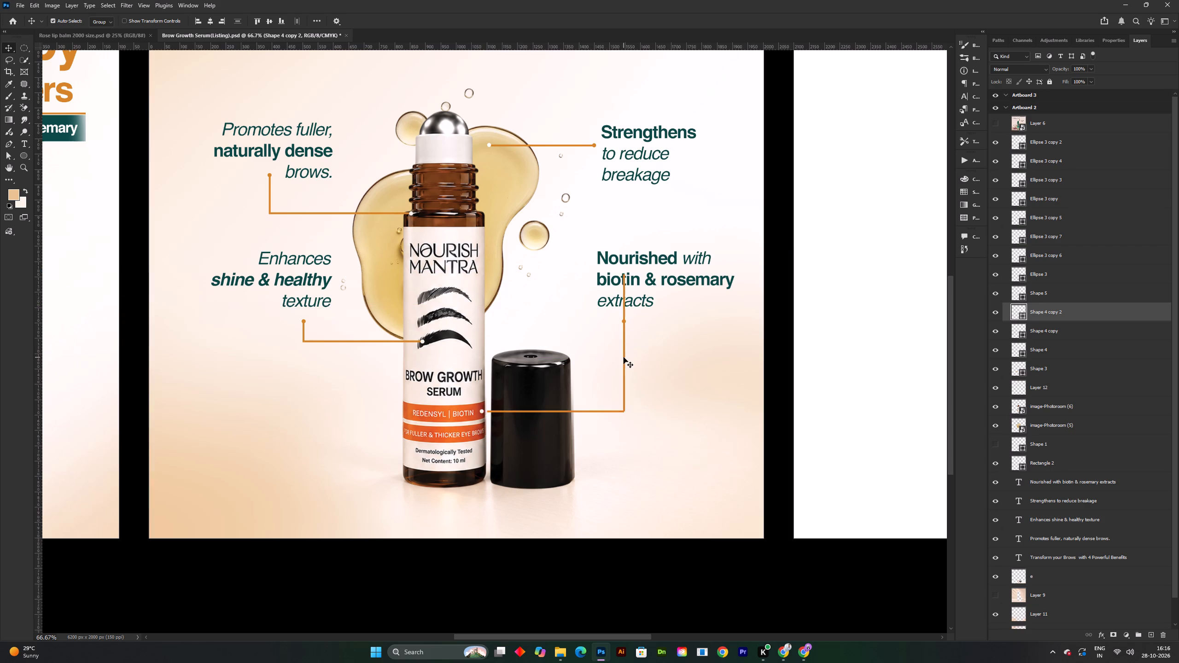
Shorten the vertical line from the top so it starts at the orange dot below "extracts", and save the document.
shift+scroll(624, 357, up, 2)
key(ctrl+t)
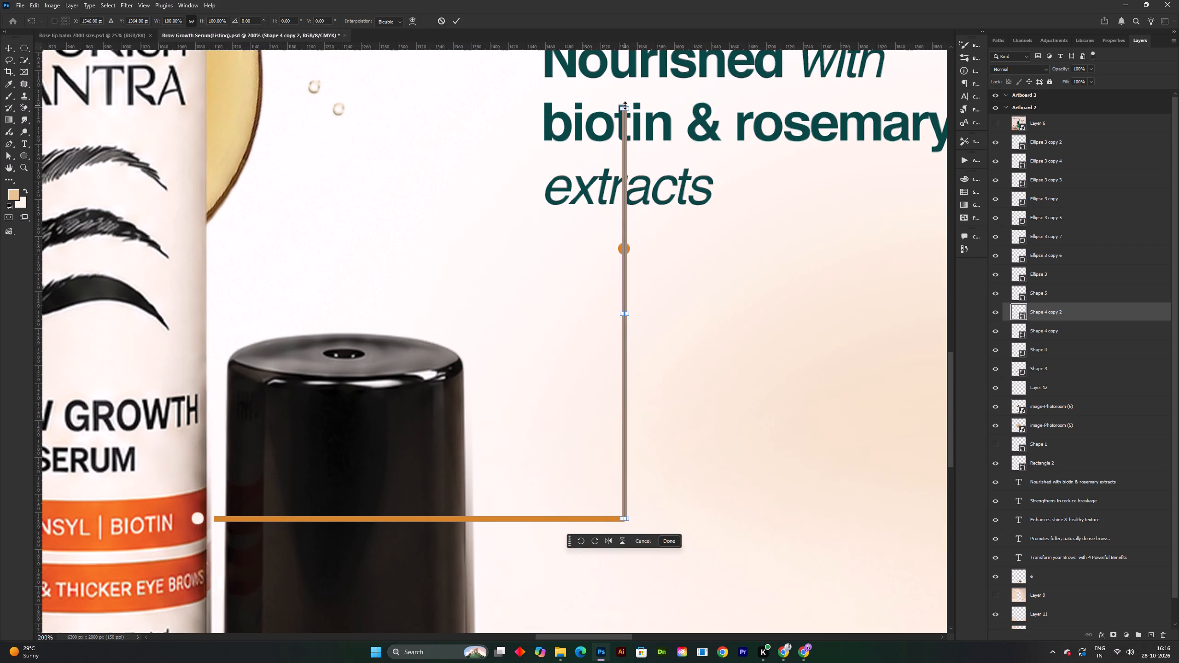
shift+drag(625, 105, 633, 247)
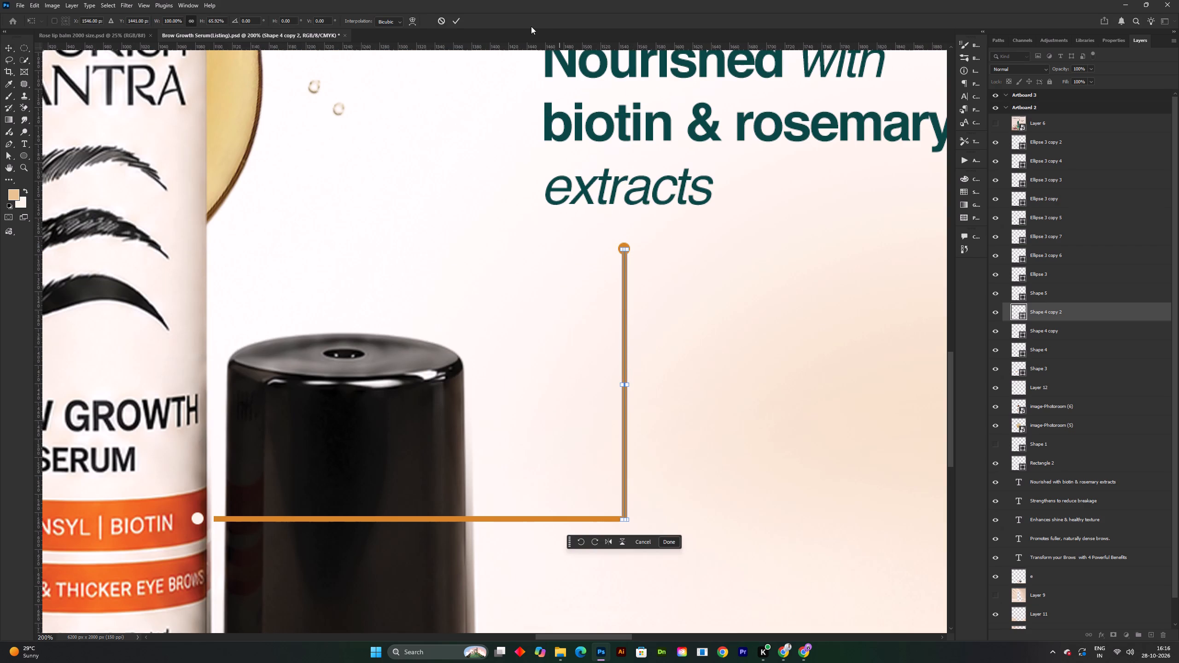
double_click(451, 25)
key(ctrl+s)
key(ctrl+s)
key(ctrl+s)
key(ctrl+s)
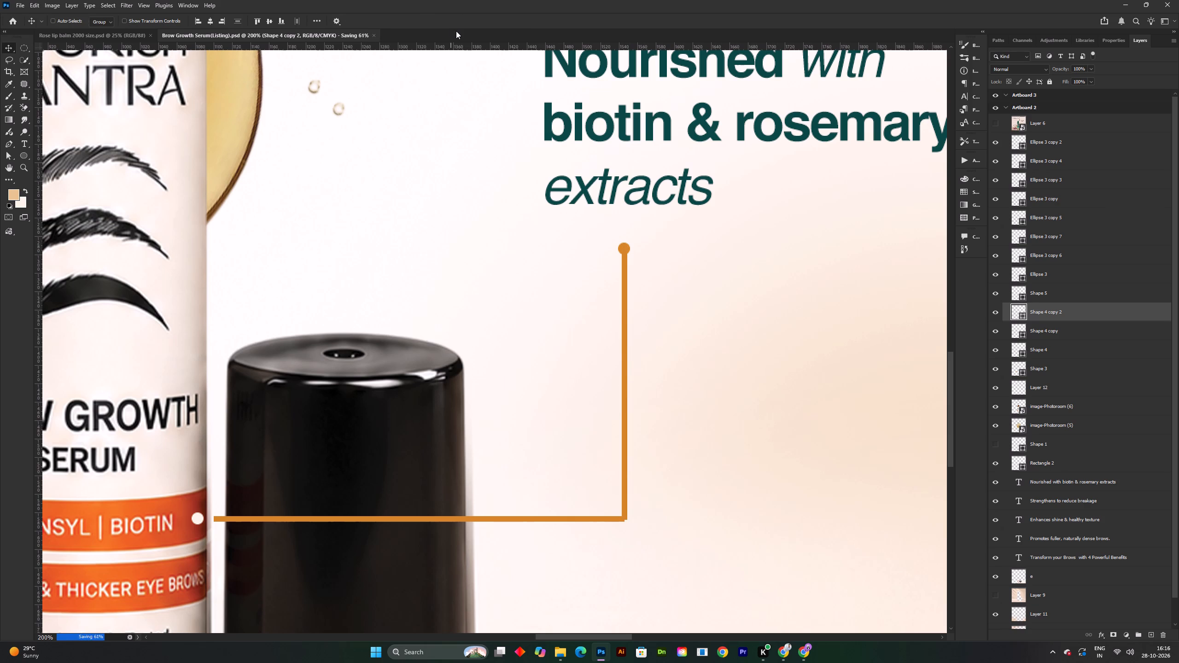
key(ctrl+0)
key(ctrl+s)
Nudge the "Nourished" connector's vertical line slightly down and left, nudge its orange dot left to match, deselect, and save.
shift+scroll(562, 369, up, 3)
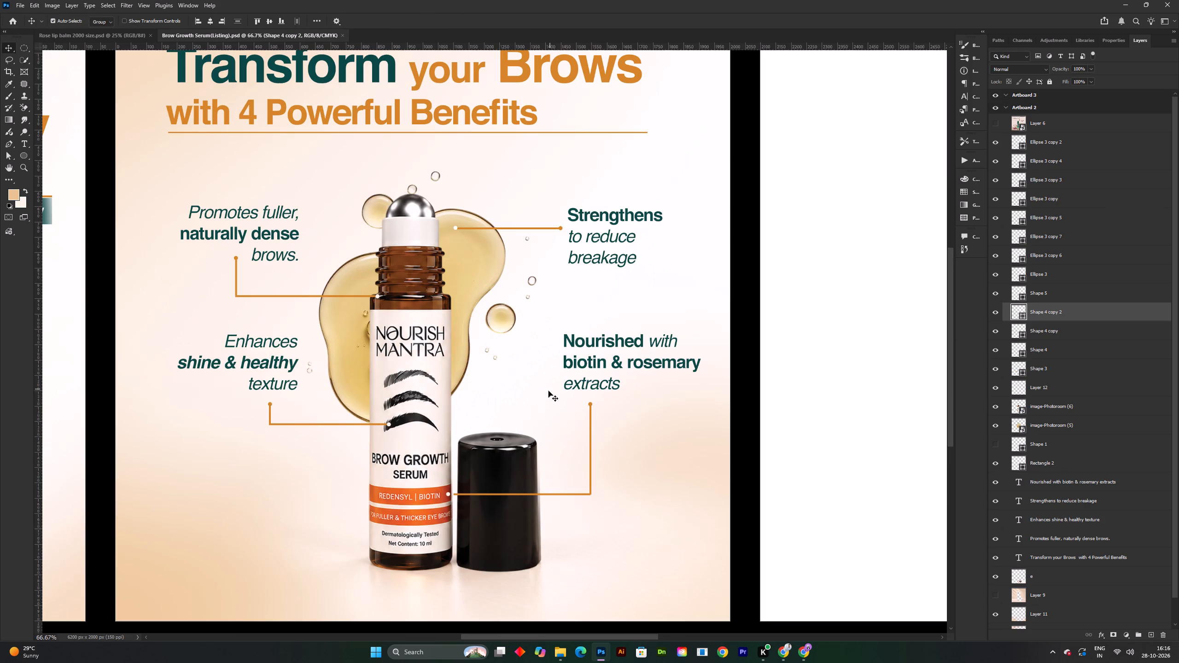
click(590, 454)
key(Down)
key(Left)
shift+scroll(590, 410, up, 4)
click(600, 378)
key(Left)
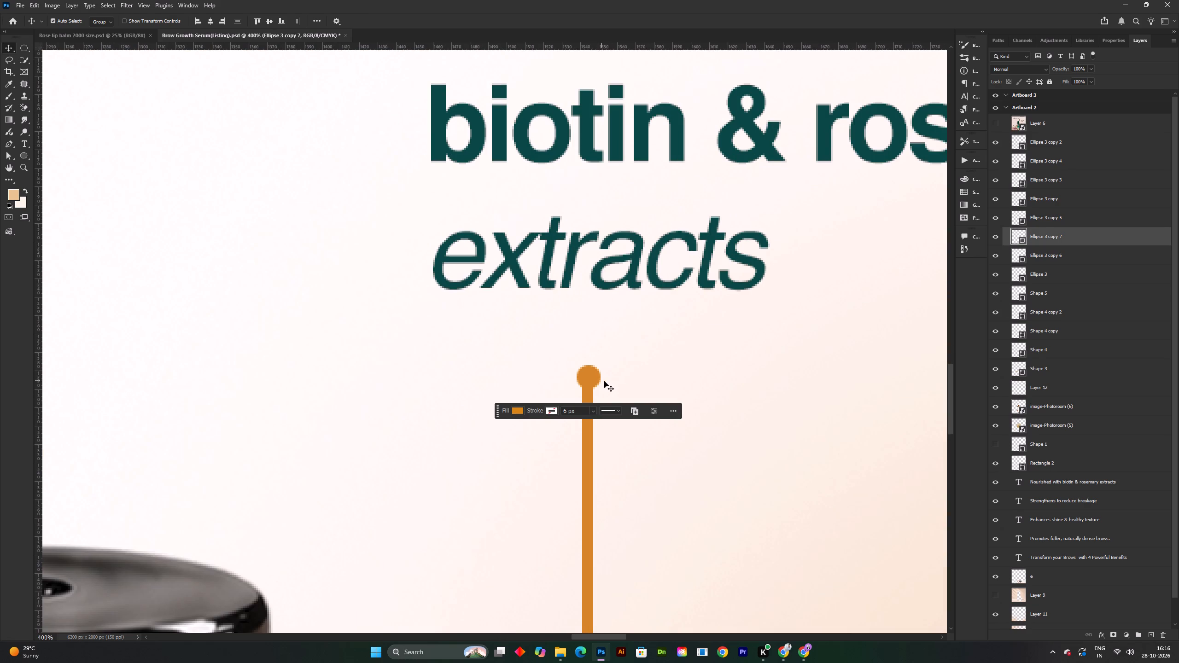
key(ctrl+s)
key(ctrl+s)
key(ctrl+s)
key(ctrl+0)
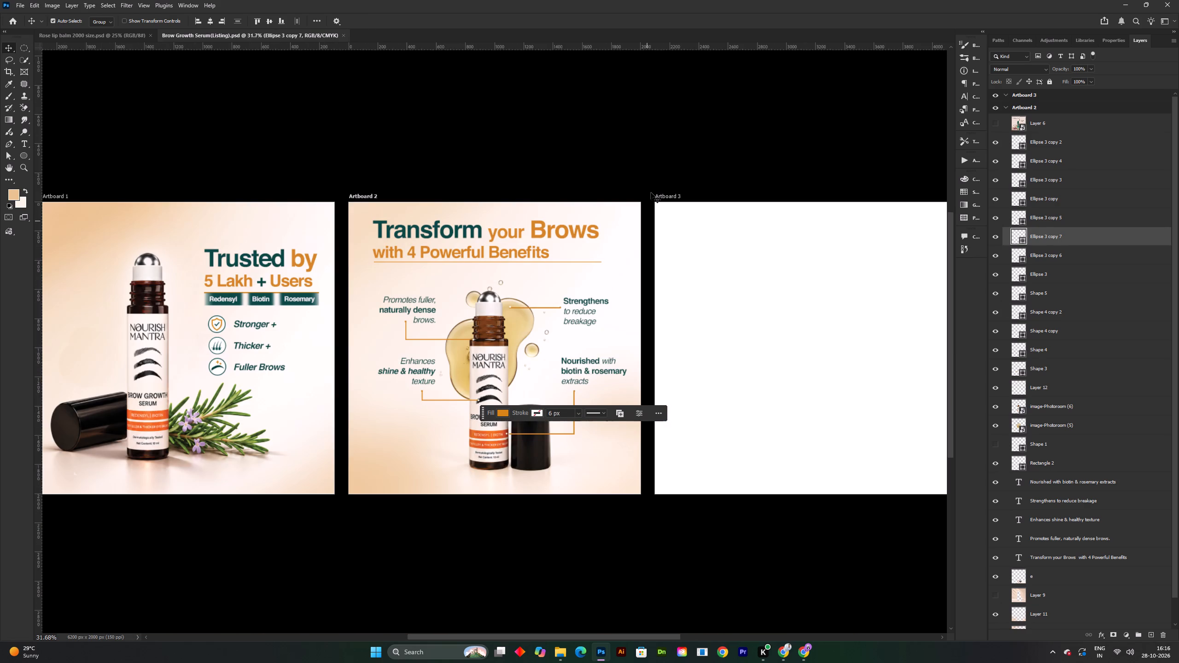
click(652, 135)
key(ctrl+s)
key(v)
key(ctrl+s)
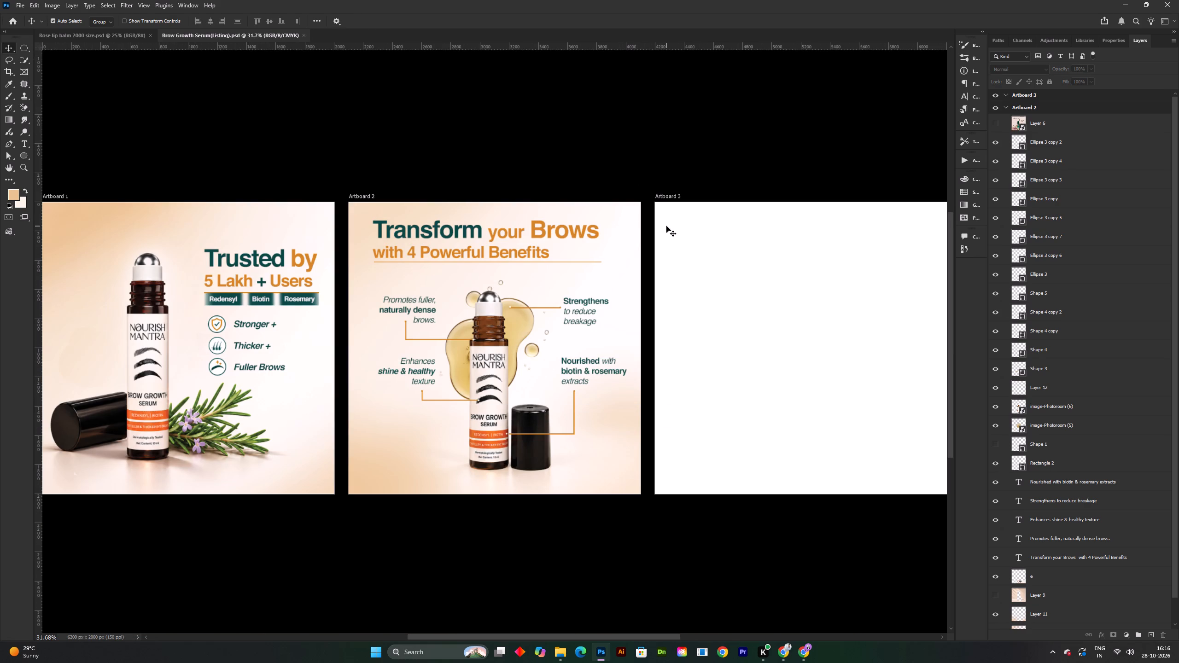
Move the white dot on the "Strengthens" connector slightly left and save the document.
key(space)
key(space)
key(space)
drag(654, 214, 656, 209)
shift+scroll(600, 314, up, 1)
key(space)
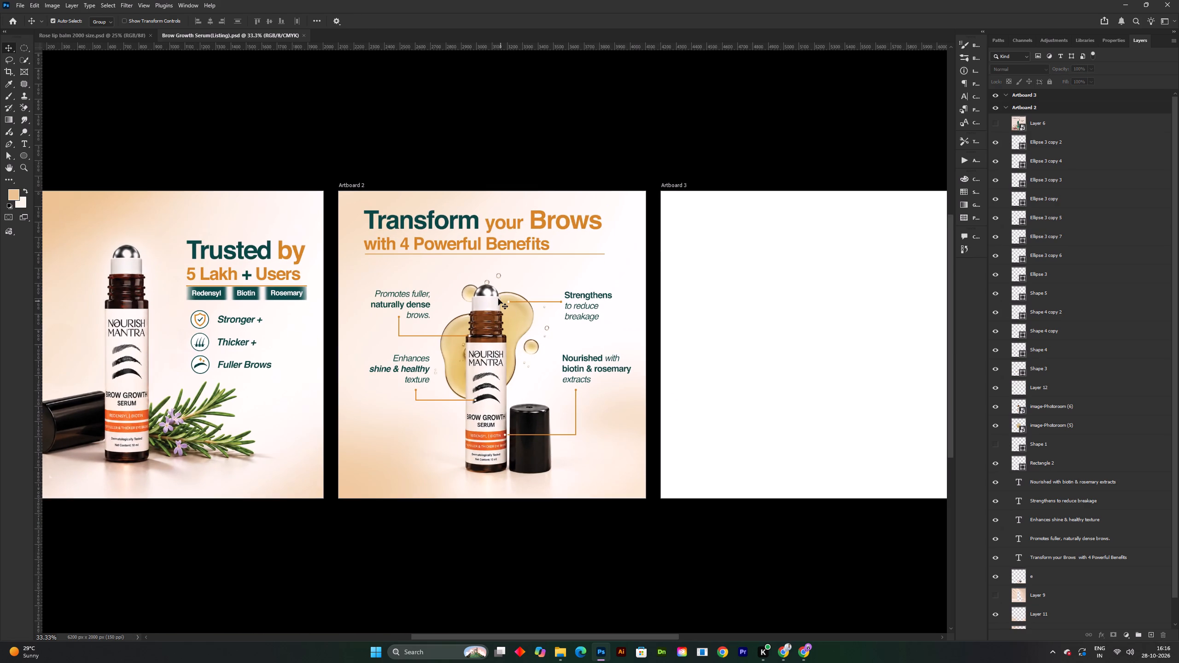
shift+scroll(498, 299, up, 7)
drag(546, 291, 537, 293)
shift+scroll(537, 302, down, 5)
scroll(536, 308, down, 8)
key(space)
drag(564, 364, 563, 332)
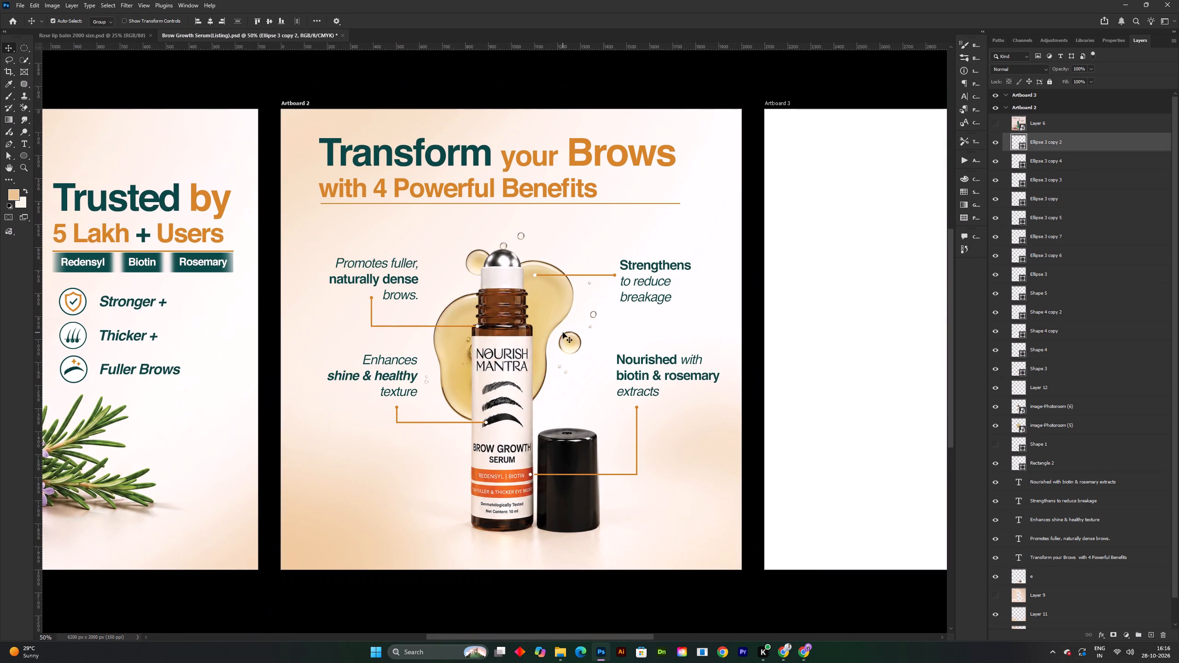
key(ctrl+s)
Review Artboards 1 and 2 side by side, with the dot deselected and the document saved.
key(space)
key(space)
key(space)
key(space)
key(space)
key(space)
key(space)
key(space)
key(space)
key(space)
key(space)
key(space)
key(space)
key(space)
key(space)
key(space)
key(space)
key(space)
key(space)
key(space)
click(582, 407)
drag(589, 400, 595, 393)
drag(596, 391, 610, 385)
drag(613, 384, 631, 377)
drag(476, 450, 568, 422)
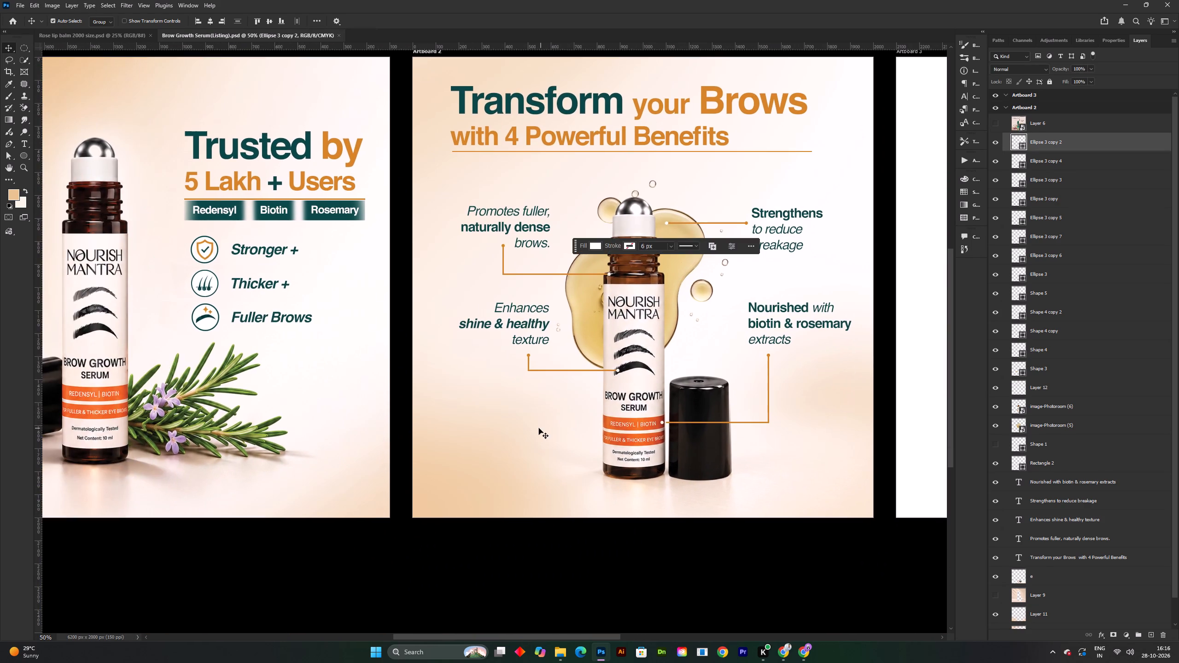
shift+scroll(533, 427, down, 2)
key(space)
drag(531, 418, 547, 407)
shift+scroll(544, 406, up, 1)
key(space)
click(538, 404)
key(ctrl+s)
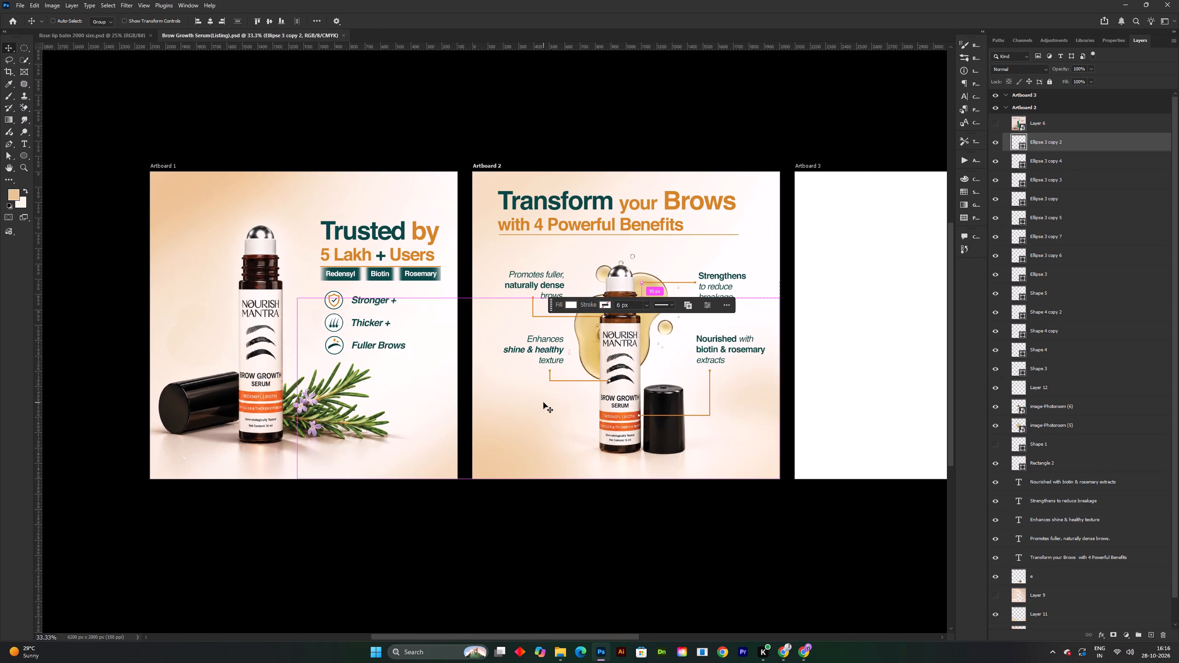
click(414, 106)
key(ctrl+s)
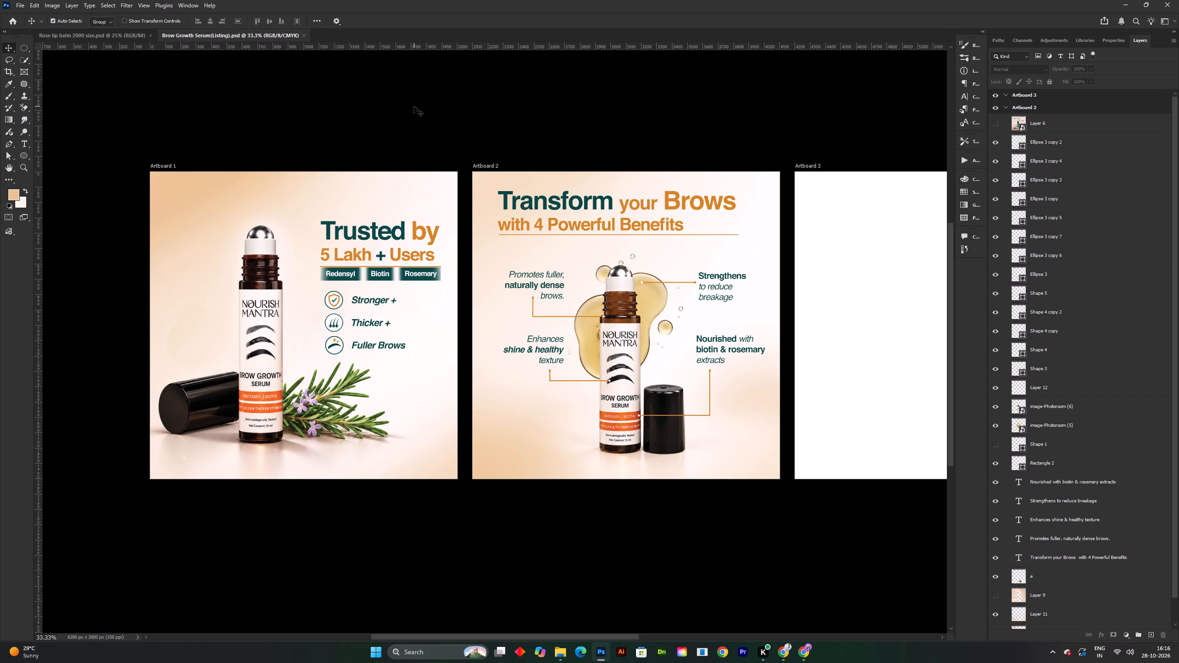
key(ctrl+s)
key(ctrl+s)
key(ctrl+s)
Recolour the word "Brows" in the Artboard 2 headline to the dark teal 074745 sampled from "Transform", deselect, and save.
double_click(682, 204)
drag(669, 202, 719, 198)
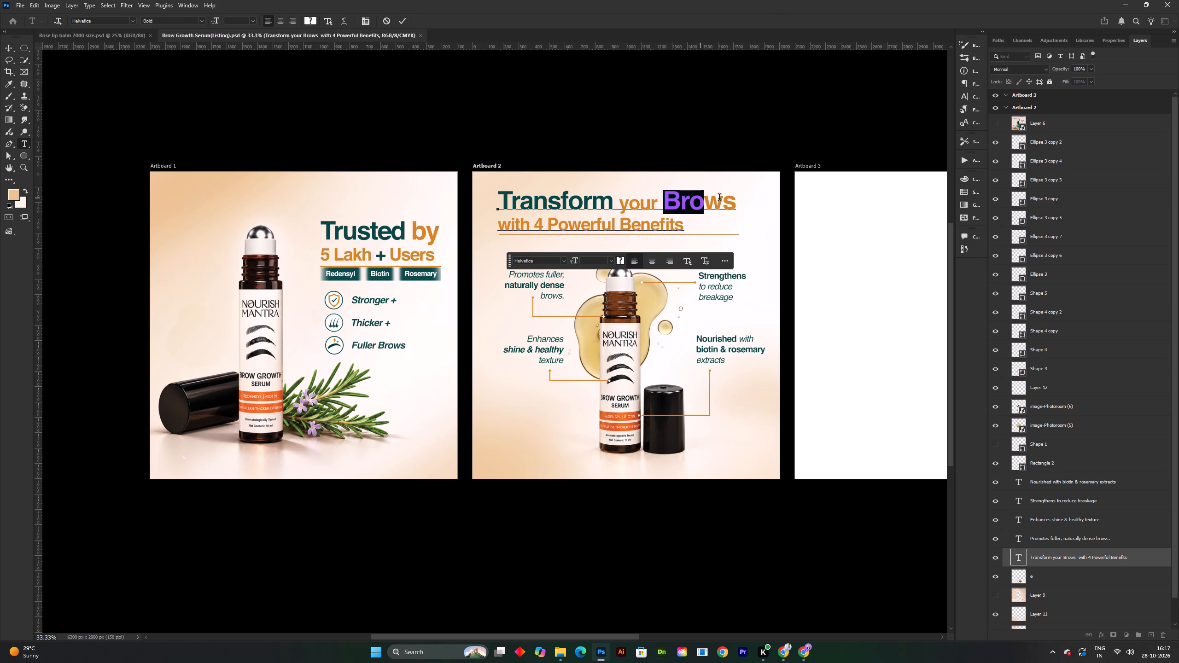
drag(719, 198, 735, 198)
click(623, 260)
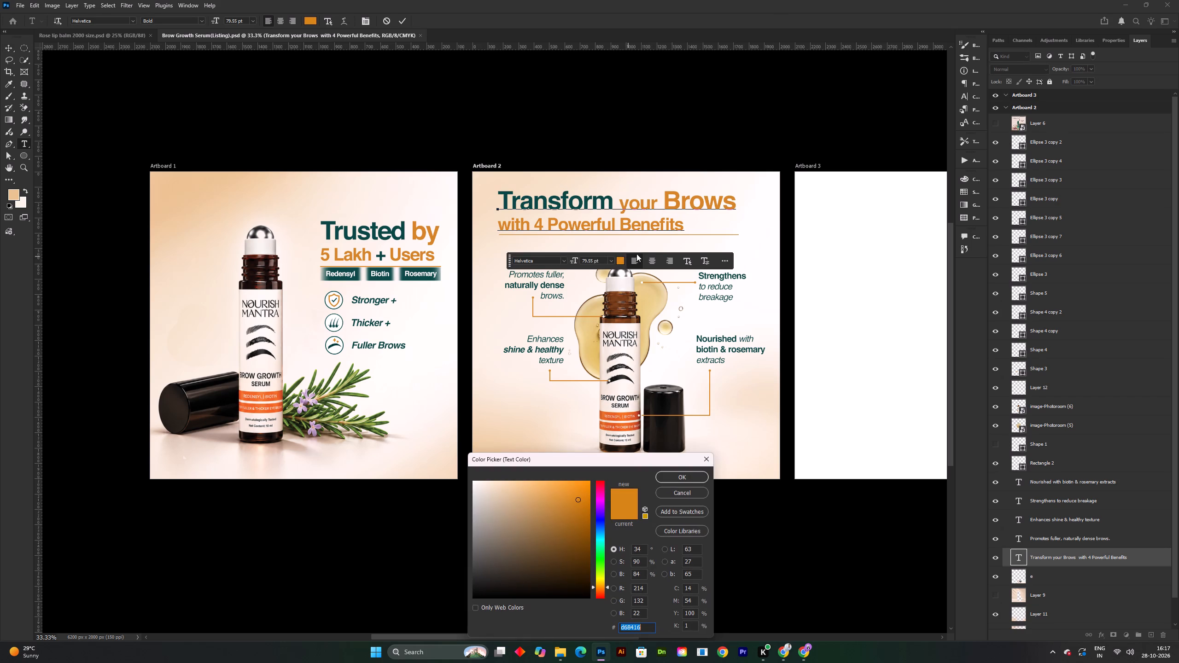
click(564, 197)
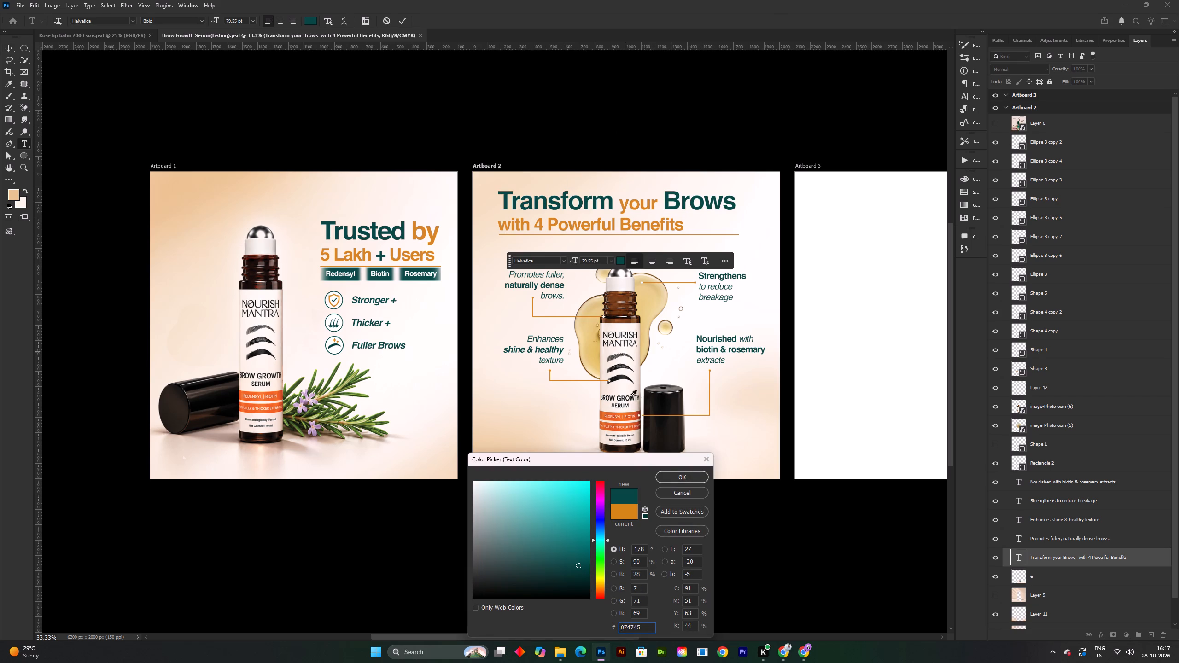
click(668, 476)
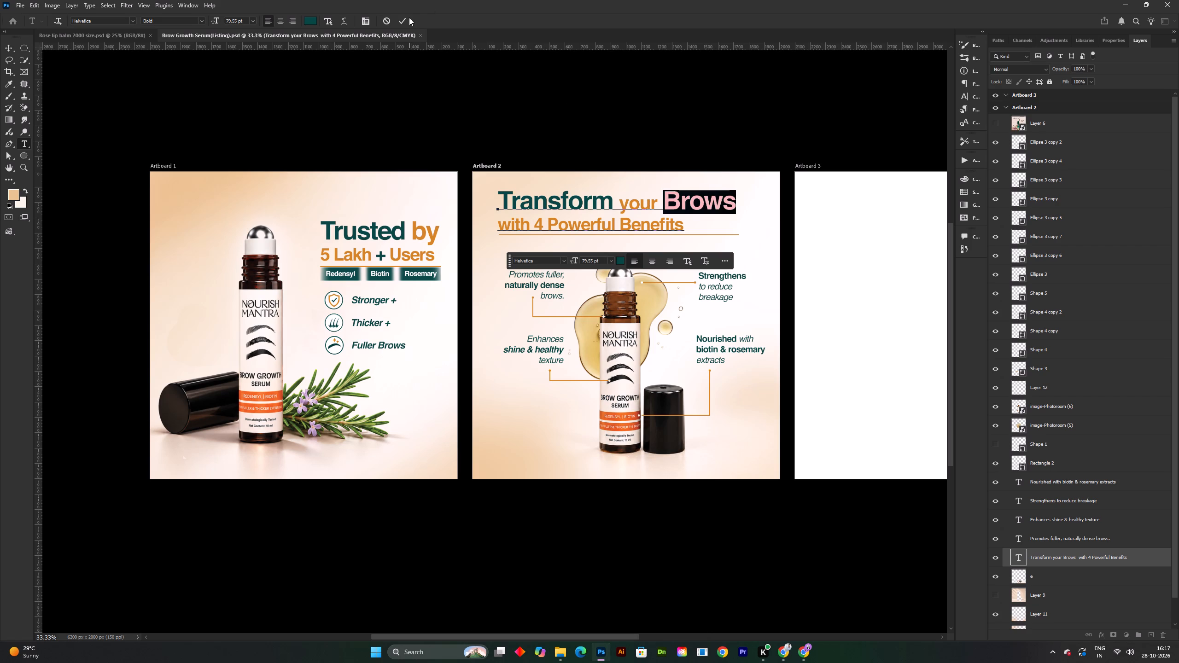
click(407, 17)
double_click(130, 94)
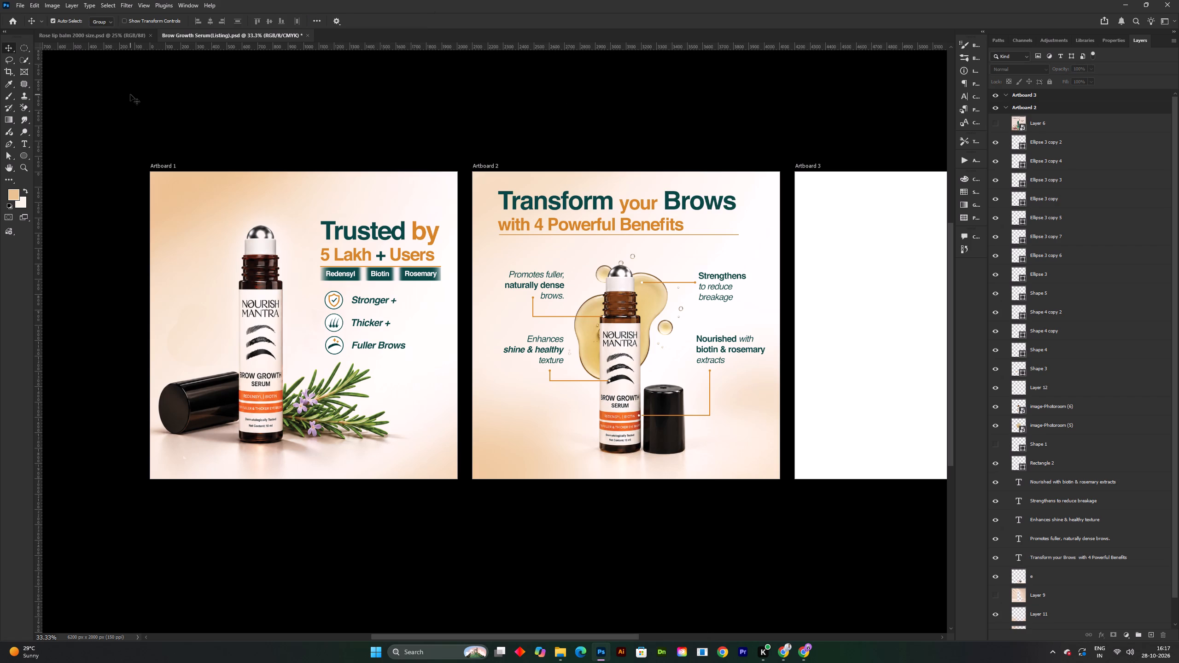
key(ctrl+s)
Review the Artboard 2 graphic alongside the blank Artboard 3, keeping the document saved.
key(space)
key(space)
key(space)
key(space)
key(space)
key(space)
key(space)
drag(596, 253, 565, 263)
key(ctrl+s)
key(space)
key(space)
key(space)
drag(754, 297, 644, 299)
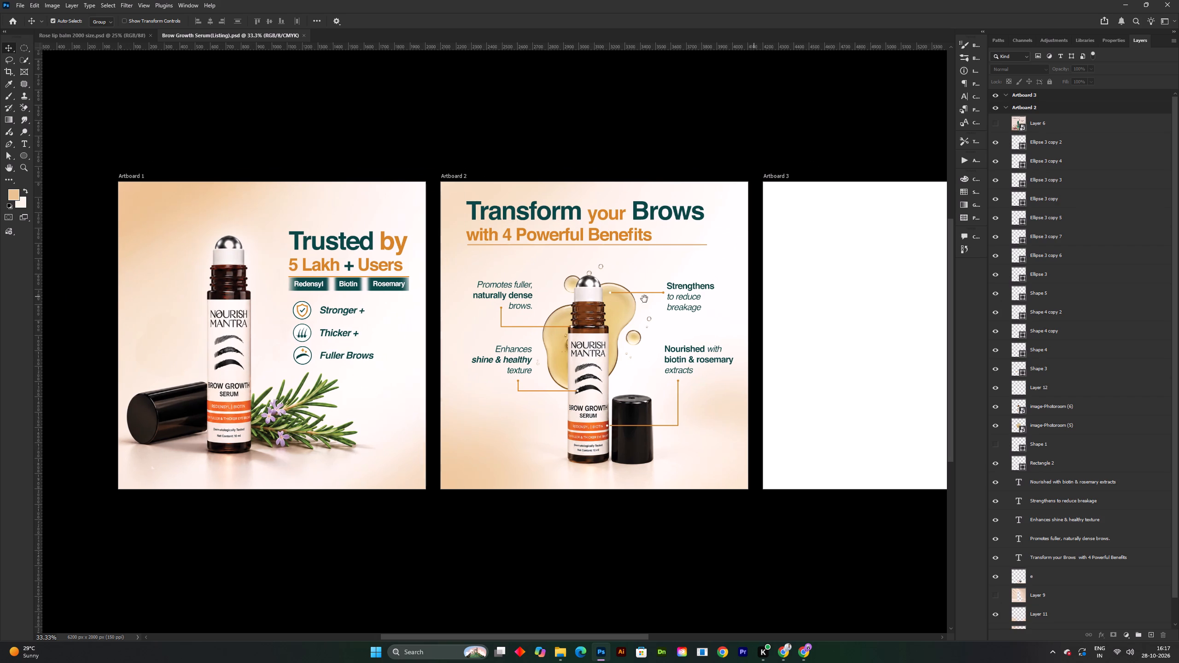
drag(644, 299, 627, 299)
key(ctrl+s)
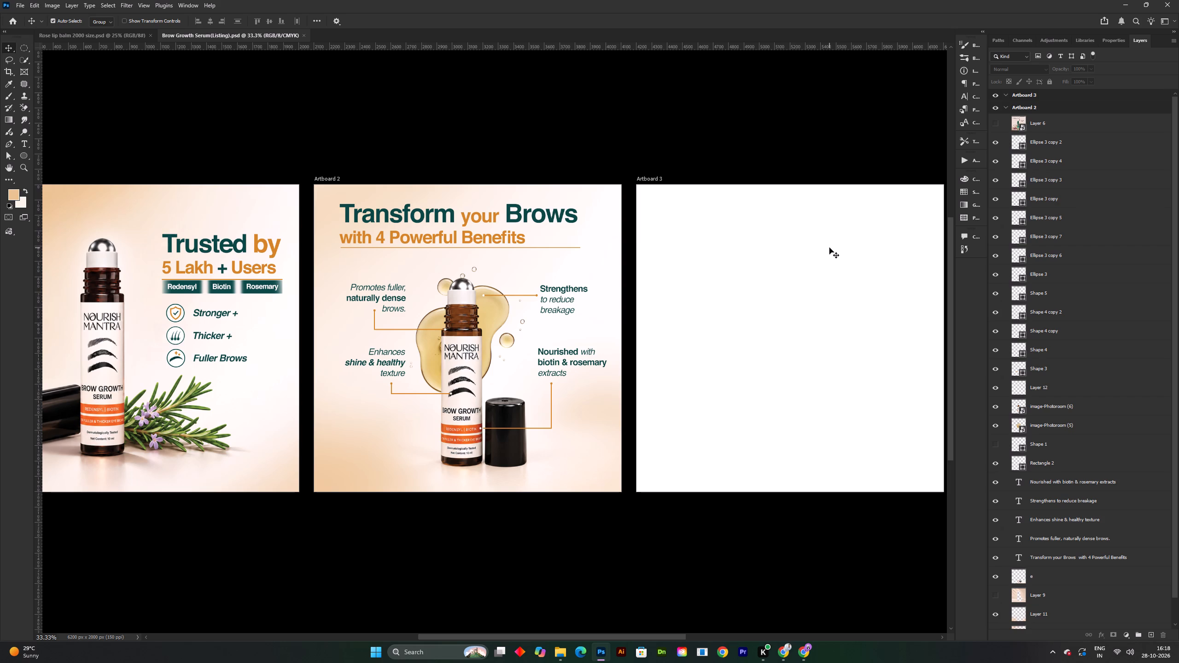
key(ctrl+s)
key(space)
key(space)
key(space)
key(space)
key(space)
key(space)
key(space)
key(space)
click(640, 338)
drag(639, 337, 601, 291)
drag(596, 287, 560, 256)
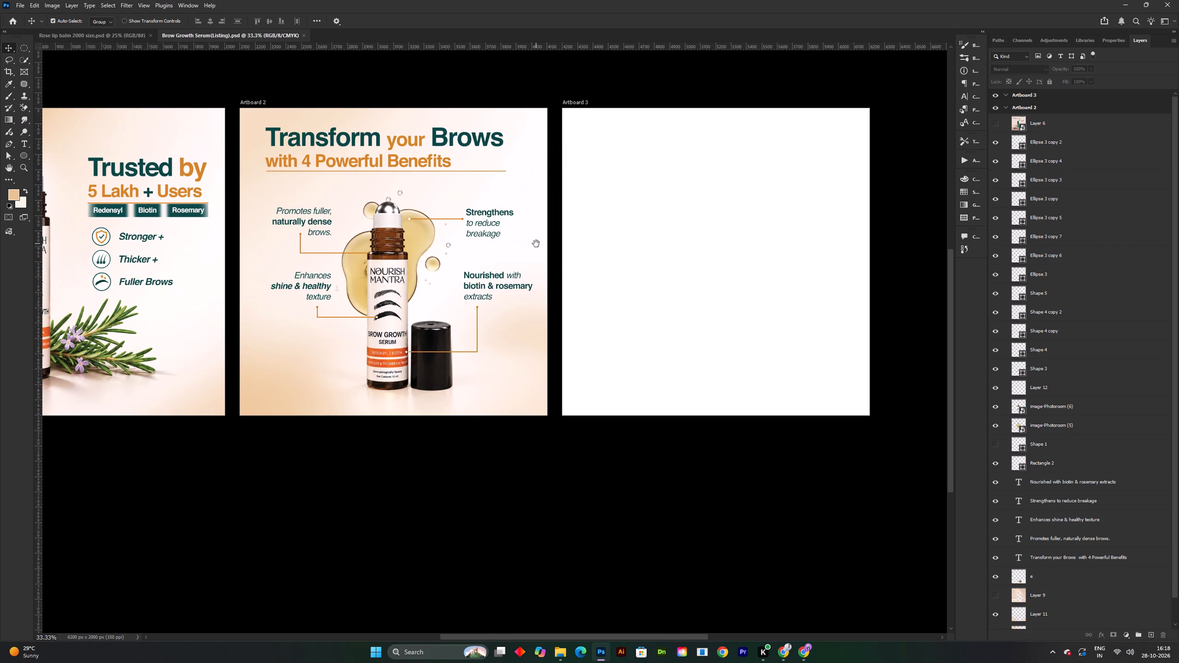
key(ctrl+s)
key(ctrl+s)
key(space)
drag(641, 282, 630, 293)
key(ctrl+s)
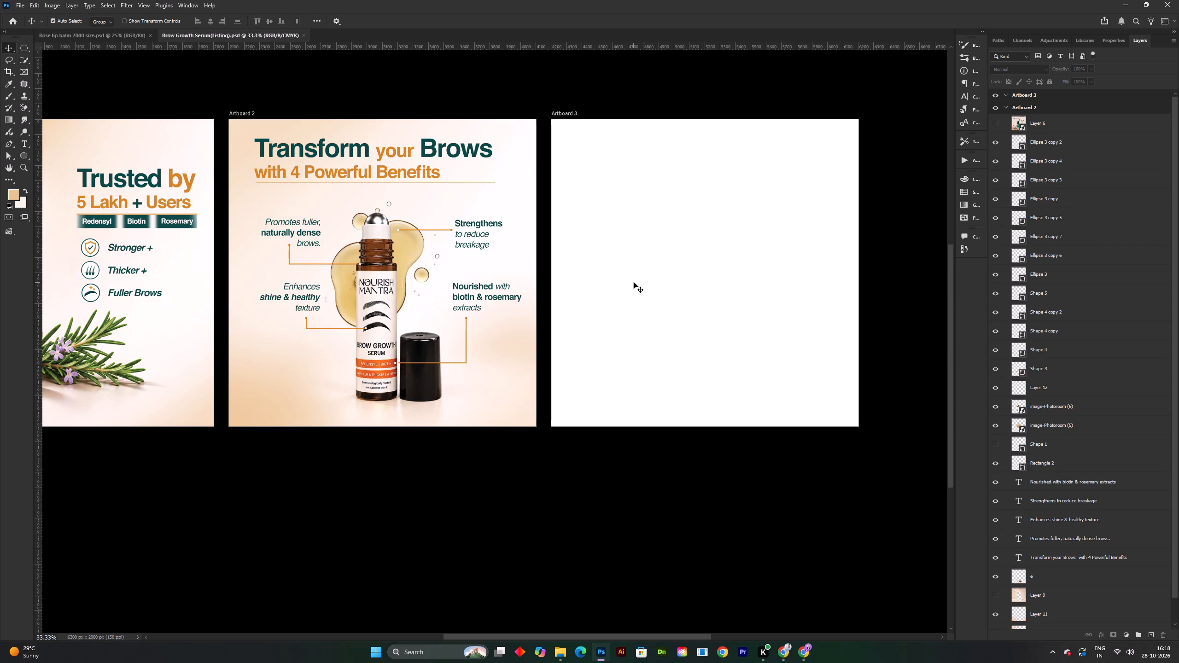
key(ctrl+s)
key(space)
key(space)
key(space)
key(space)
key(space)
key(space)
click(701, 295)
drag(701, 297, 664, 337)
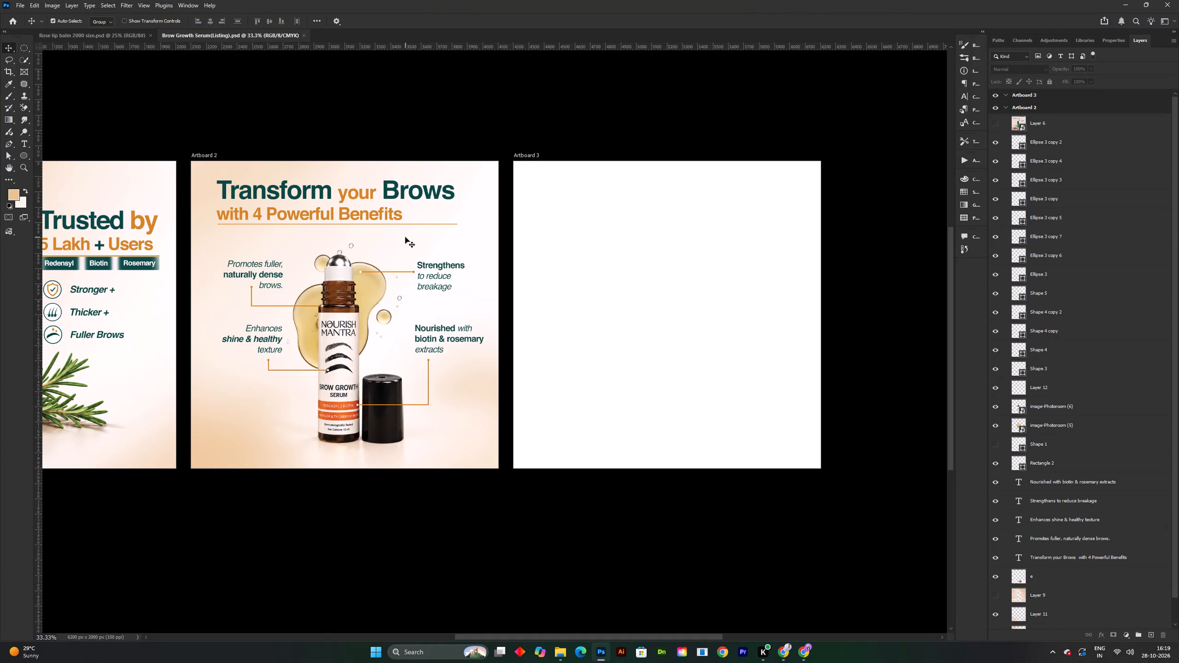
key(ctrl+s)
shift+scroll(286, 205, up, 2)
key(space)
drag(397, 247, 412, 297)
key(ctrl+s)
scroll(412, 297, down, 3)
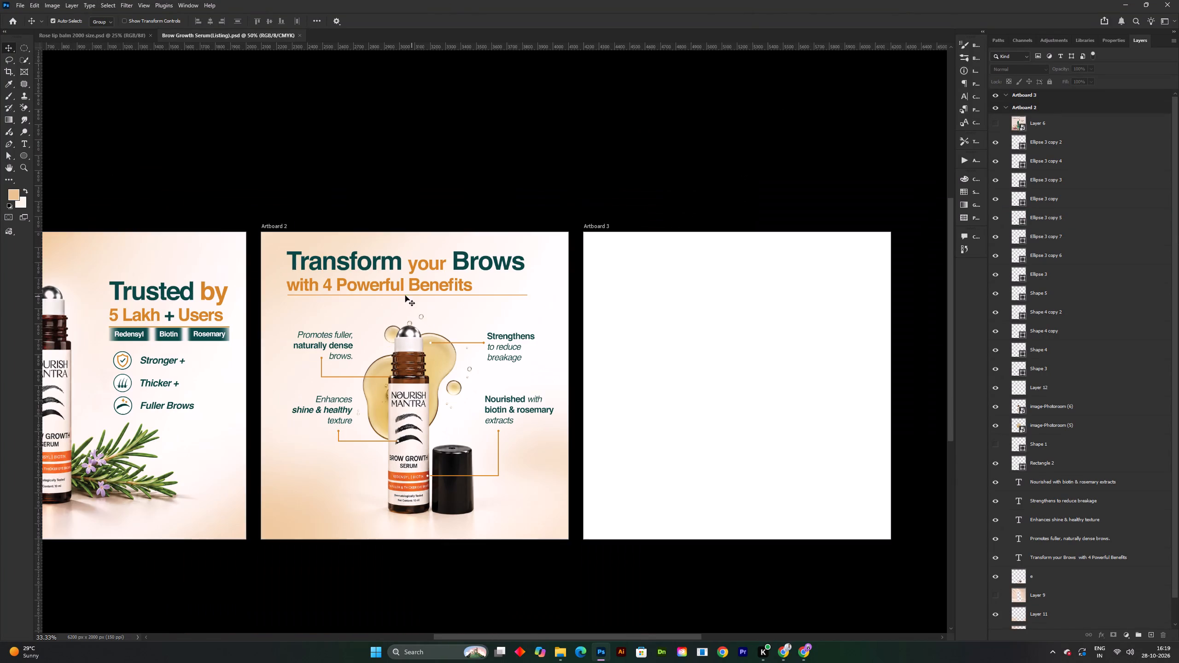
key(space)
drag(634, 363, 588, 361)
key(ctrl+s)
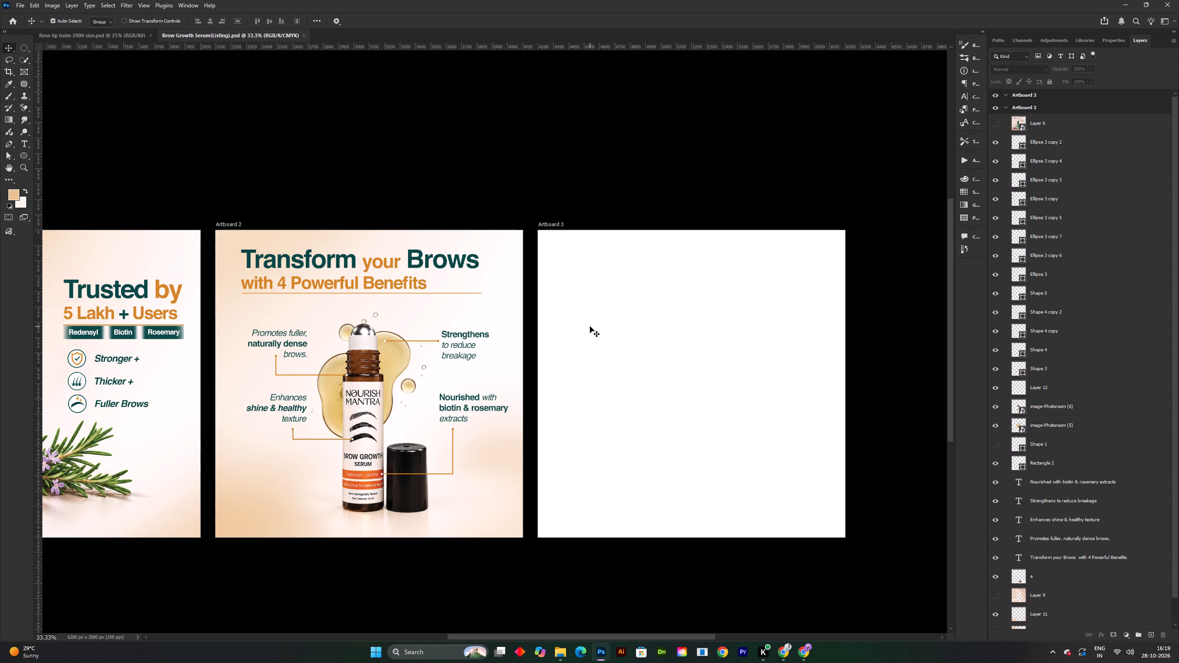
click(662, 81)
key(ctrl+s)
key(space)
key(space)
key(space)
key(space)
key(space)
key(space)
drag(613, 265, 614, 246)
Review the finished Artboard 1 and 2 graphics, overall and close up, alongside the blank Artboard 3, keeping the document saved.
shift+scroll(610, 249, down, 2)
key(space)
shift+scroll(479, 315, up, 1)
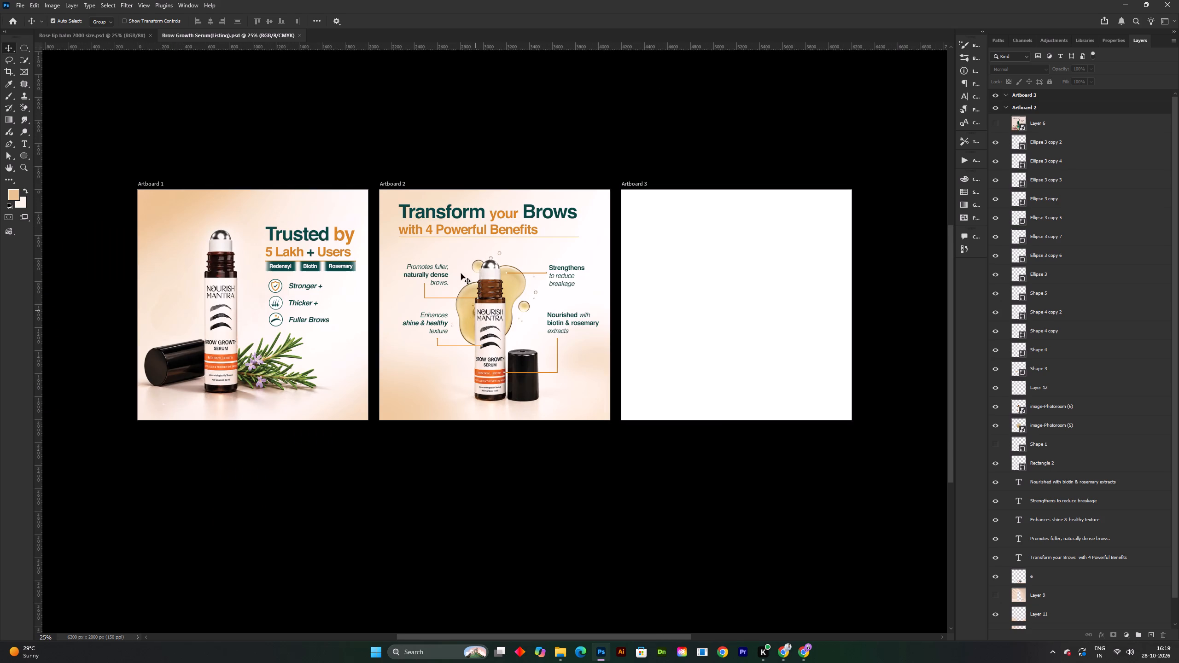
shift+scroll(291, 276, up, 2)
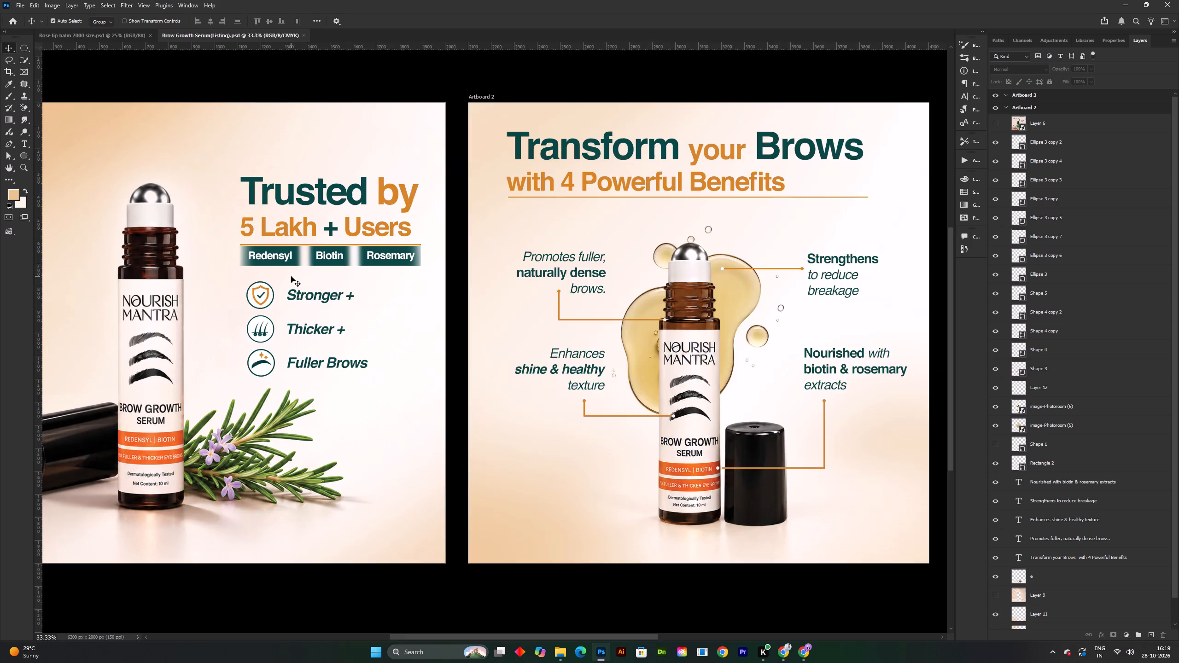
shift+scroll(291, 276, up, 2)
shift+scroll(291, 276, down, 5)
key(ctrl+s)
shift+scroll(657, 276, up, 3)
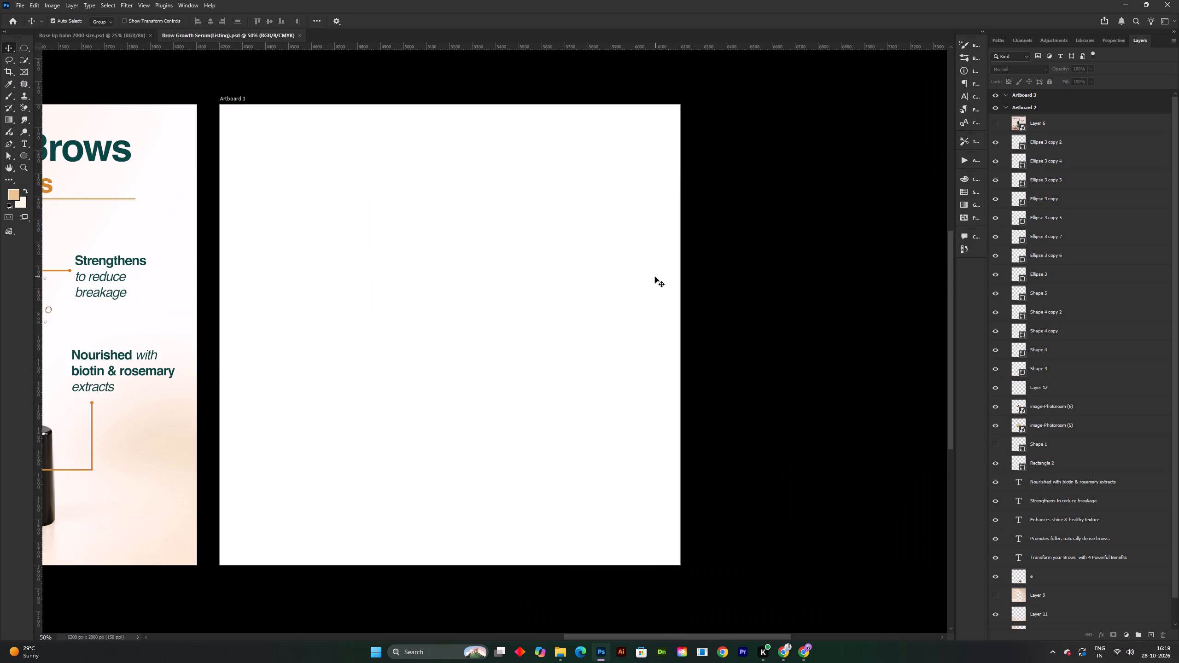
shift+scroll(655, 277, down, 2)
key(space)
key(space)
key(space)
key(space)
key(space)
drag(634, 296, 638, 296)
key(ctrl+s)
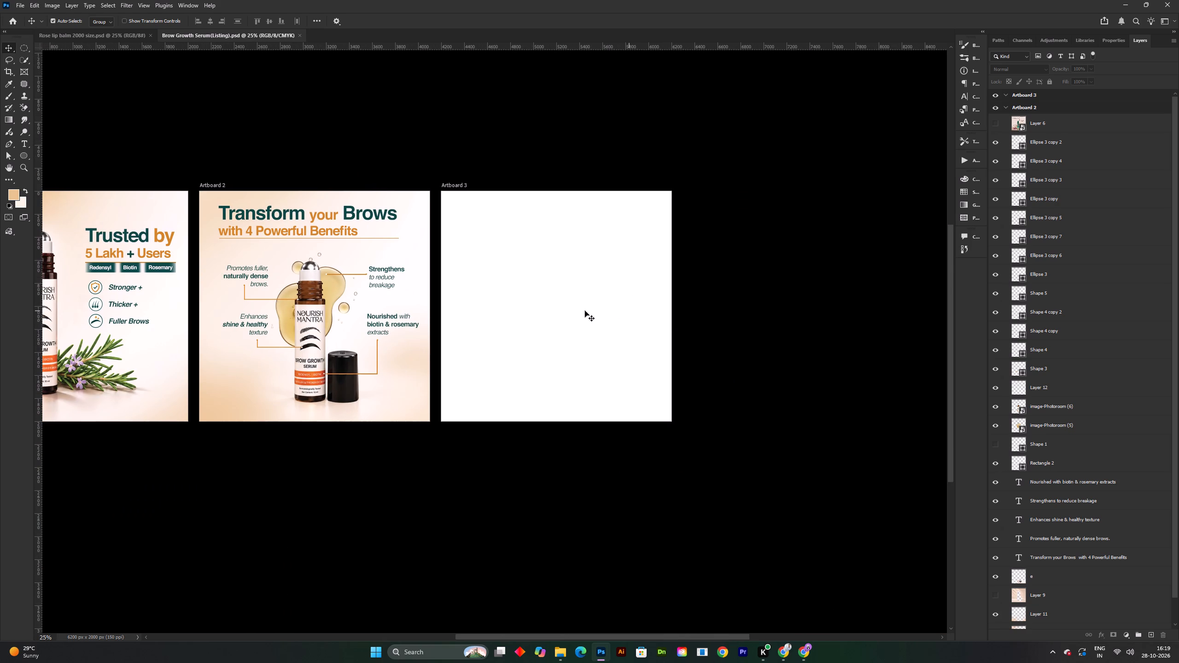